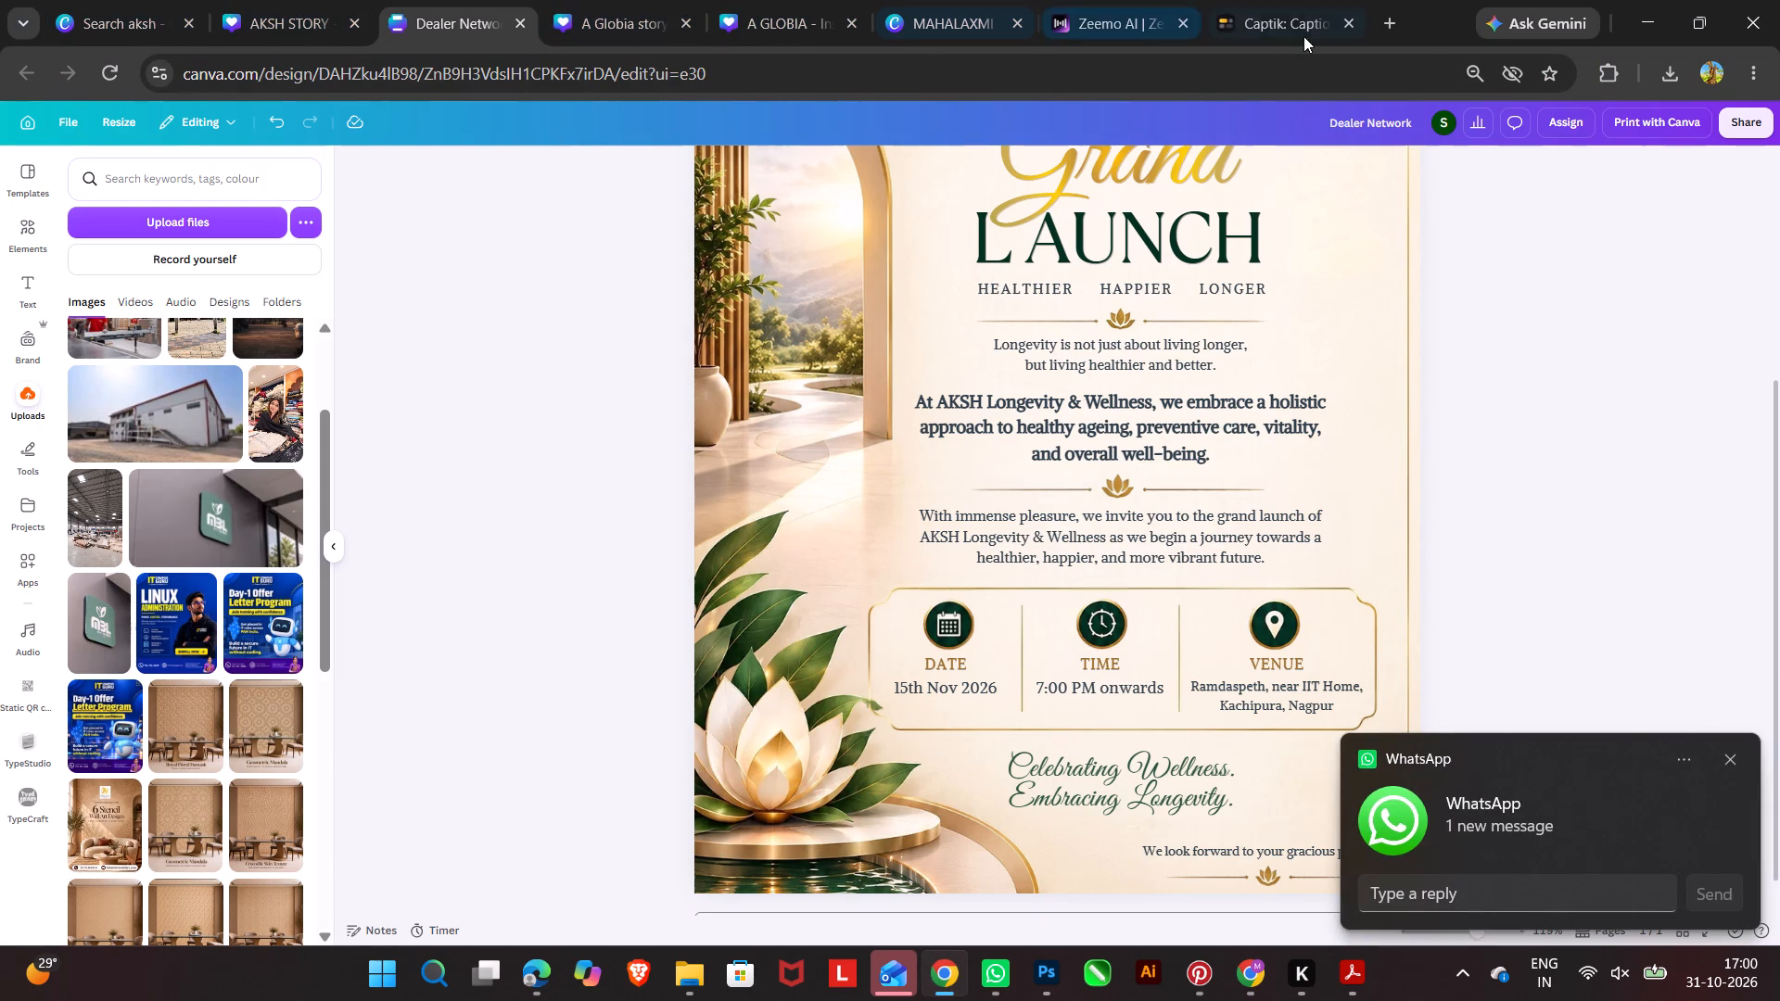
Clear the aksh design search and open the recent design thumbnail 1 from the Canva home page.
click(134, 20)
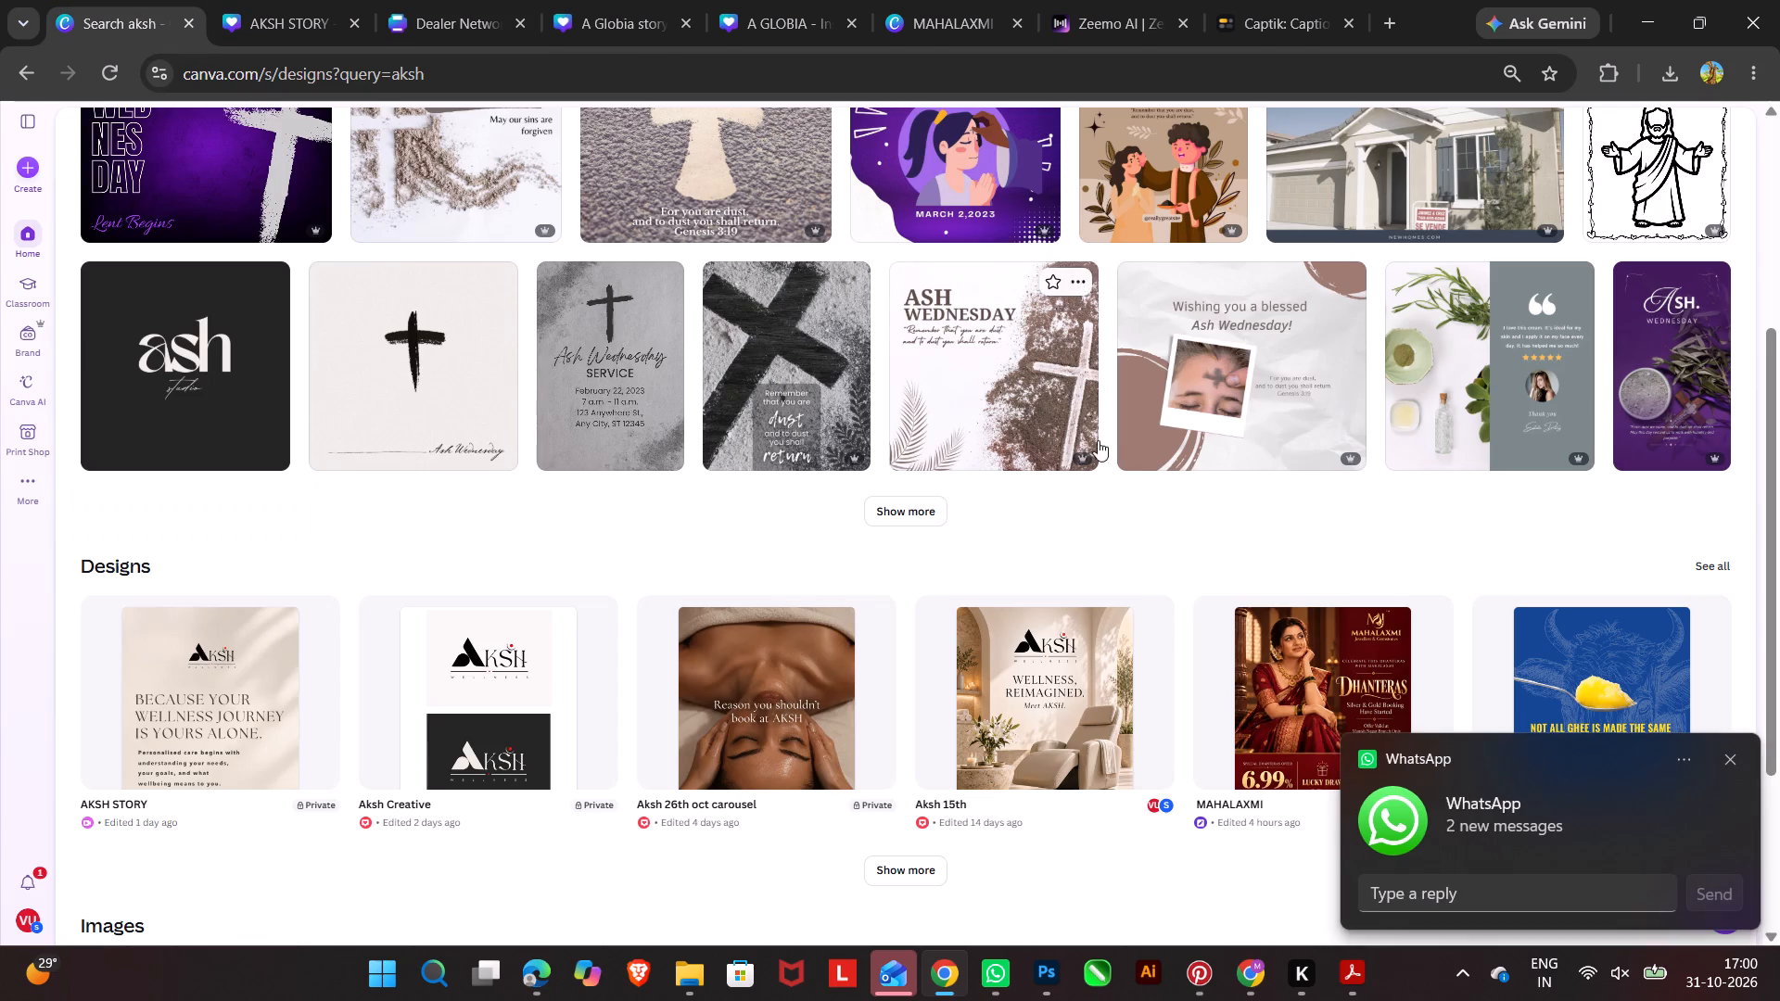
scroll(1098, 440, up, 10)
click(1178, 273)
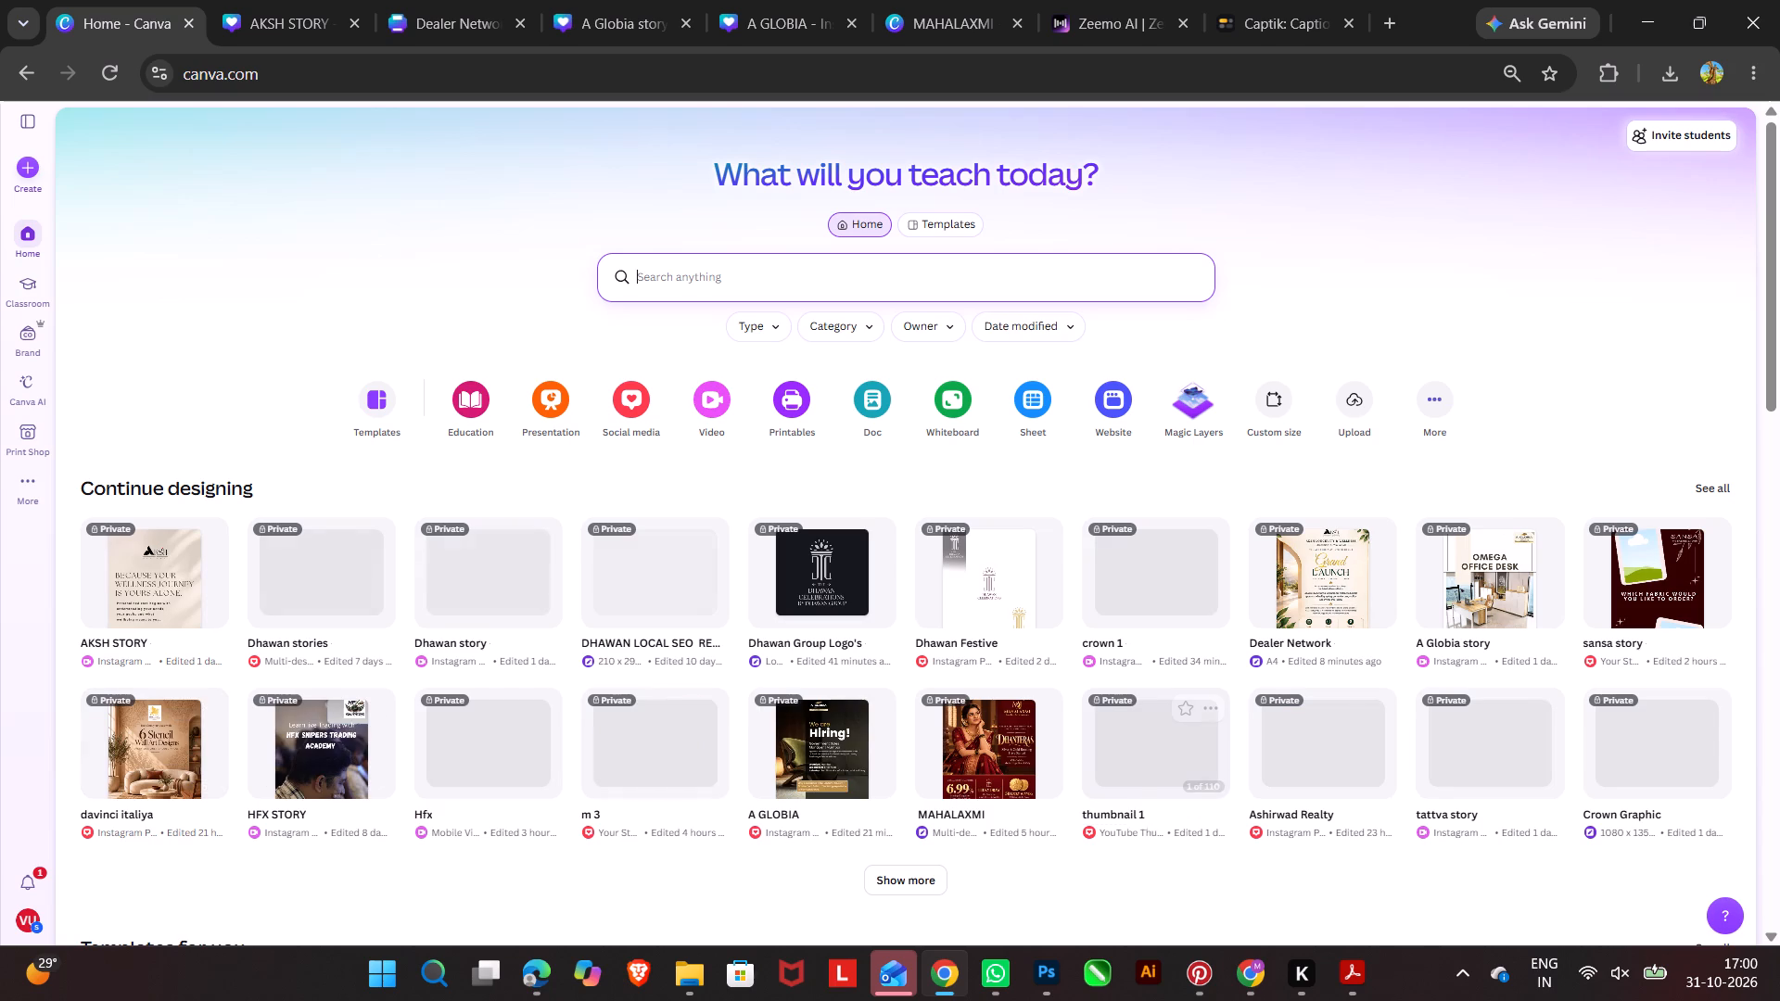
click(1125, 800)
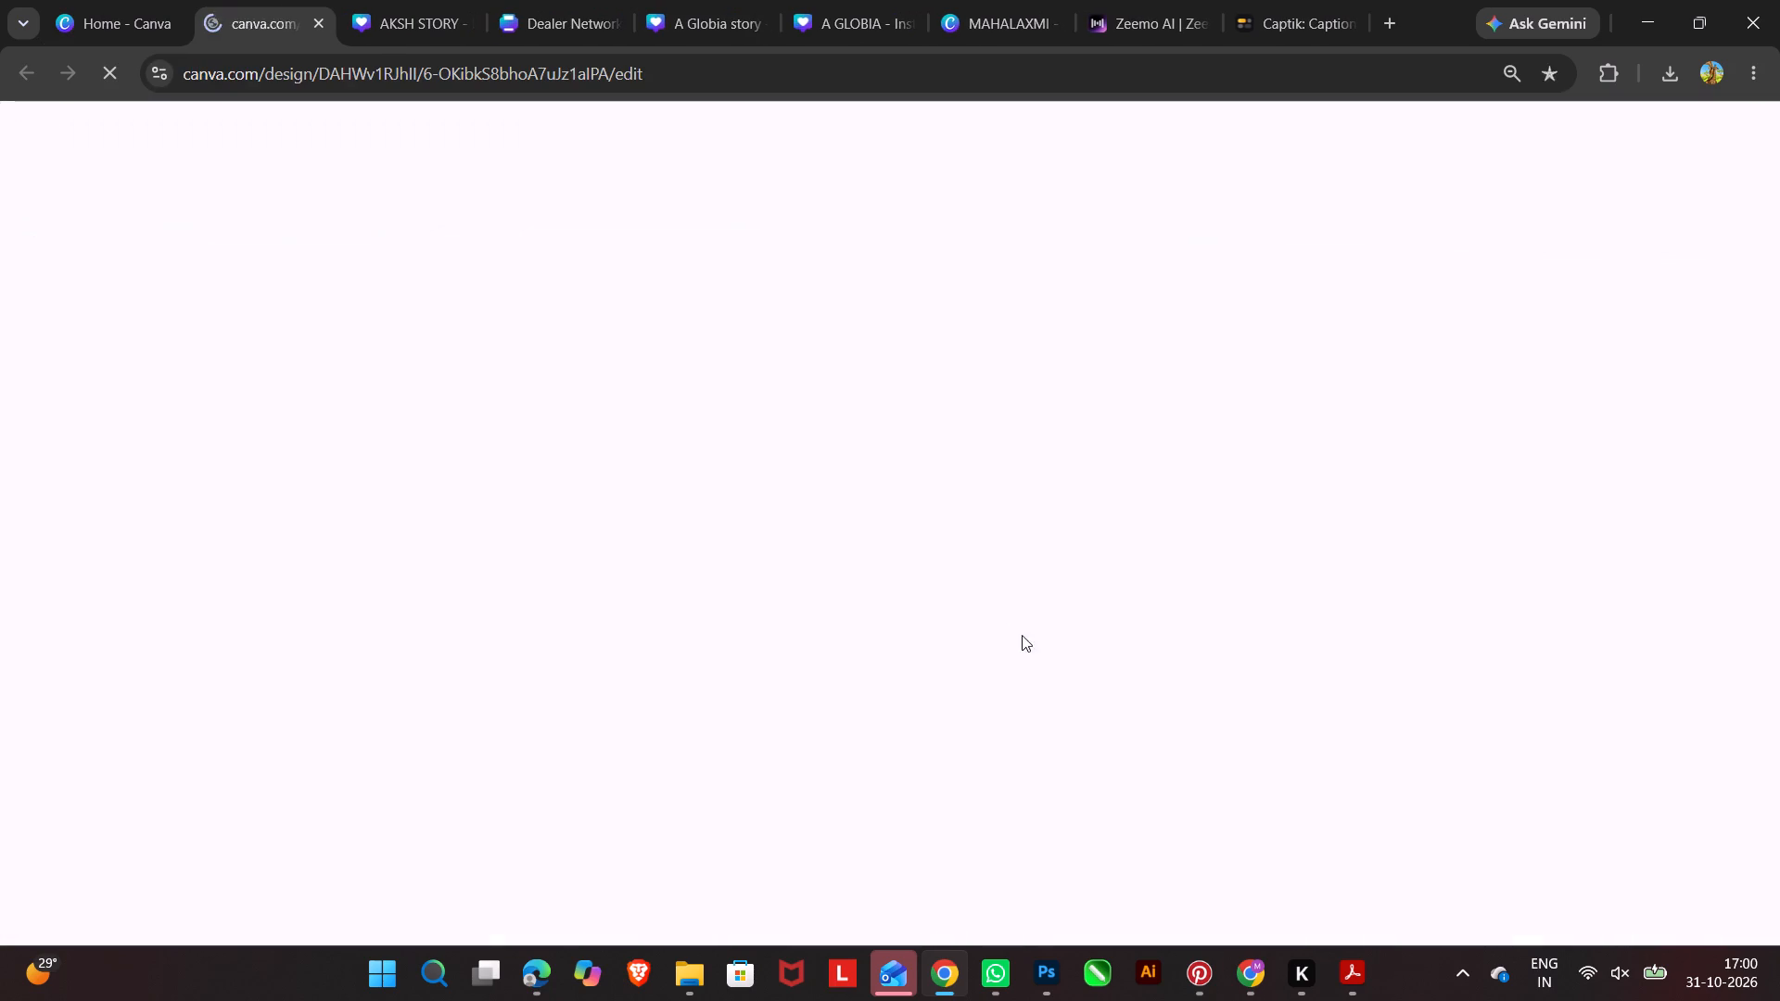
Add a blank page directly after the first page of the thumbnail 1 design.
scroll(1008, 564, down, 3)
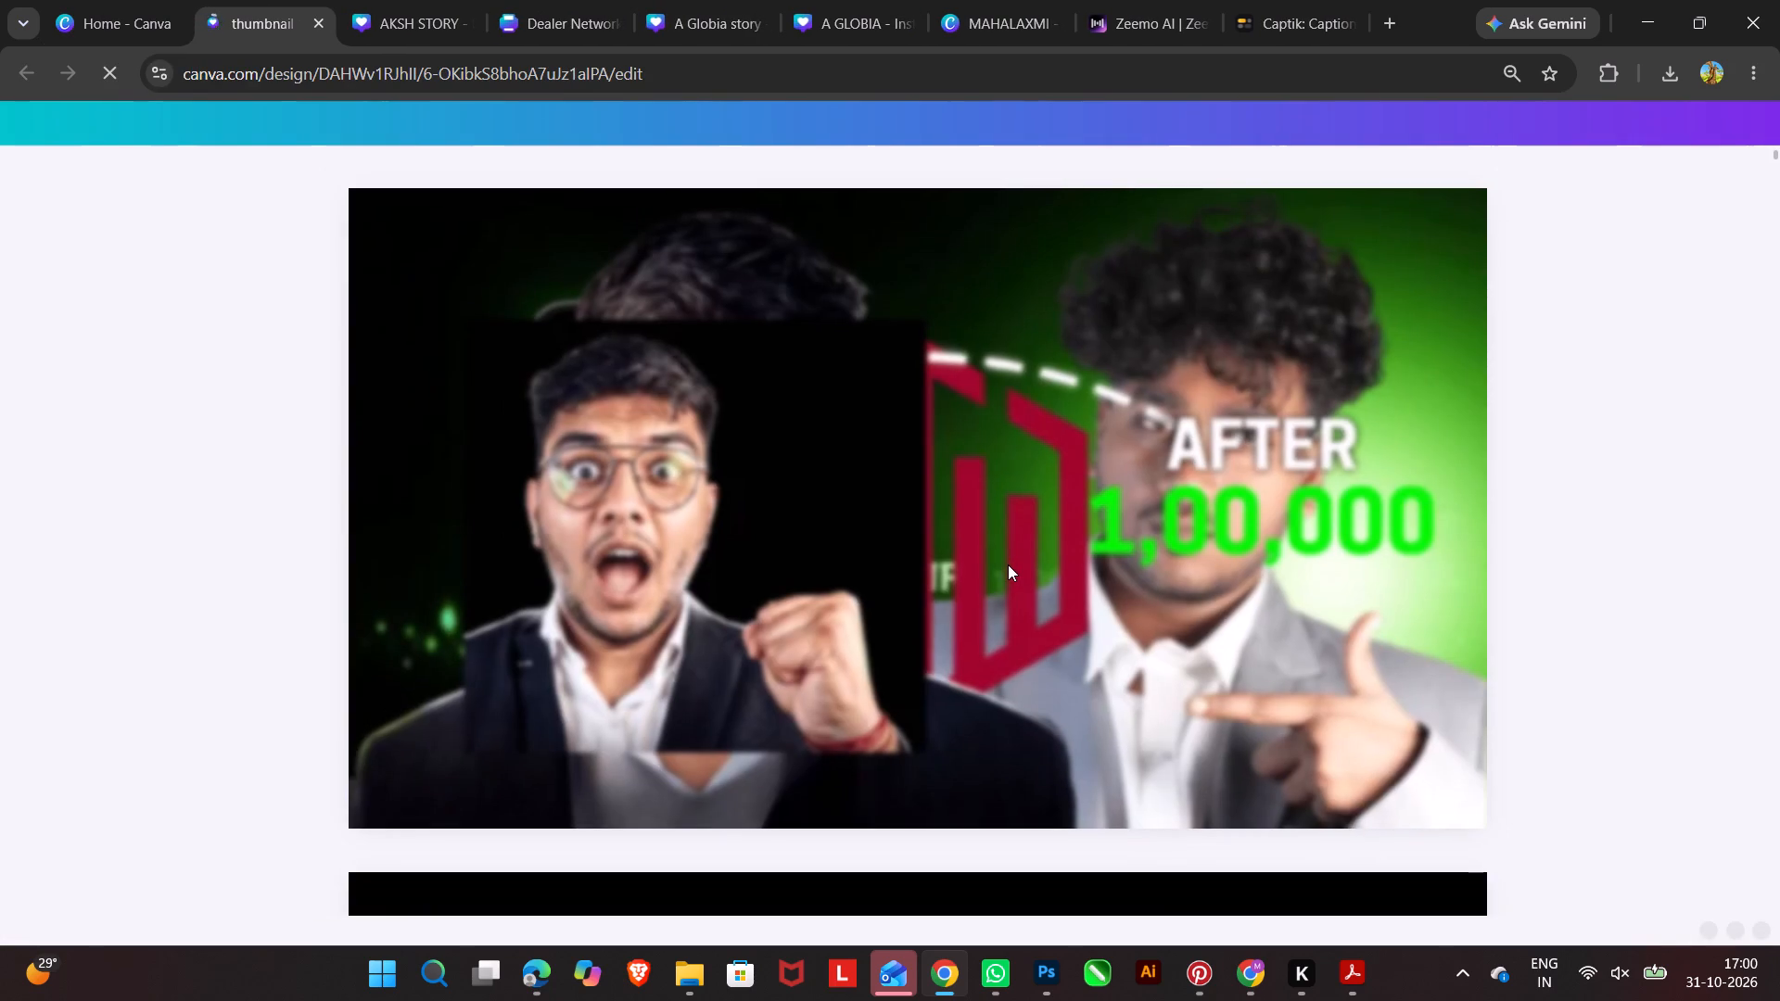
scroll(1008, 564, down, 14)
scroll(1012, 562, down, 7)
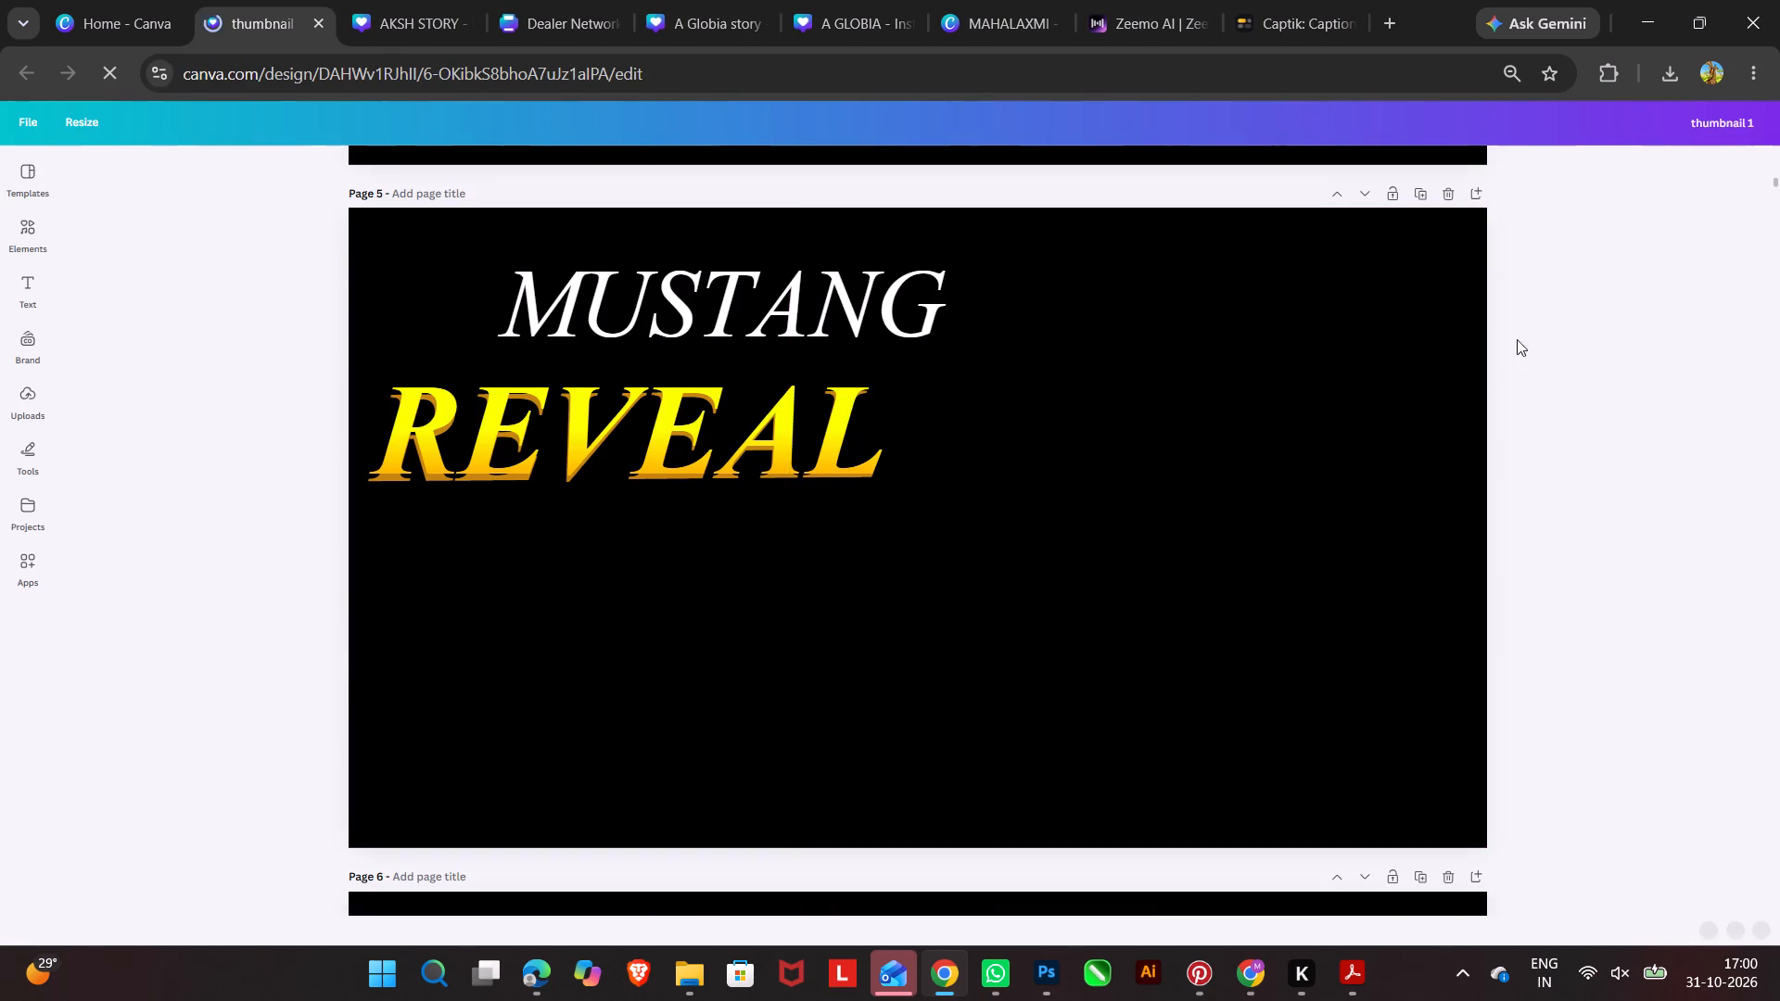
scroll(1456, 486, down, 5)
scroll(1445, 507, up, 20)
scroll(1445, 507, up, 4)
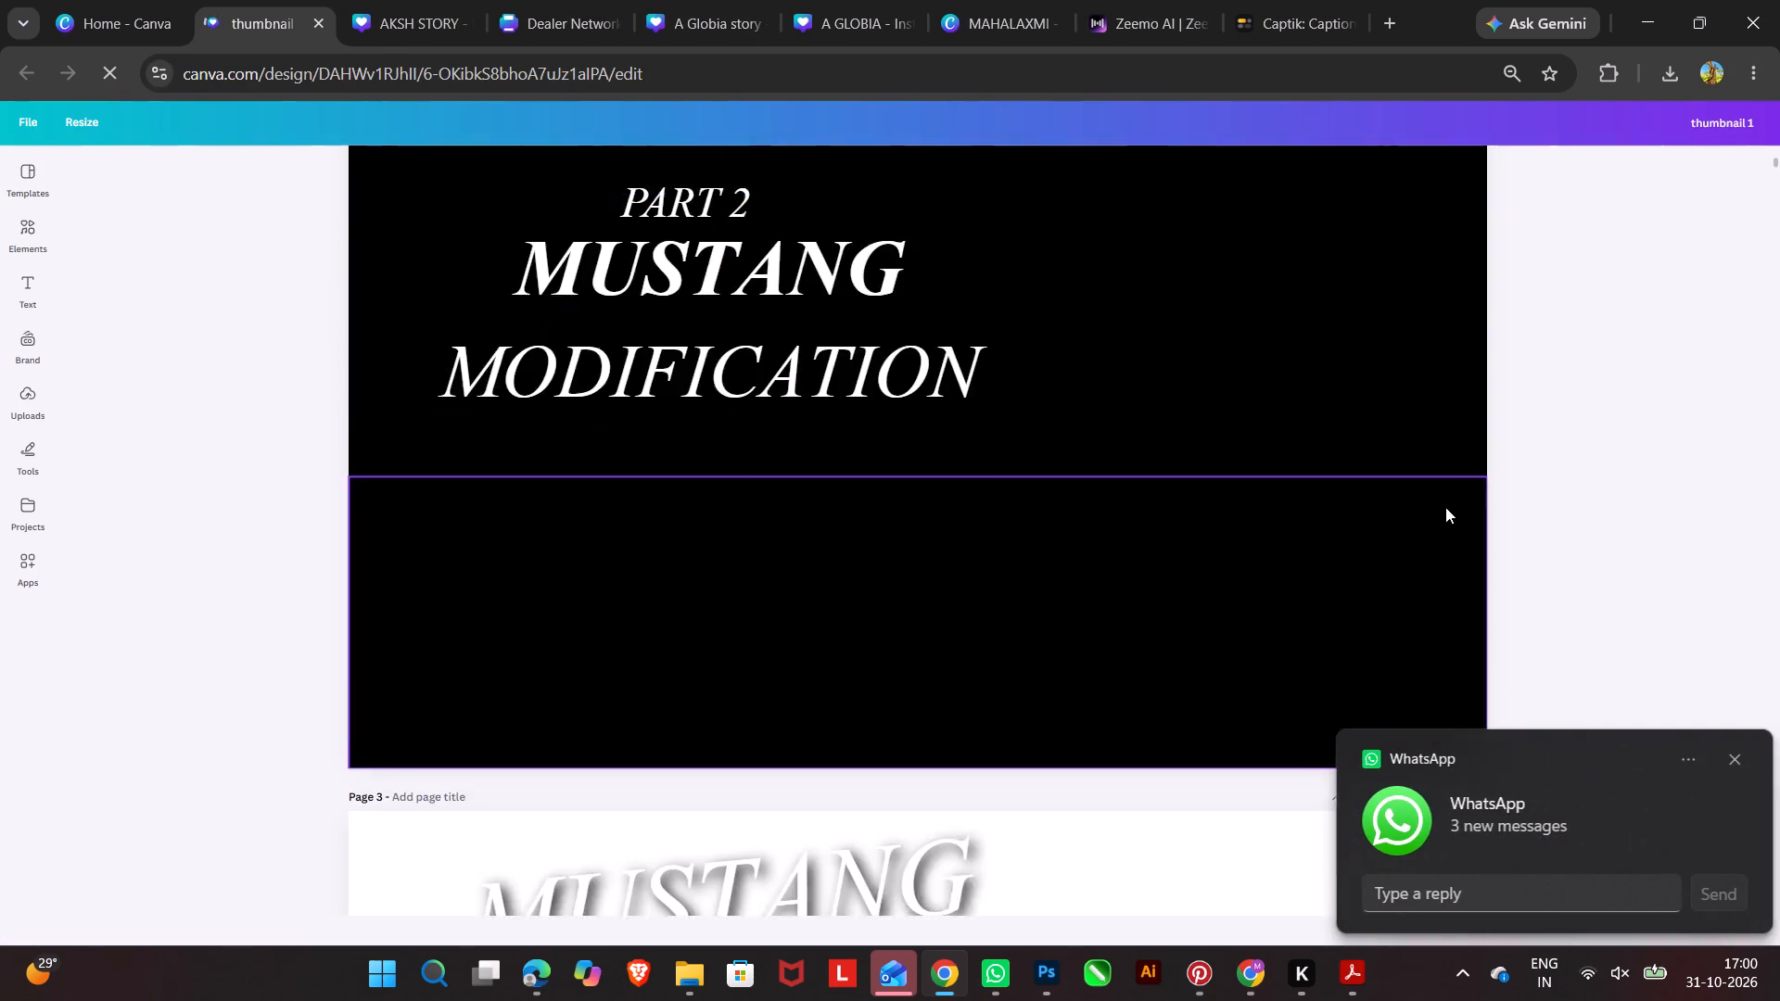
scroll(1445, 507, up, 10)
click(1479, 202)
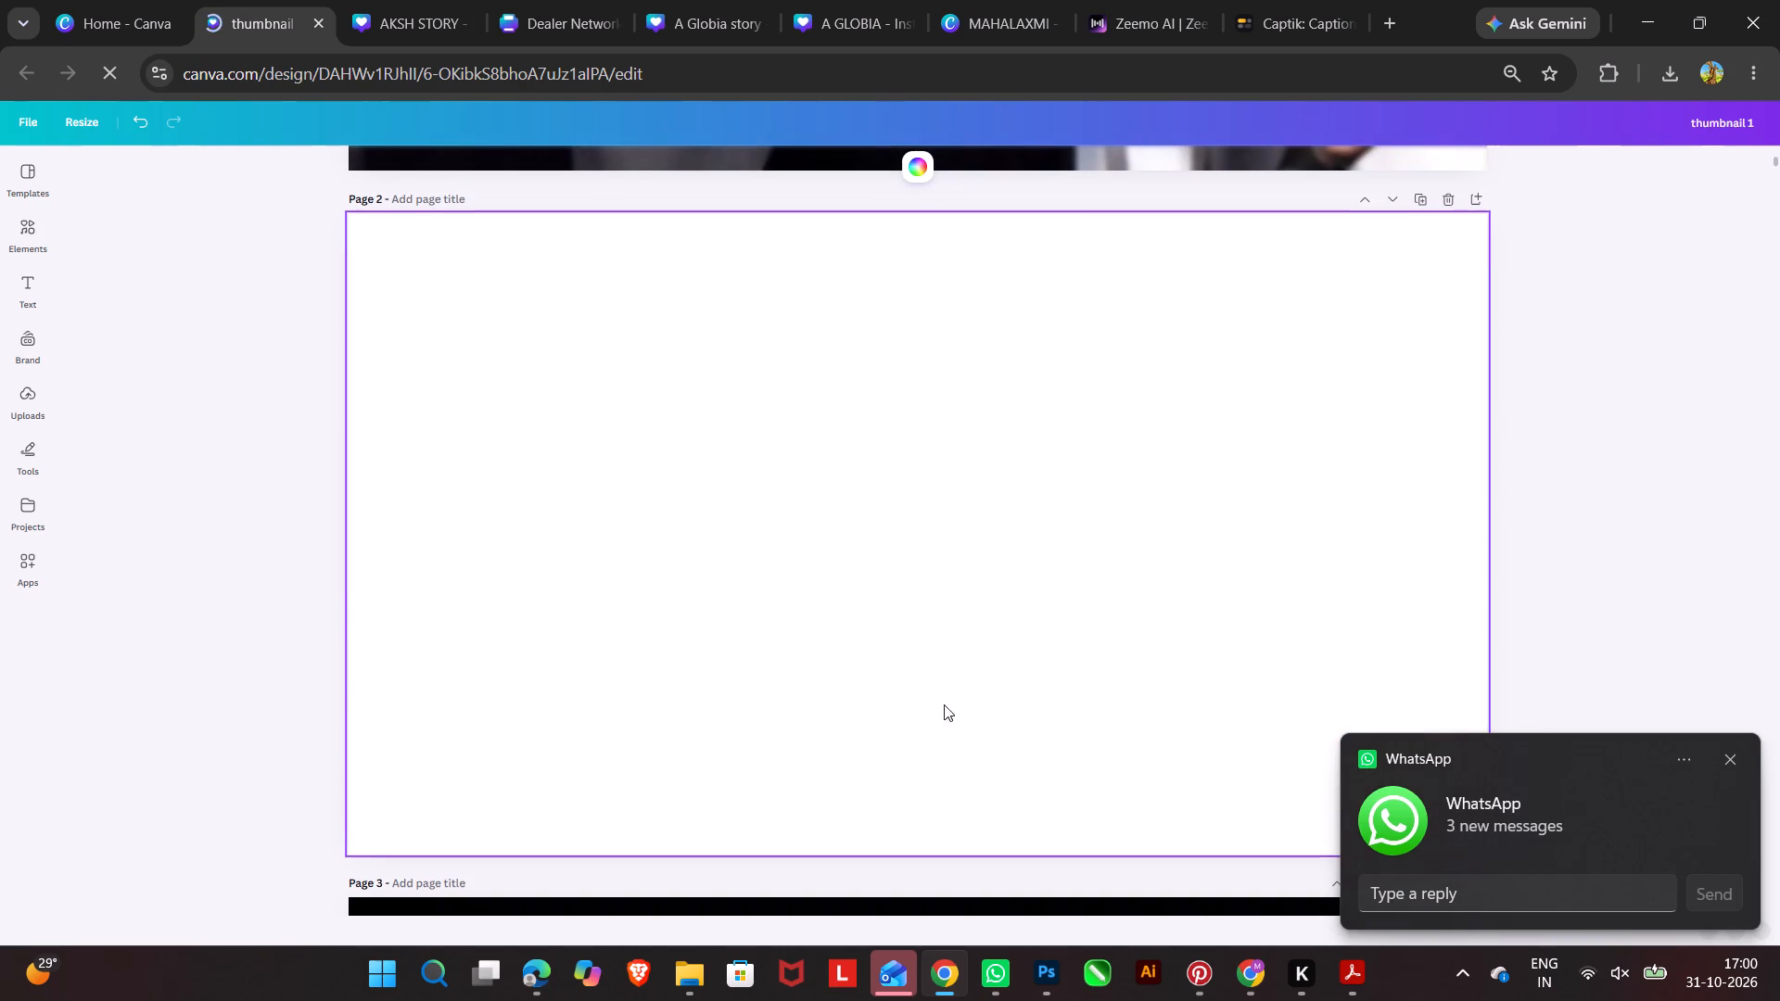
Paste the copied "THIS CHANGED MY LIFE" thumbnail image onto the blank page 2 and dismiss the WhatsApp notification.
click(934, 691)
key(ctrl+v)
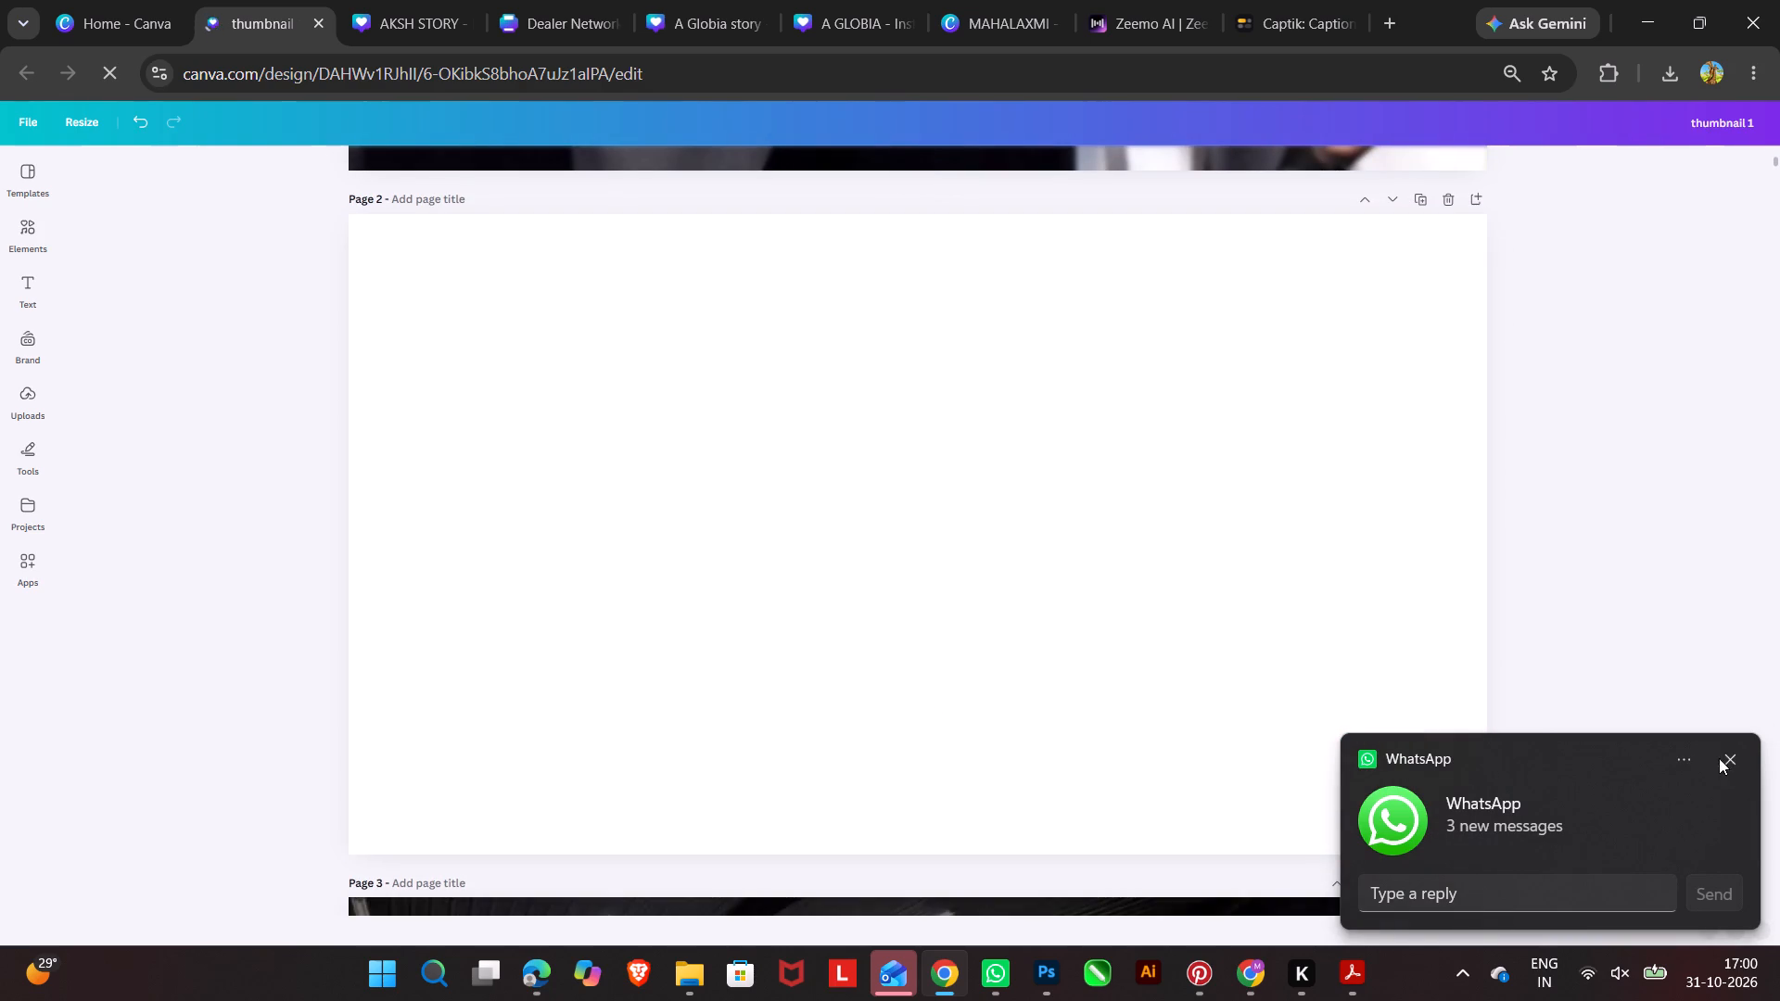
click(1726, 755)
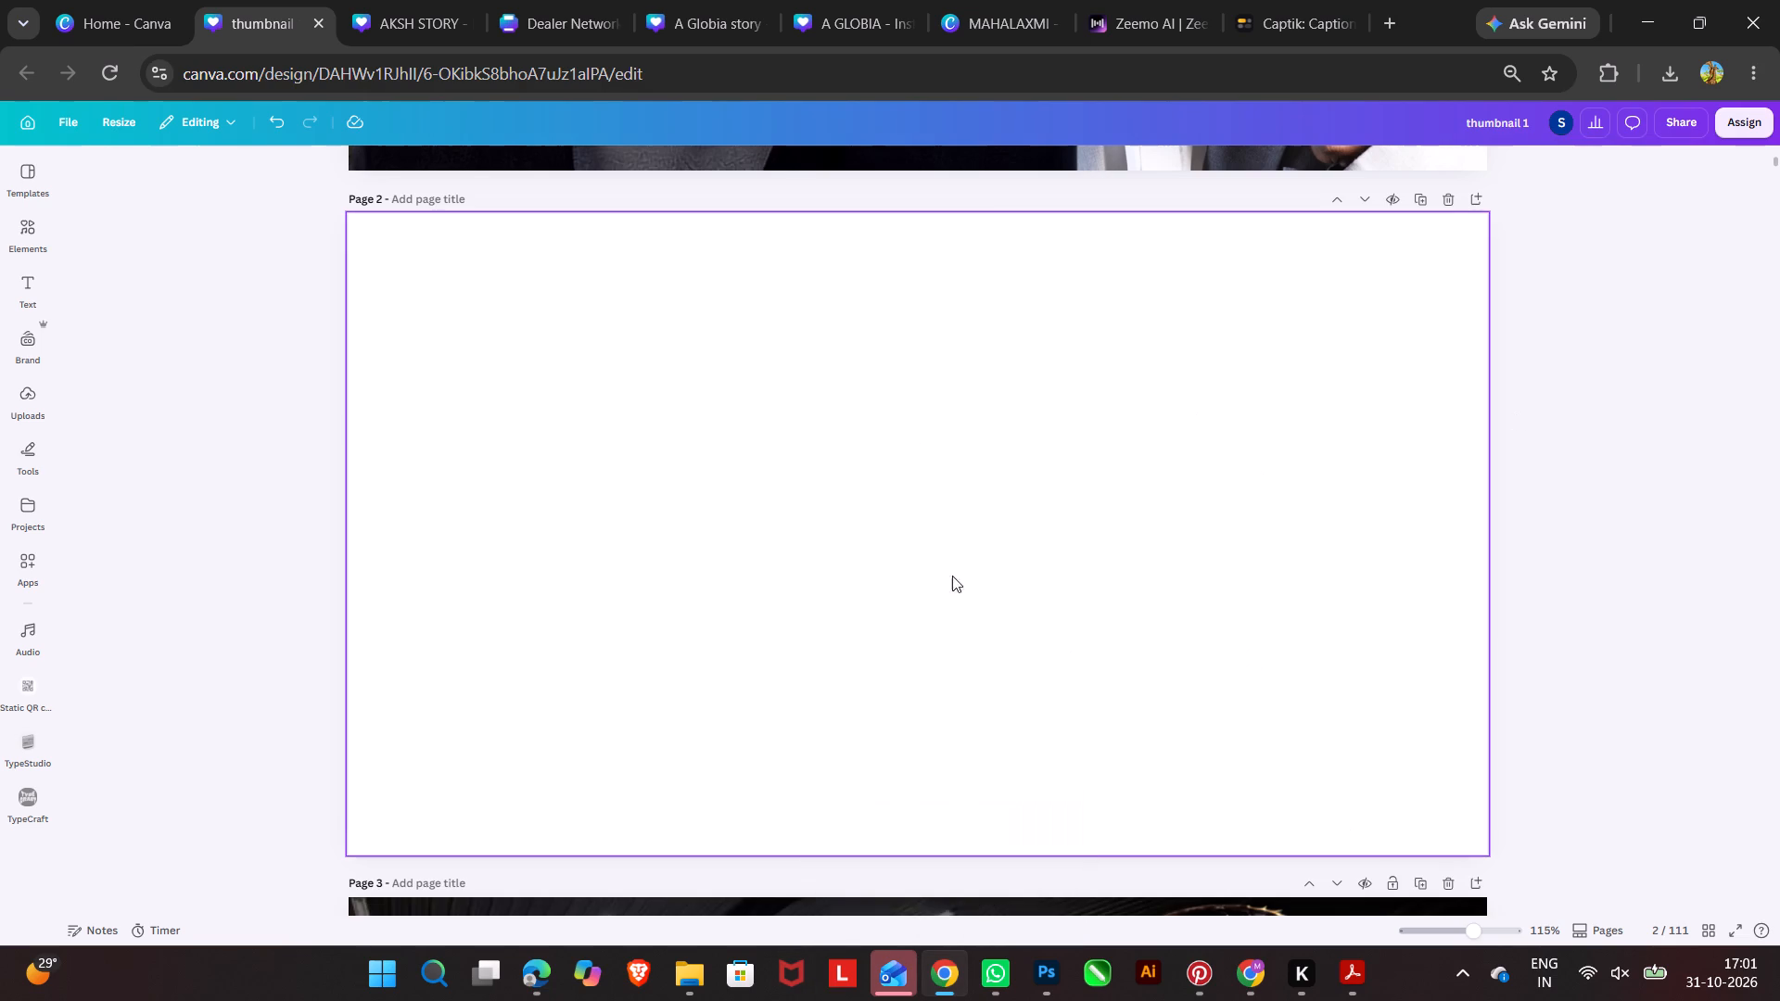
click(848, 472)
key(ctrl+v)
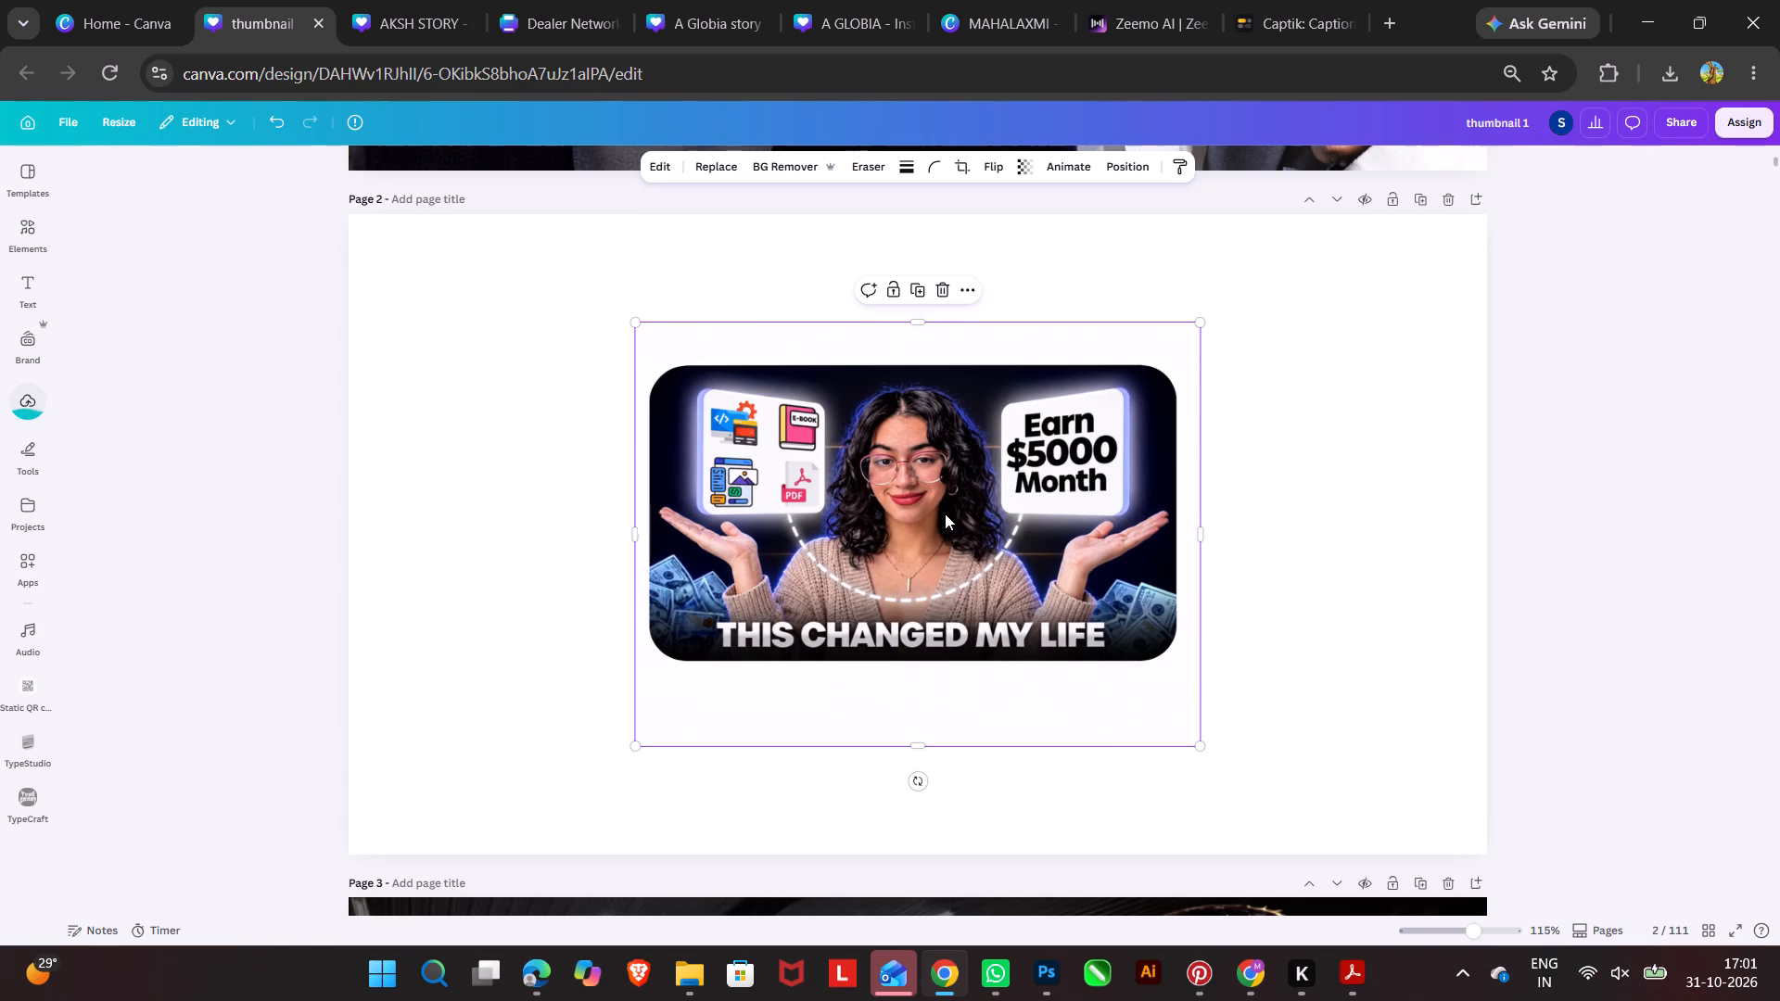
Move the pasted thumbnail to page 2's upper-left corner, letting its white margins overhang the page's top and left edges.
drag(945, 513, 687, 421)
click(606, 366)
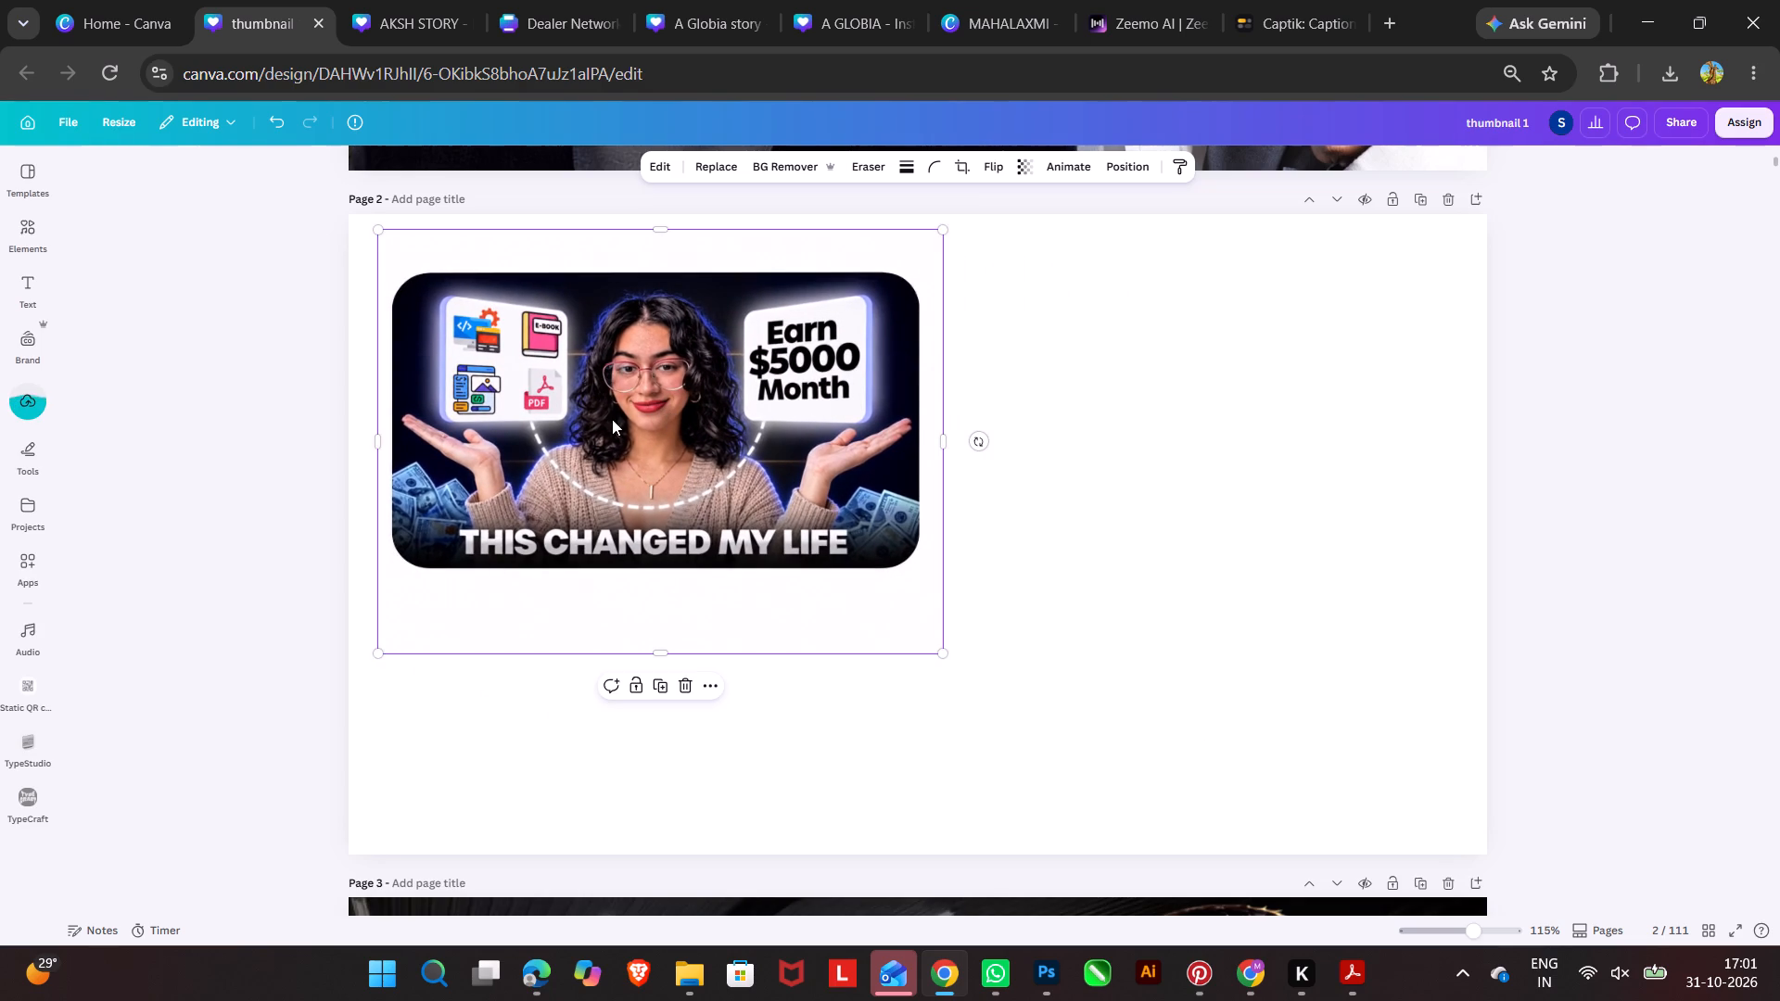
drag(612, 419, 552, 351)
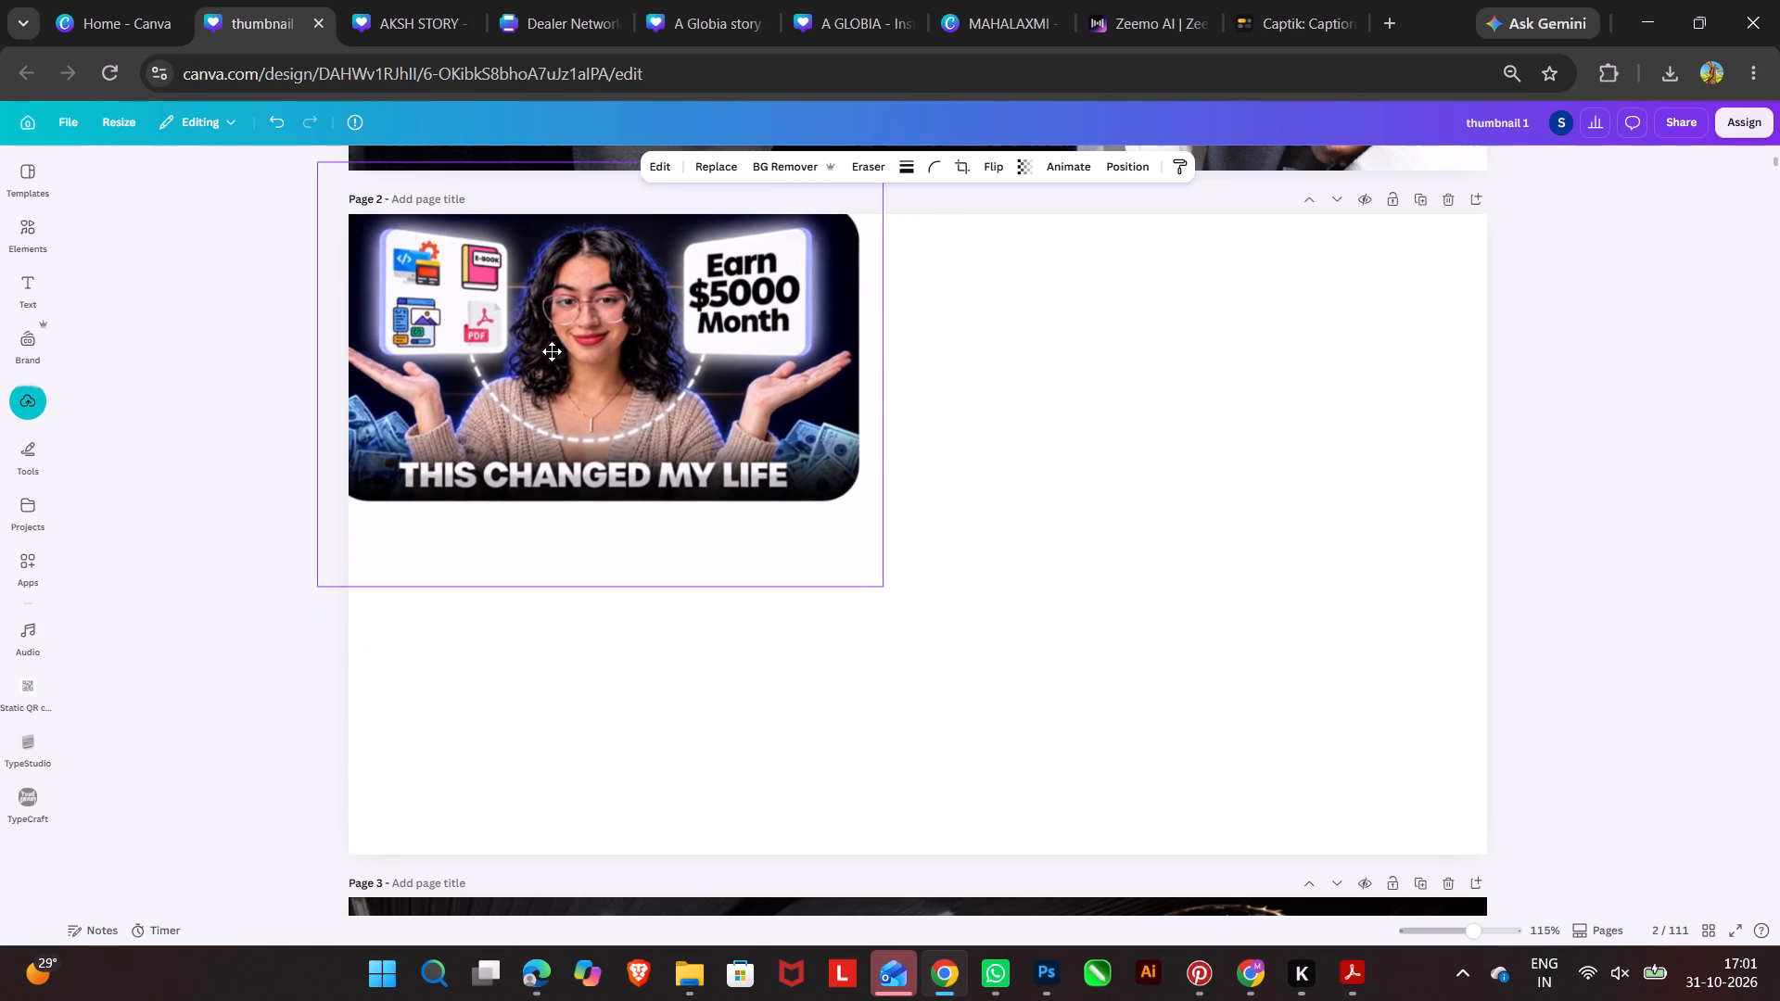
drag(552, 351, 565, 341)
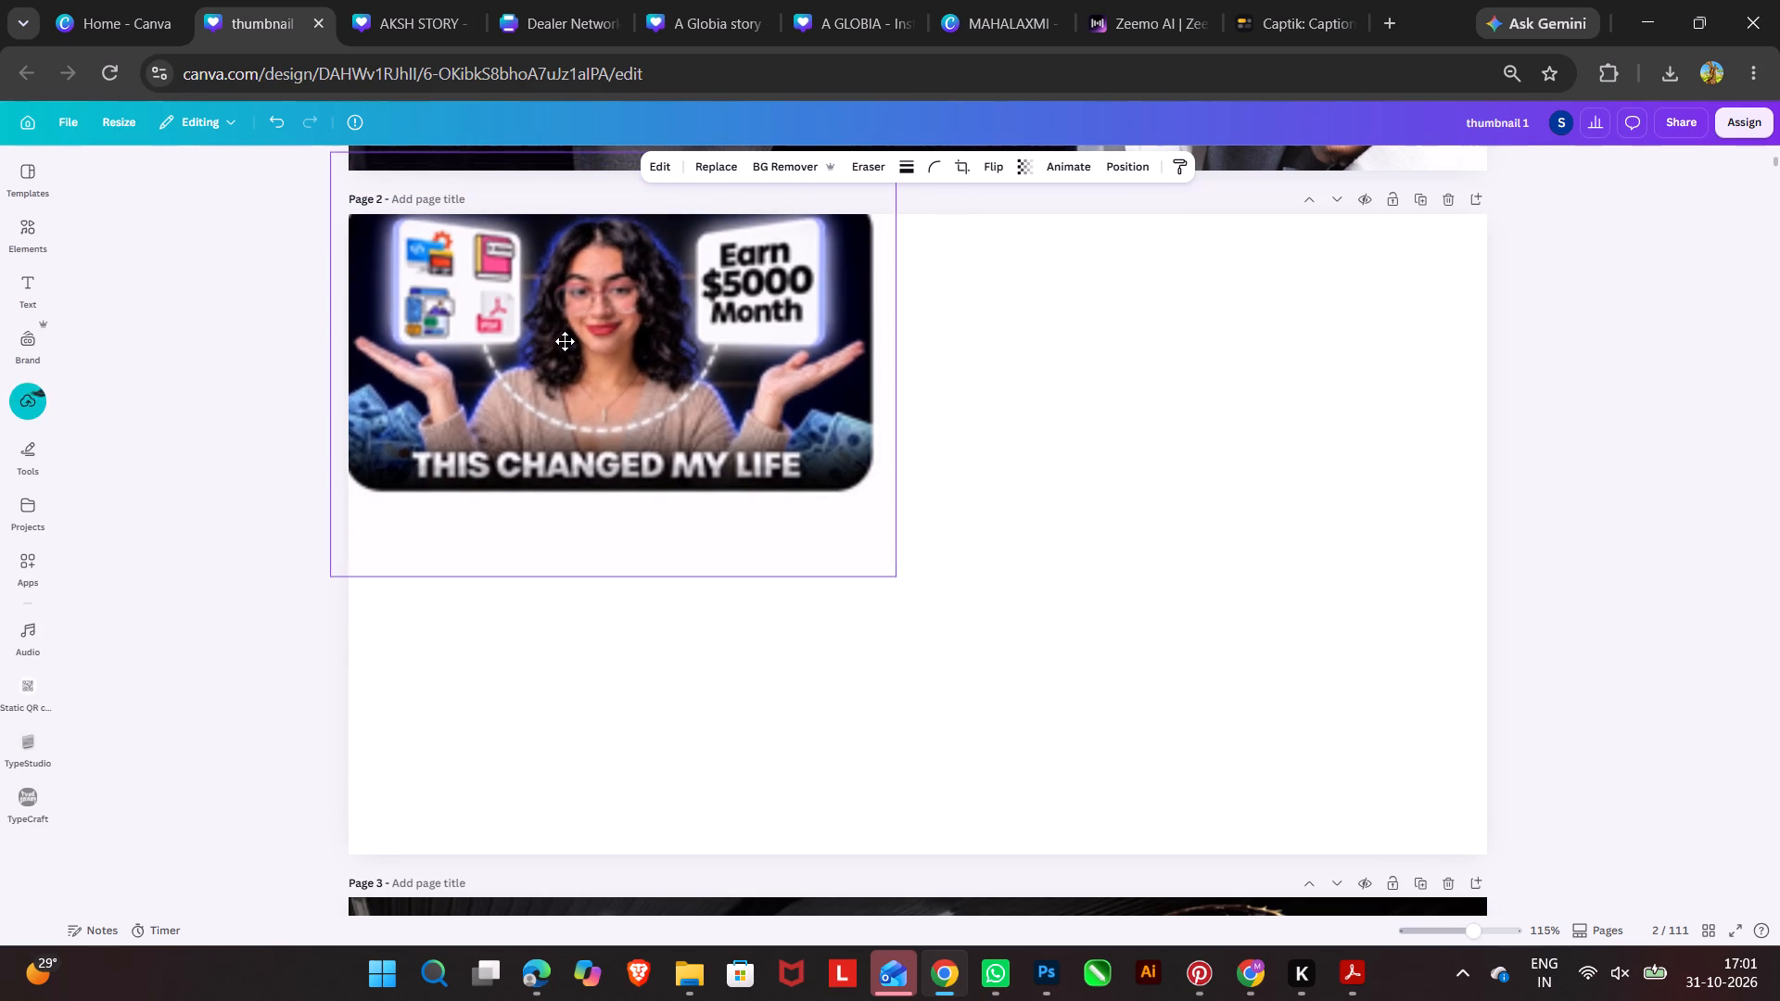
drag(565, 341, 561, 347)
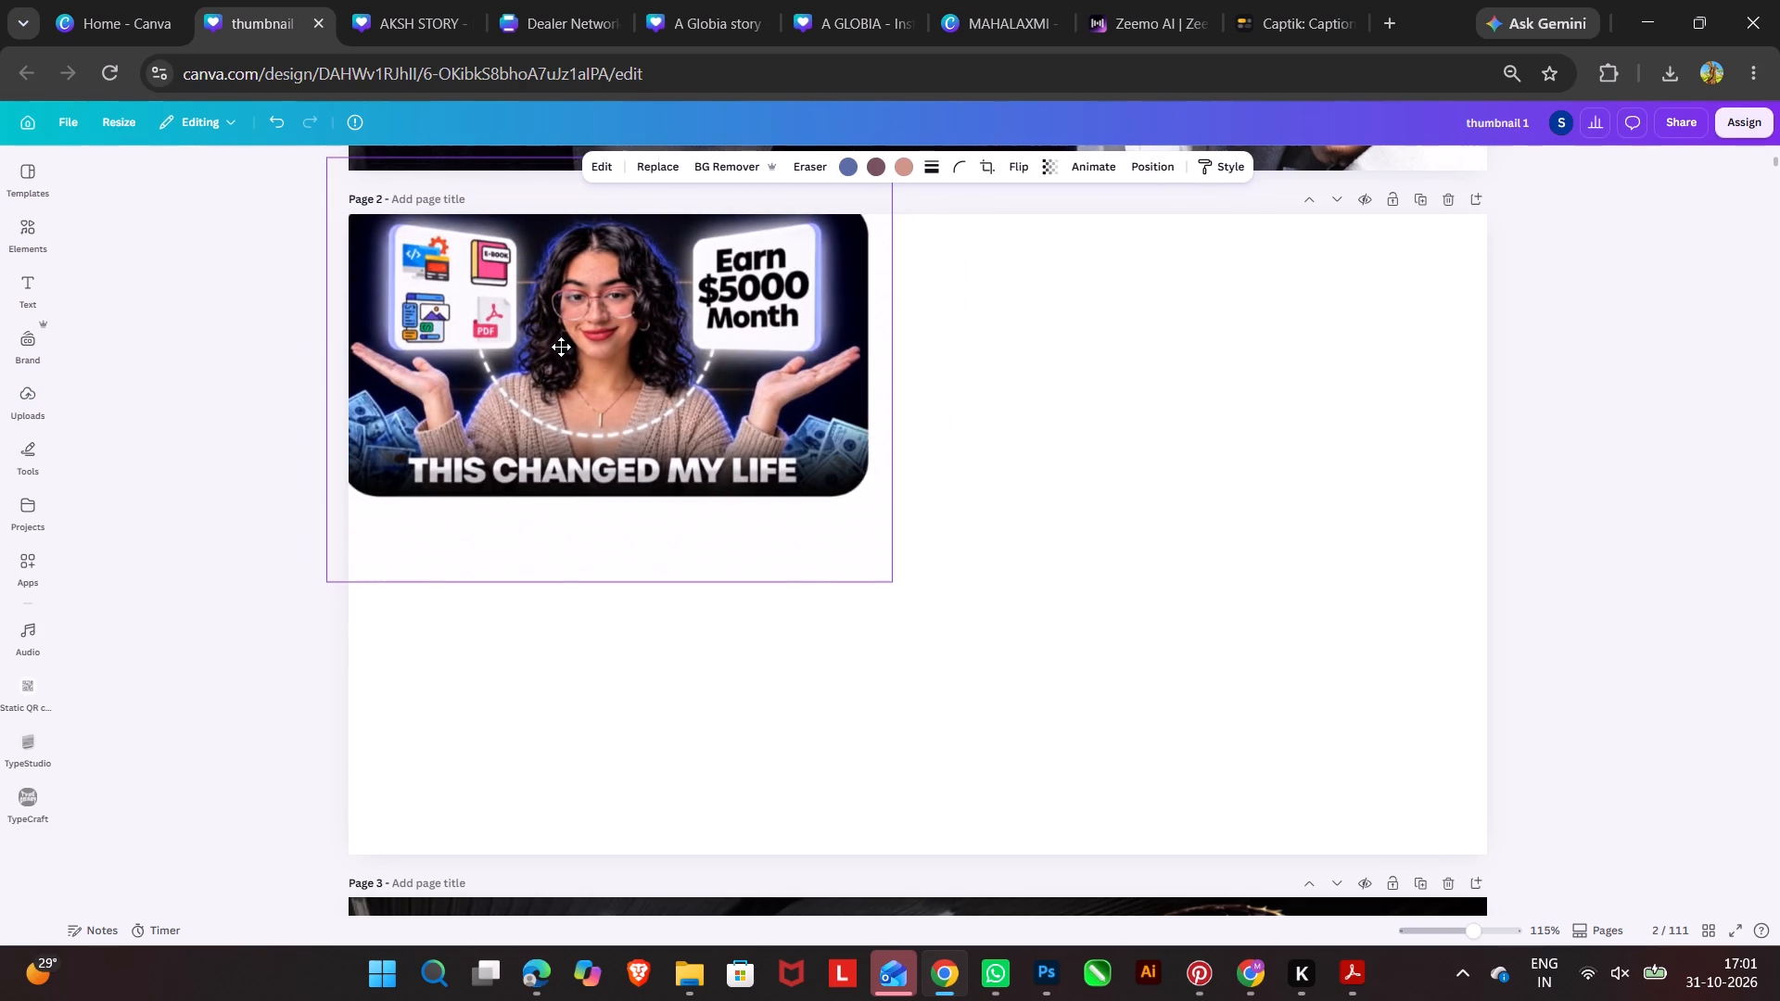
drag(561, 347, 562, 347)
Enlarge the thumbnail proportionally from its lower-right corner until its rounded artwork nearly spans page 2's width, and deselect it.
drag(887, 581, 1602, 986)
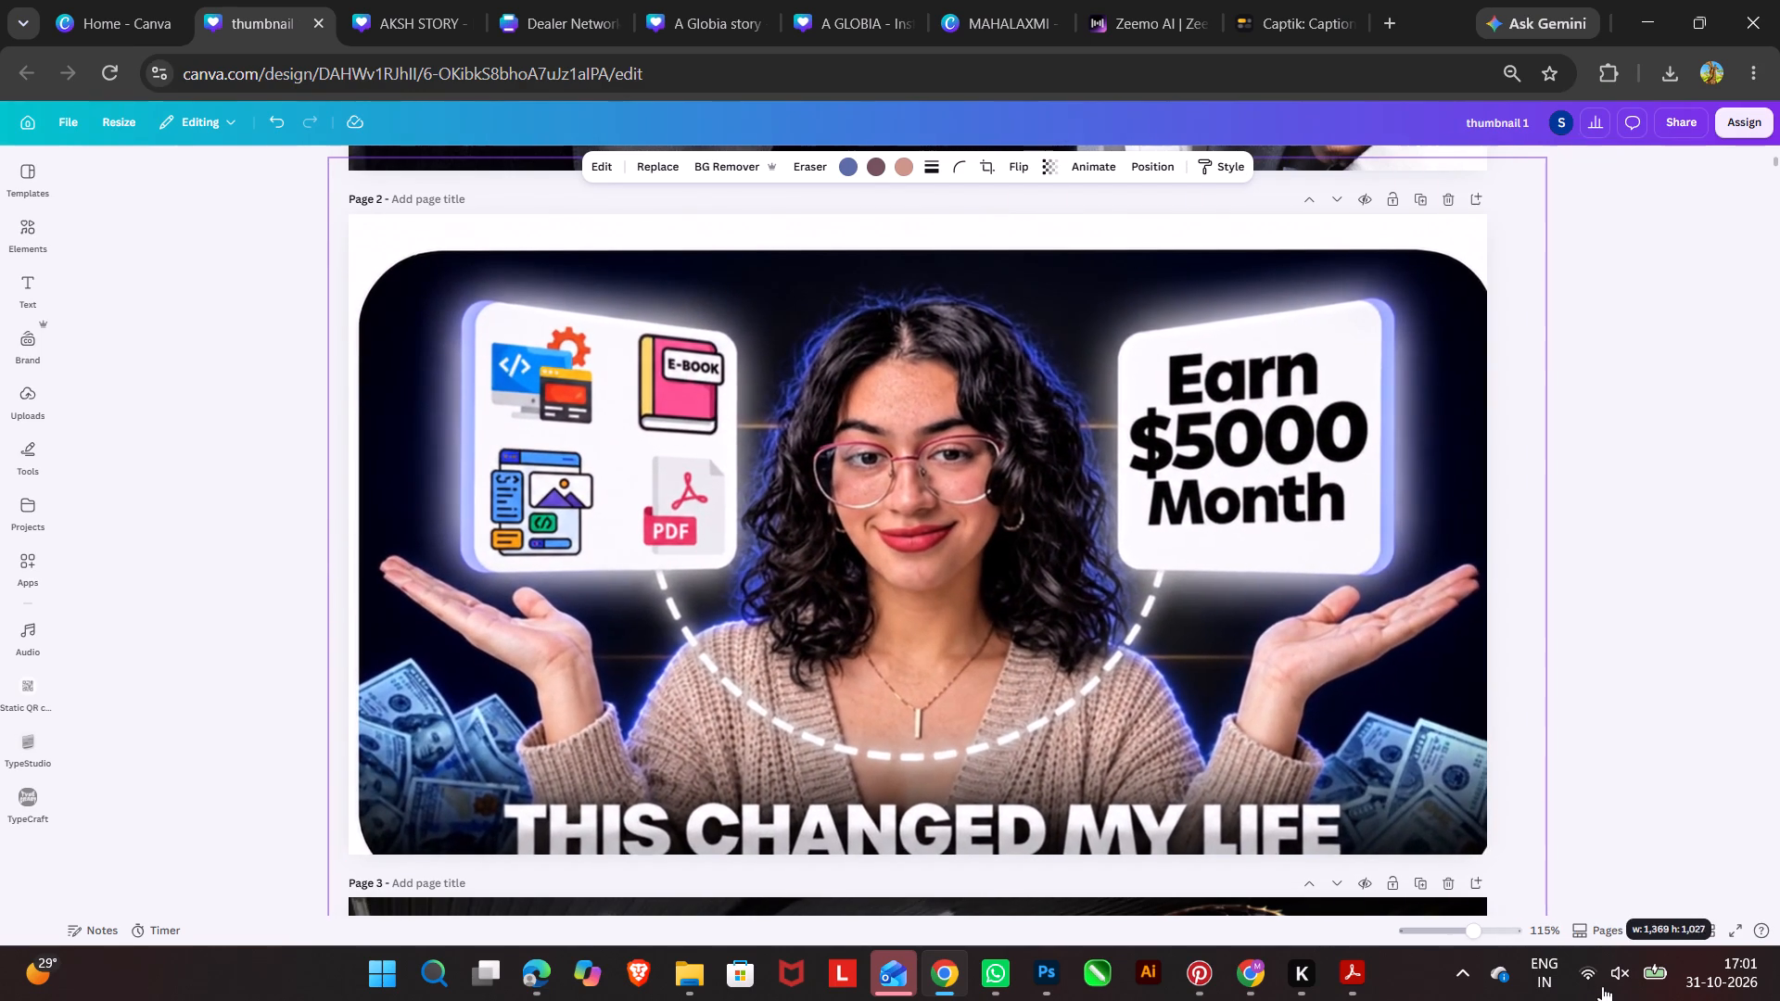
drag(1602, 986, 1571, 951)
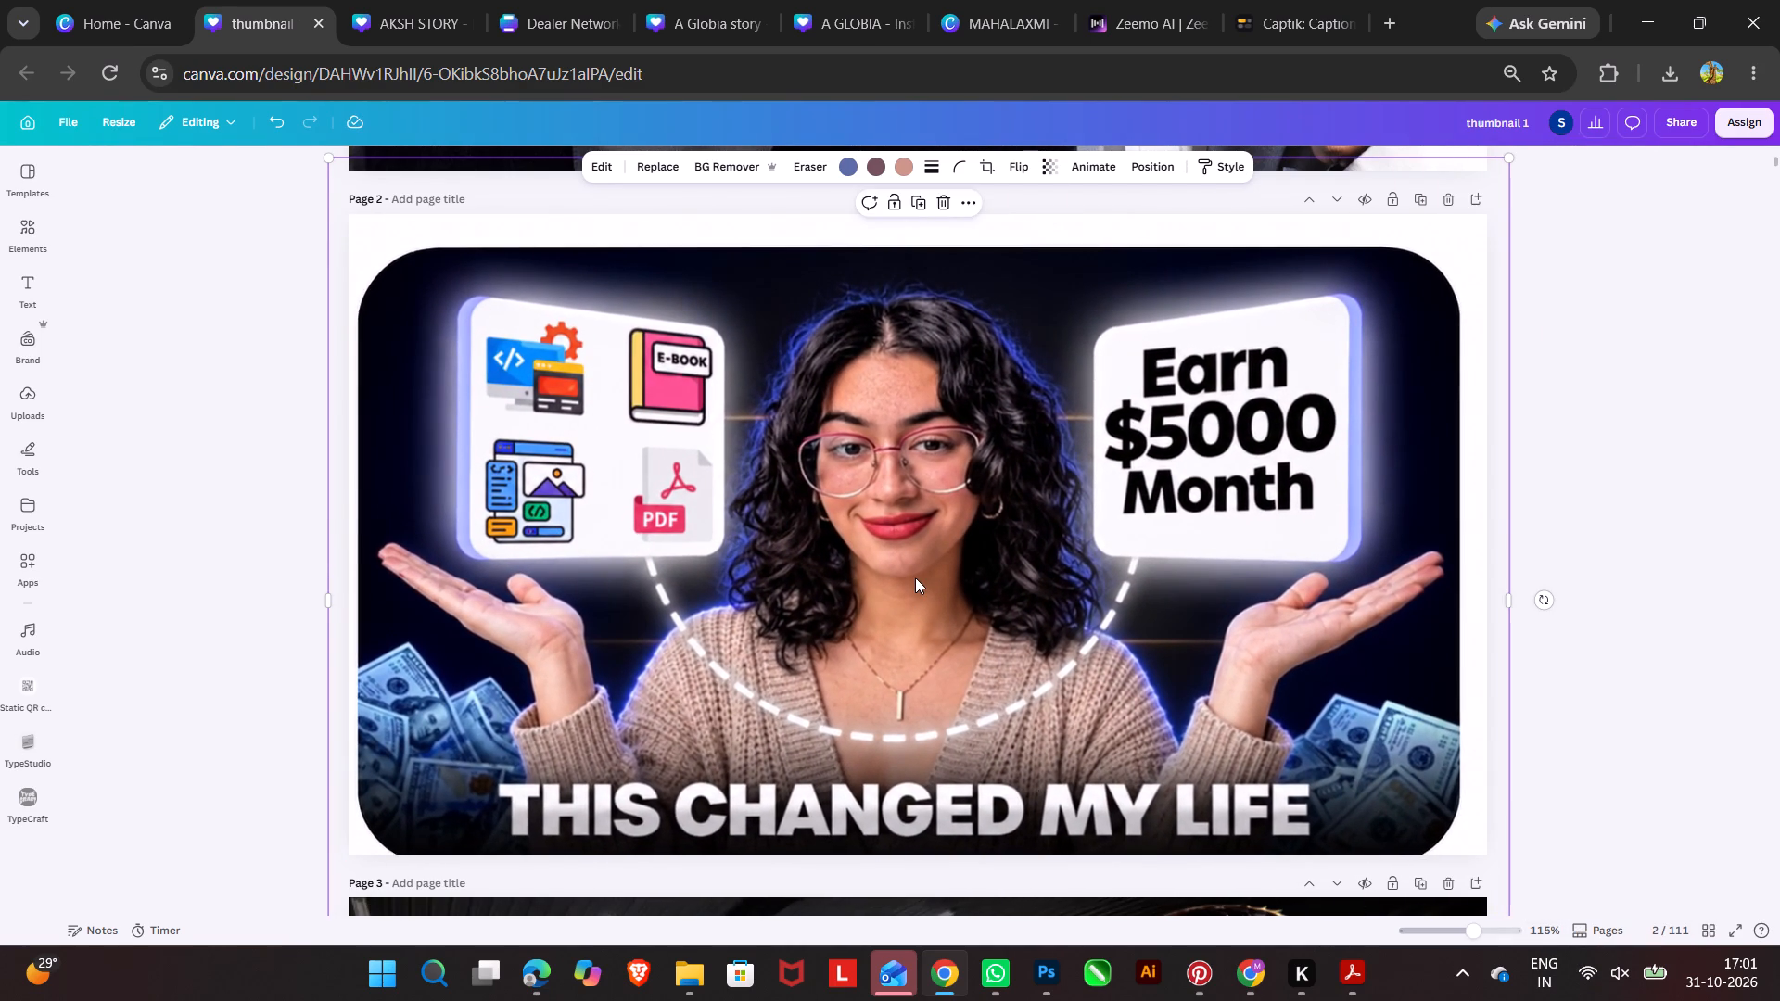
click(1573, 663)
click(1573, 663)
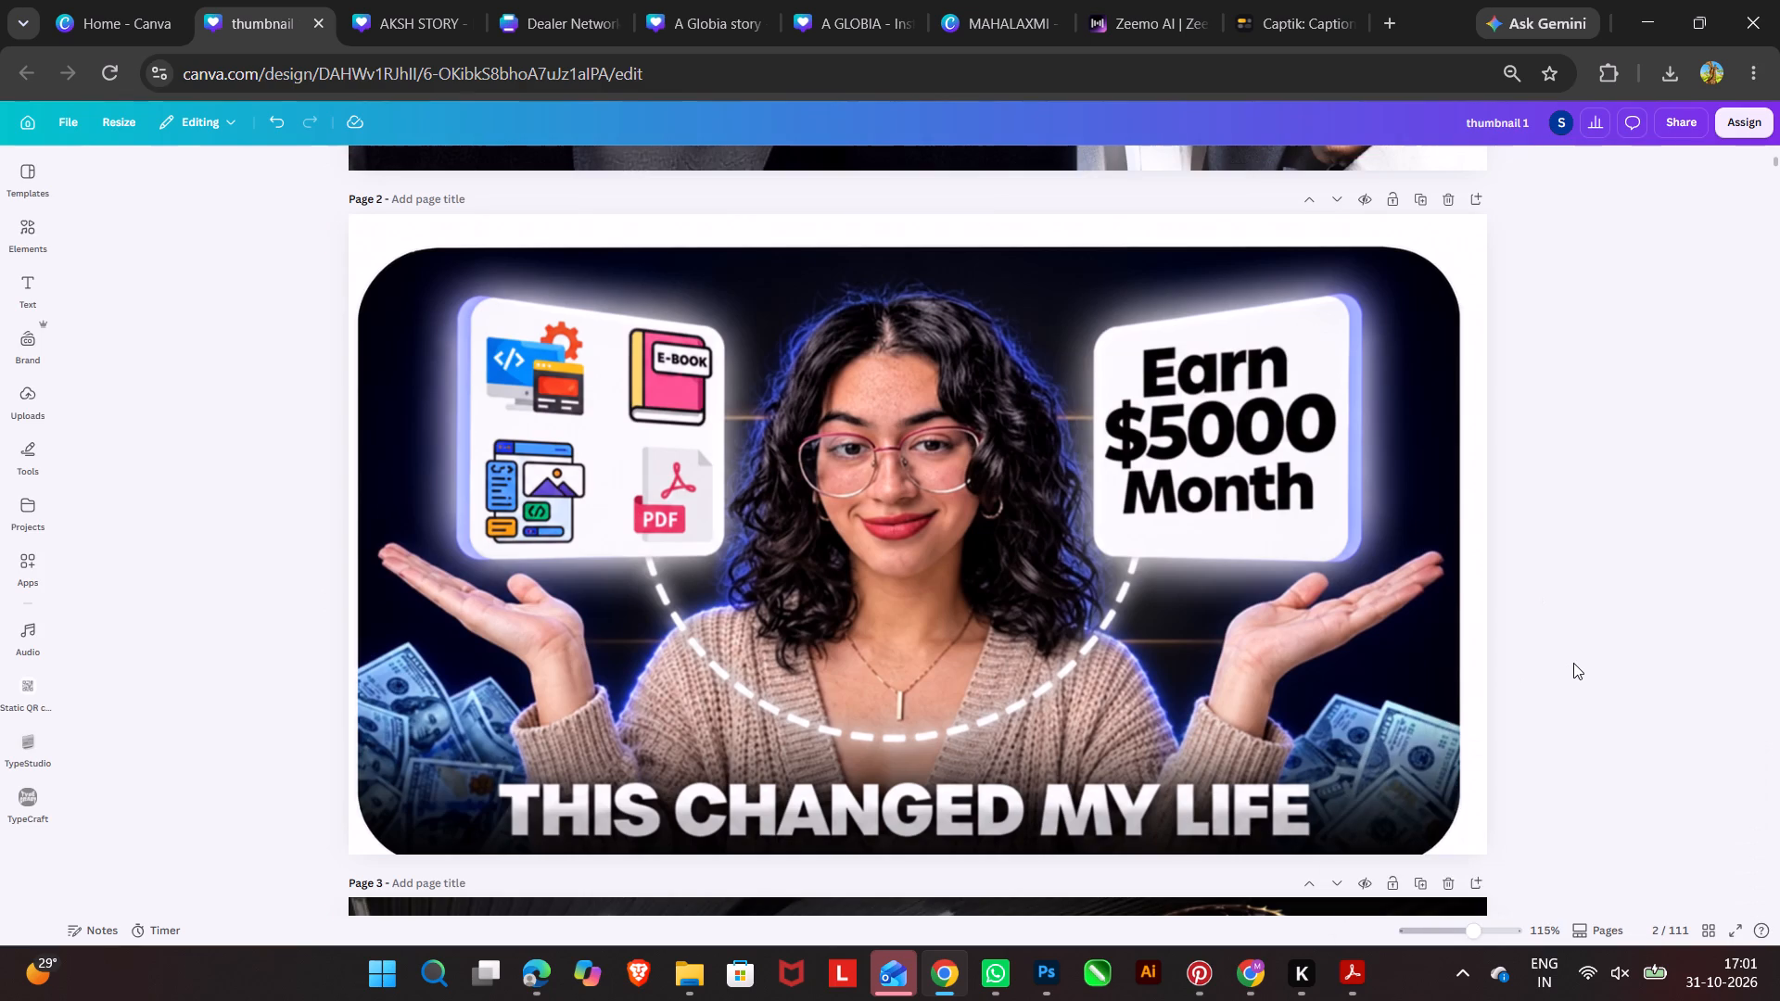
click(1594, 662)
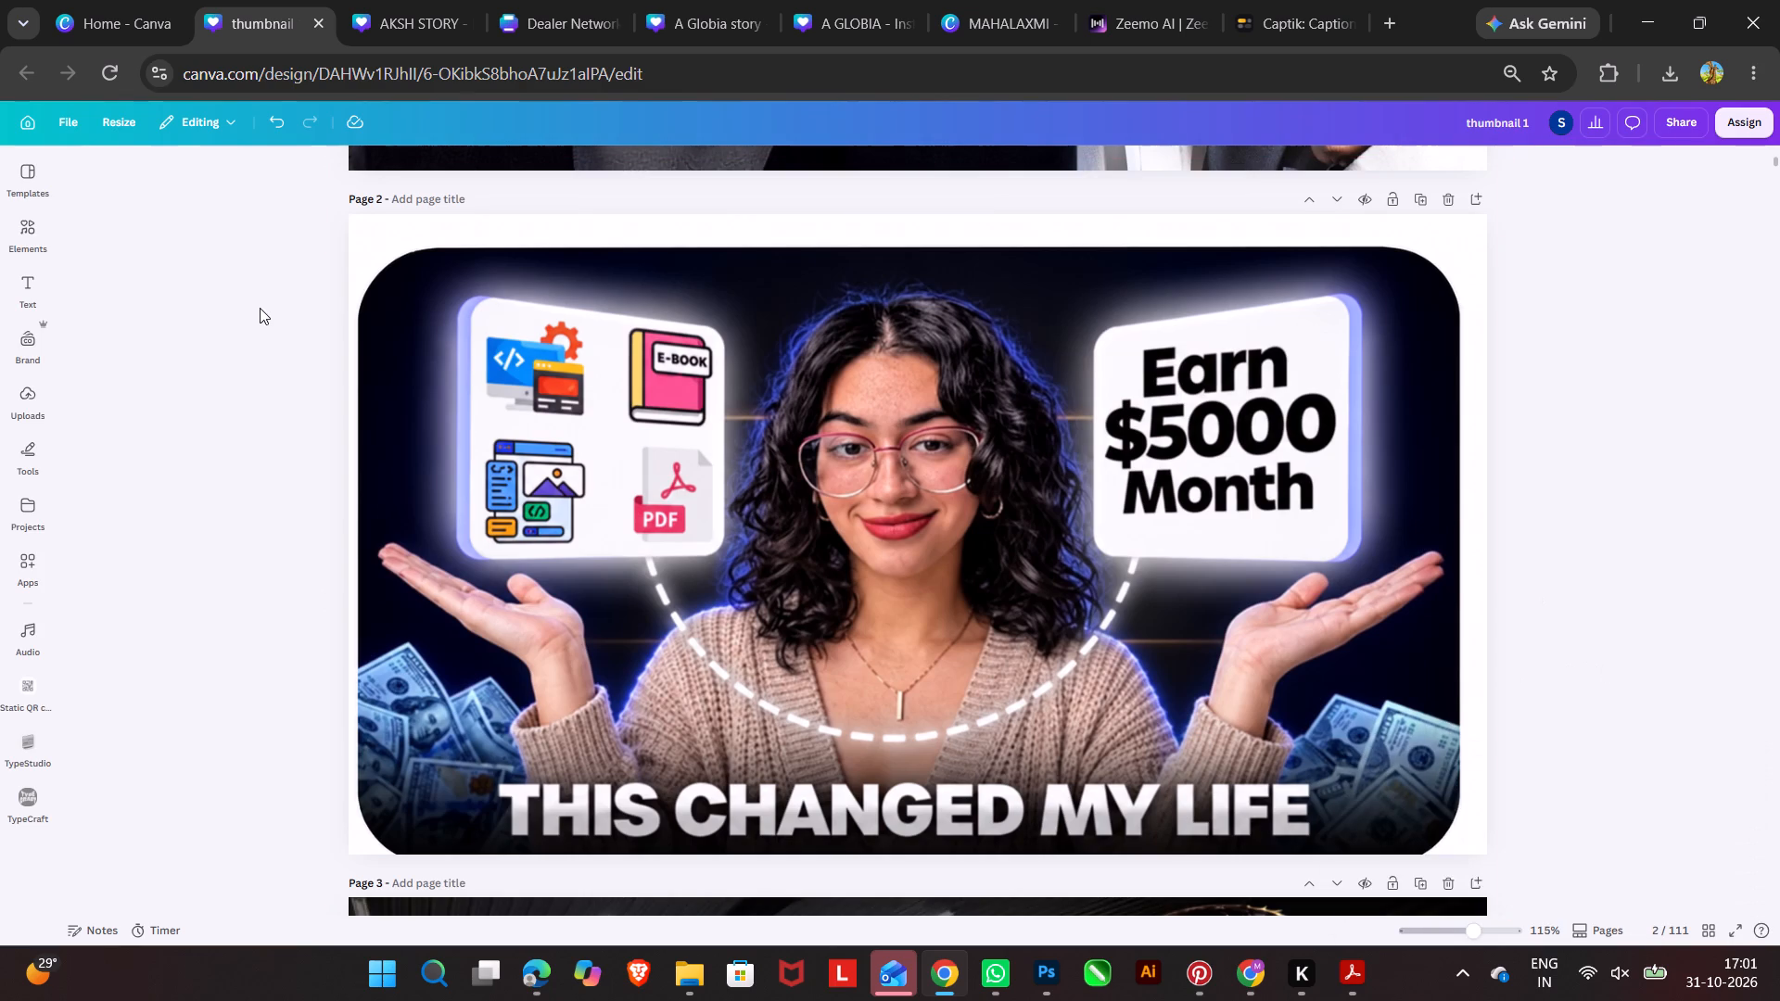
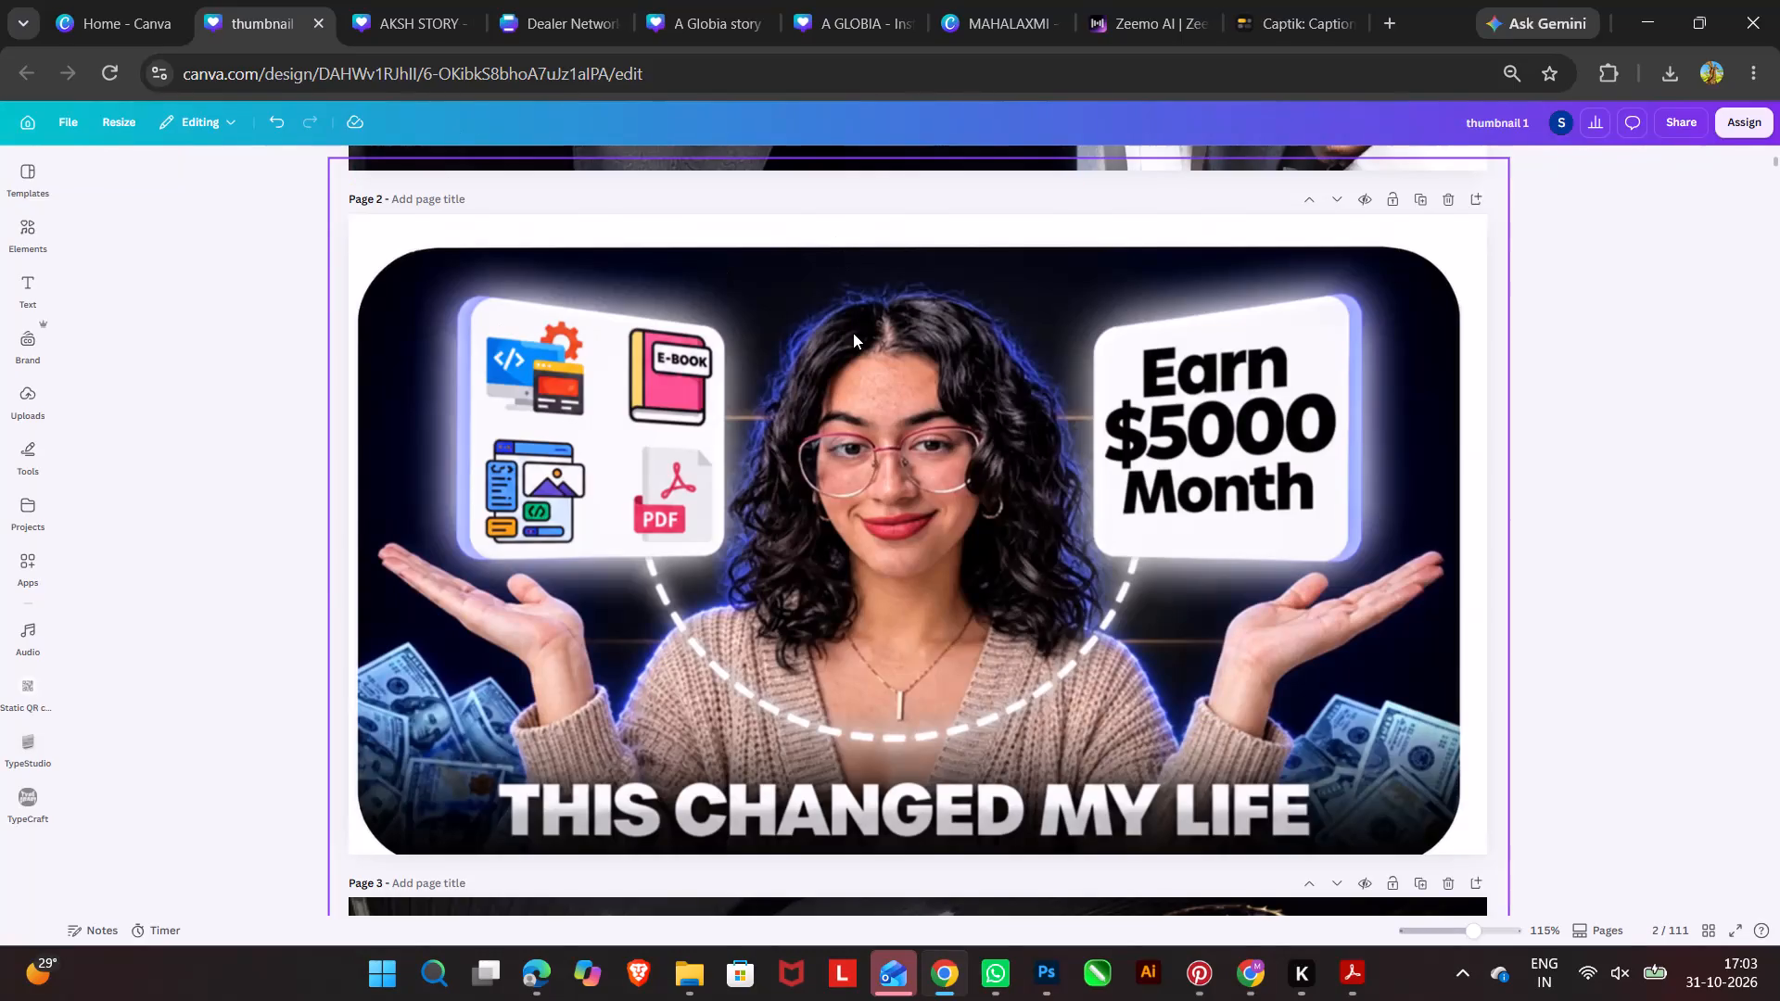
Split the thumbnail image on page 2 into separate editable elements with Magic Layers, and deselect the result.
click(853, 333)
click(598, 163)
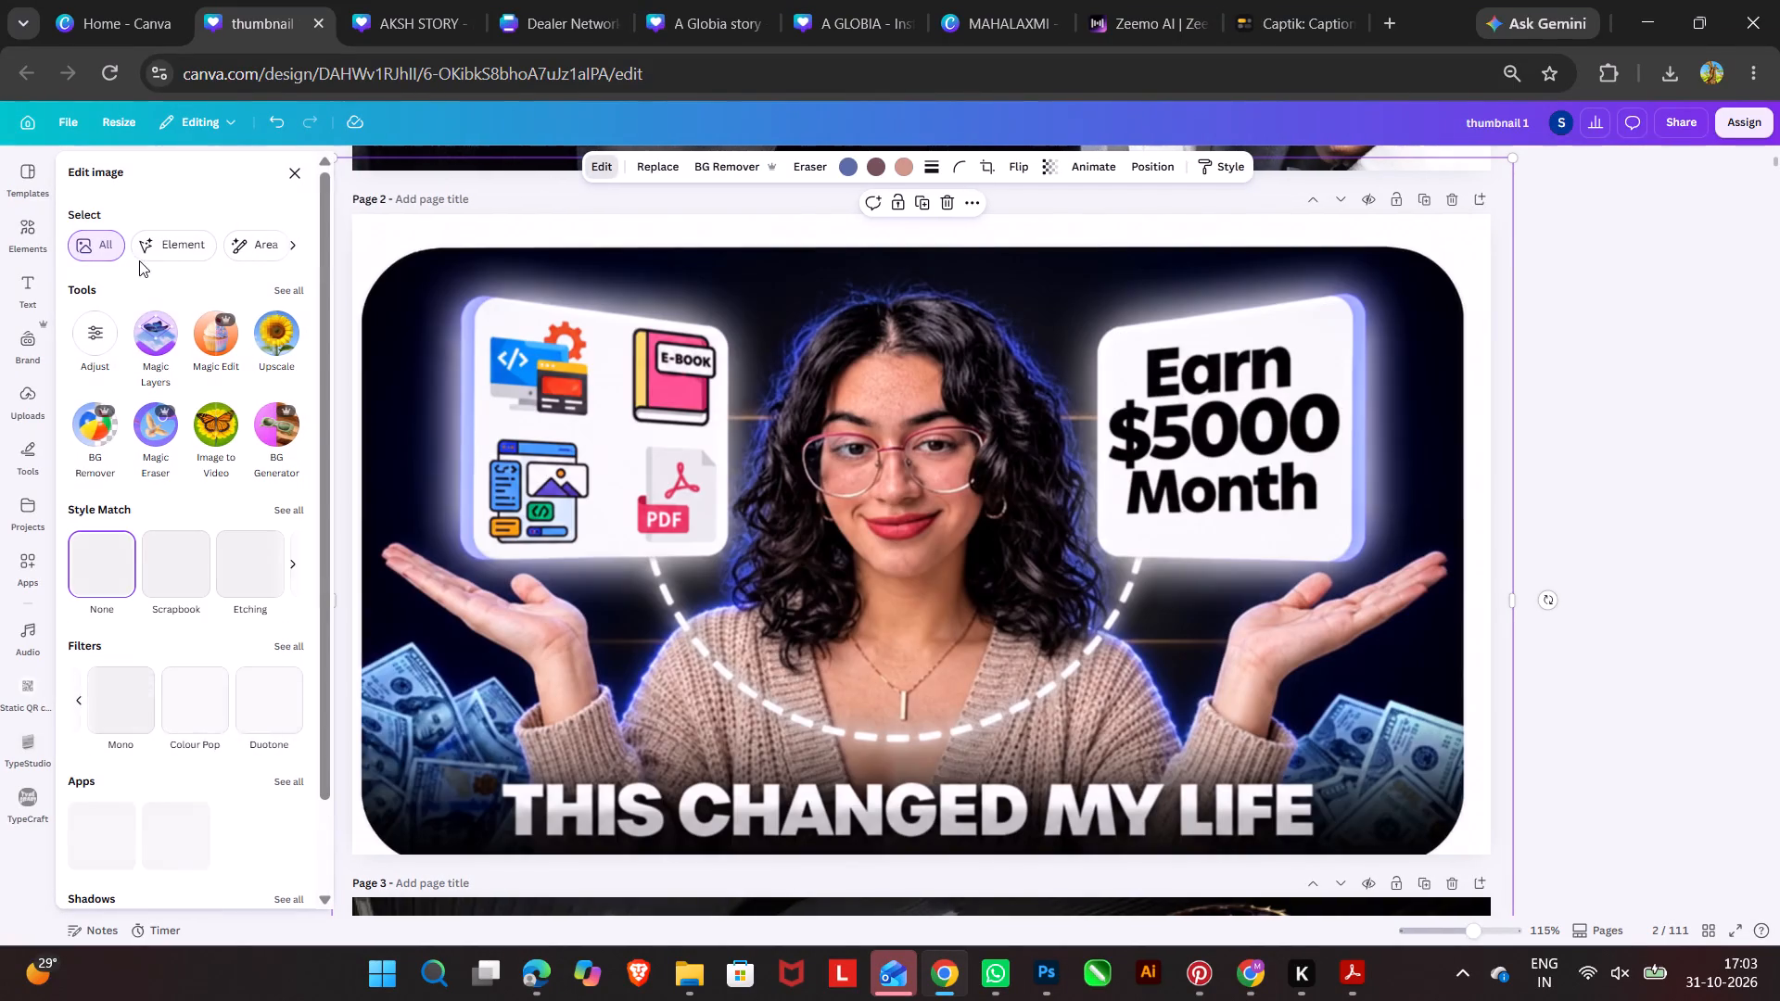
click(160, 325)
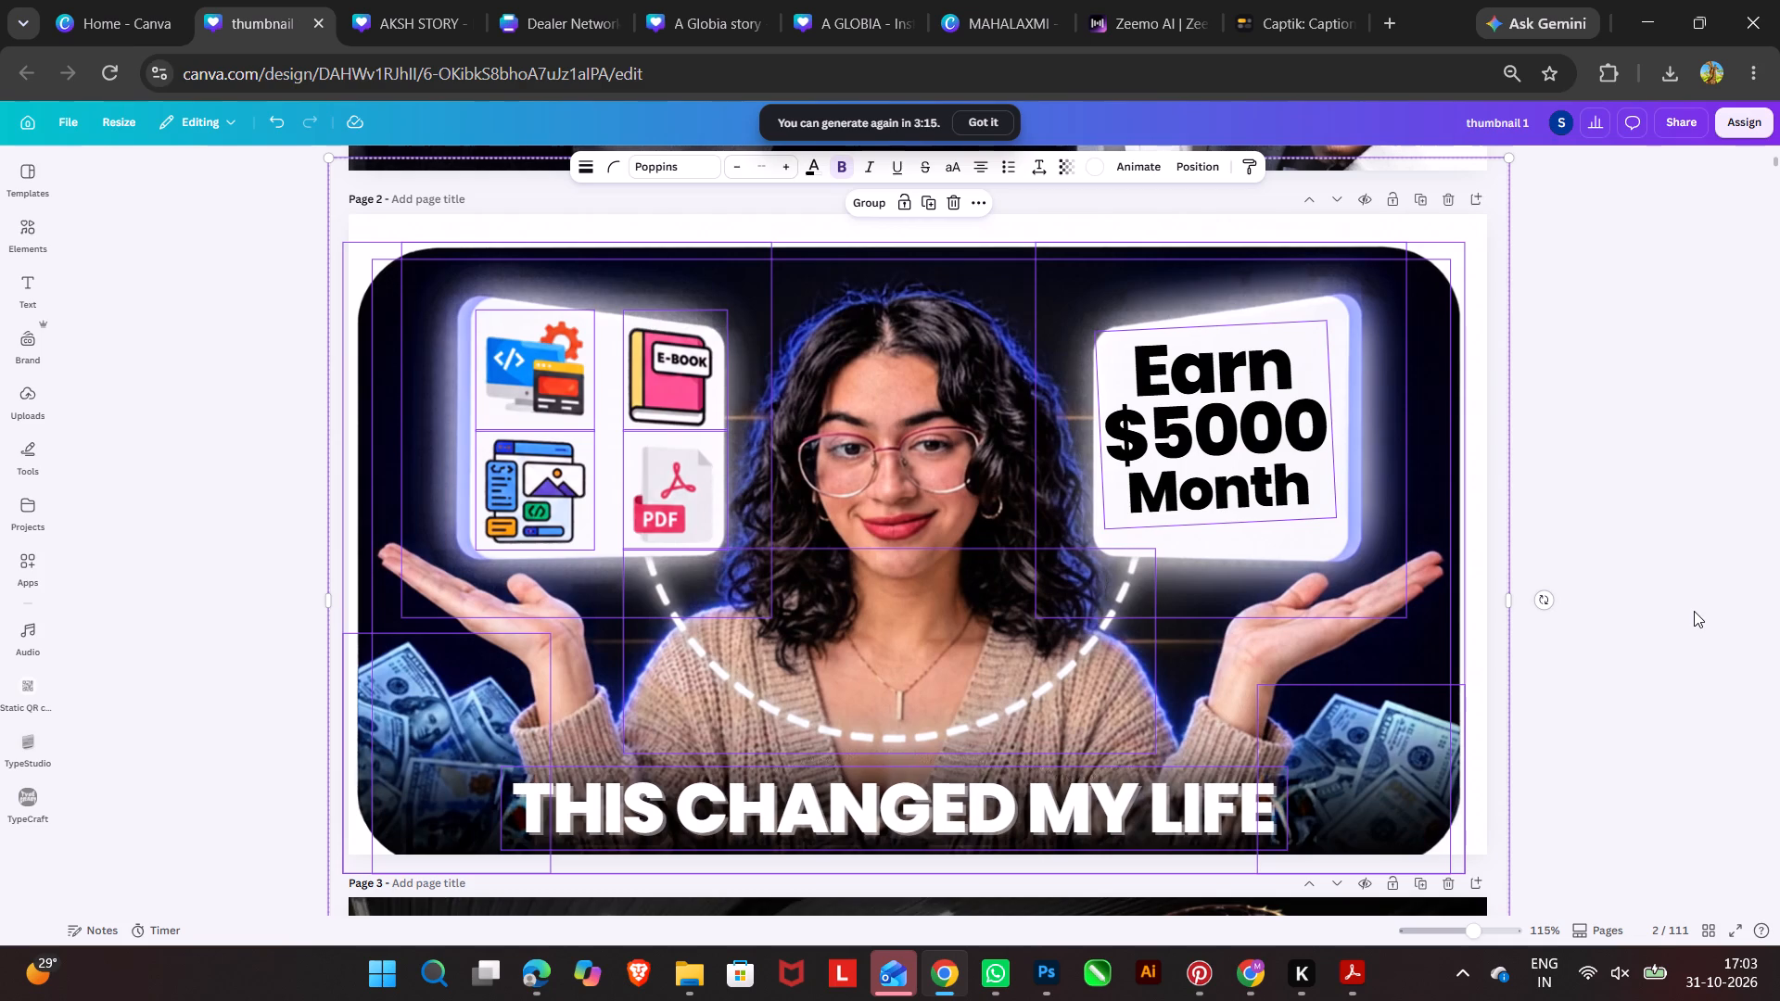
click(1770, 672)
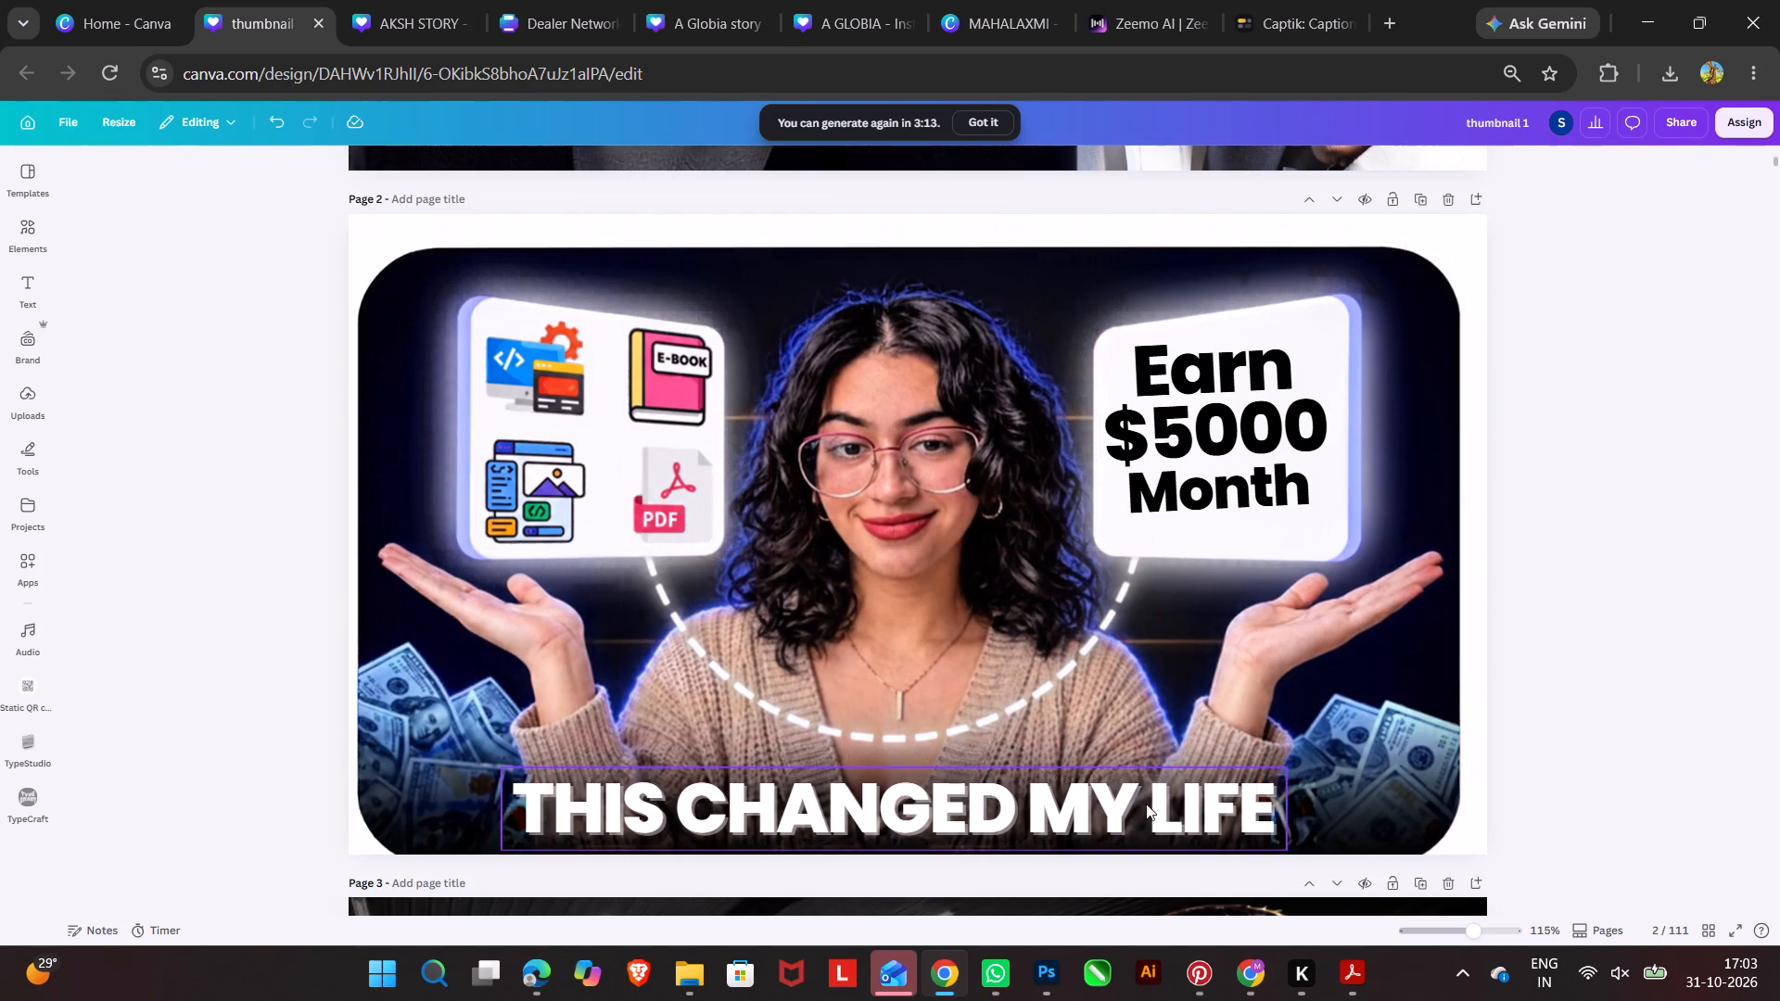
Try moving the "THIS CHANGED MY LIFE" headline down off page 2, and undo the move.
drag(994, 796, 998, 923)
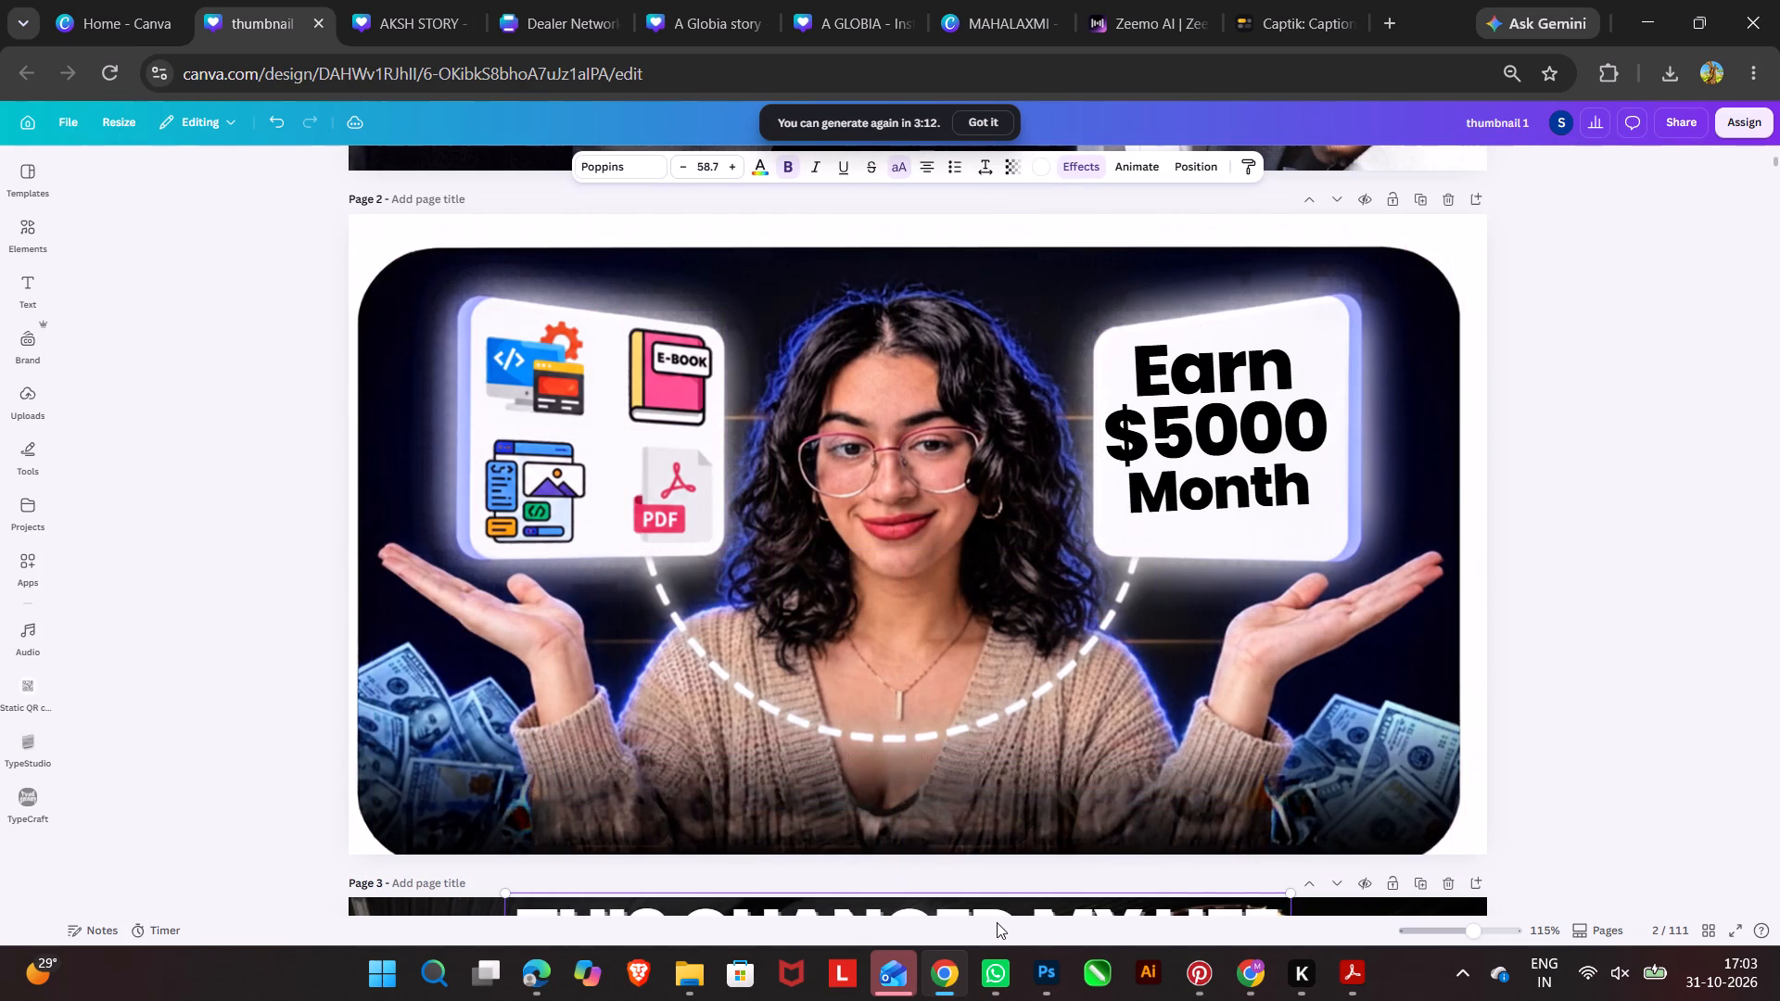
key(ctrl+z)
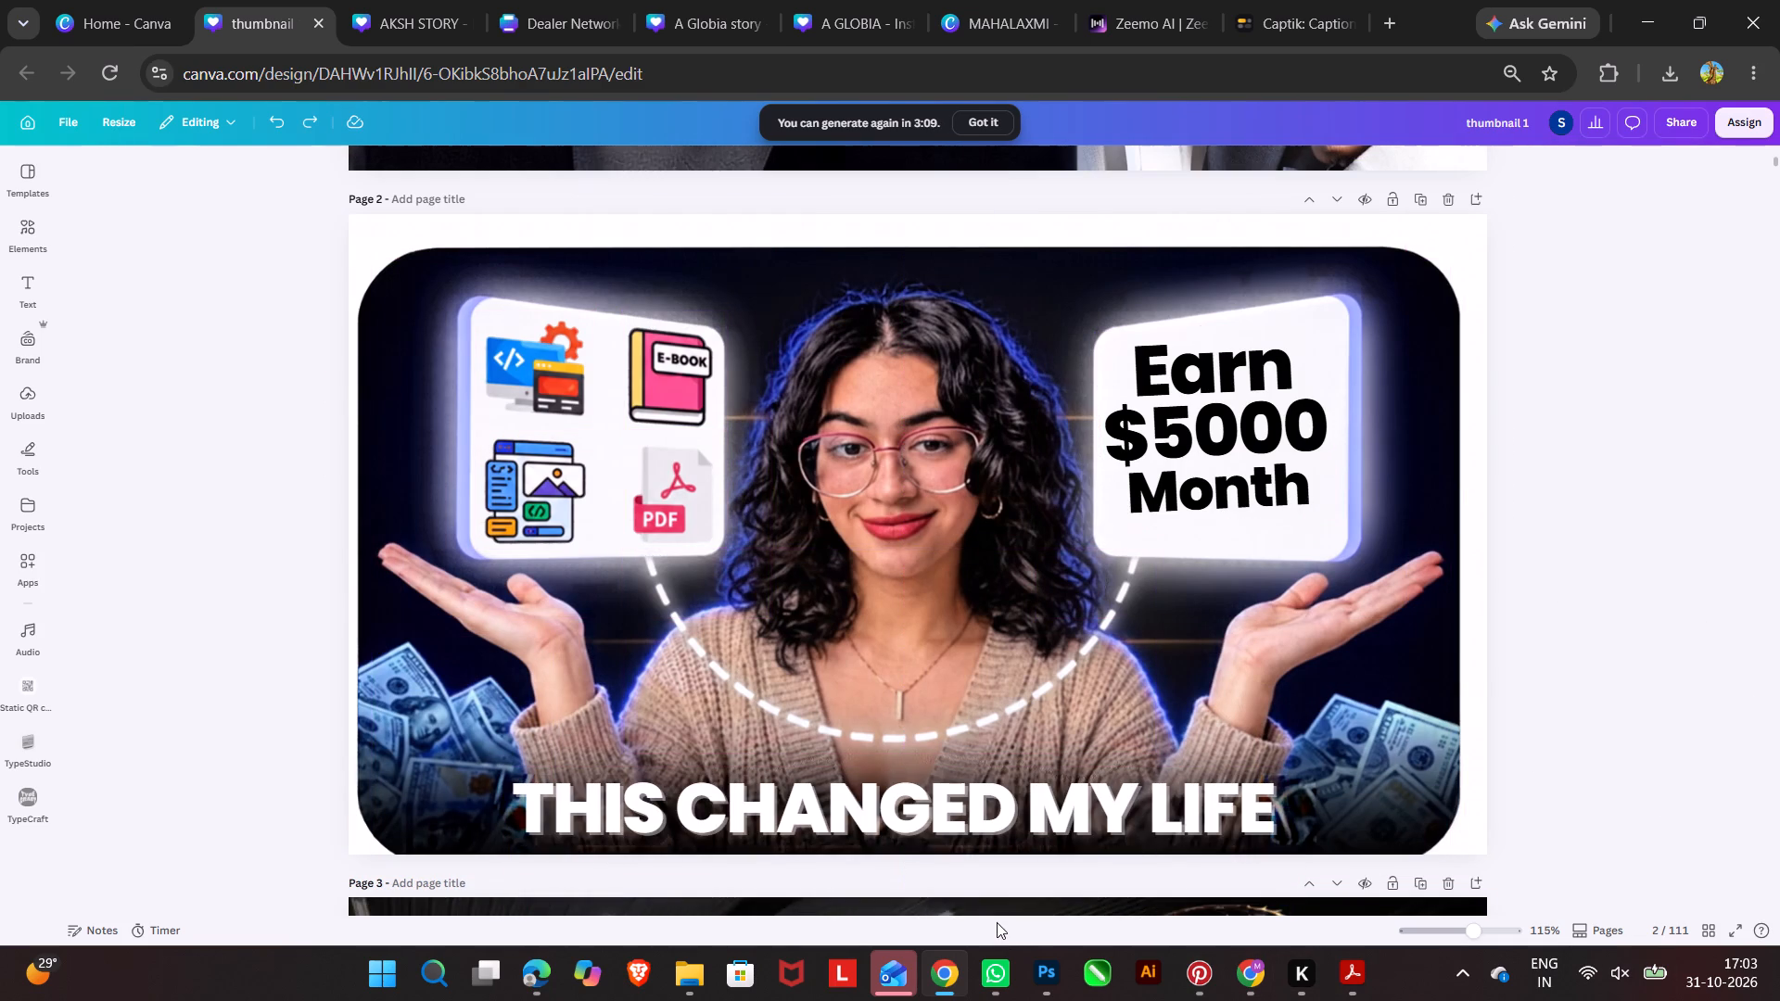
Delete the web layout, code monitor, E-BOOK and PDF icons from the thumbnail's left card.
click(543, 510)
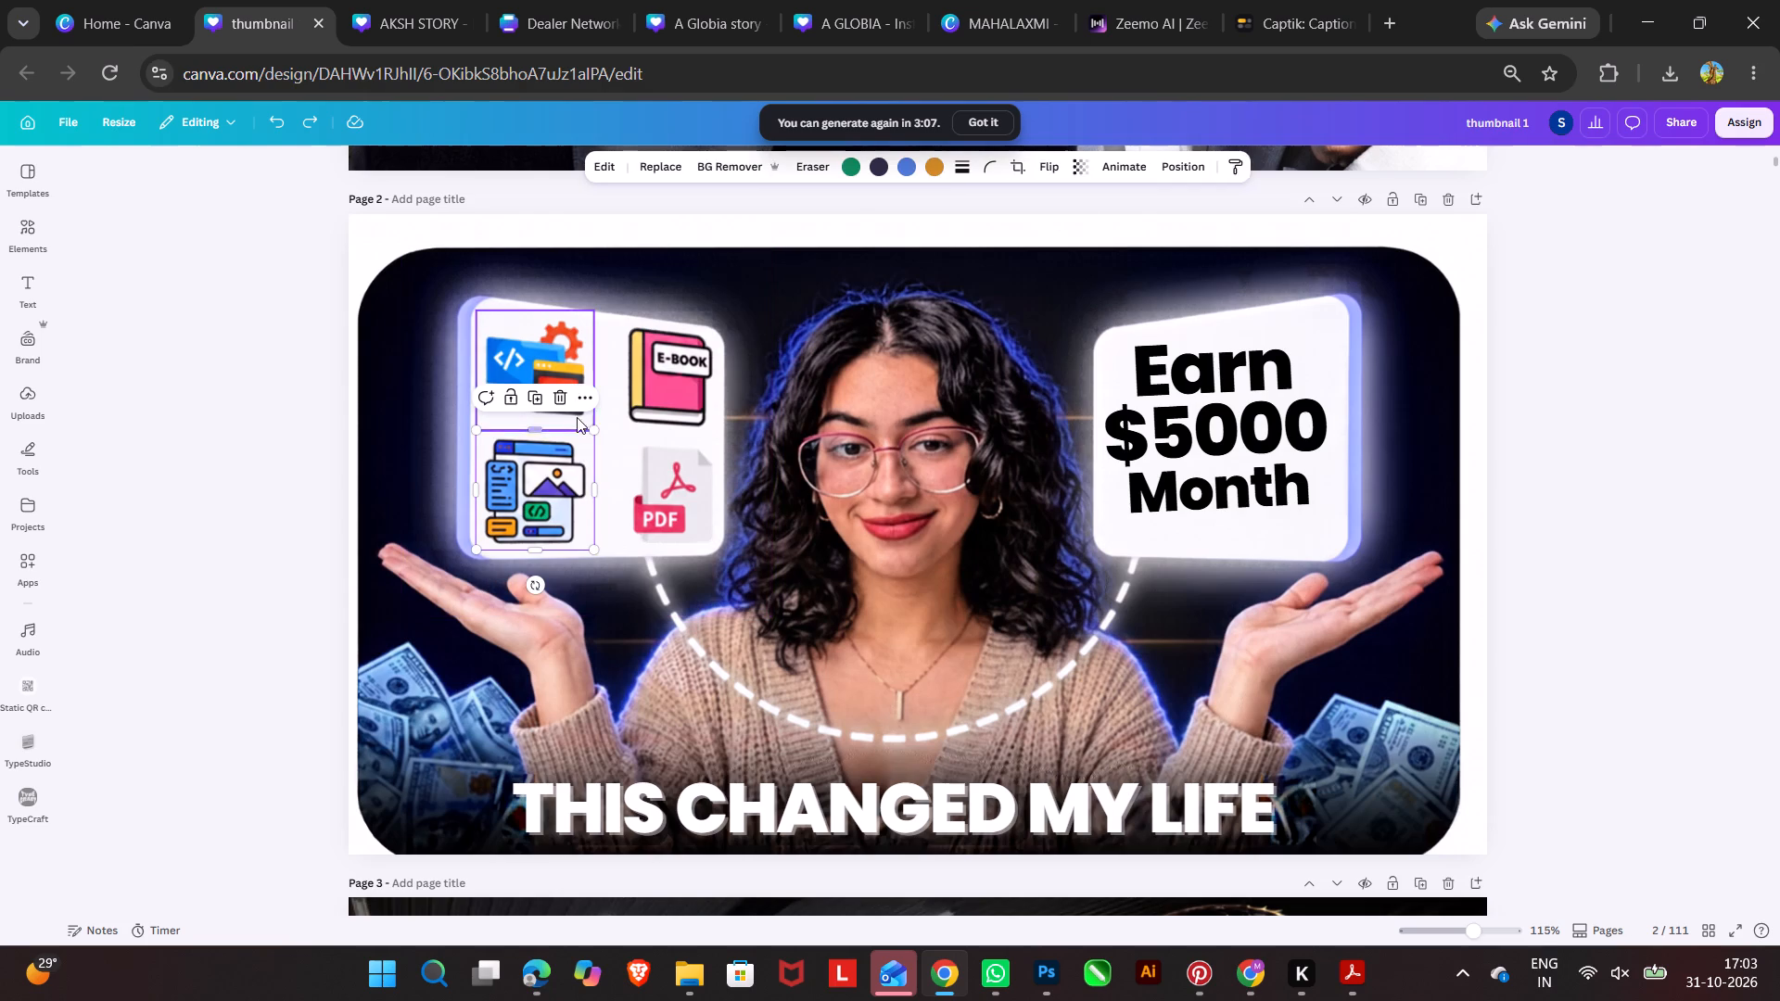
click(562, 399)
click(548, 387)
click(560, 273)
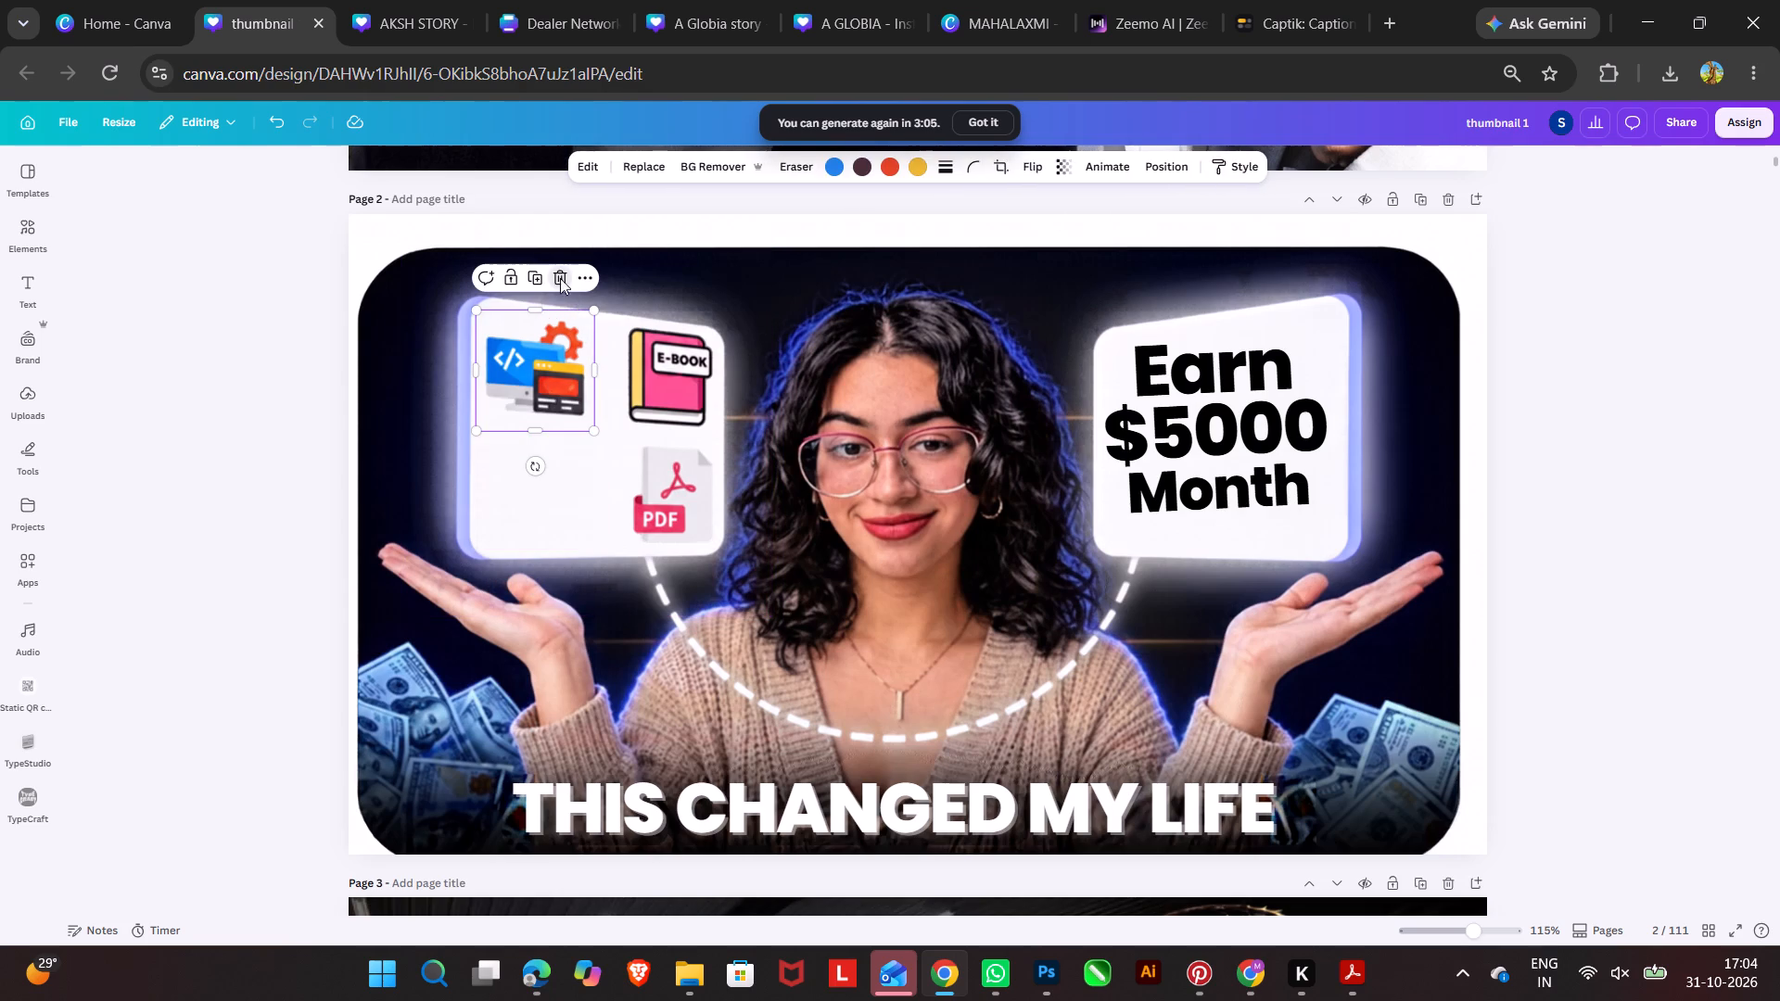
click(666, 383)
click(698, 274)
click(668, 475)
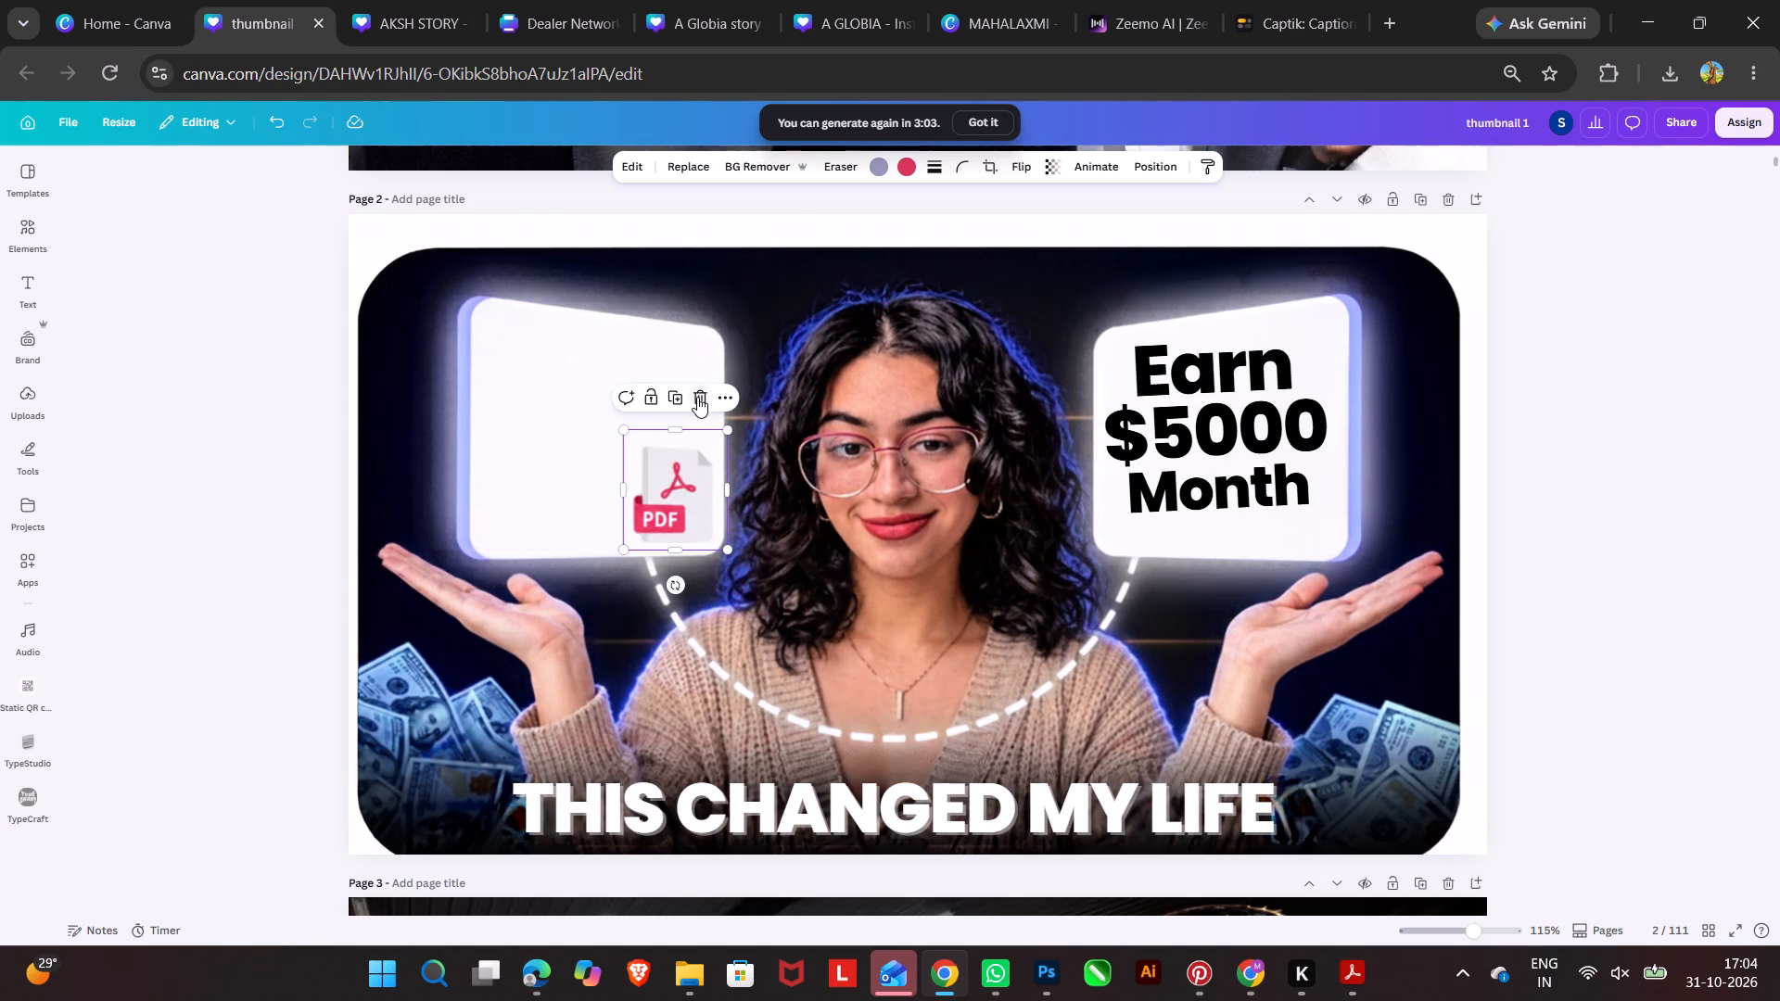
click(697, 397)
Delete the "Earn $5000 Month" text from the thumbnail's right card, and deselect.
click(1133, 427)
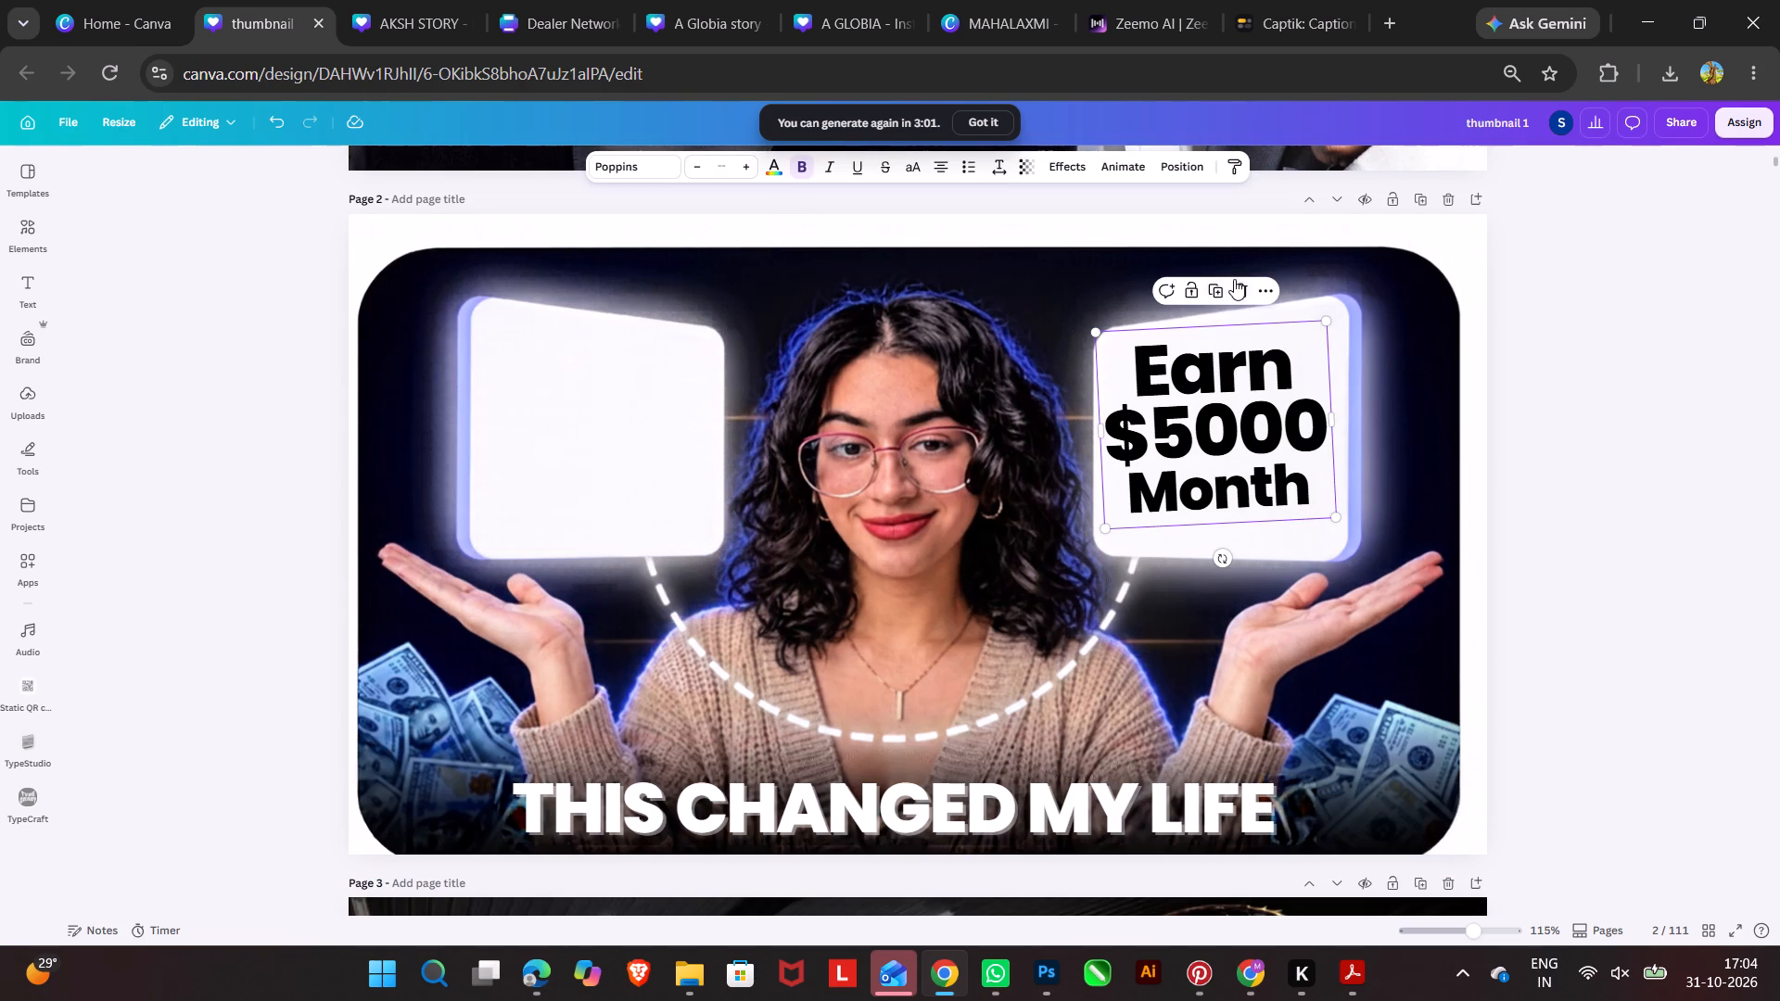
click(1236, 280)
click(1536, 382)
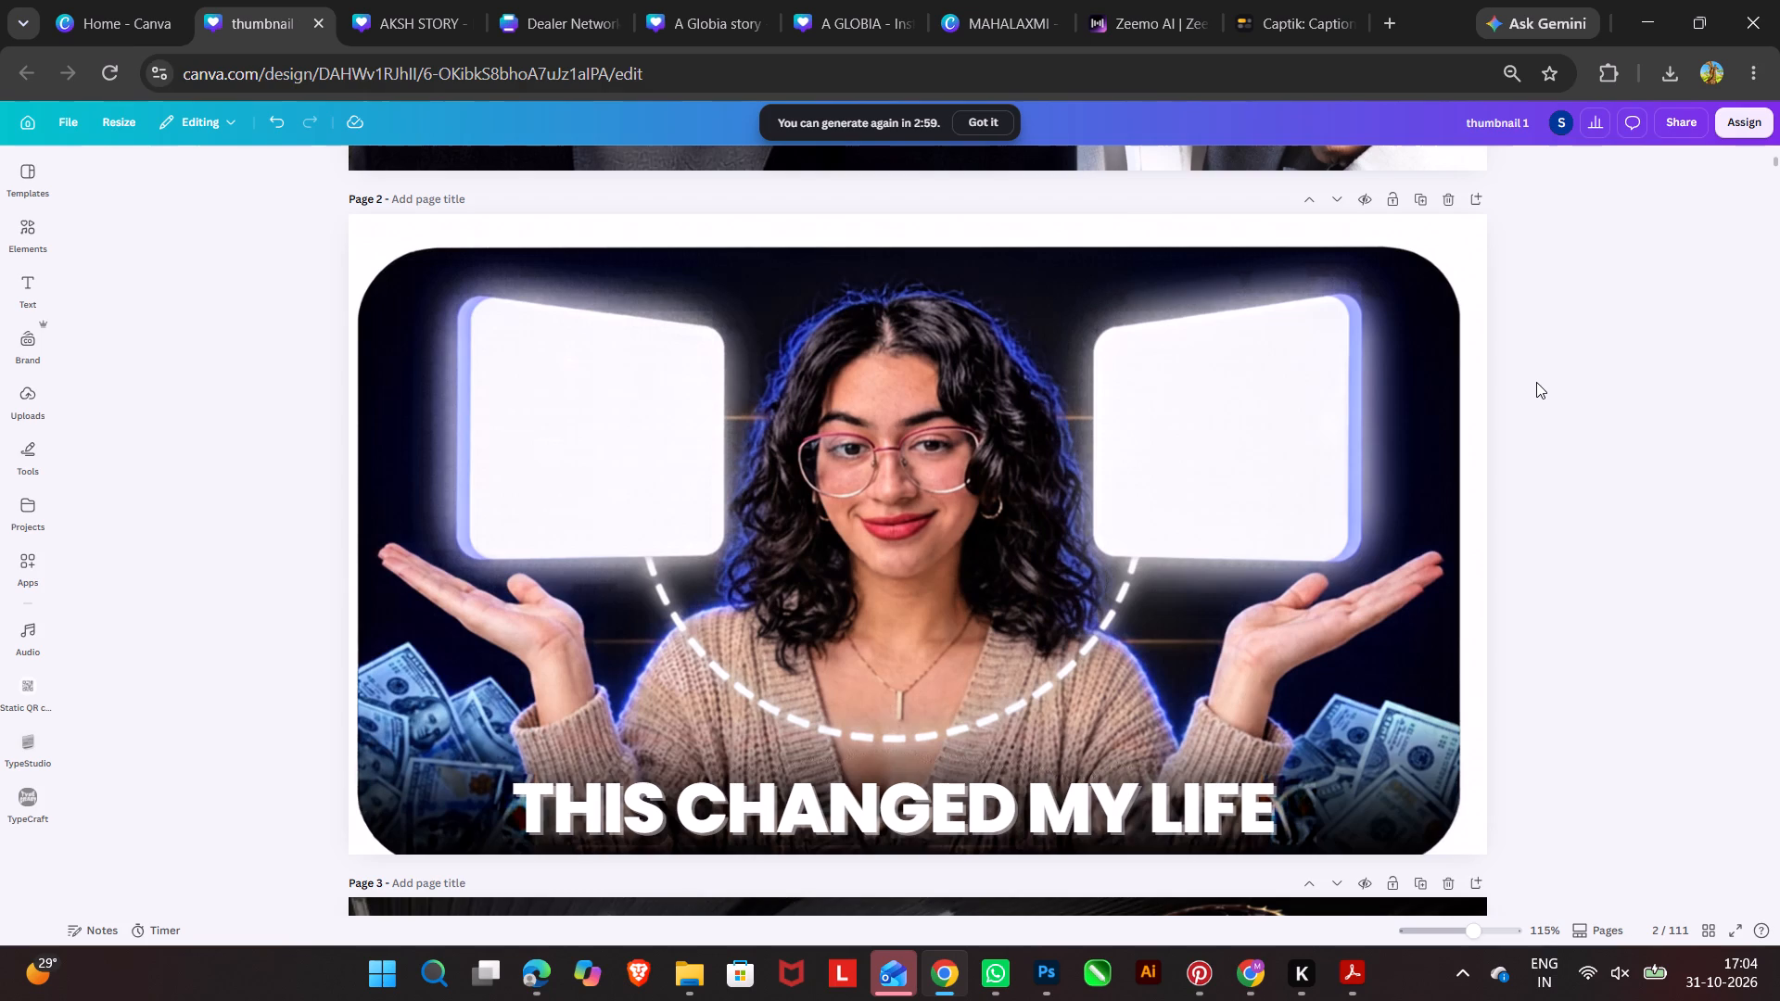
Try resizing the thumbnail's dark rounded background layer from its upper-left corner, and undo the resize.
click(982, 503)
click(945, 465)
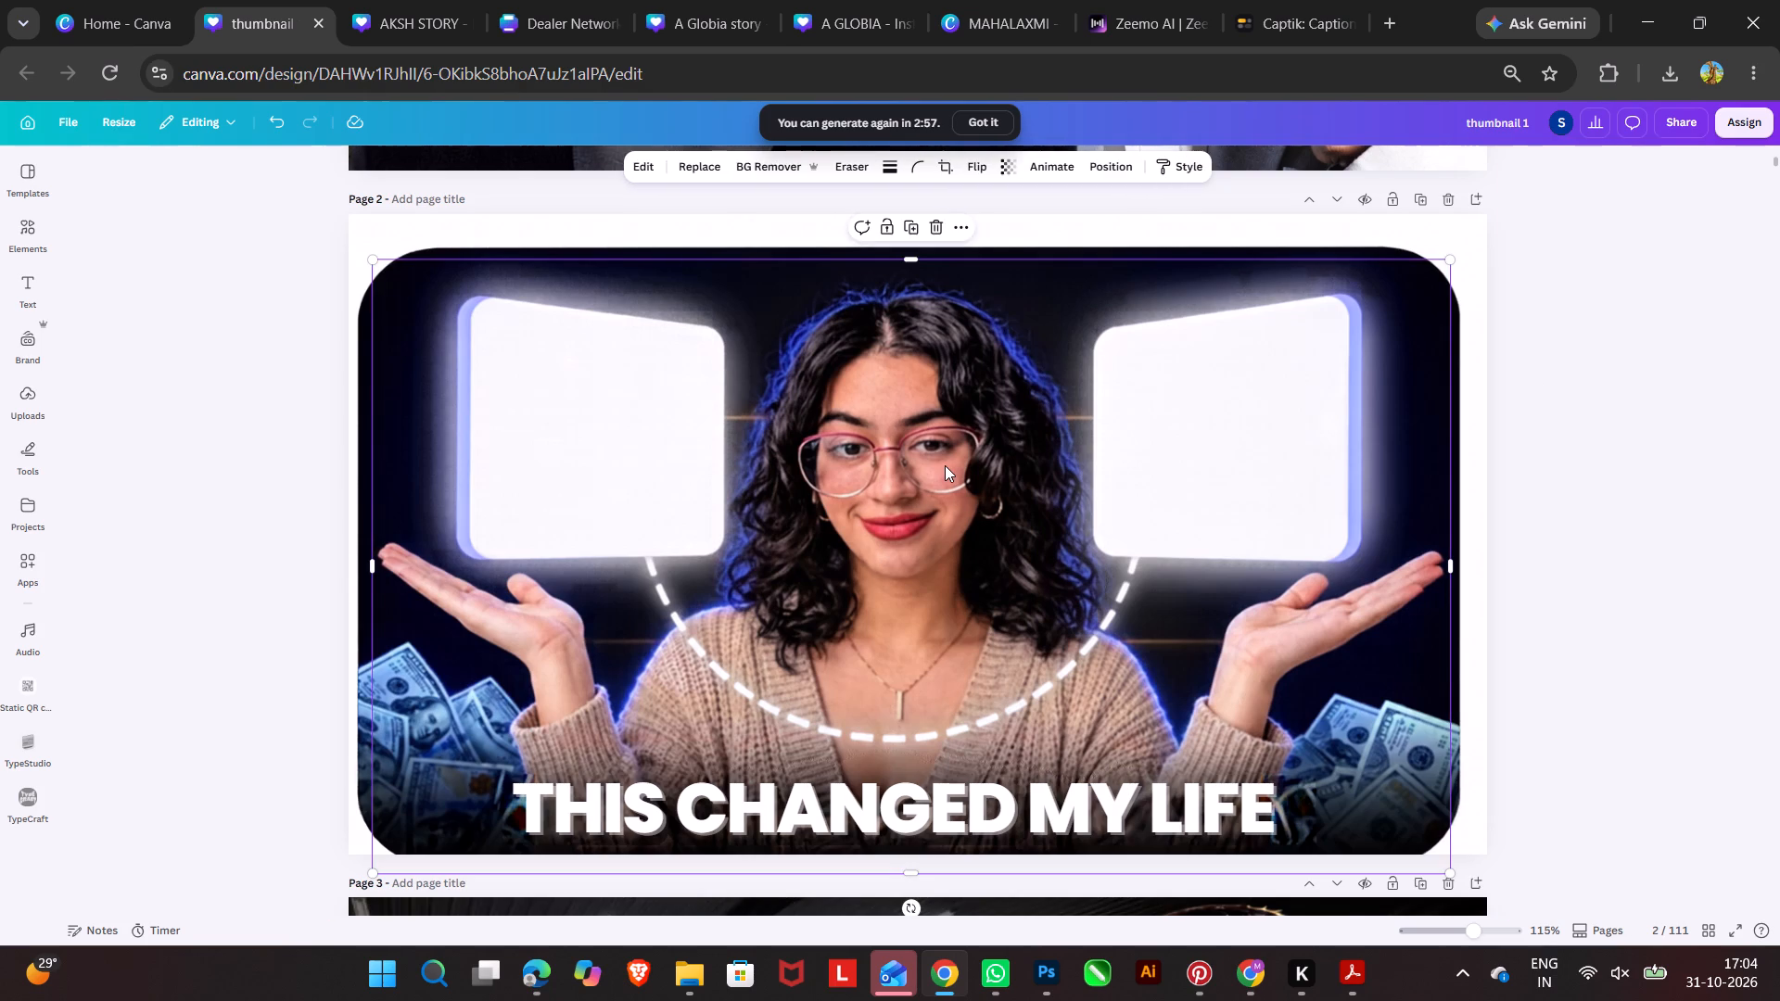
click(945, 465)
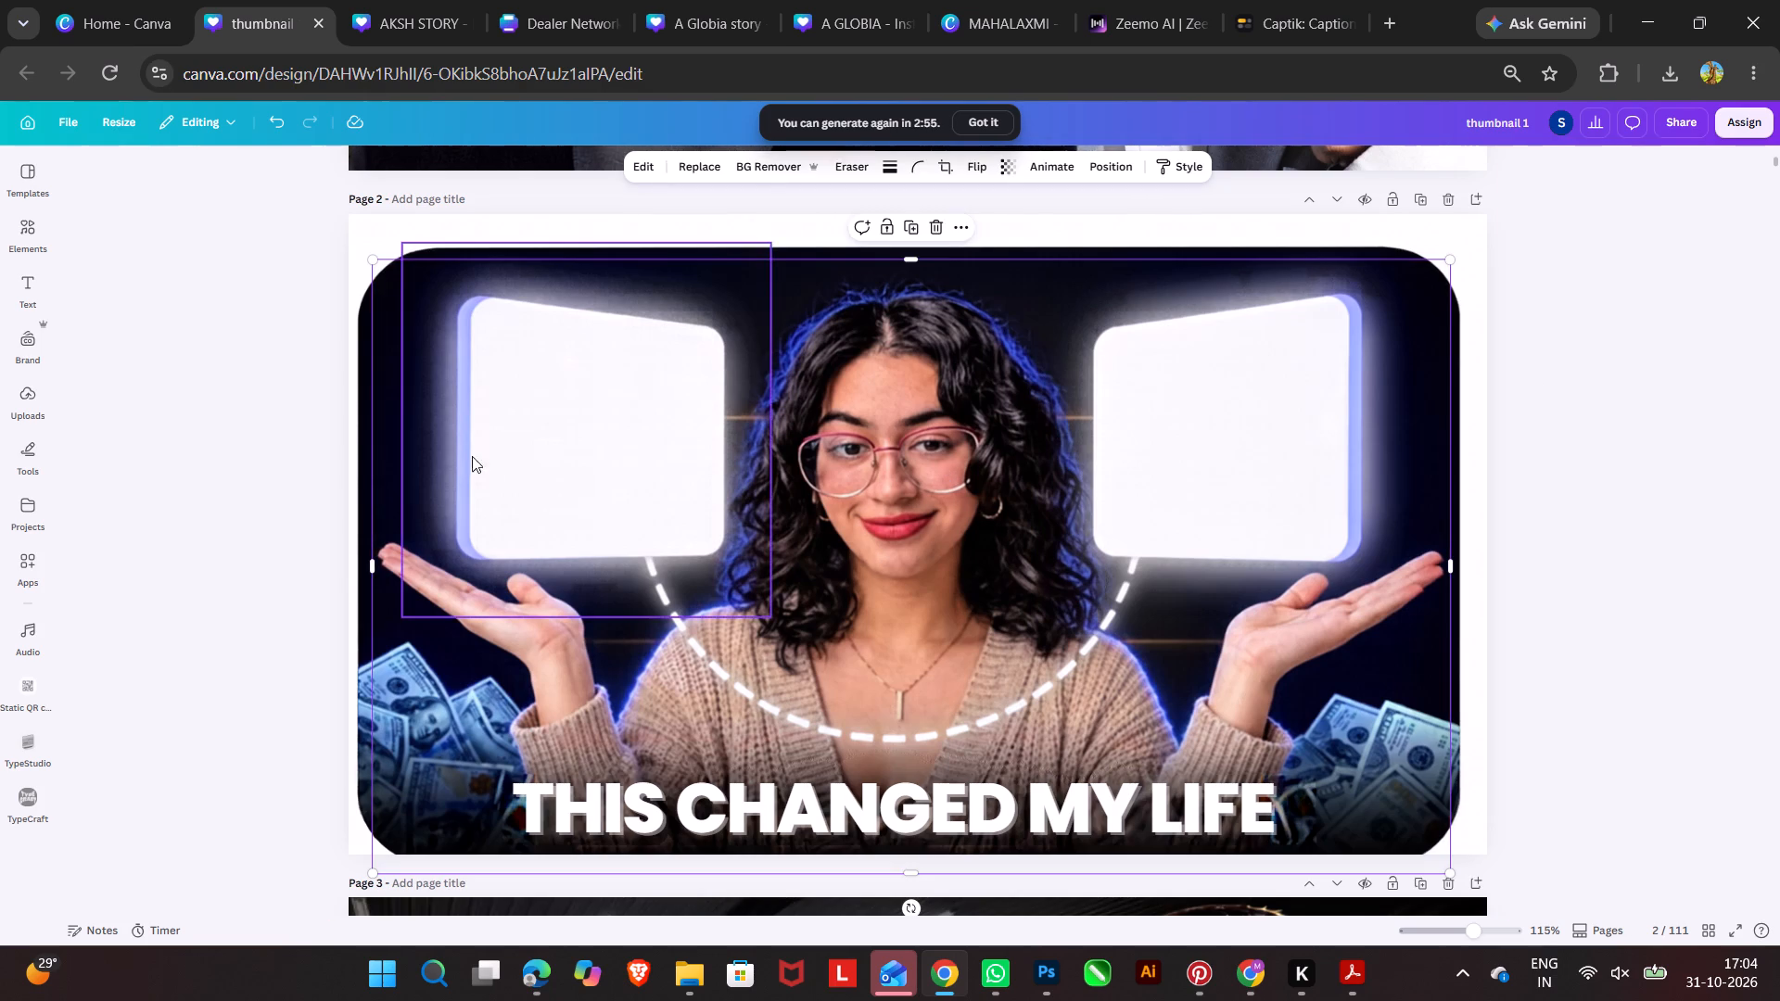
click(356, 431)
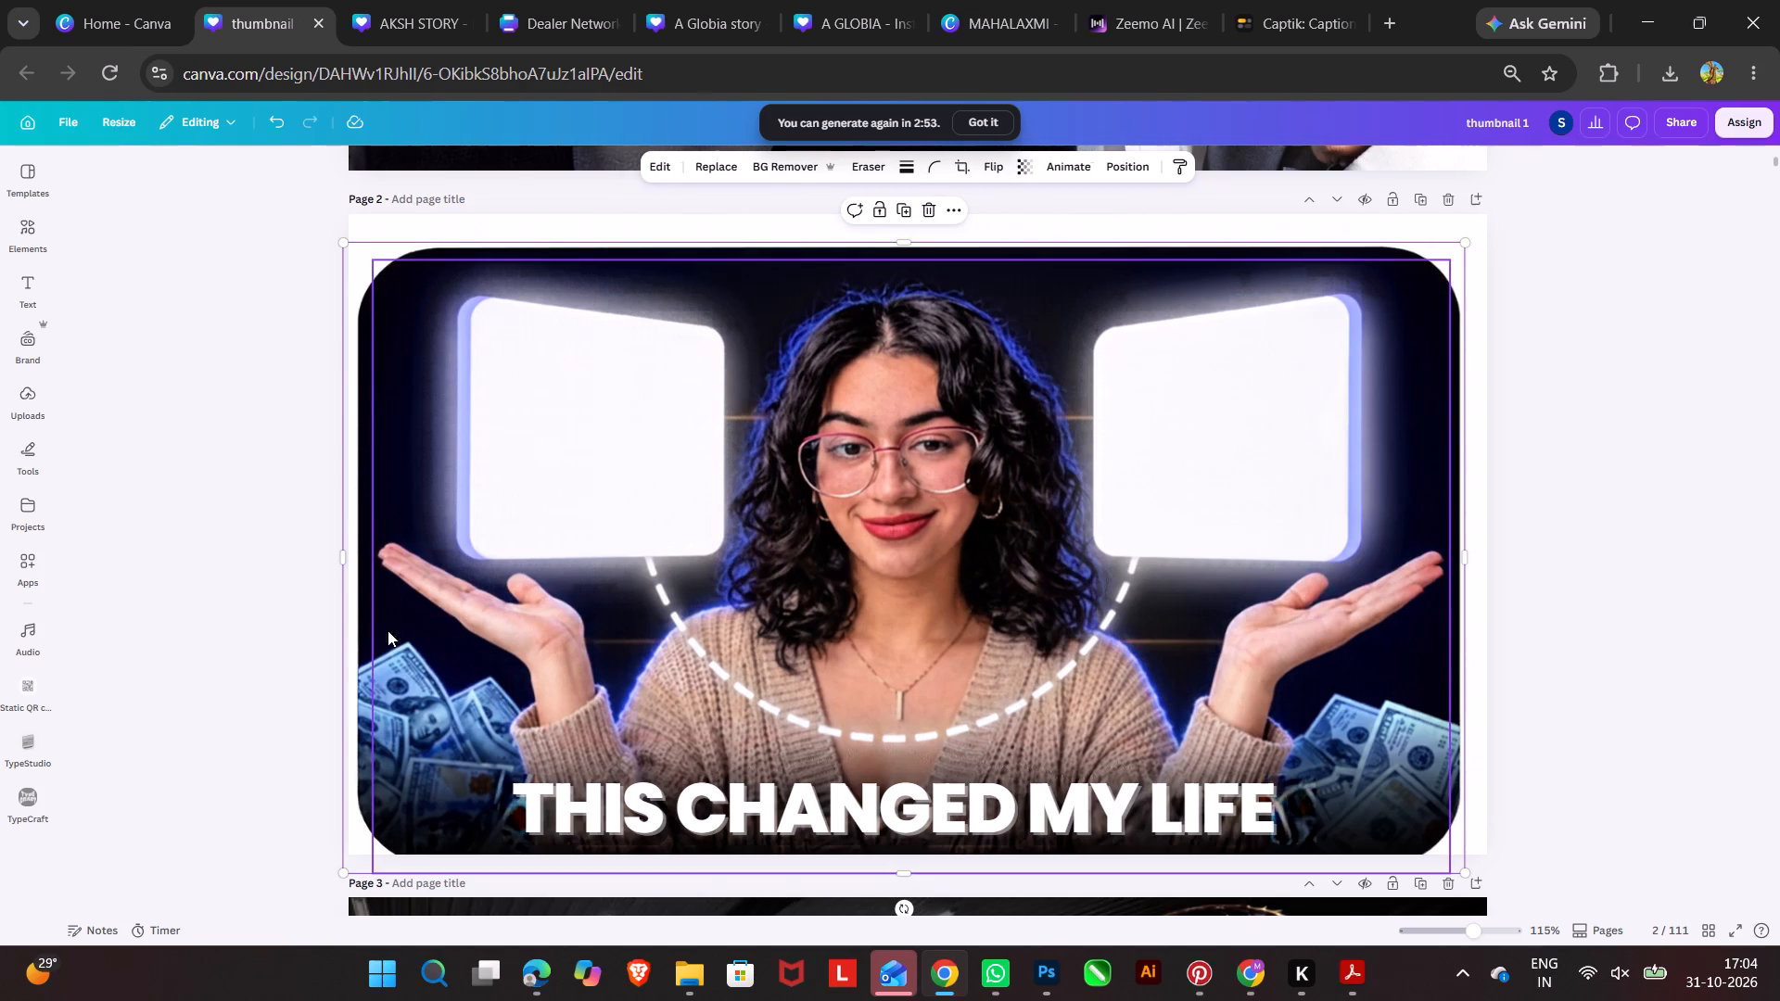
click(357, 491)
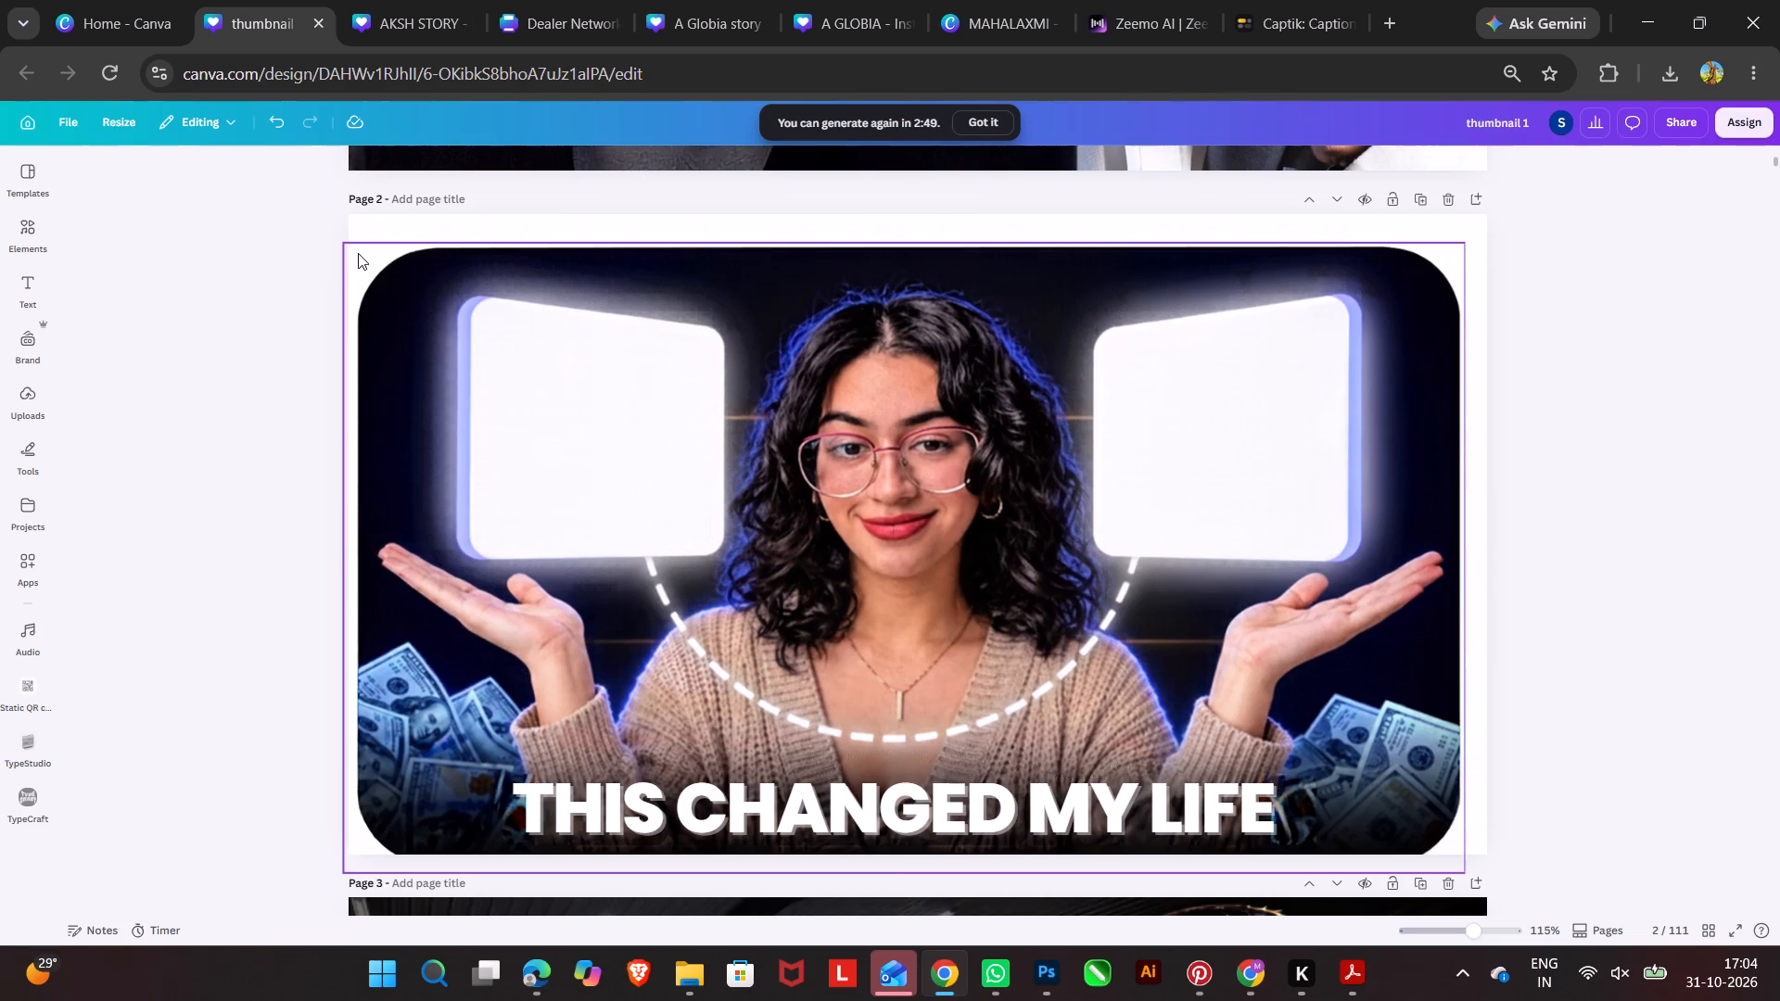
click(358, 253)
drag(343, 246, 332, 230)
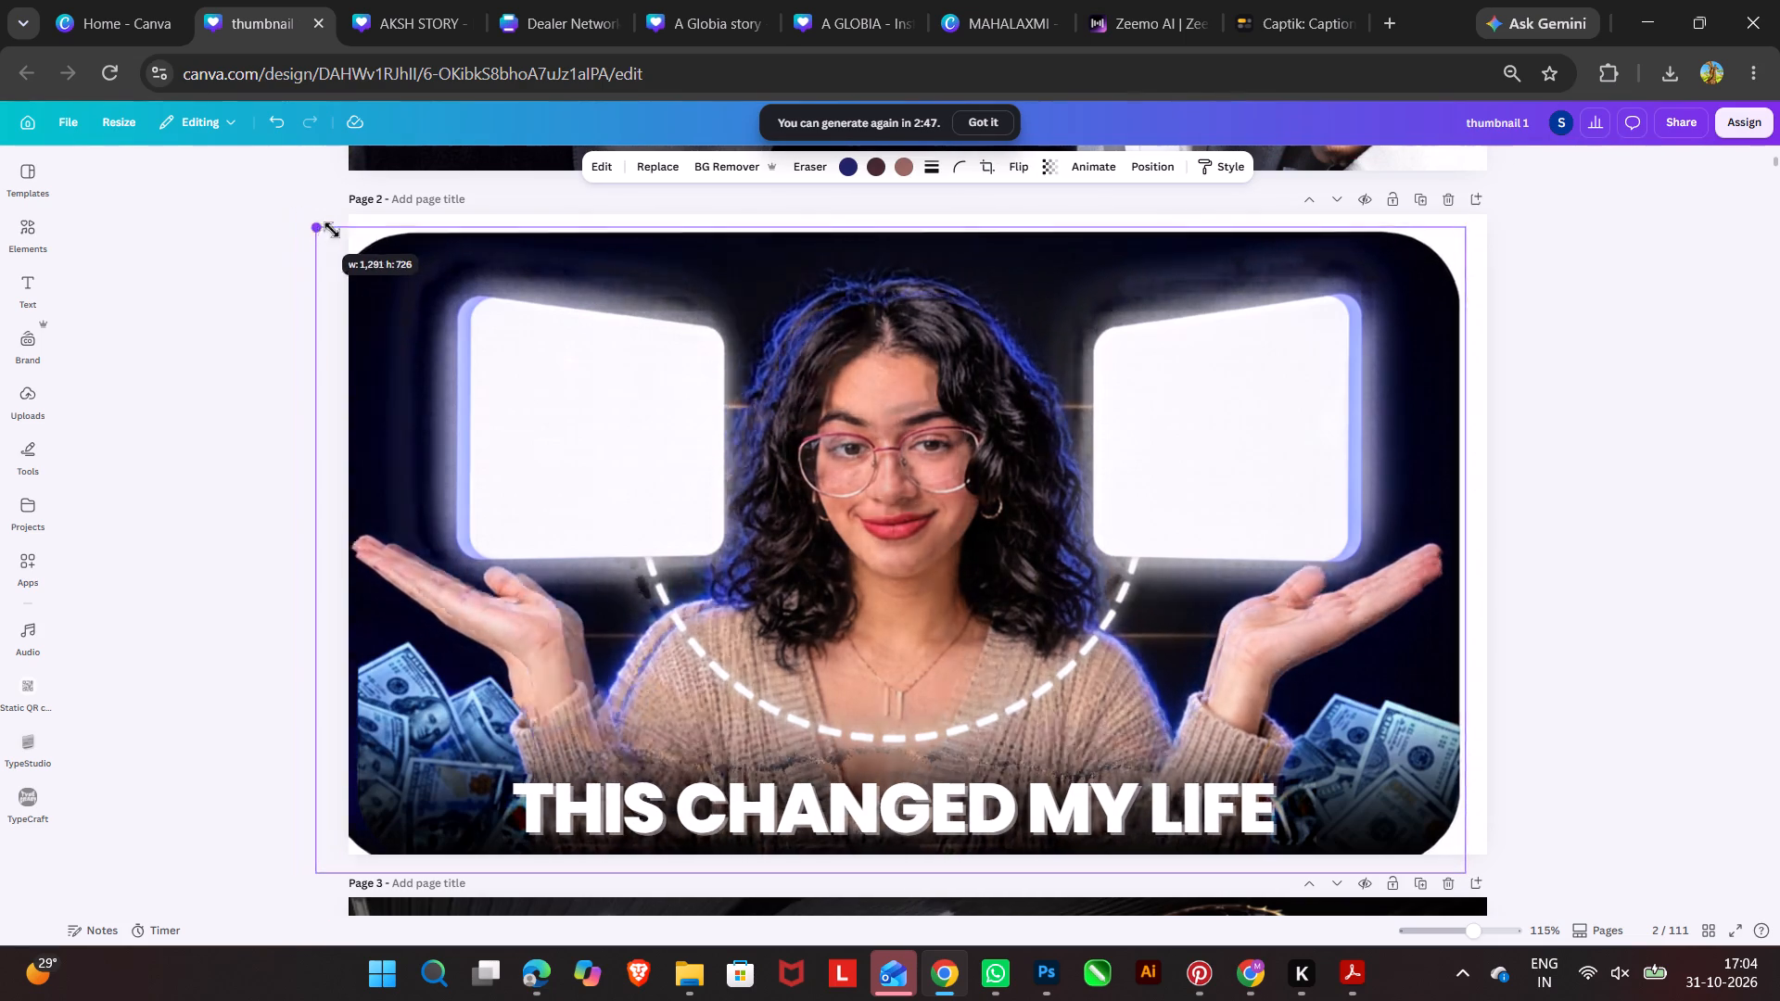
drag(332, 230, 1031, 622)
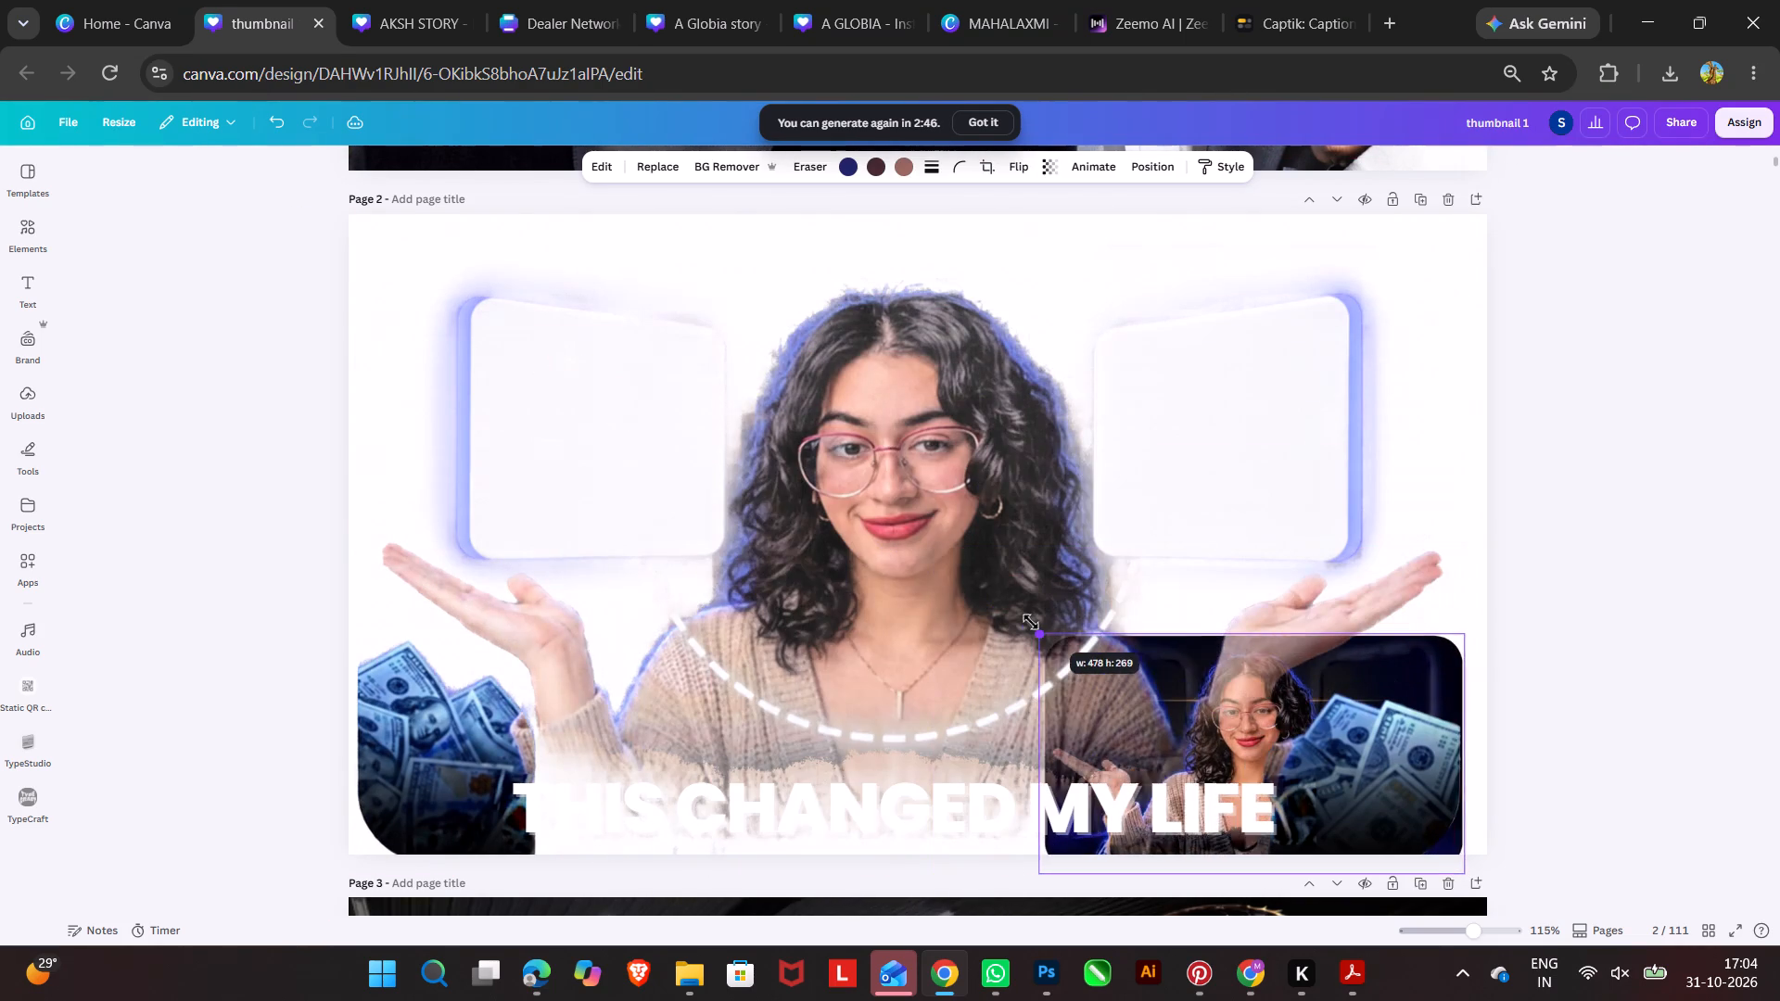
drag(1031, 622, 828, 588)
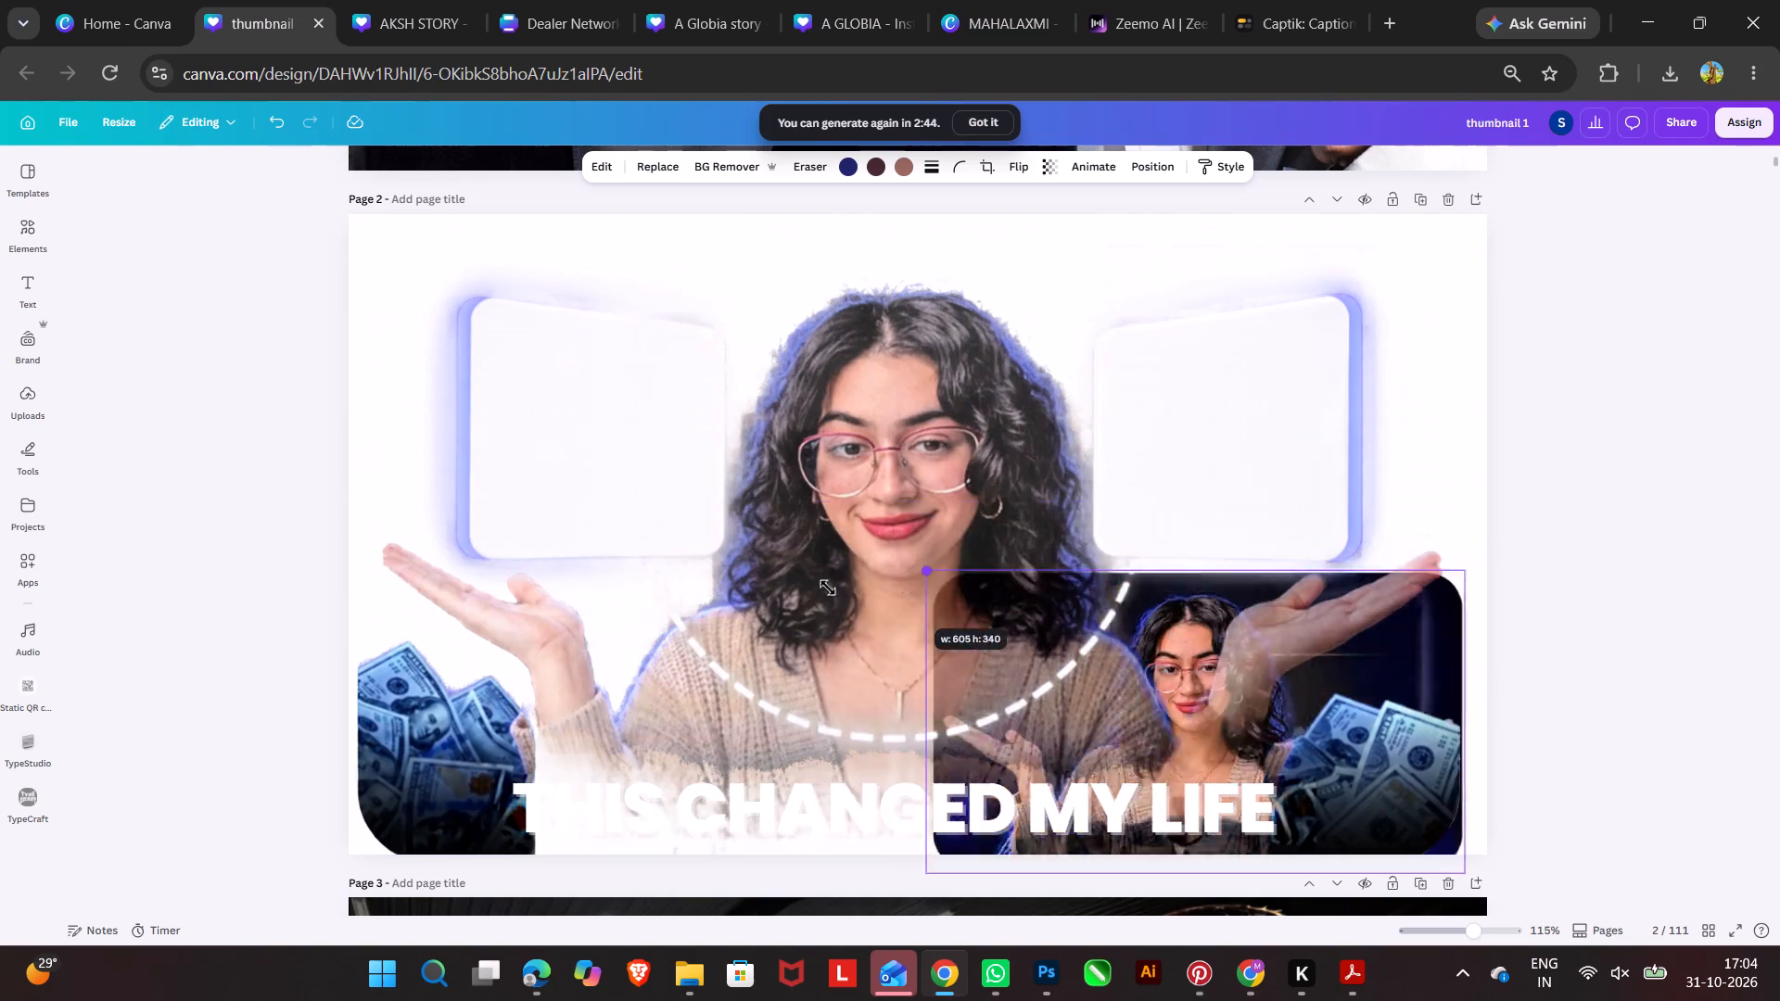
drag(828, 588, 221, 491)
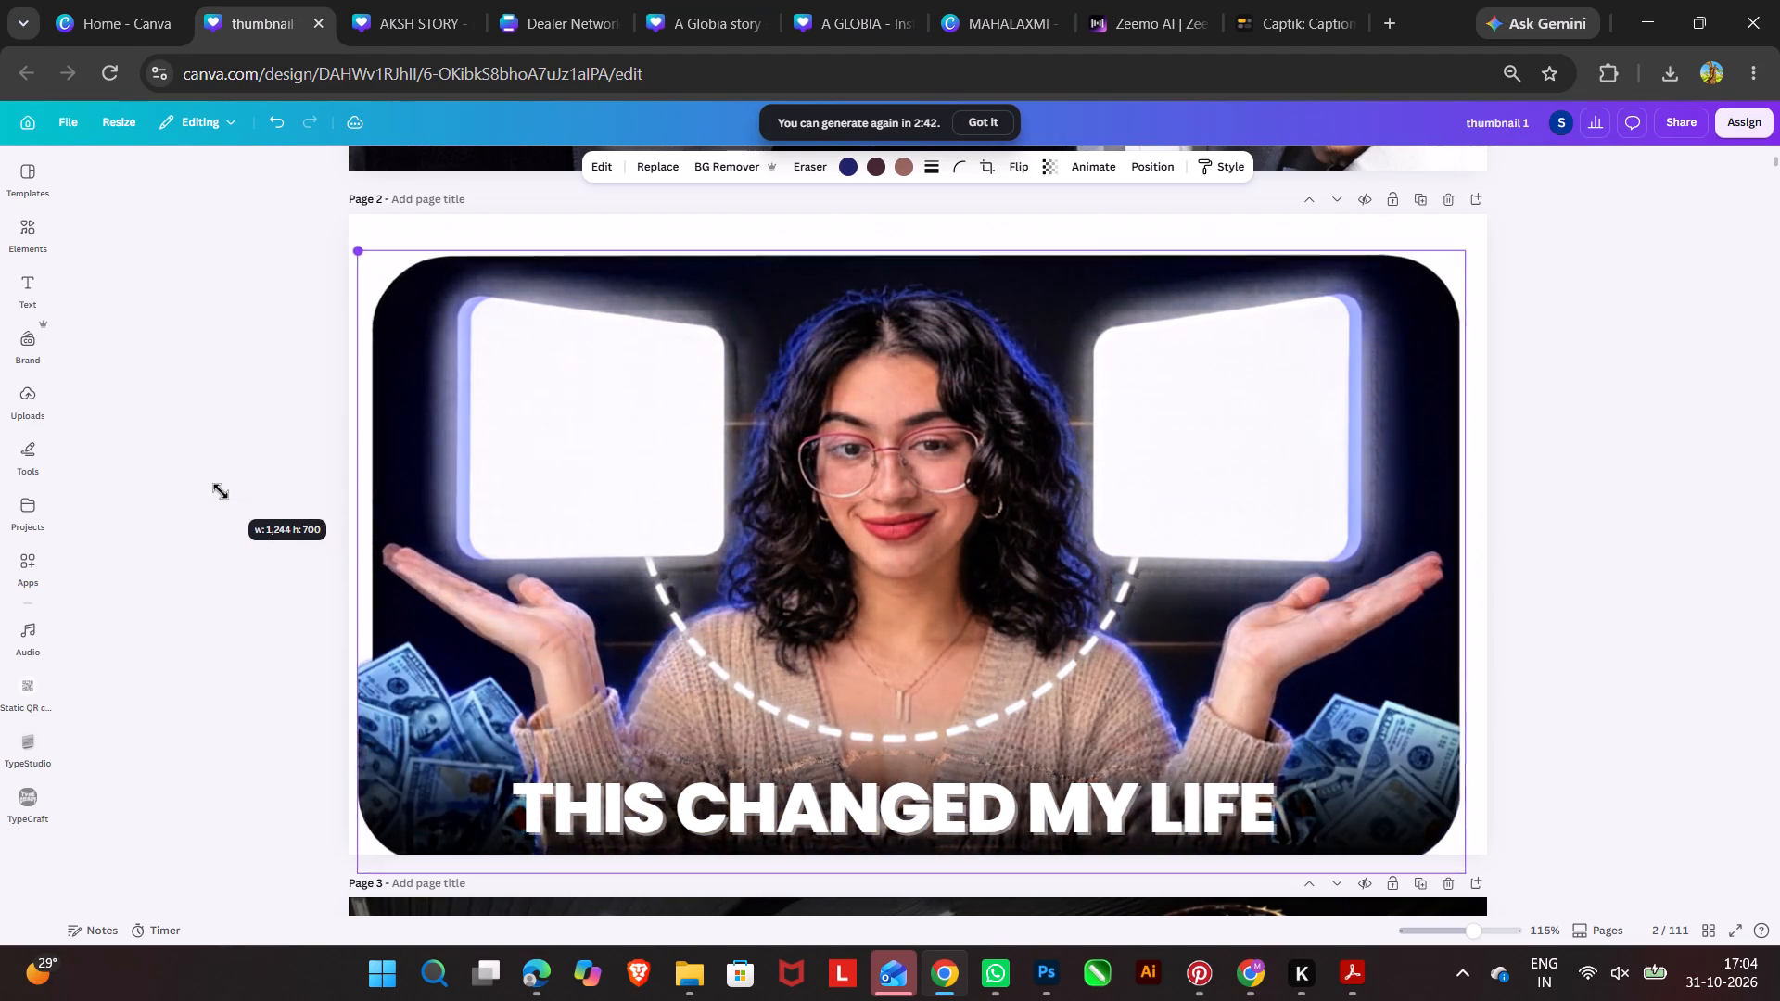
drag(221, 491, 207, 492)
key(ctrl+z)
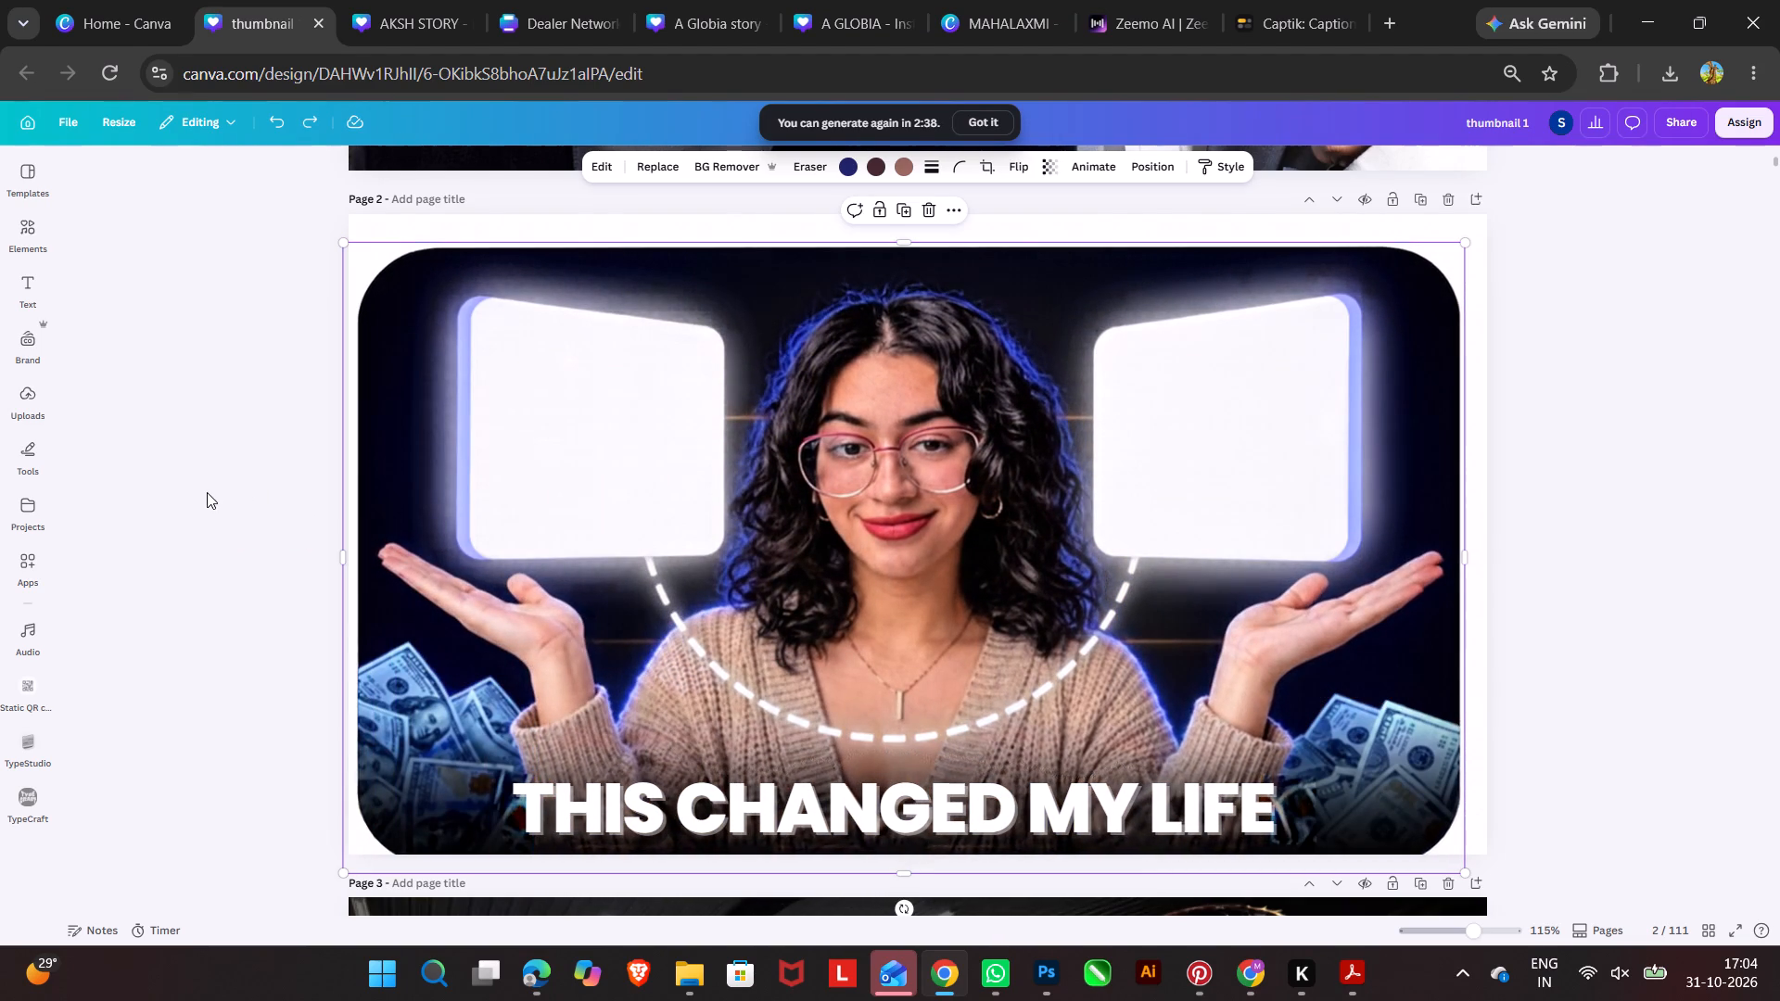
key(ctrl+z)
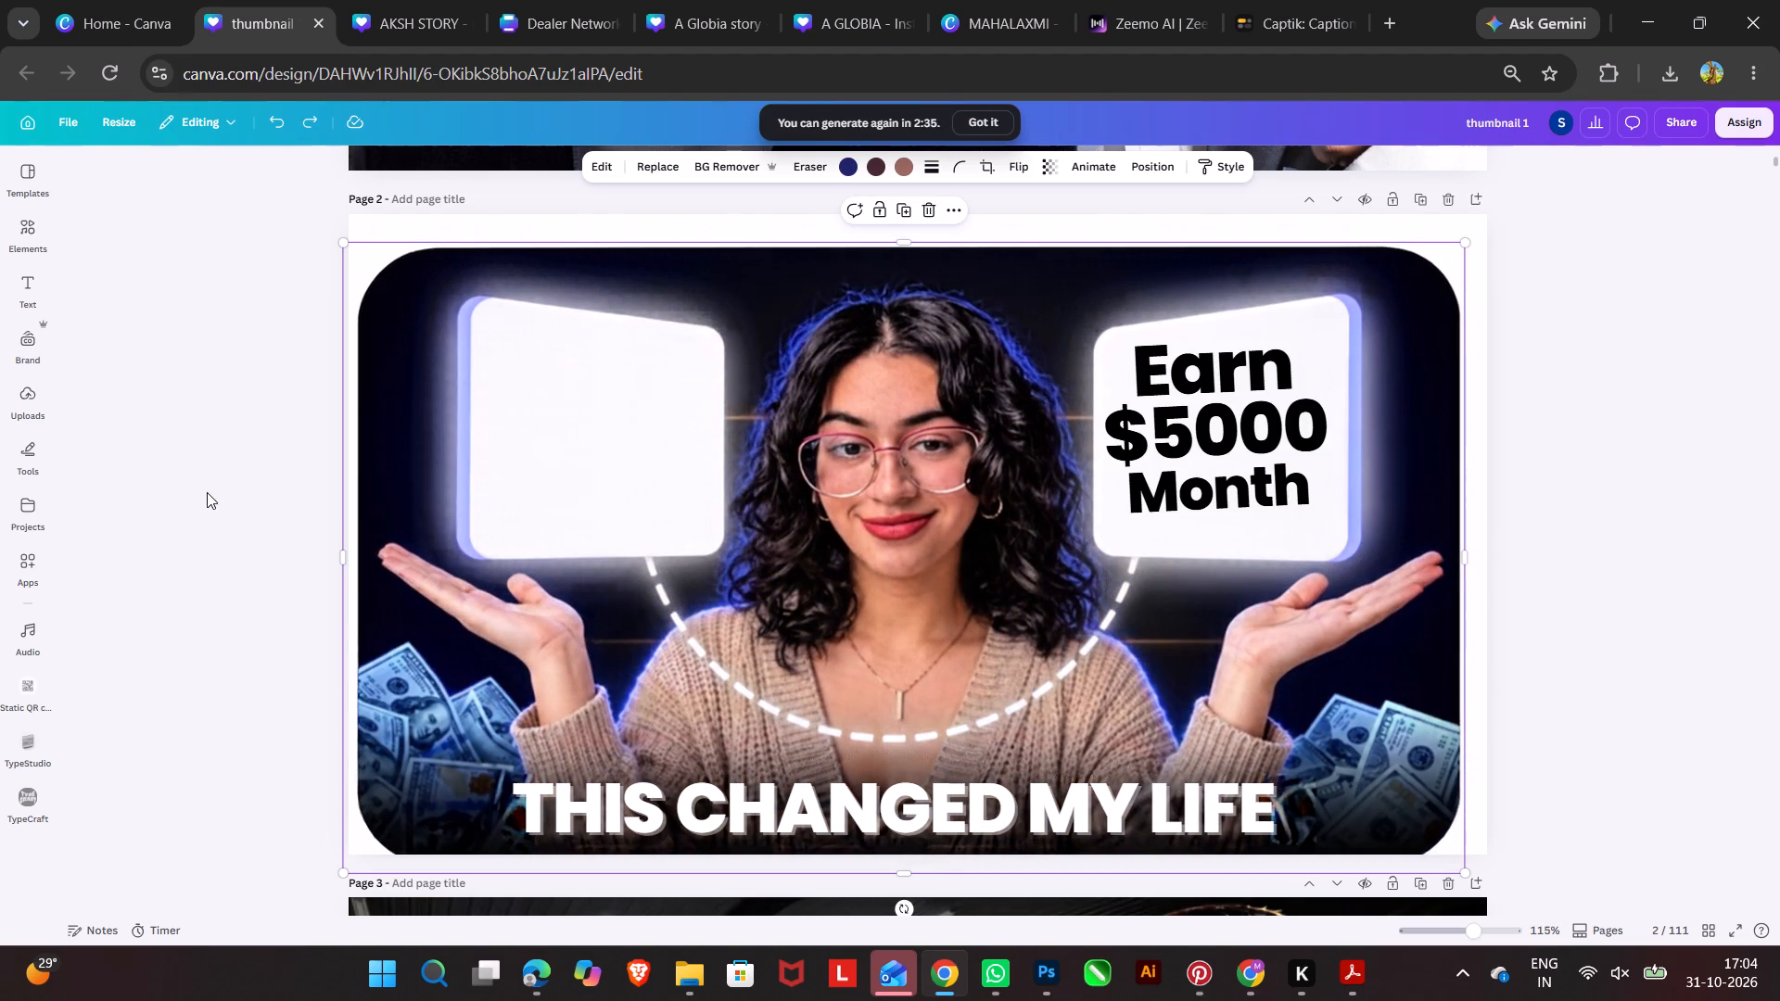
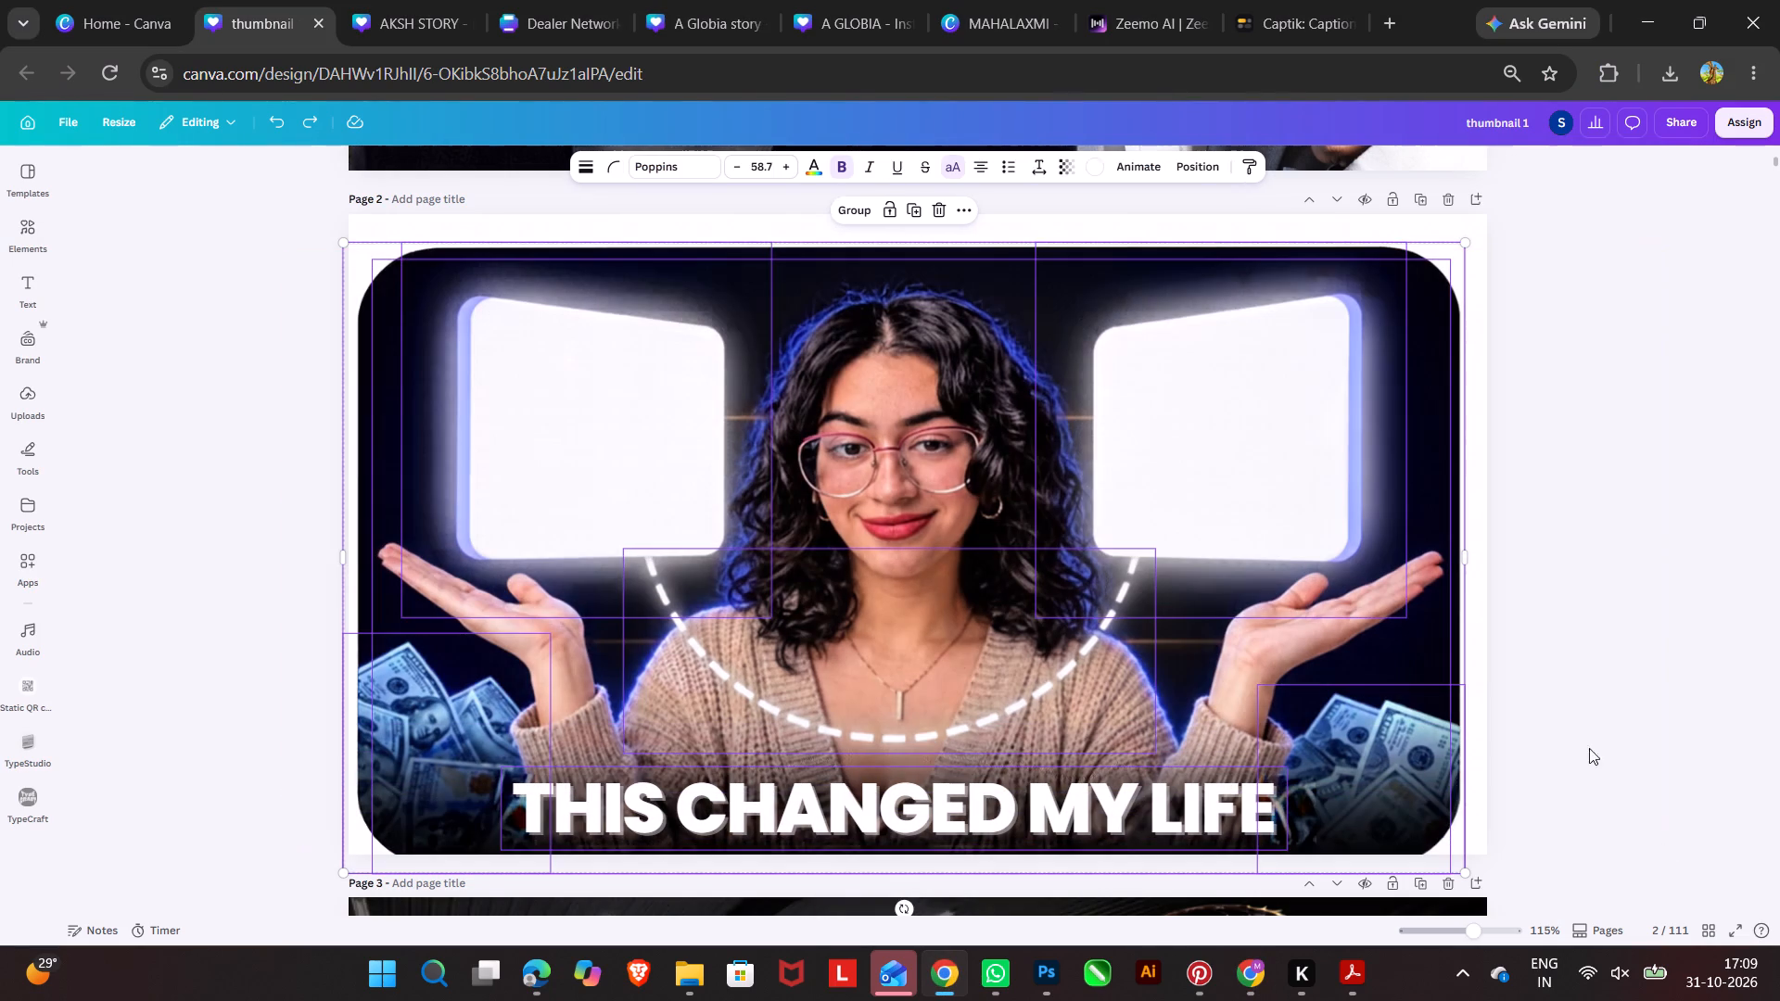
click(929, 203)
click(934, 338)
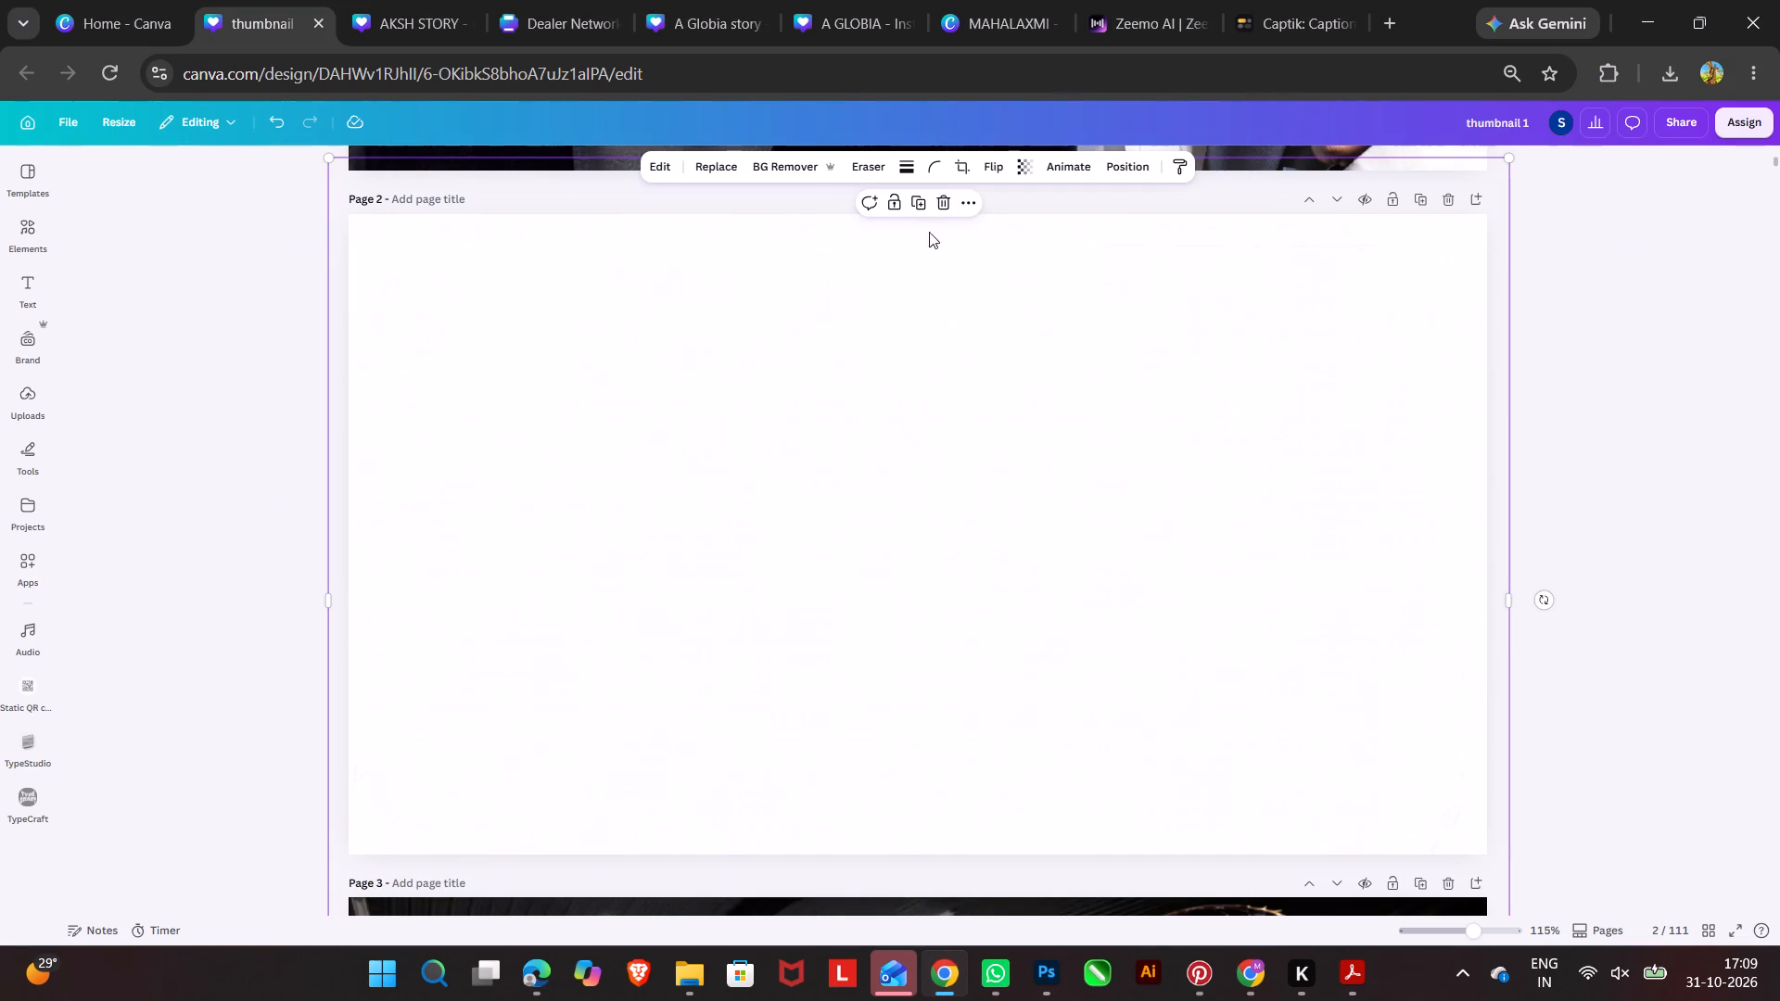
click(942, 204)
click(919, 415)
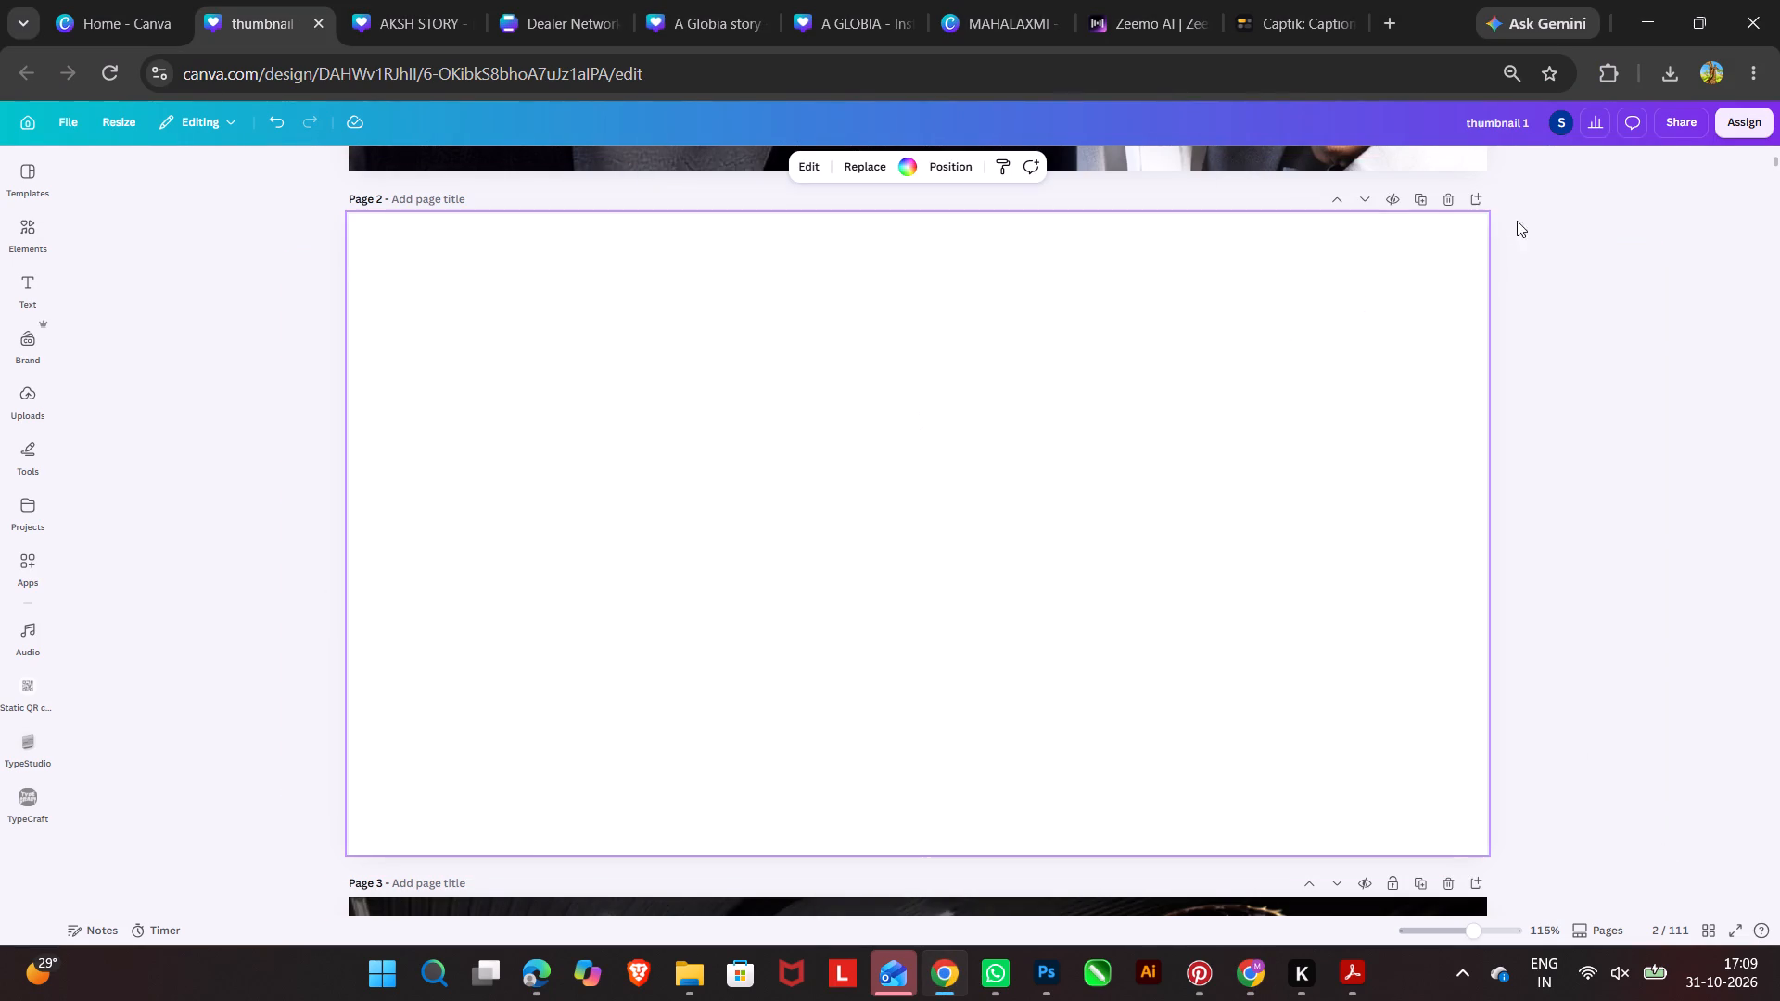
click(1447, 200)
Add a blank page between pages 32 and 33 in the all-pages overview, and open it for editing.
scroll(1142, 653, down, 20)
scroll(1142, 653, down, 4)
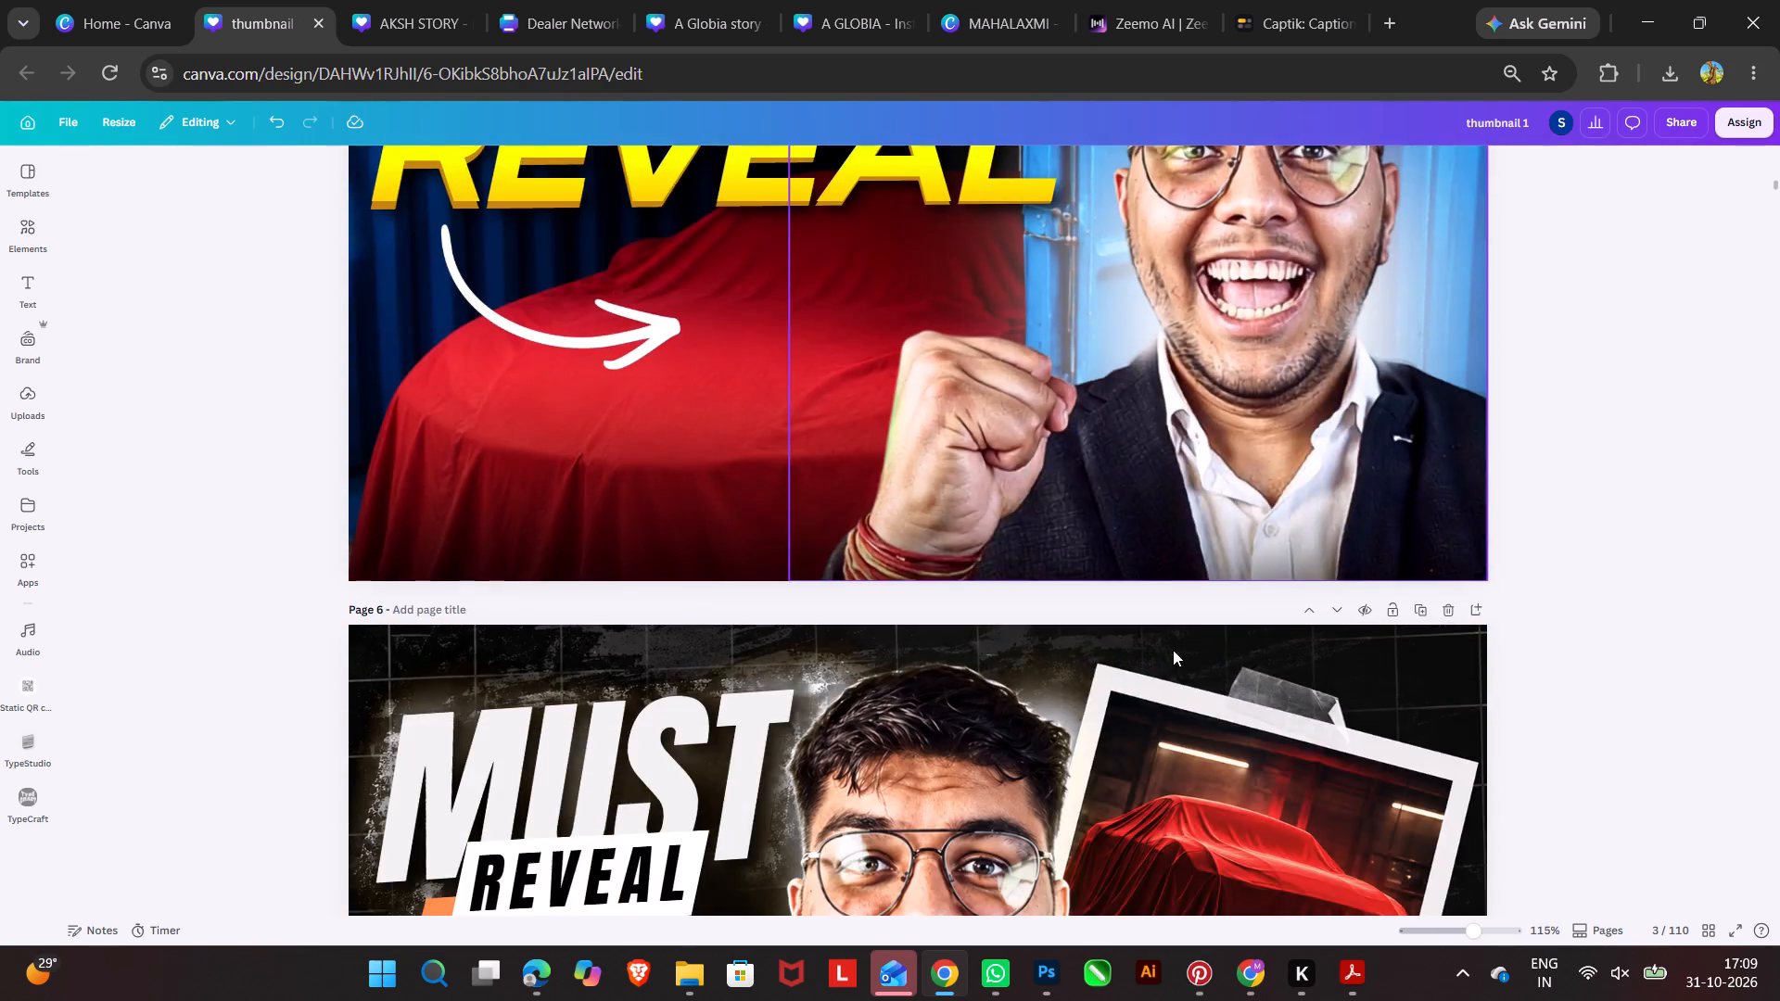
scroll(1173, 650, down, 20)
scroll(1173, 650, down, 15)
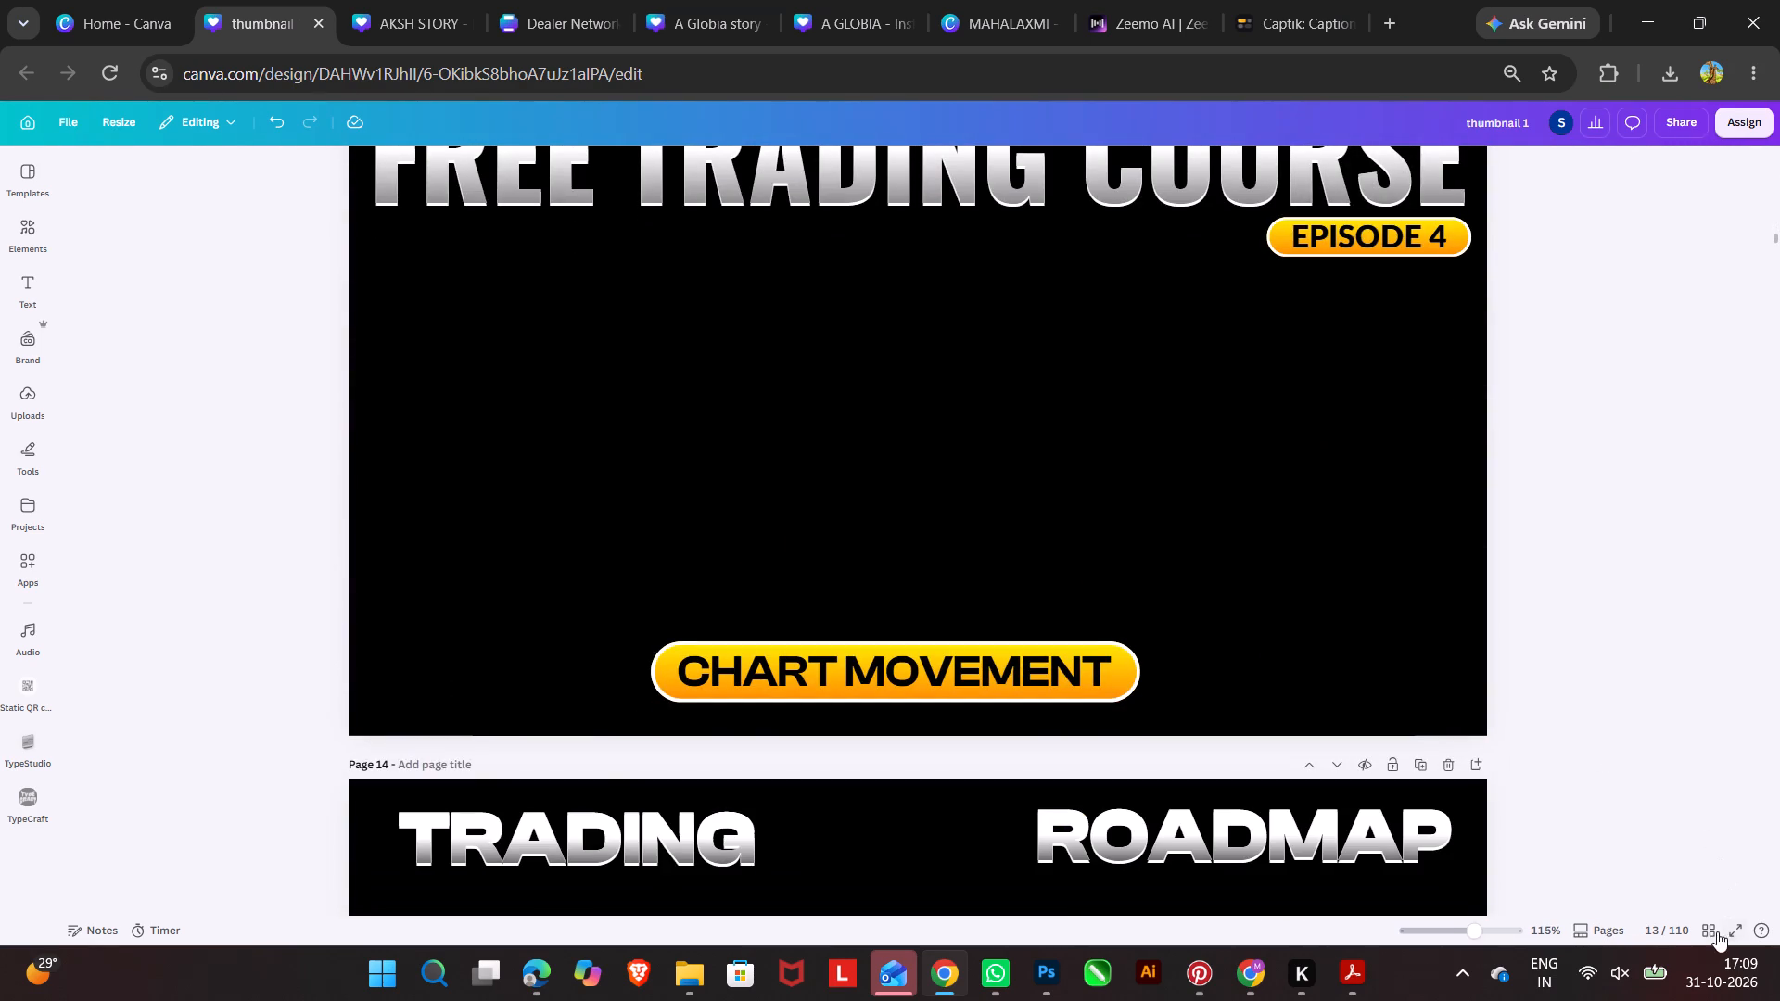
click(1715, 930)
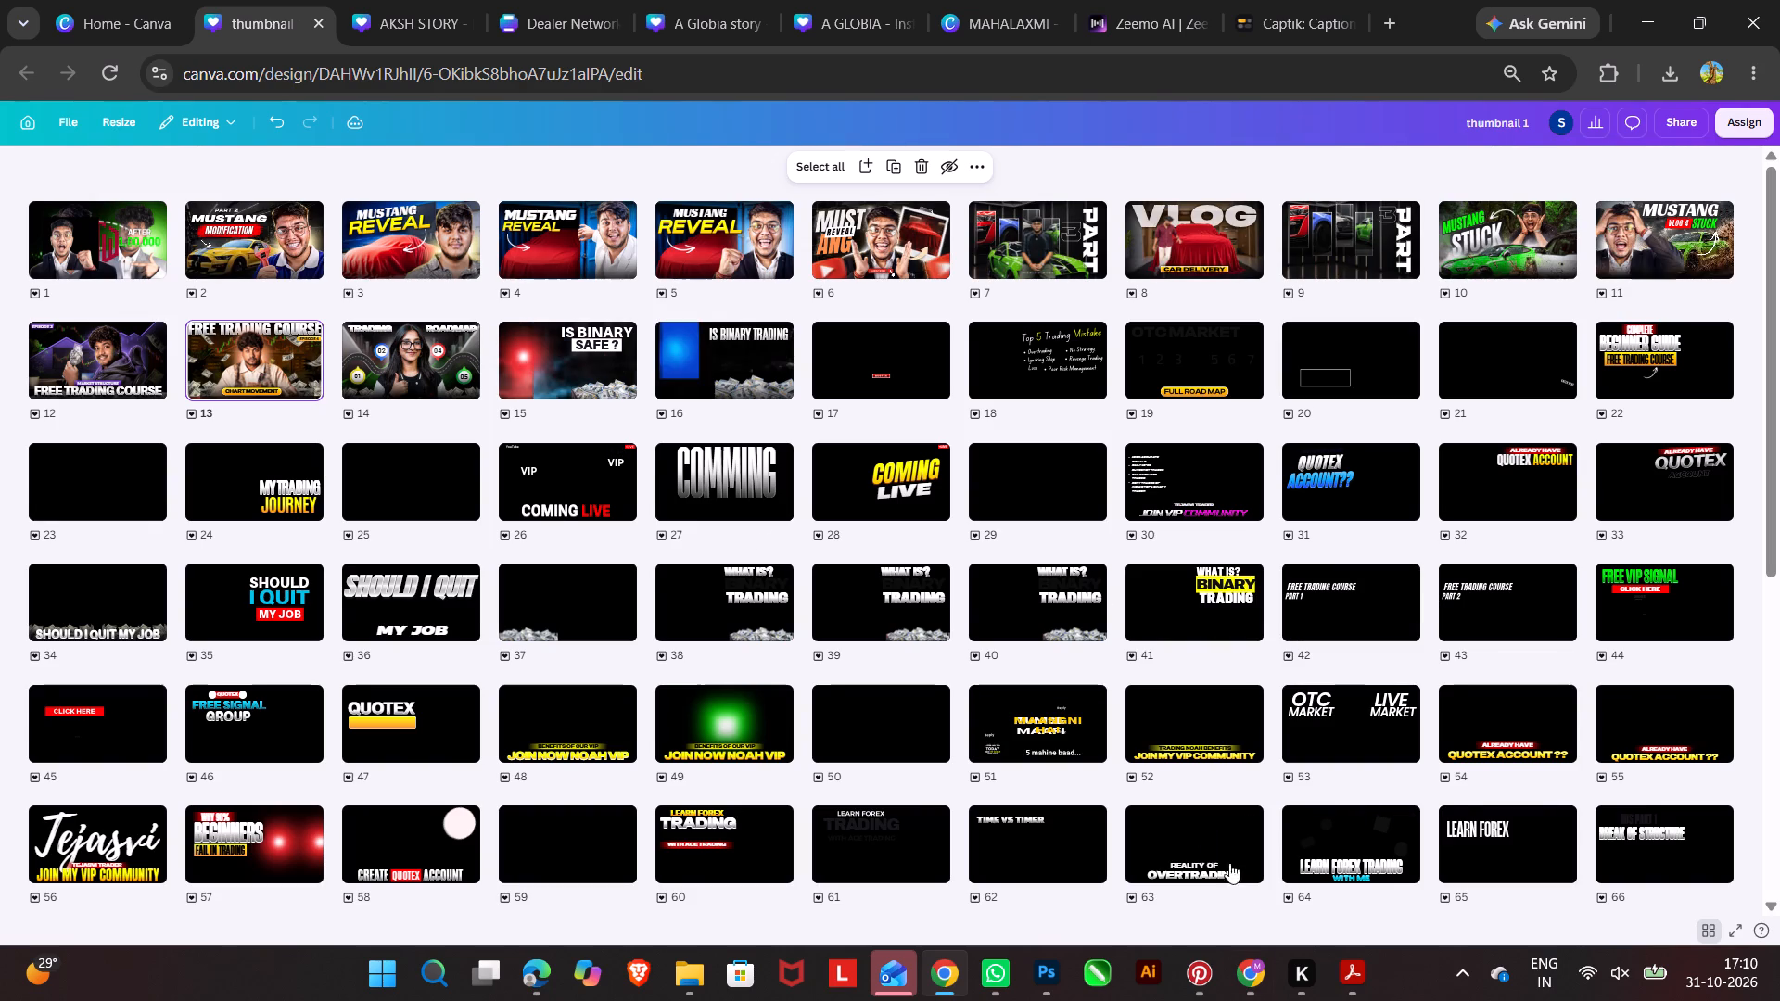
click(1252, 968)
click(1252, 968)
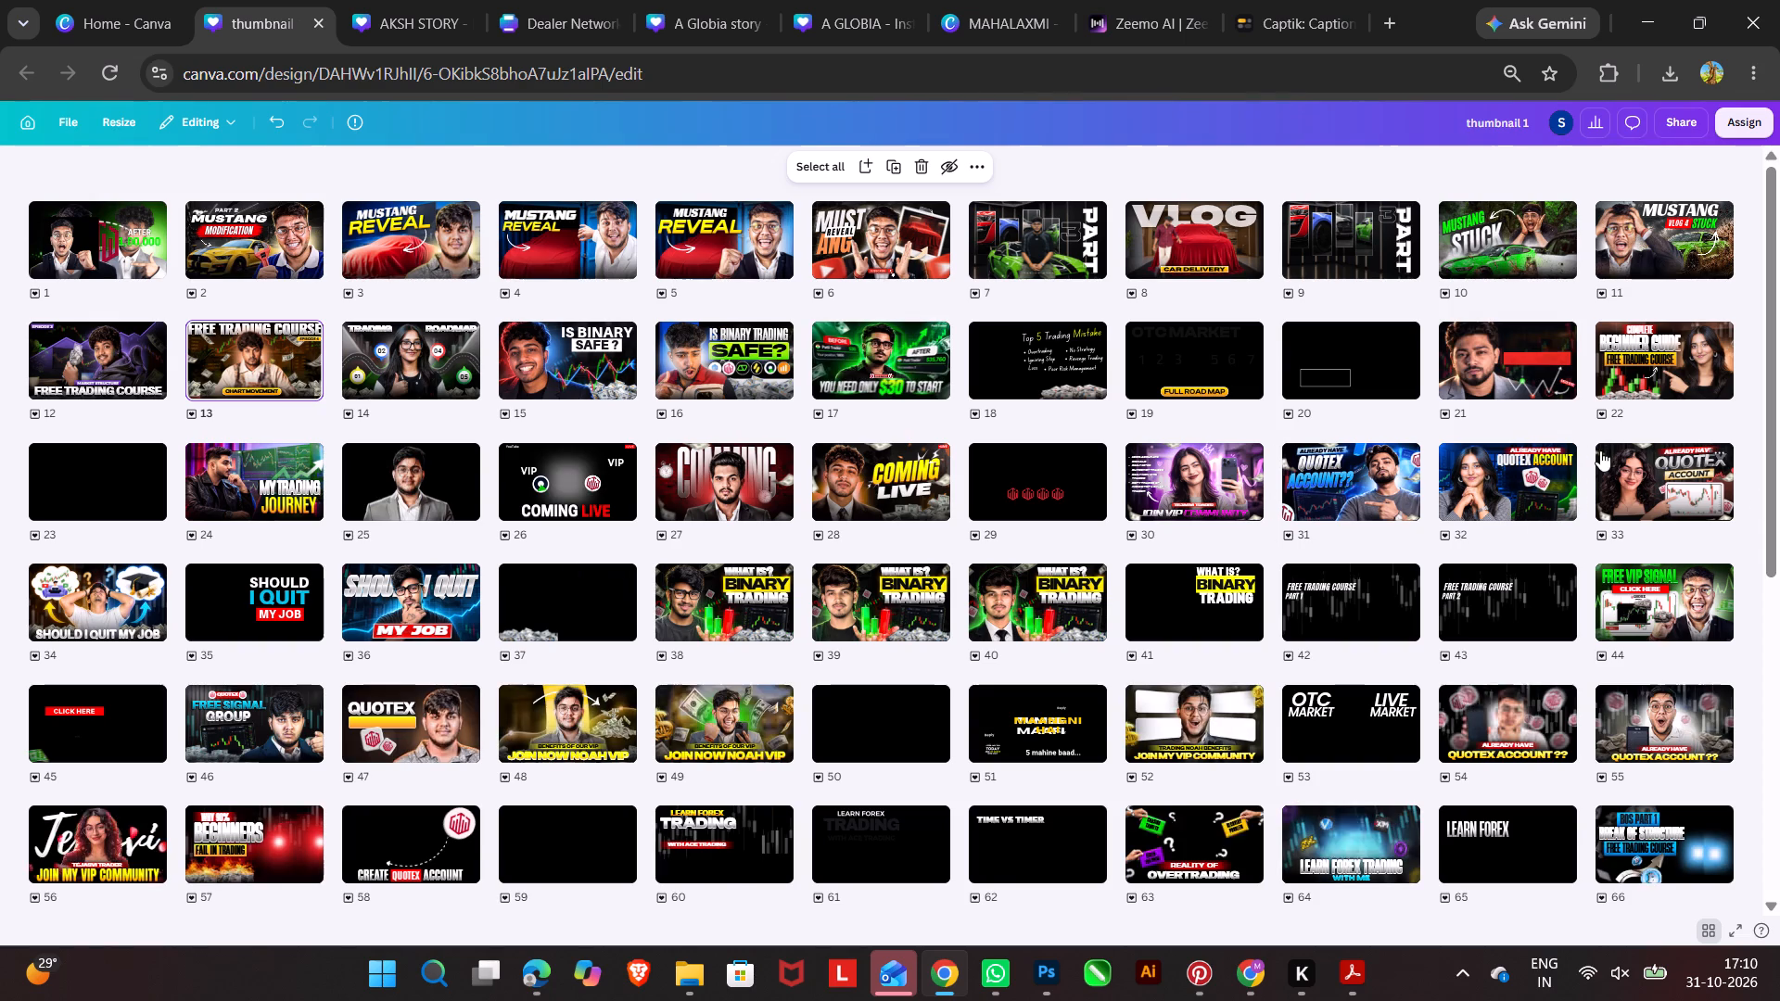
click(1589, 475)
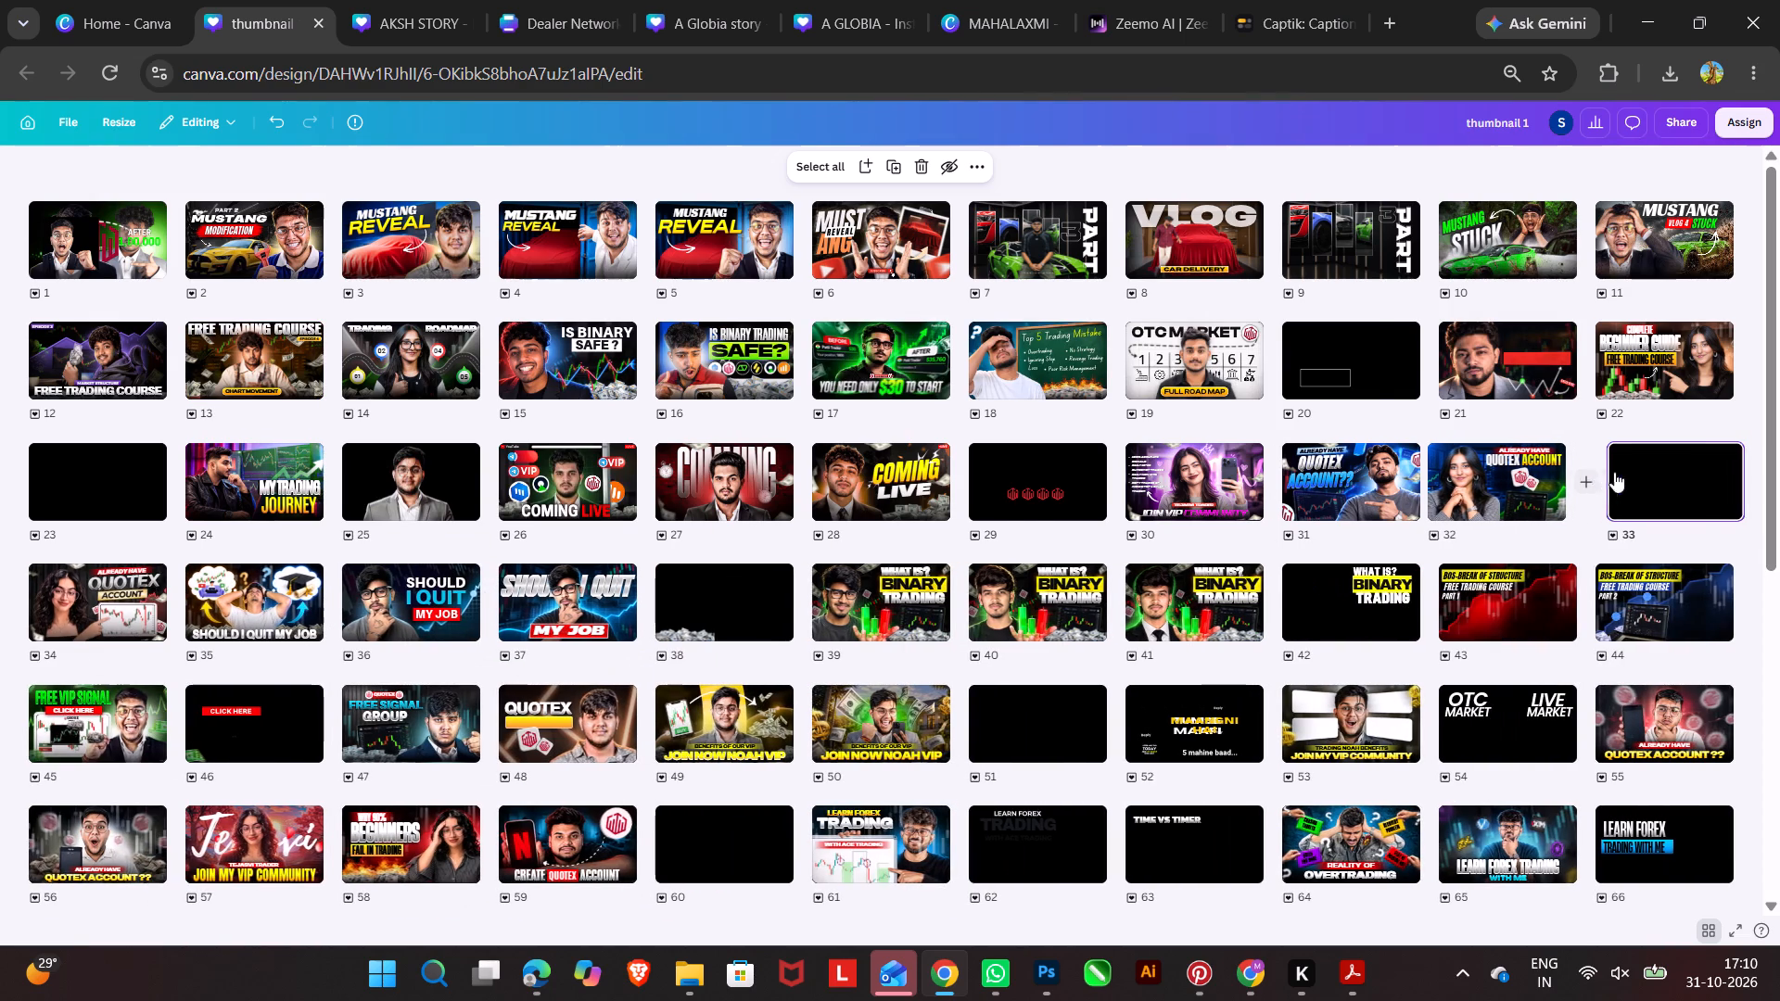
double_click(1656, 482)
Paste the copied thumbnail onto blank page 33, align it to the page's upper-left corner, and enlarge it to fill the page.
click(845, 531)
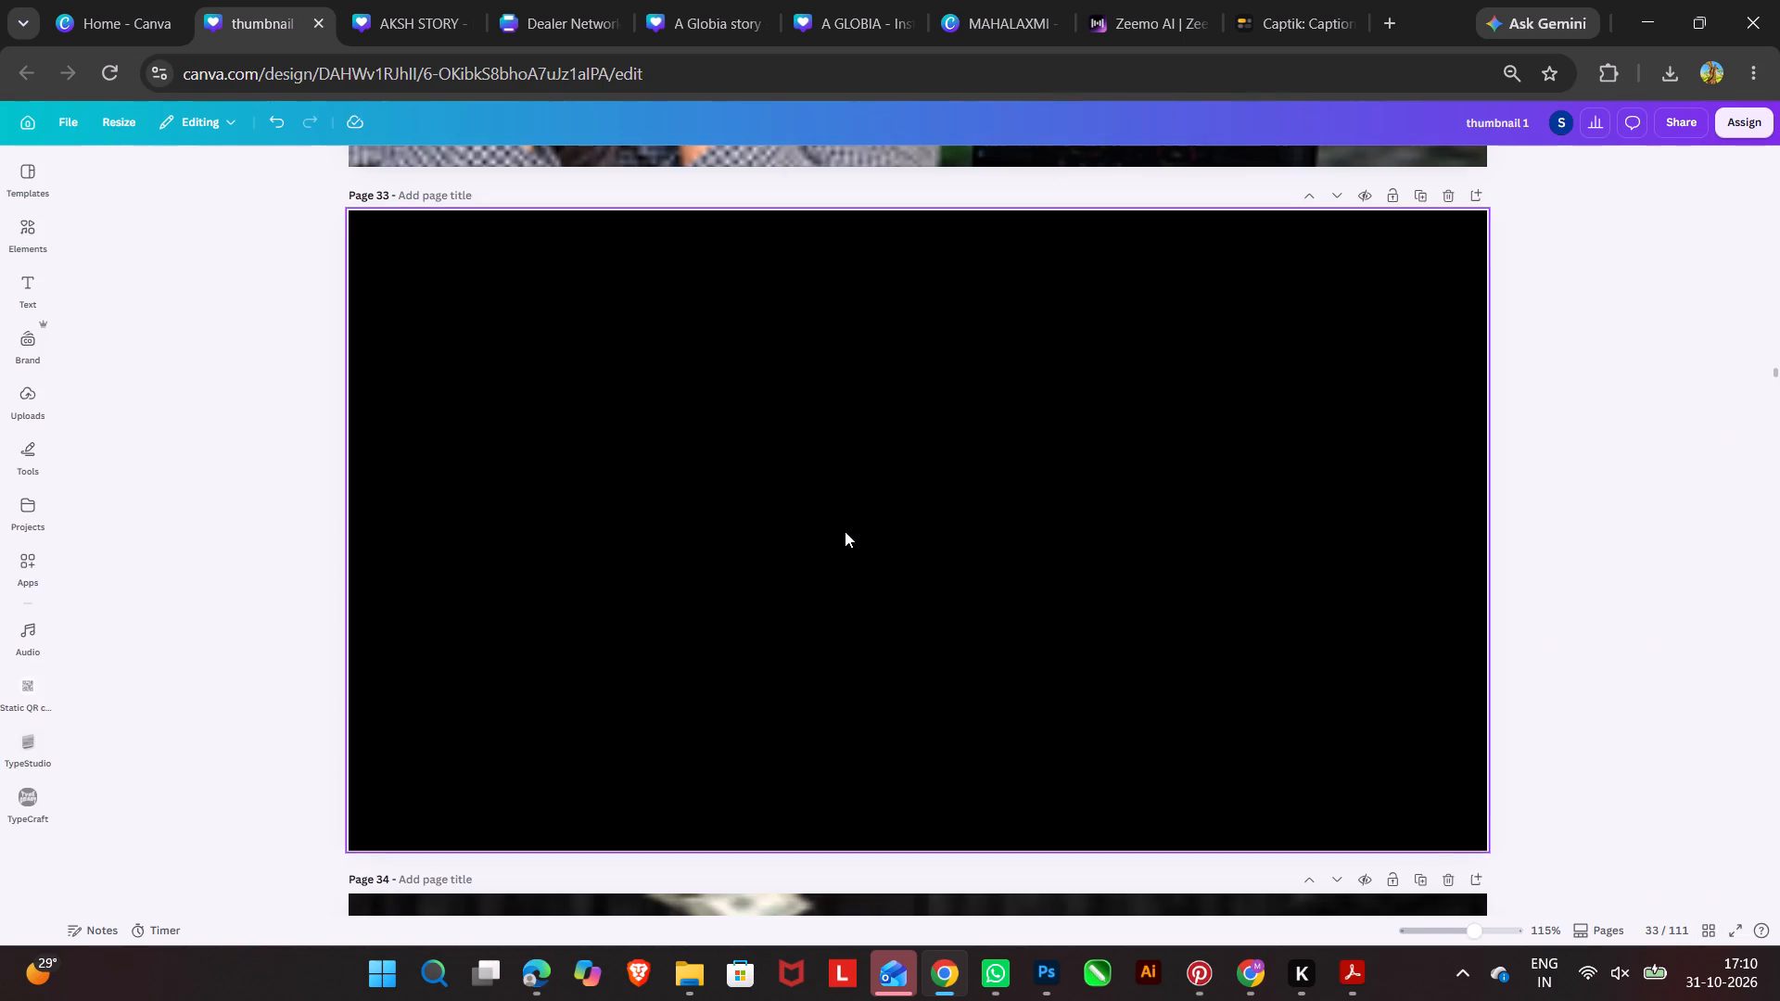
key(ctrl+v)
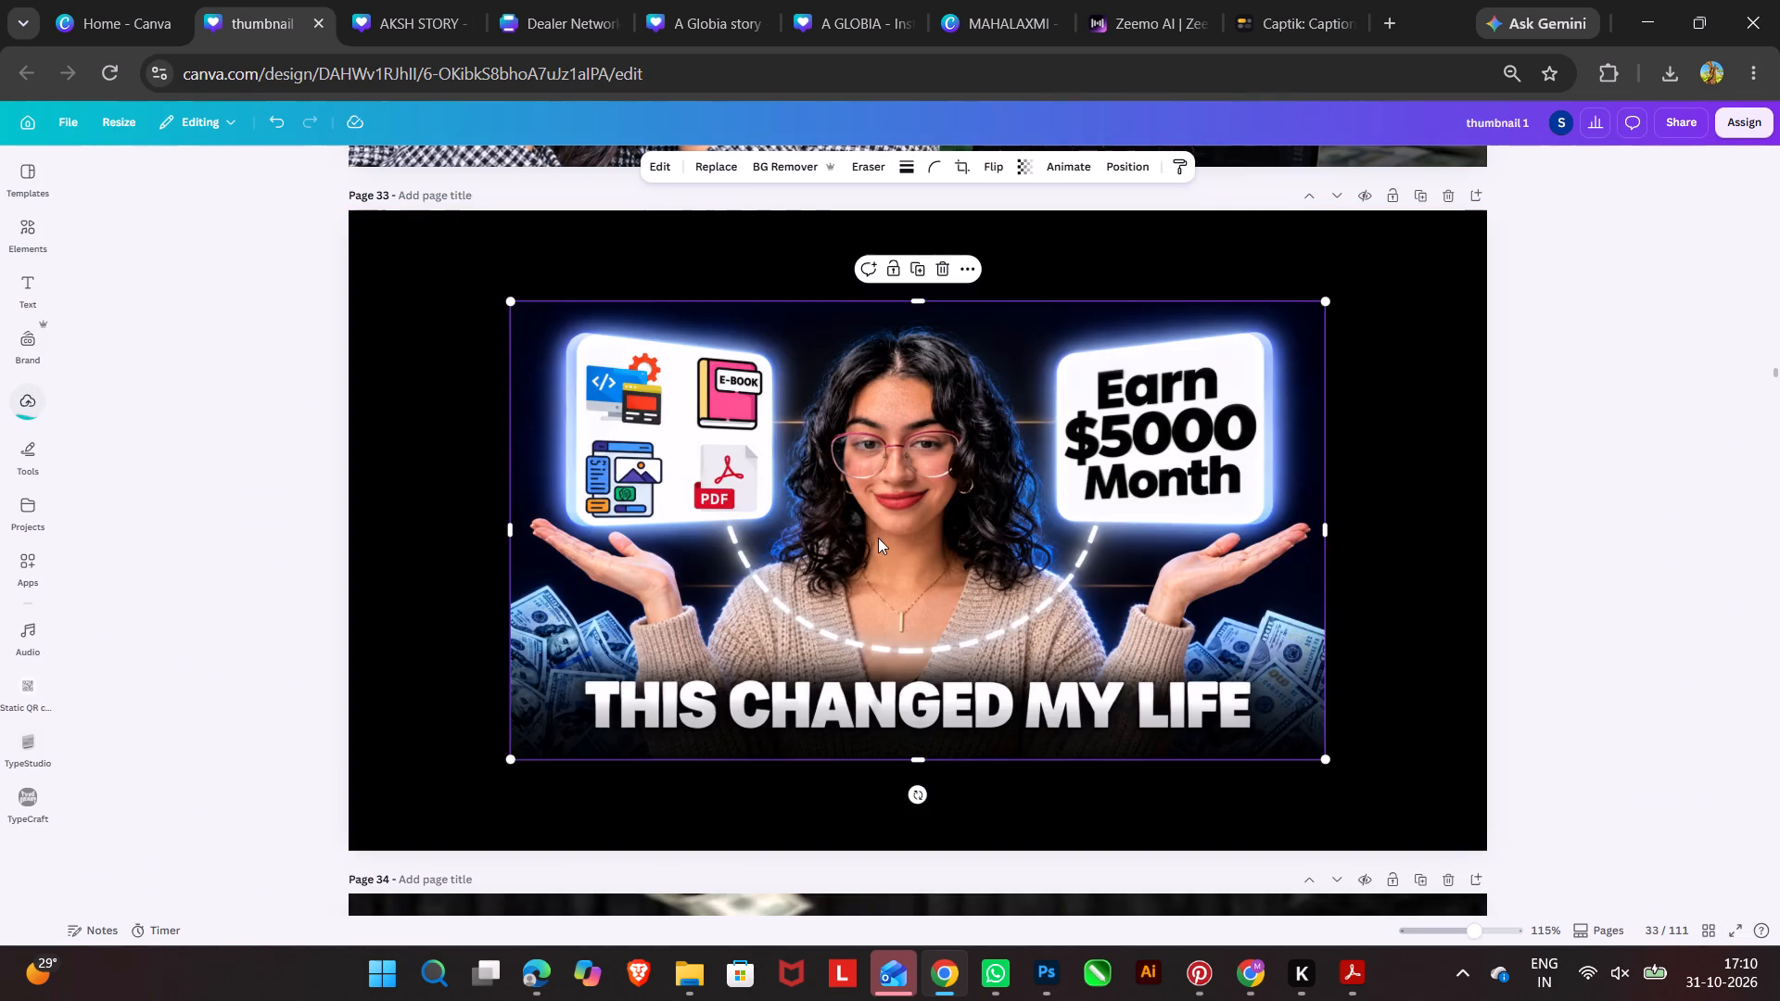
drag(881, 539, 722, 449)
drag(1163, 662, 1472, 890)
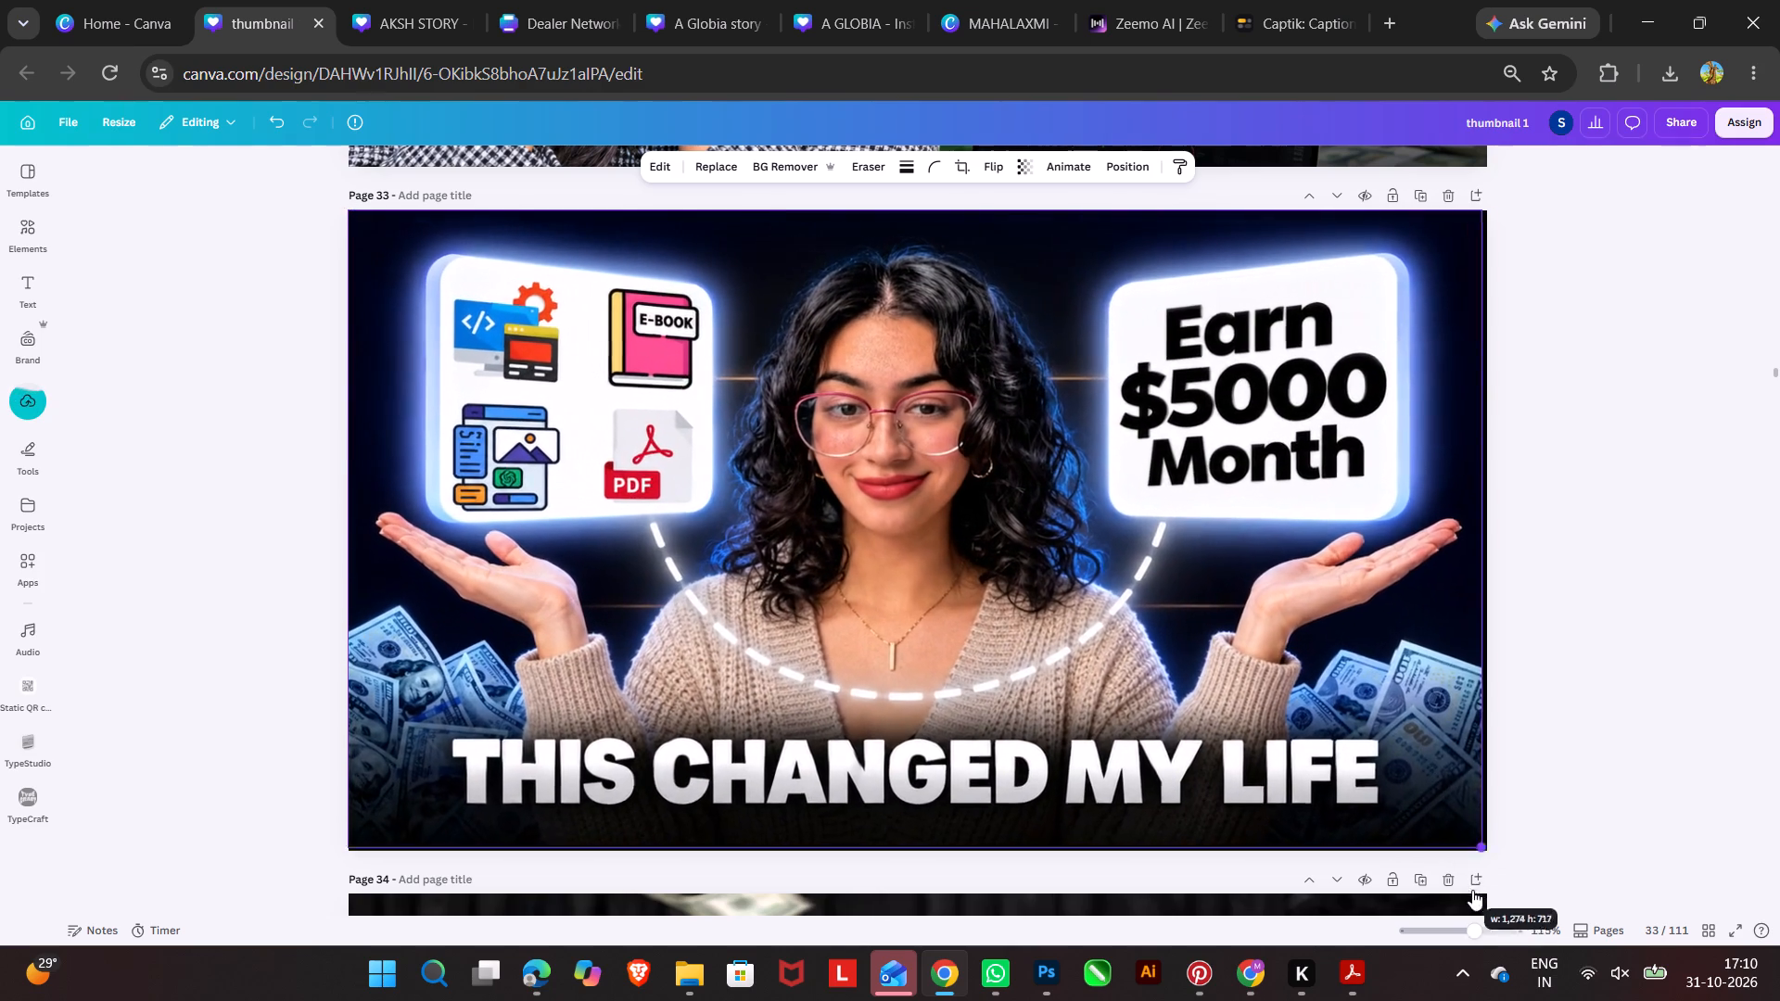
drag(1472, 890, 1462, 885)
click(1608, 751)
Open the image editing options for the pasted thumbnail on page 33.
click(1076, 615)
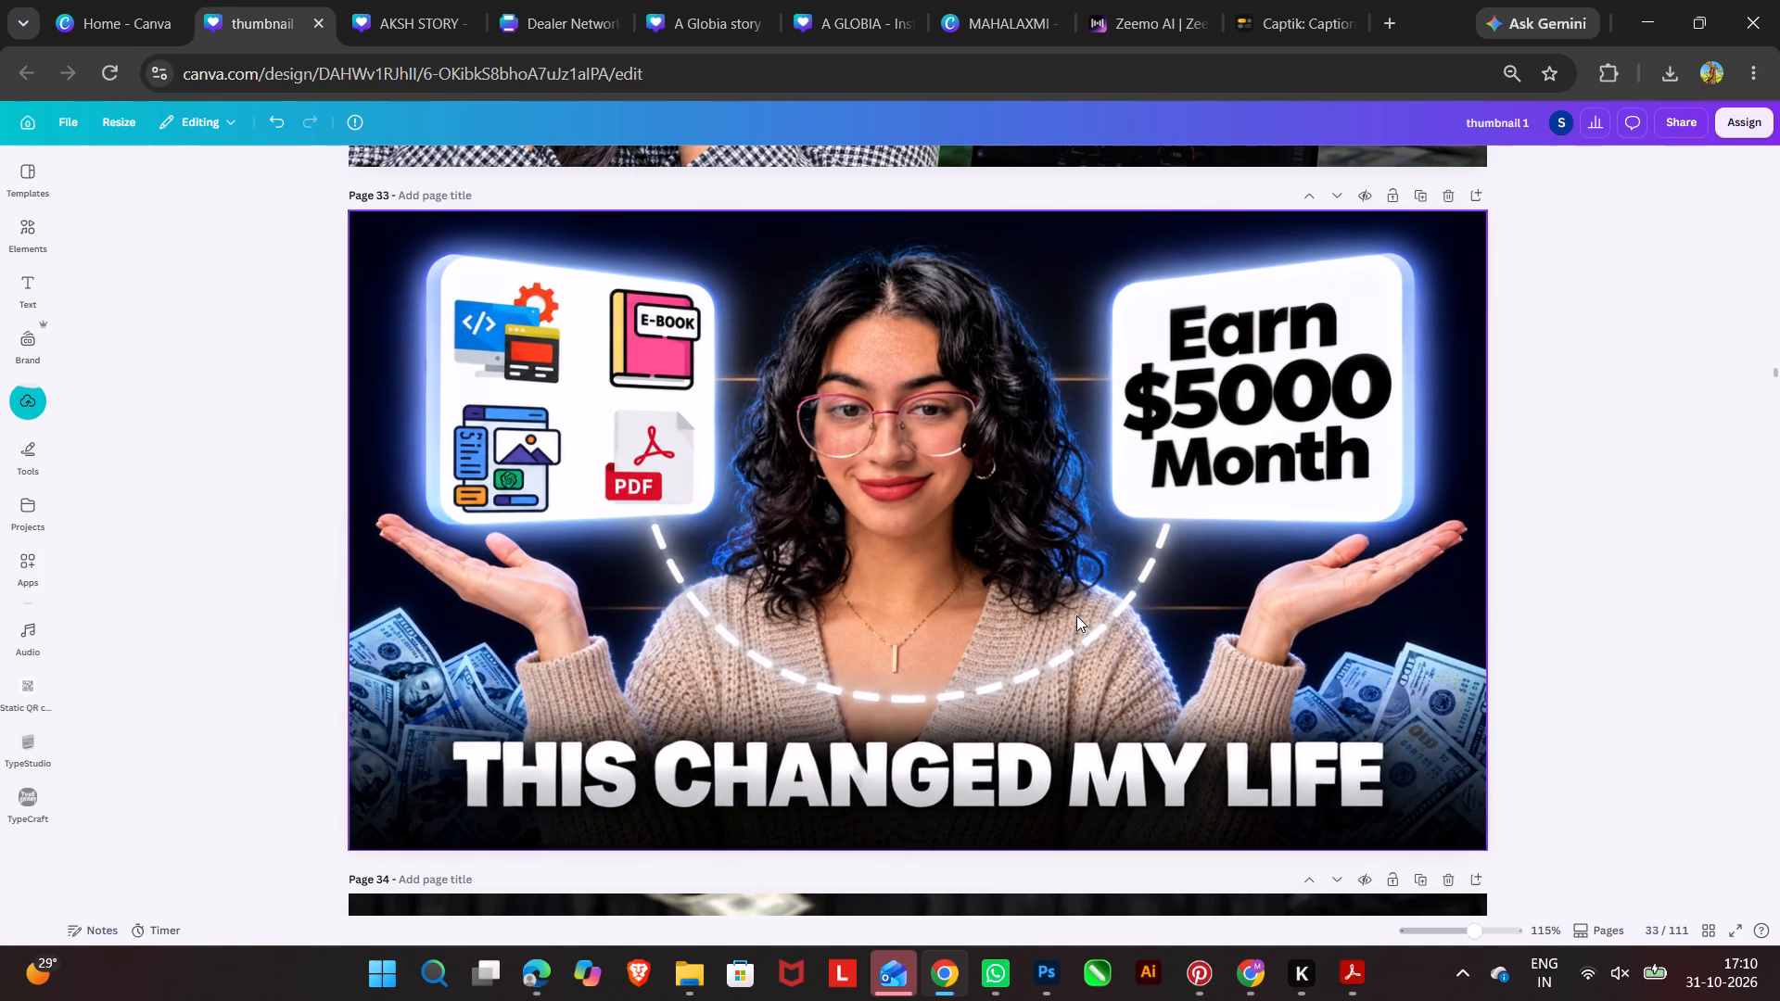
click(643, 166)
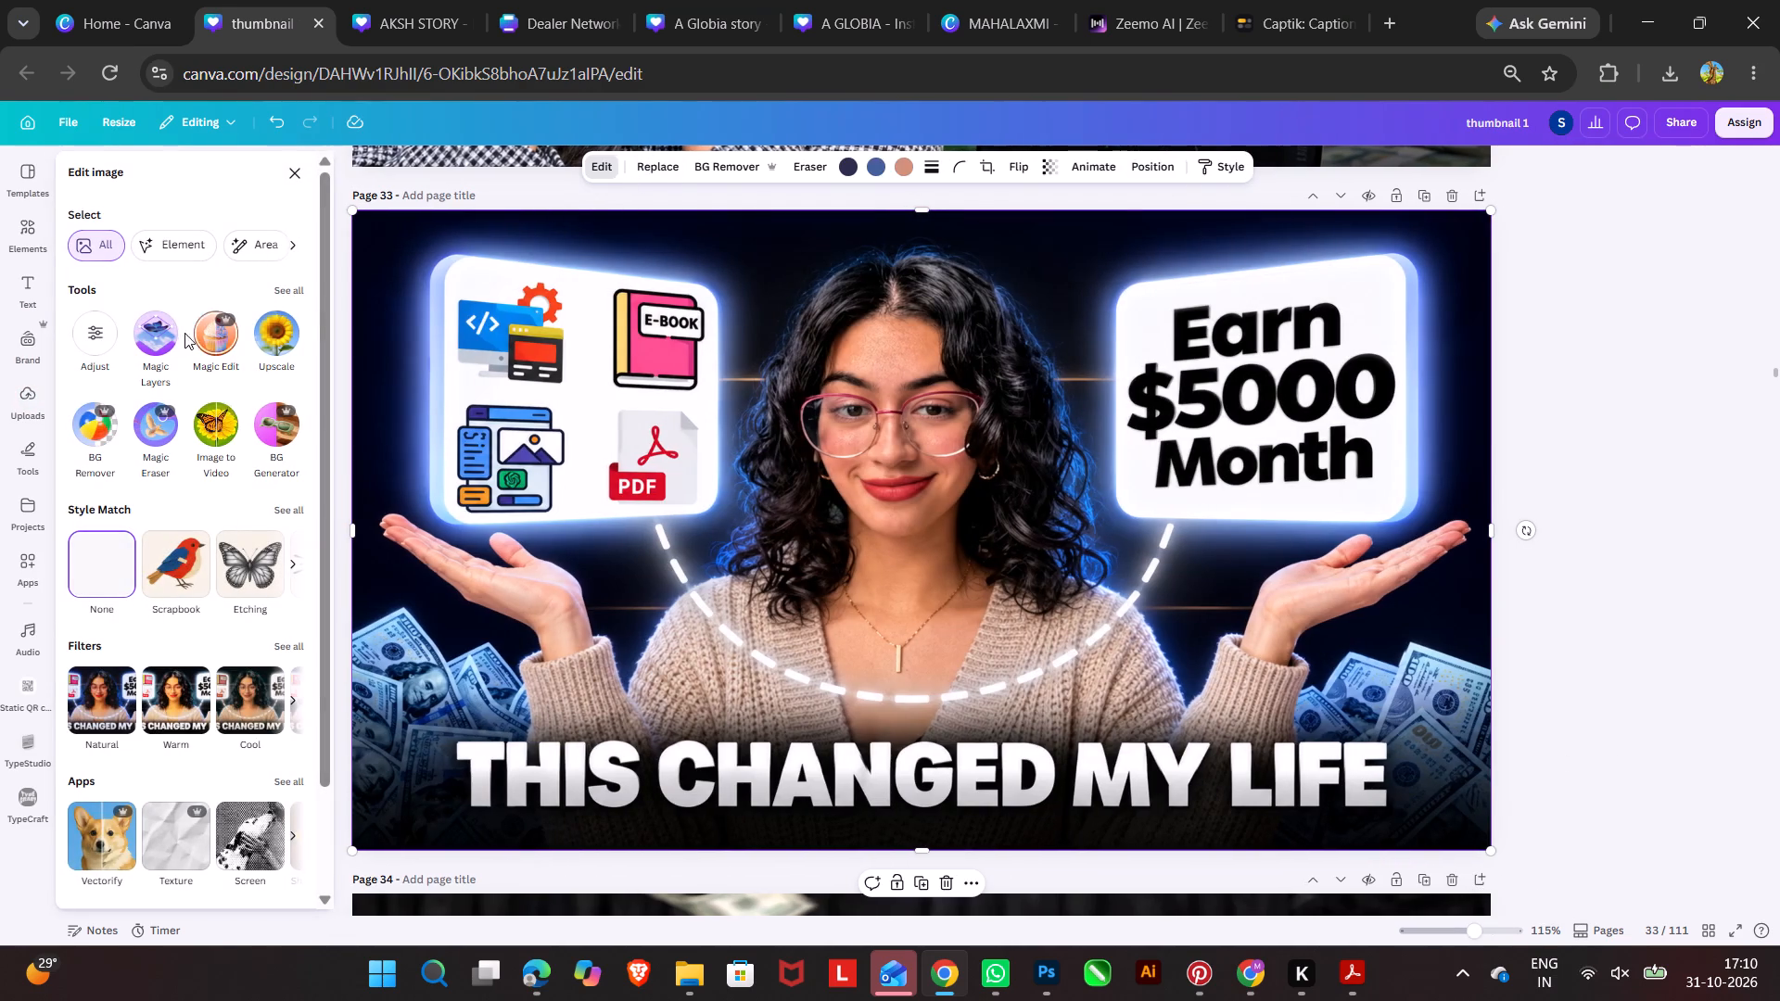
Split the pasted thumbnail on page 33 into separate editable elements with Magic Layers.
click(165, 330)
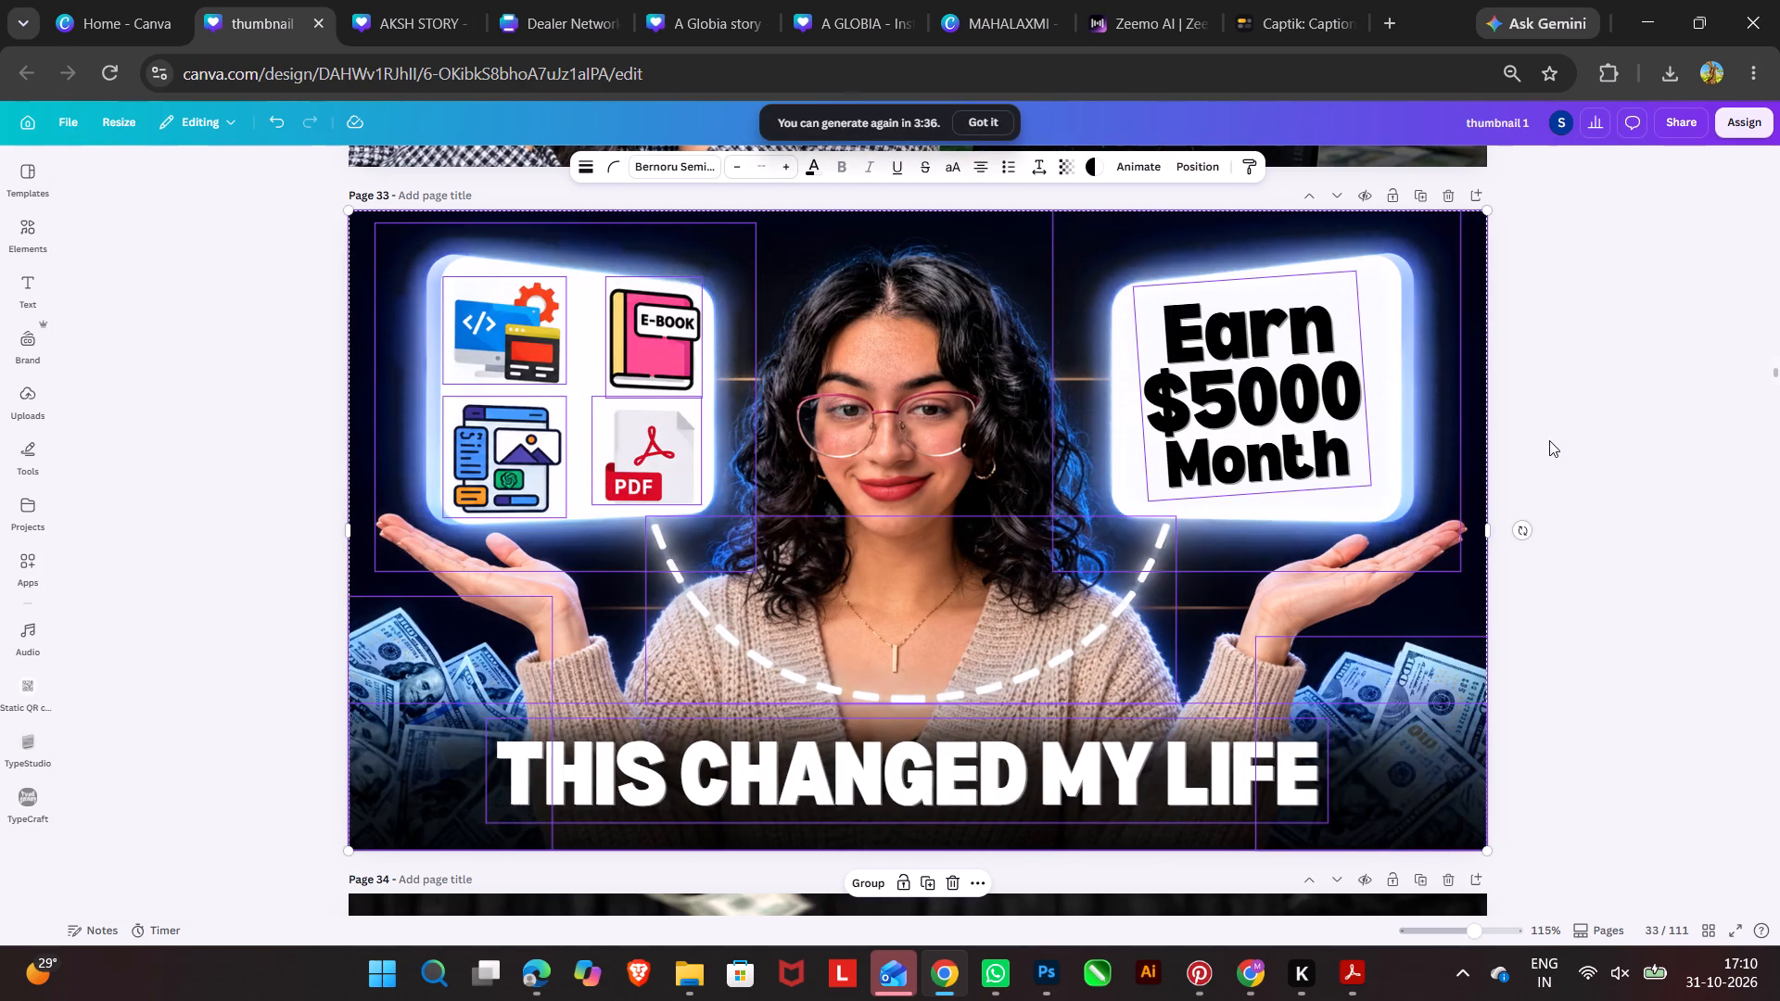
click(1549, 440)
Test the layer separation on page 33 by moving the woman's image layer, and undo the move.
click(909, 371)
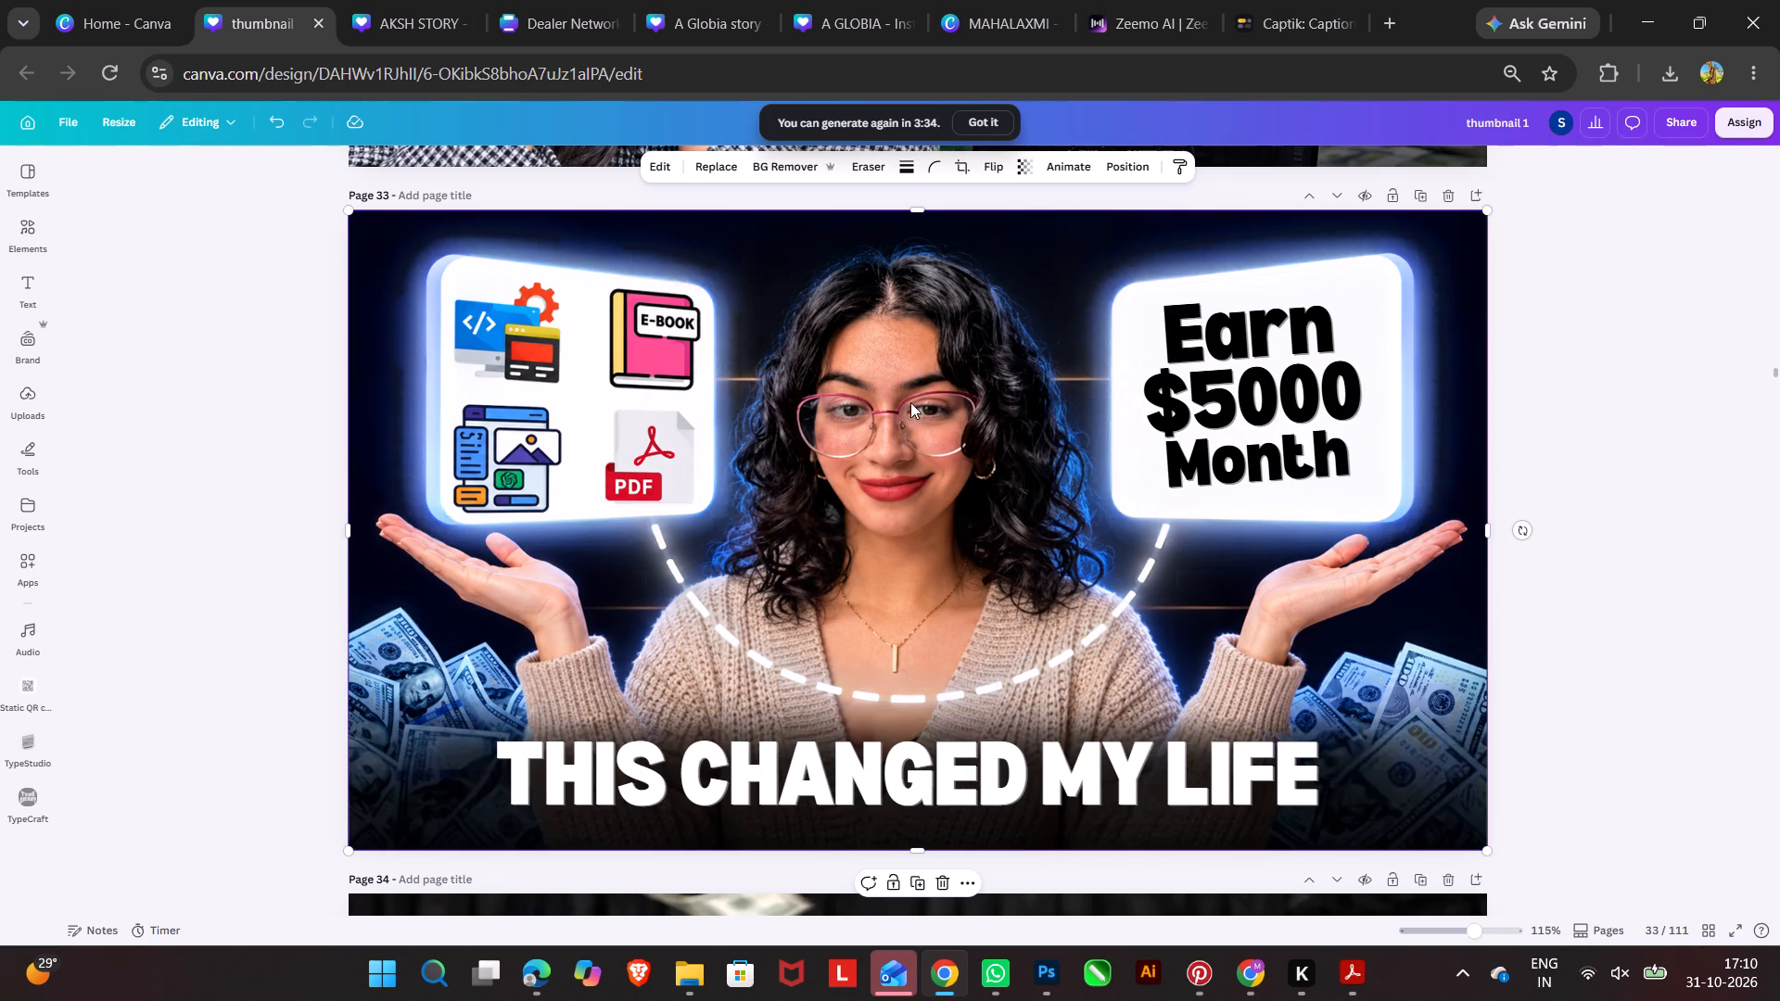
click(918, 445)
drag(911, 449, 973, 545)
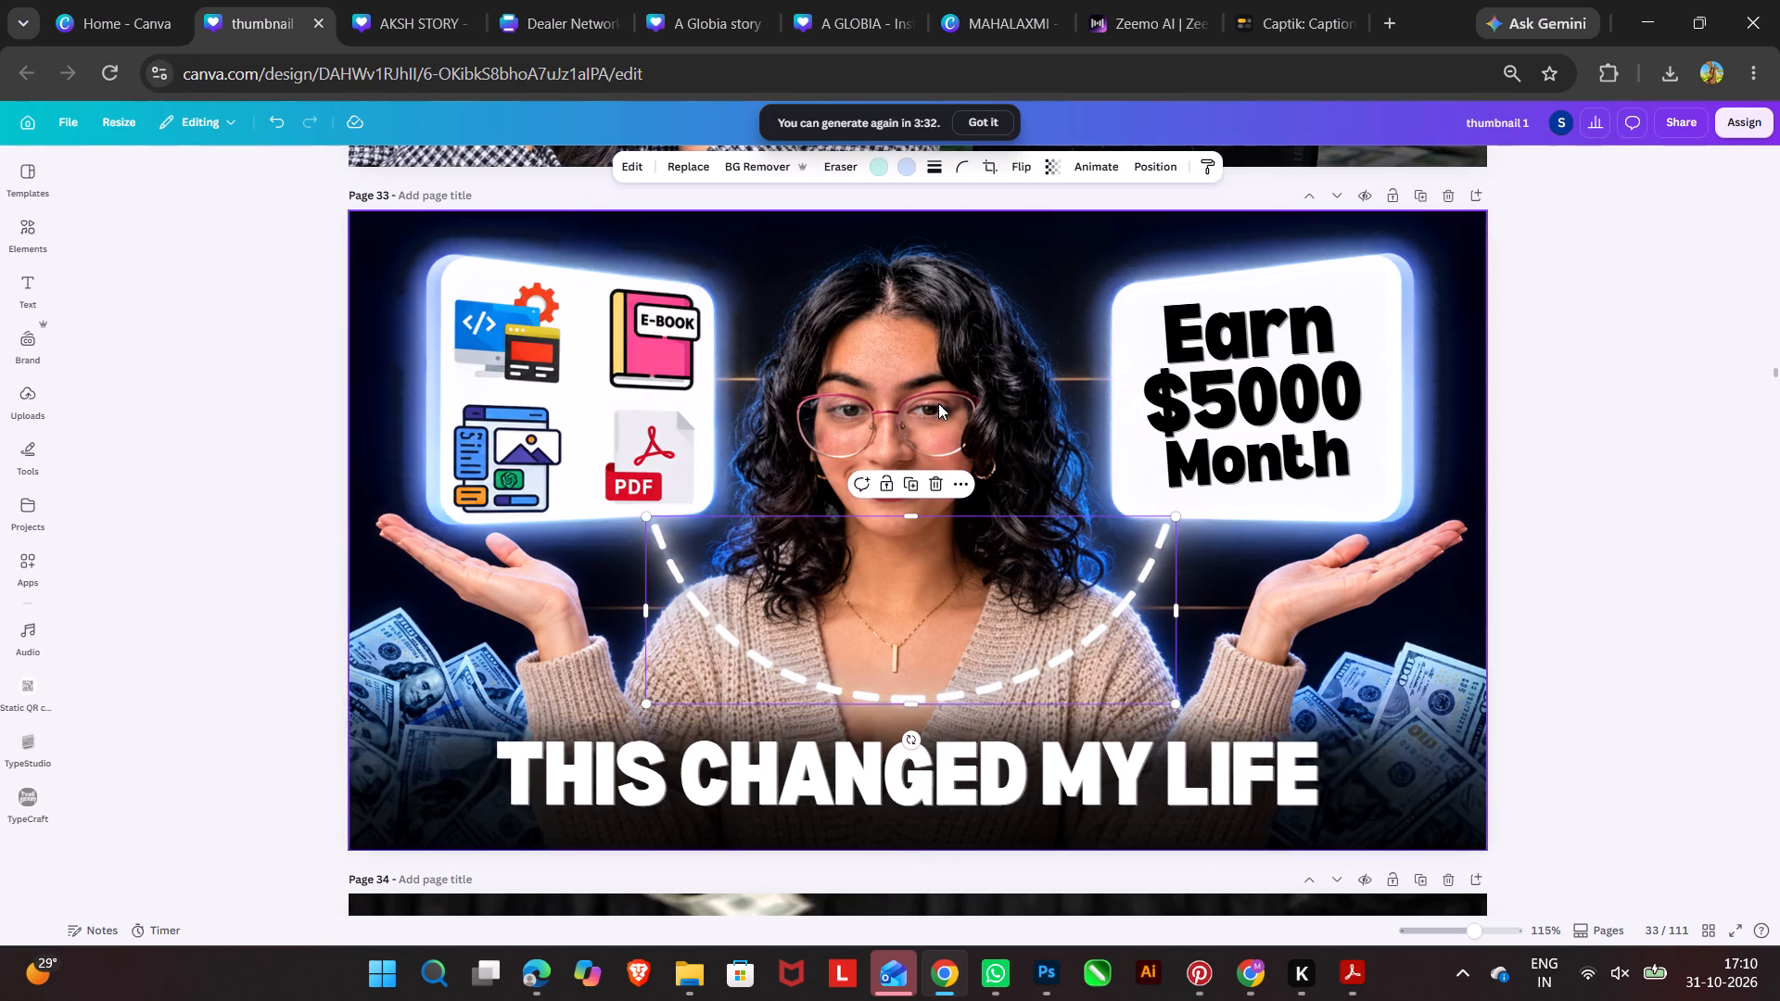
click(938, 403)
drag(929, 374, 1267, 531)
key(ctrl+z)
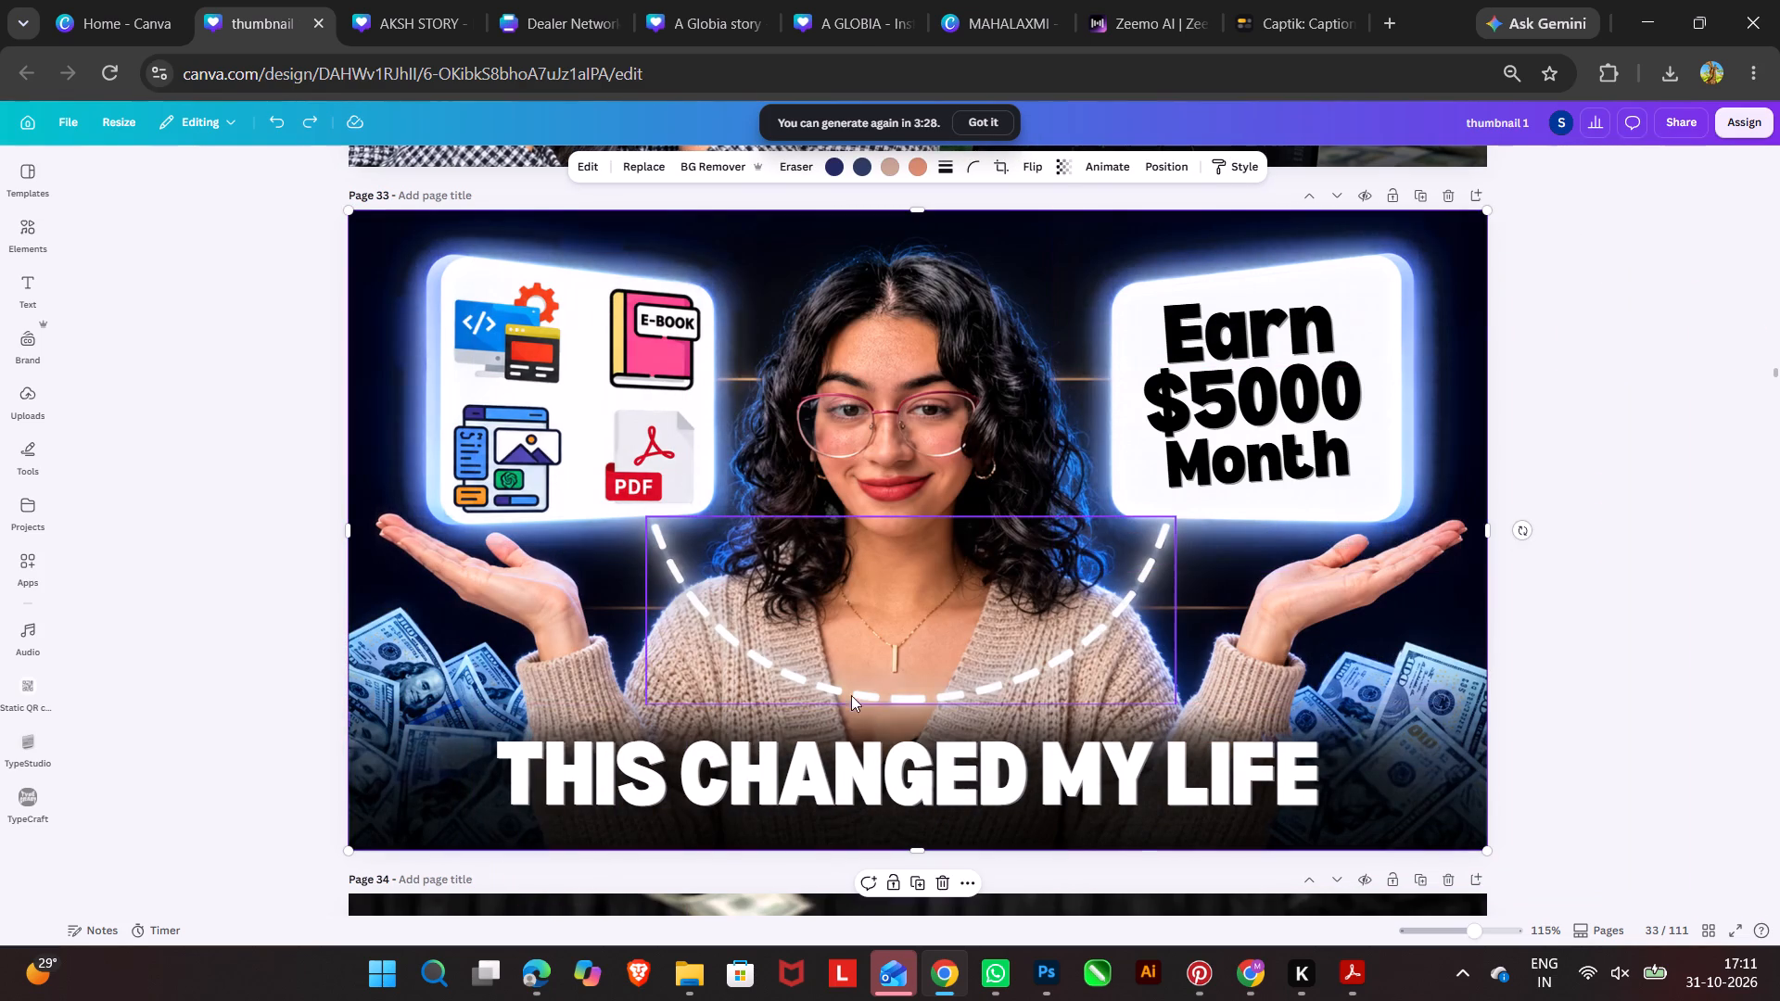
Clear both glowing cards on page 33 by deleting the four icons and the "Earn $5000 Month" text.
click(501, 343)
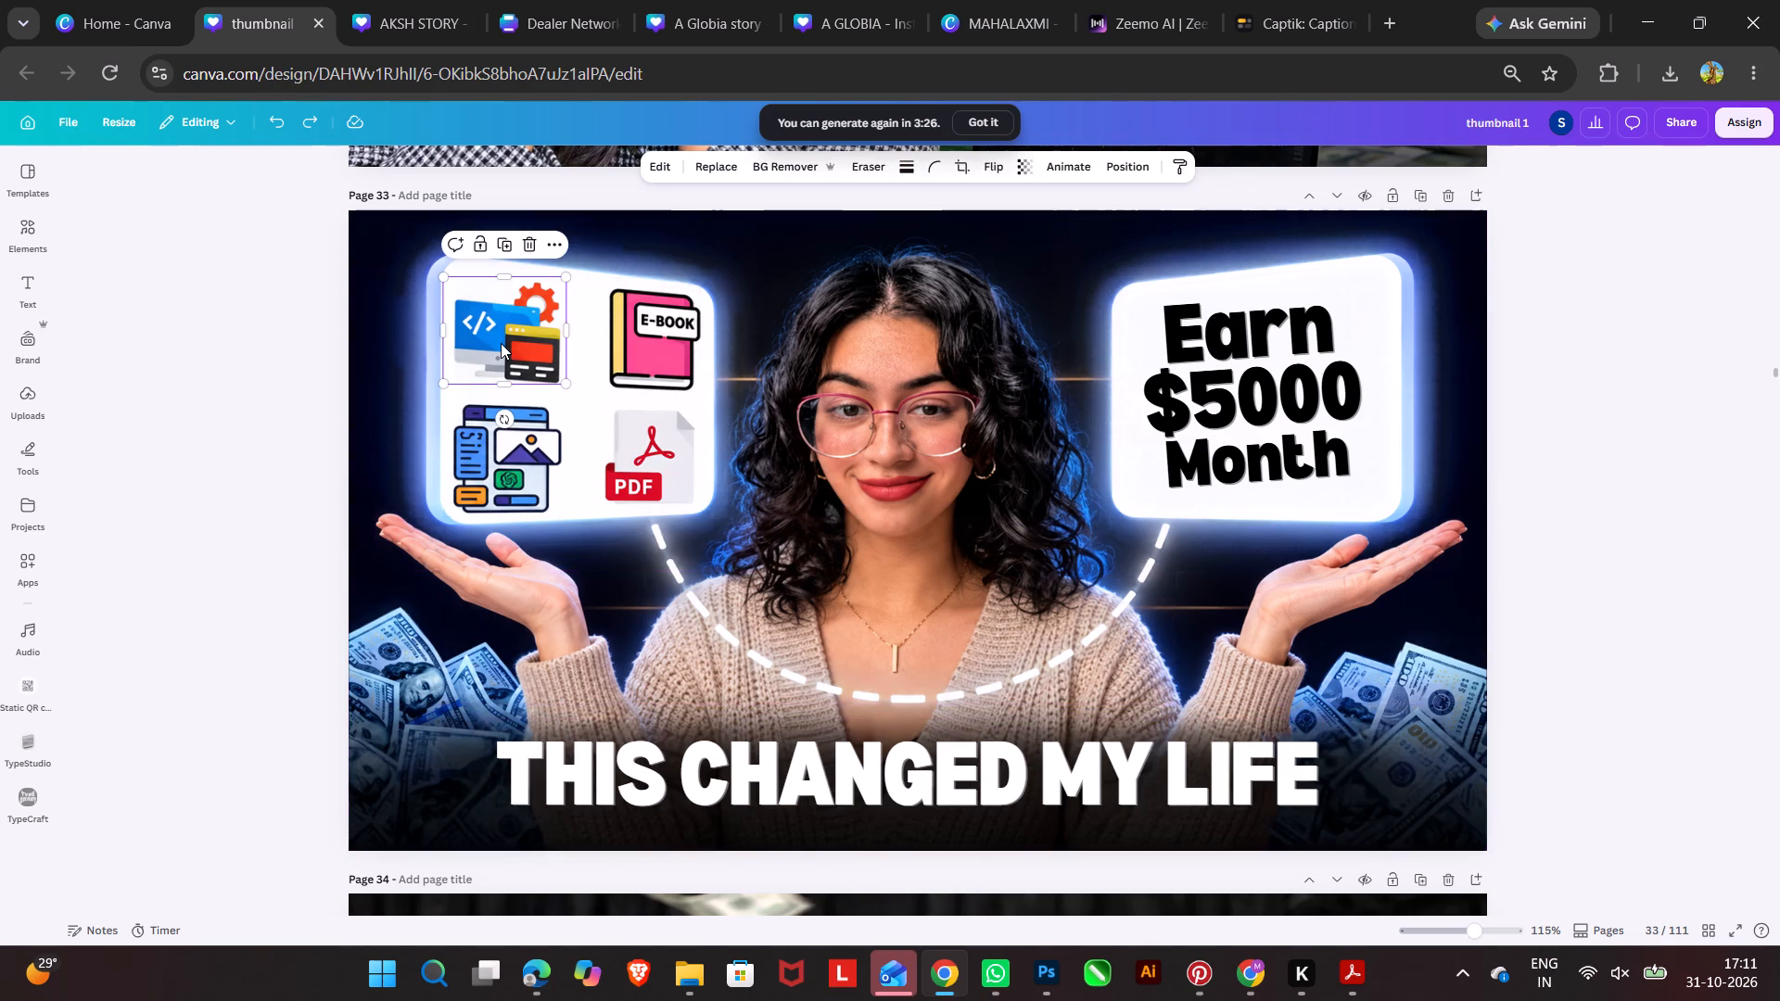
click(538, 246)
click(636, 345)
click(681, 249)
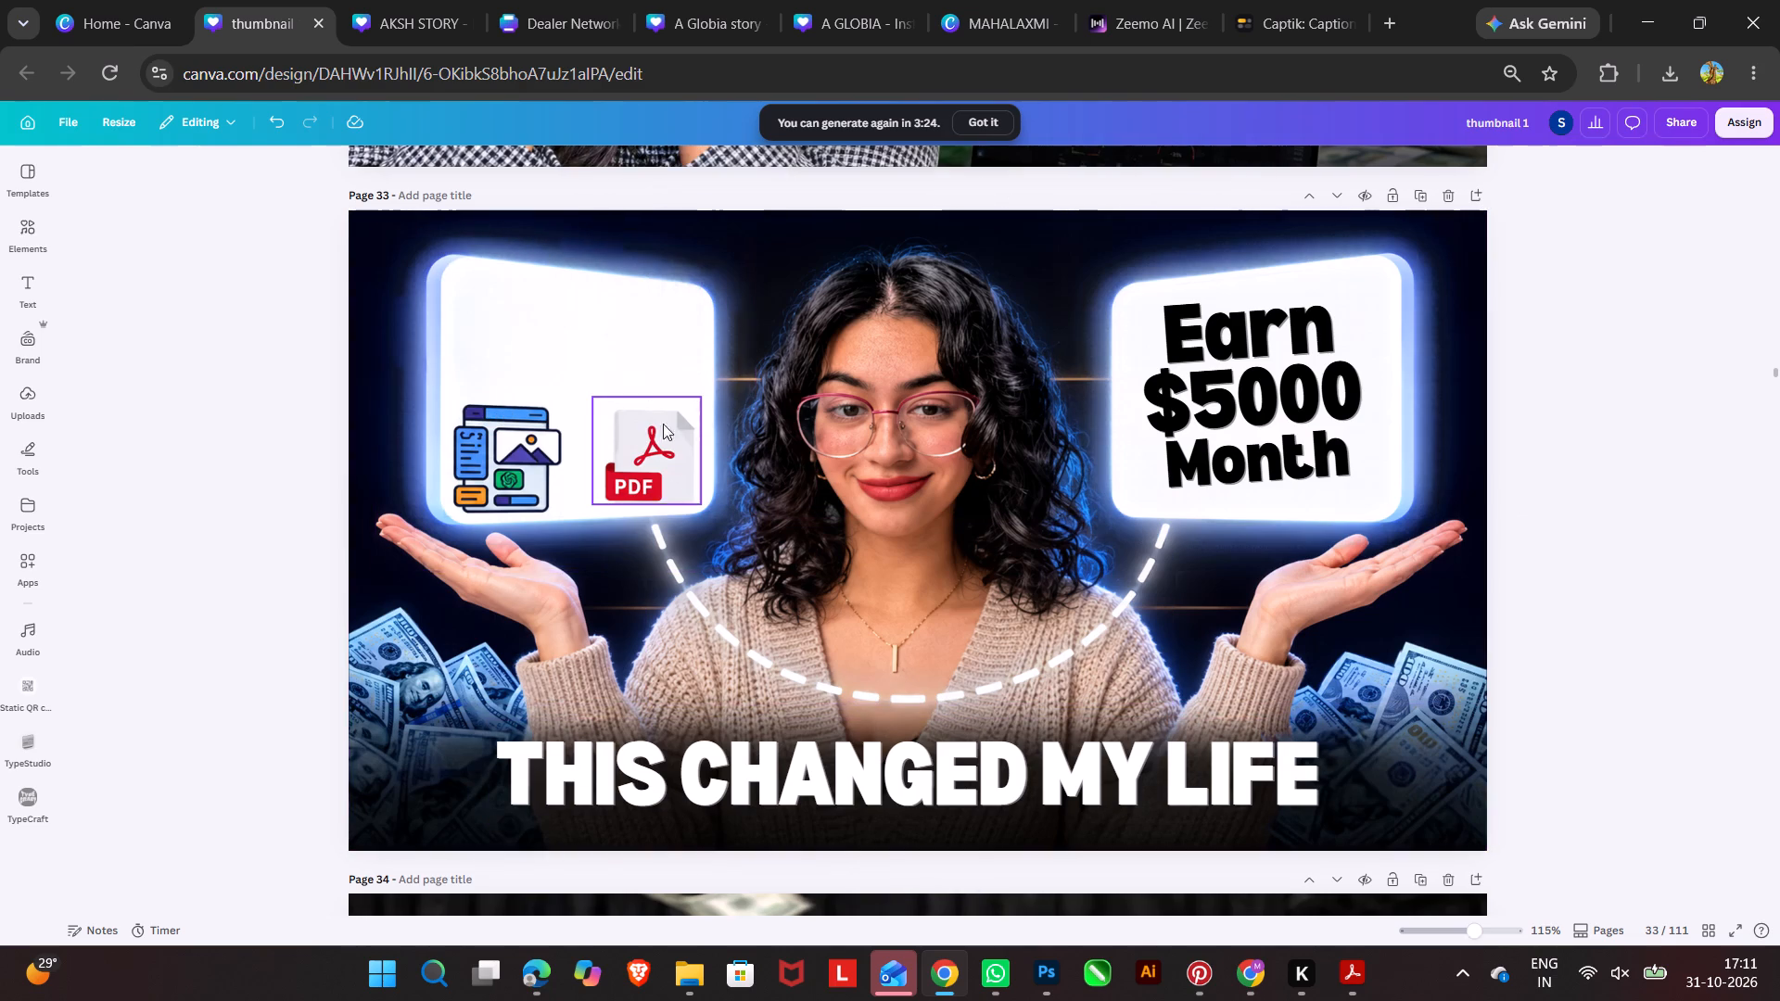
click(657, 481)
click(672, 358)
click(487, 462)
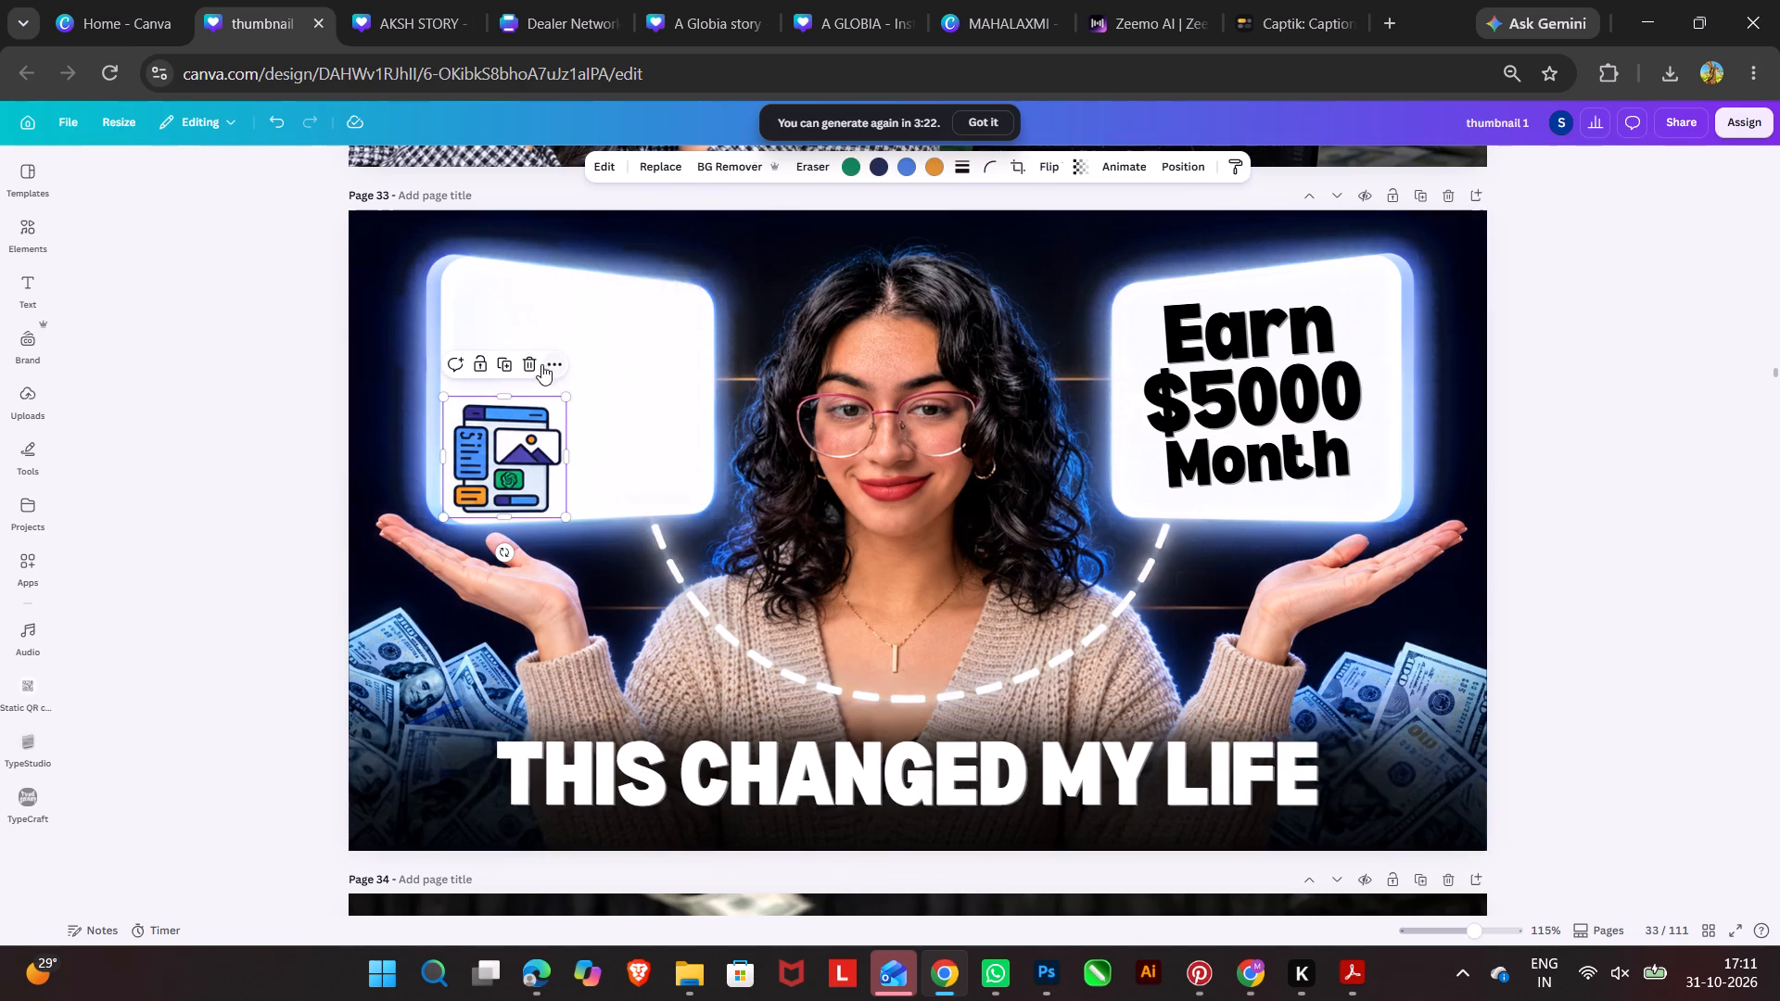
click(537, 364)
click(1258, 391)
click(1272, 245)
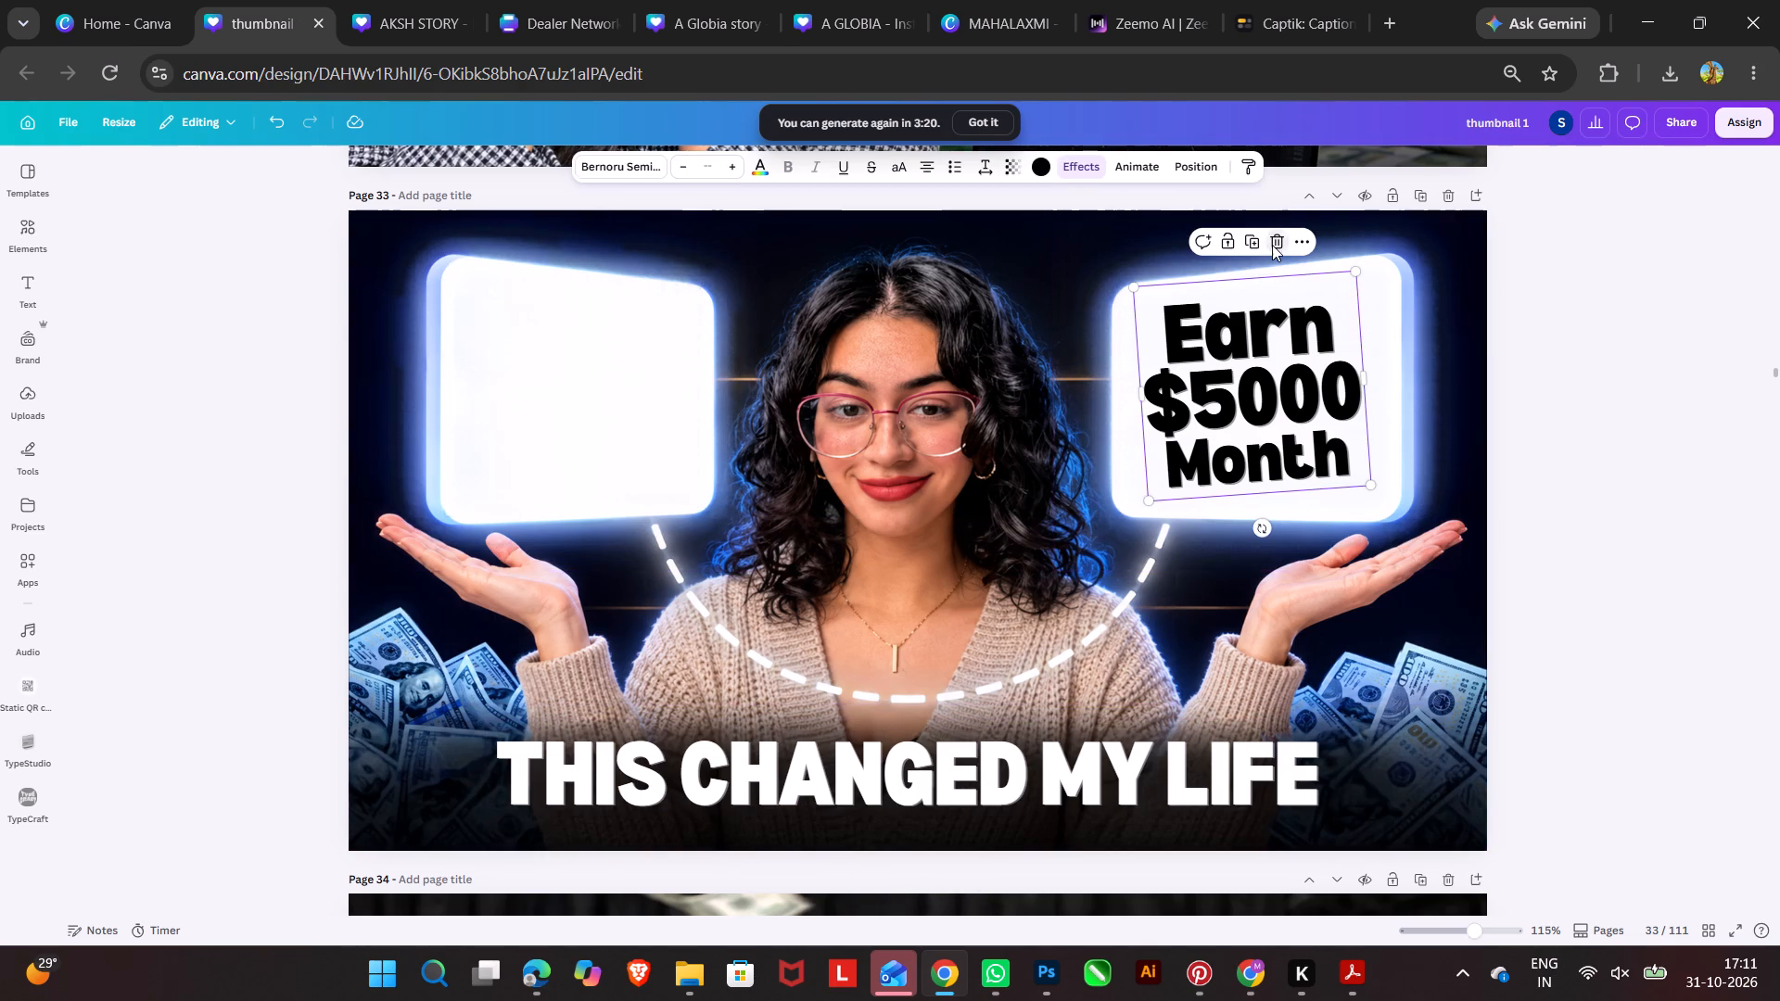
Select the "THIS CHANGED MY LIFE" headline on page 33 and compare the page with the thumbnail above it.
click(971, 774)
scroll(971, 774, up, 5)
scroll(971, 774, down, 5)
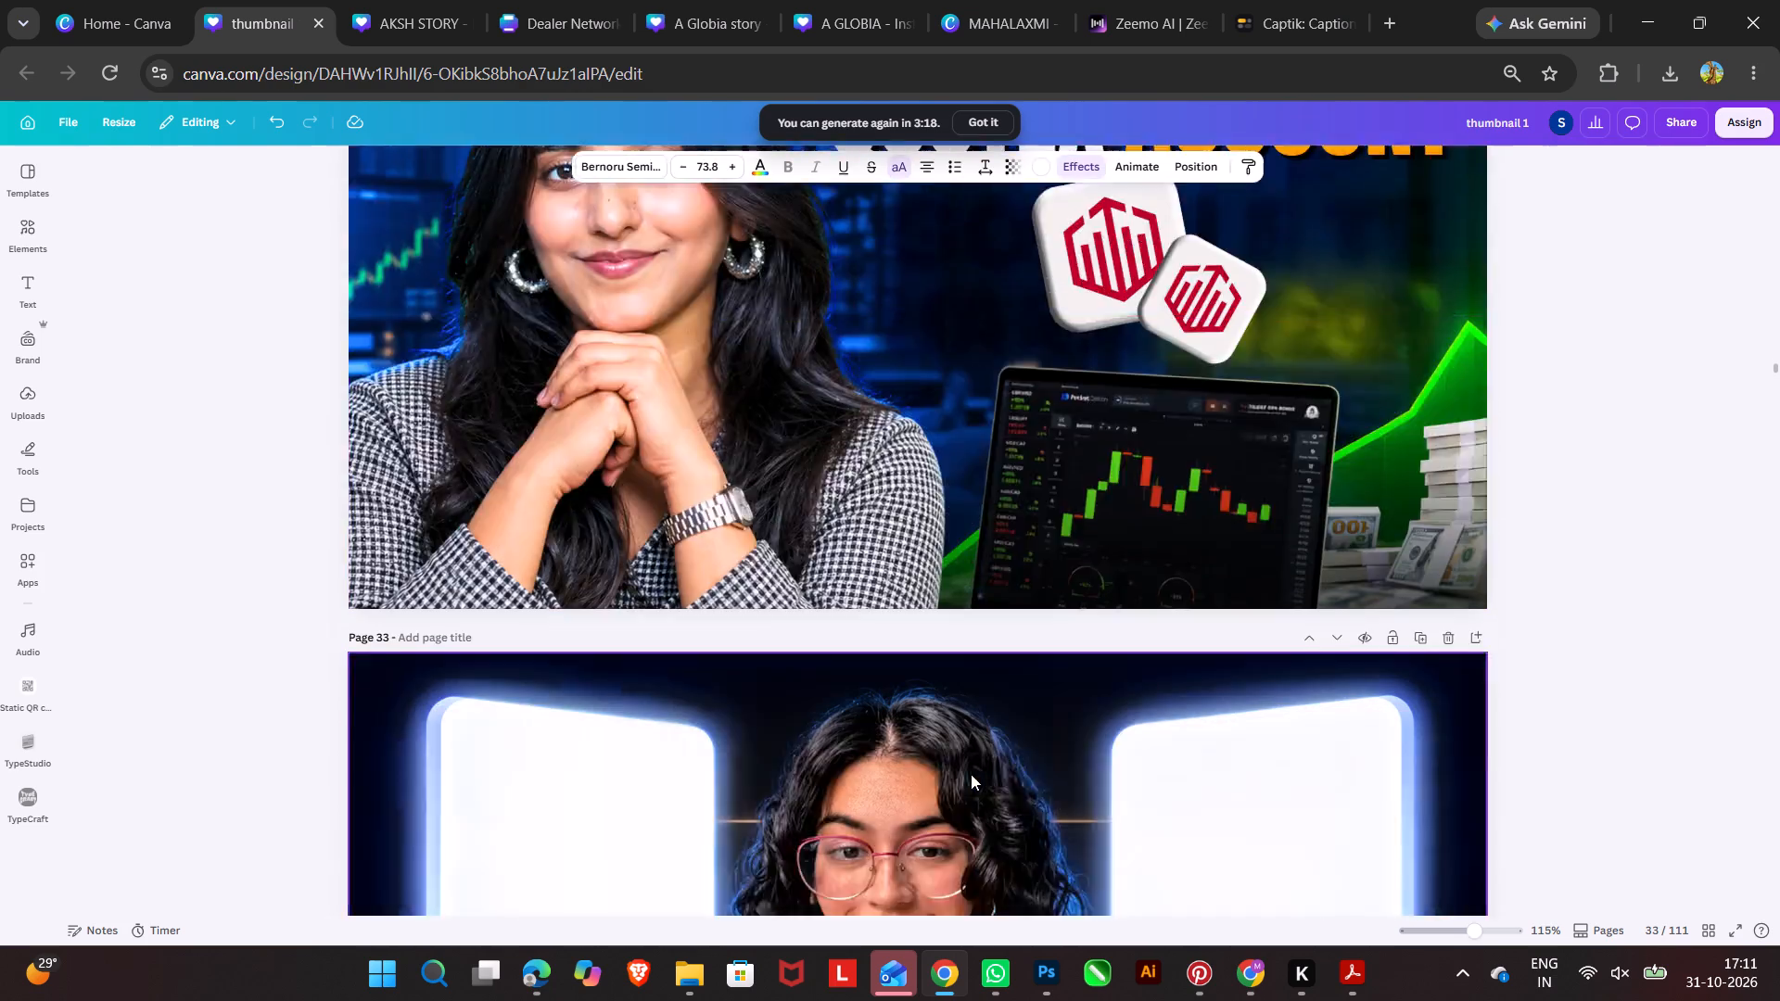
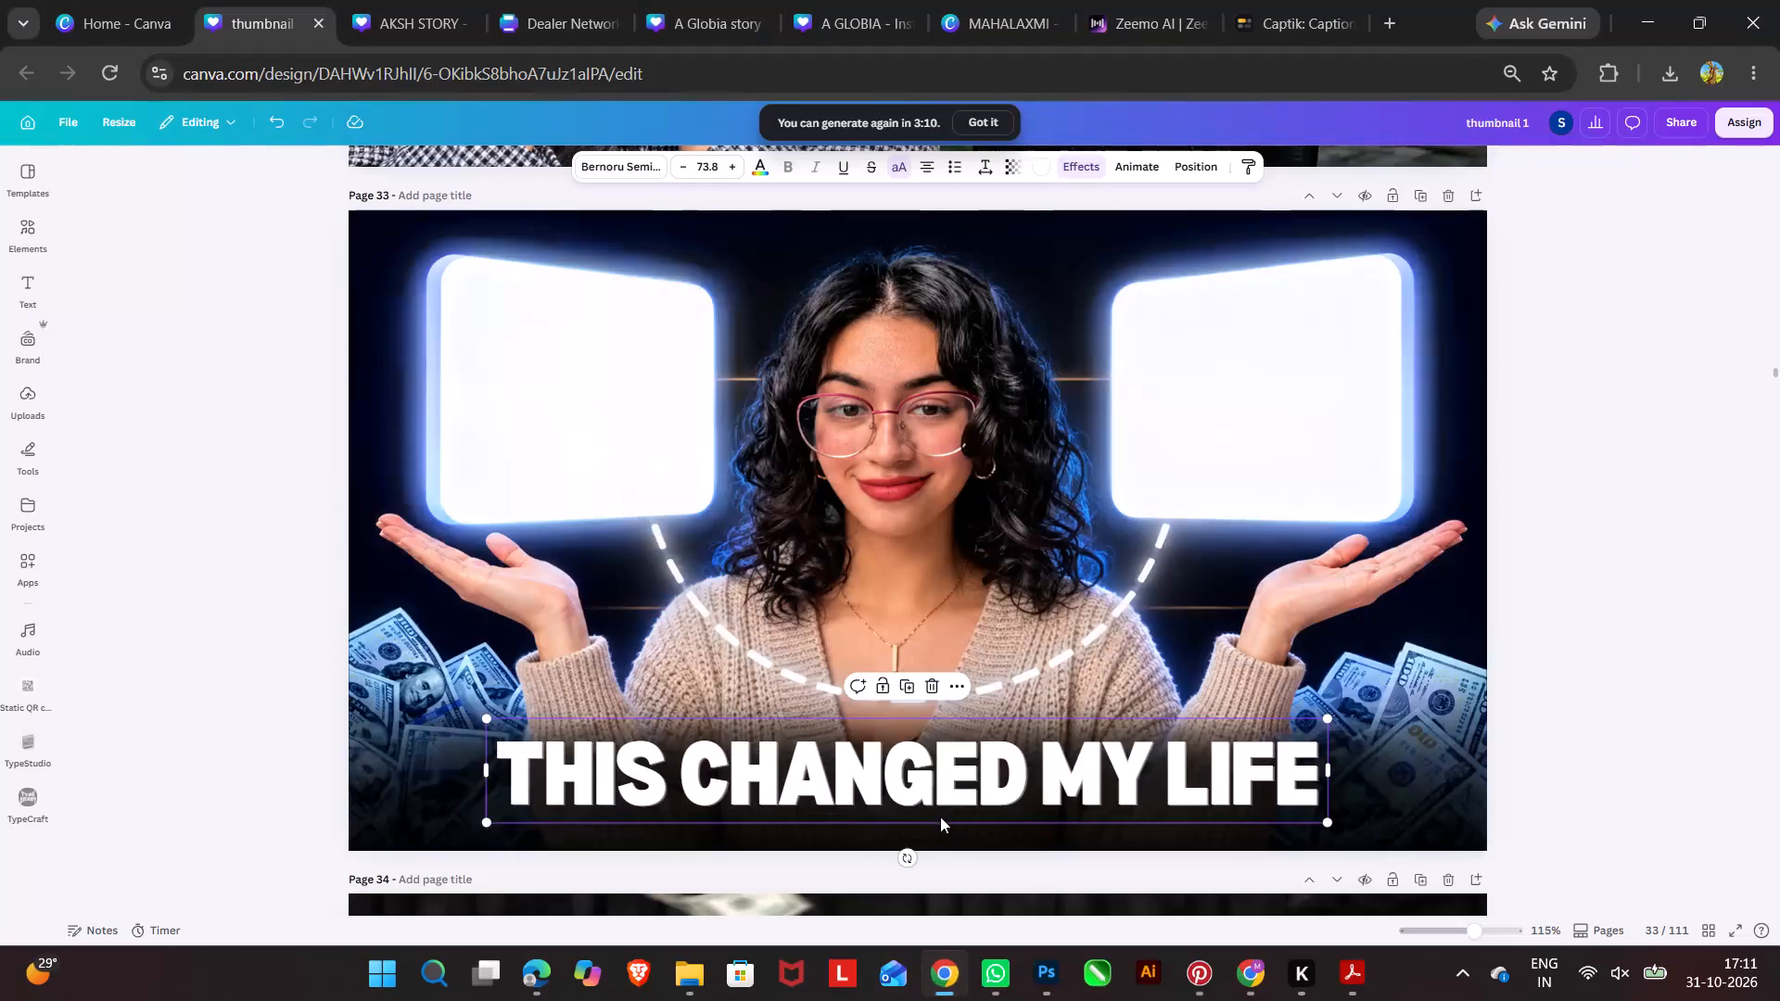
Replace the headline on page 33 with the copied text "REALITY ABOUT TRADING" and widen its text box to fit on one line.
double_click(940, 769)
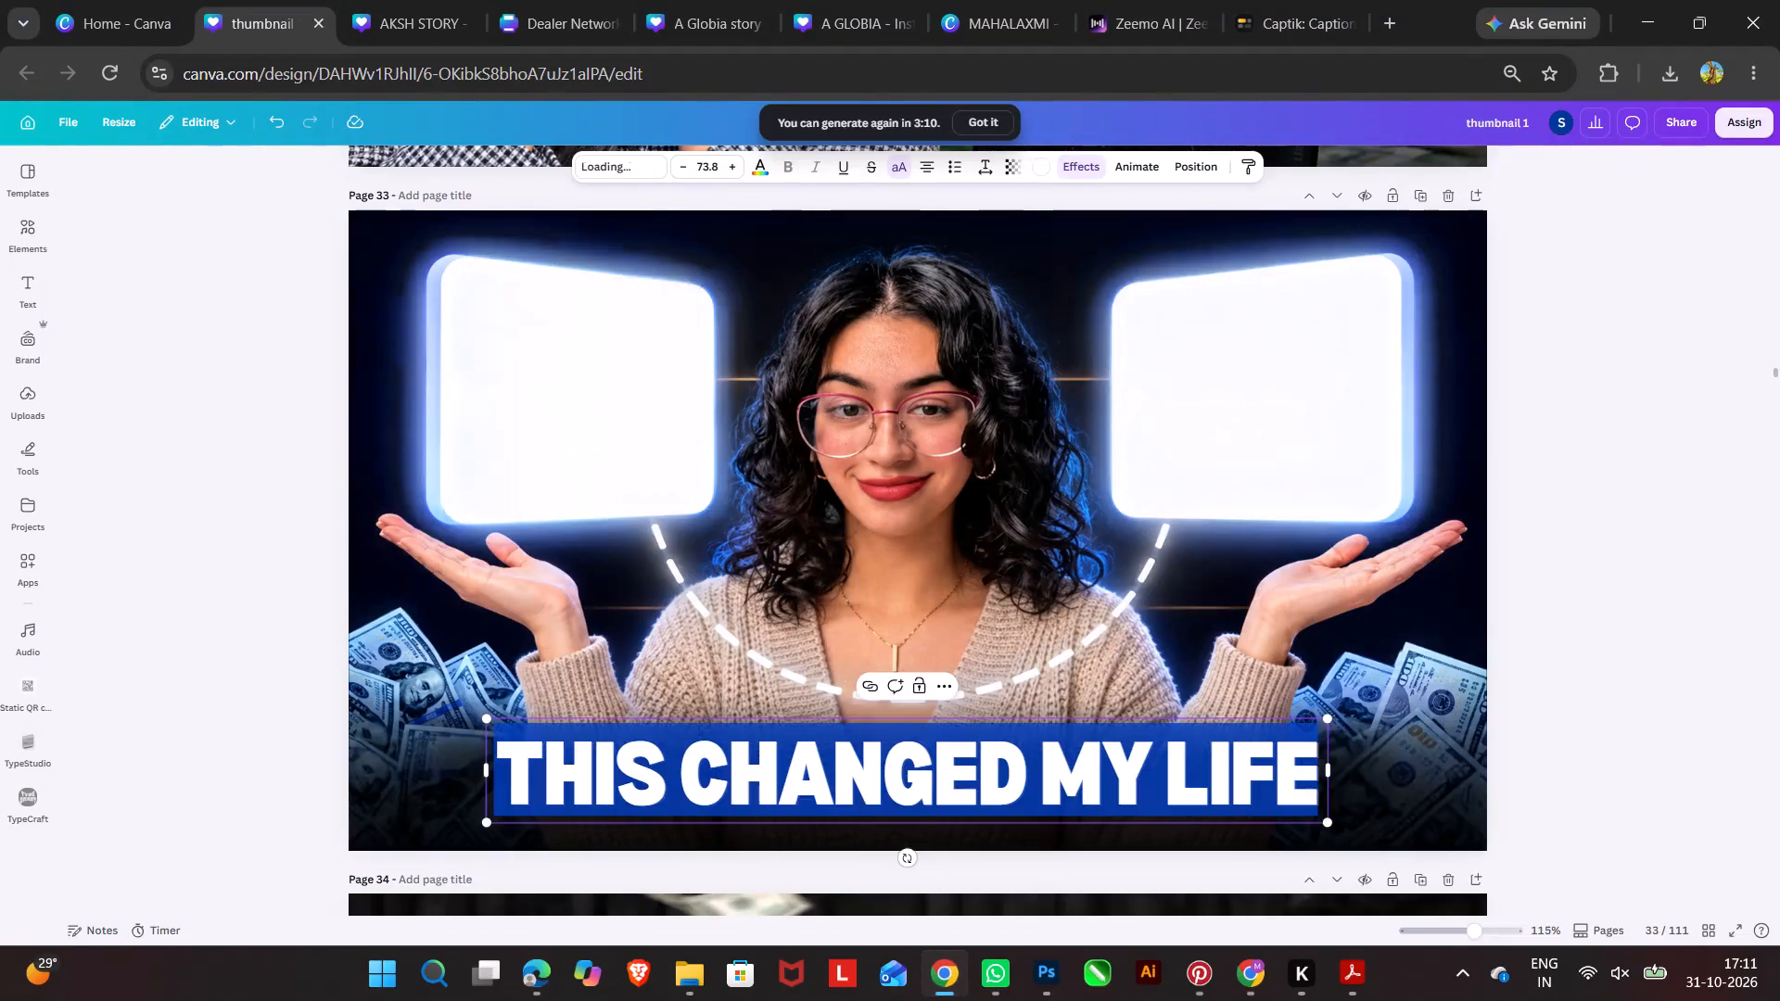
key(ctrl+v)
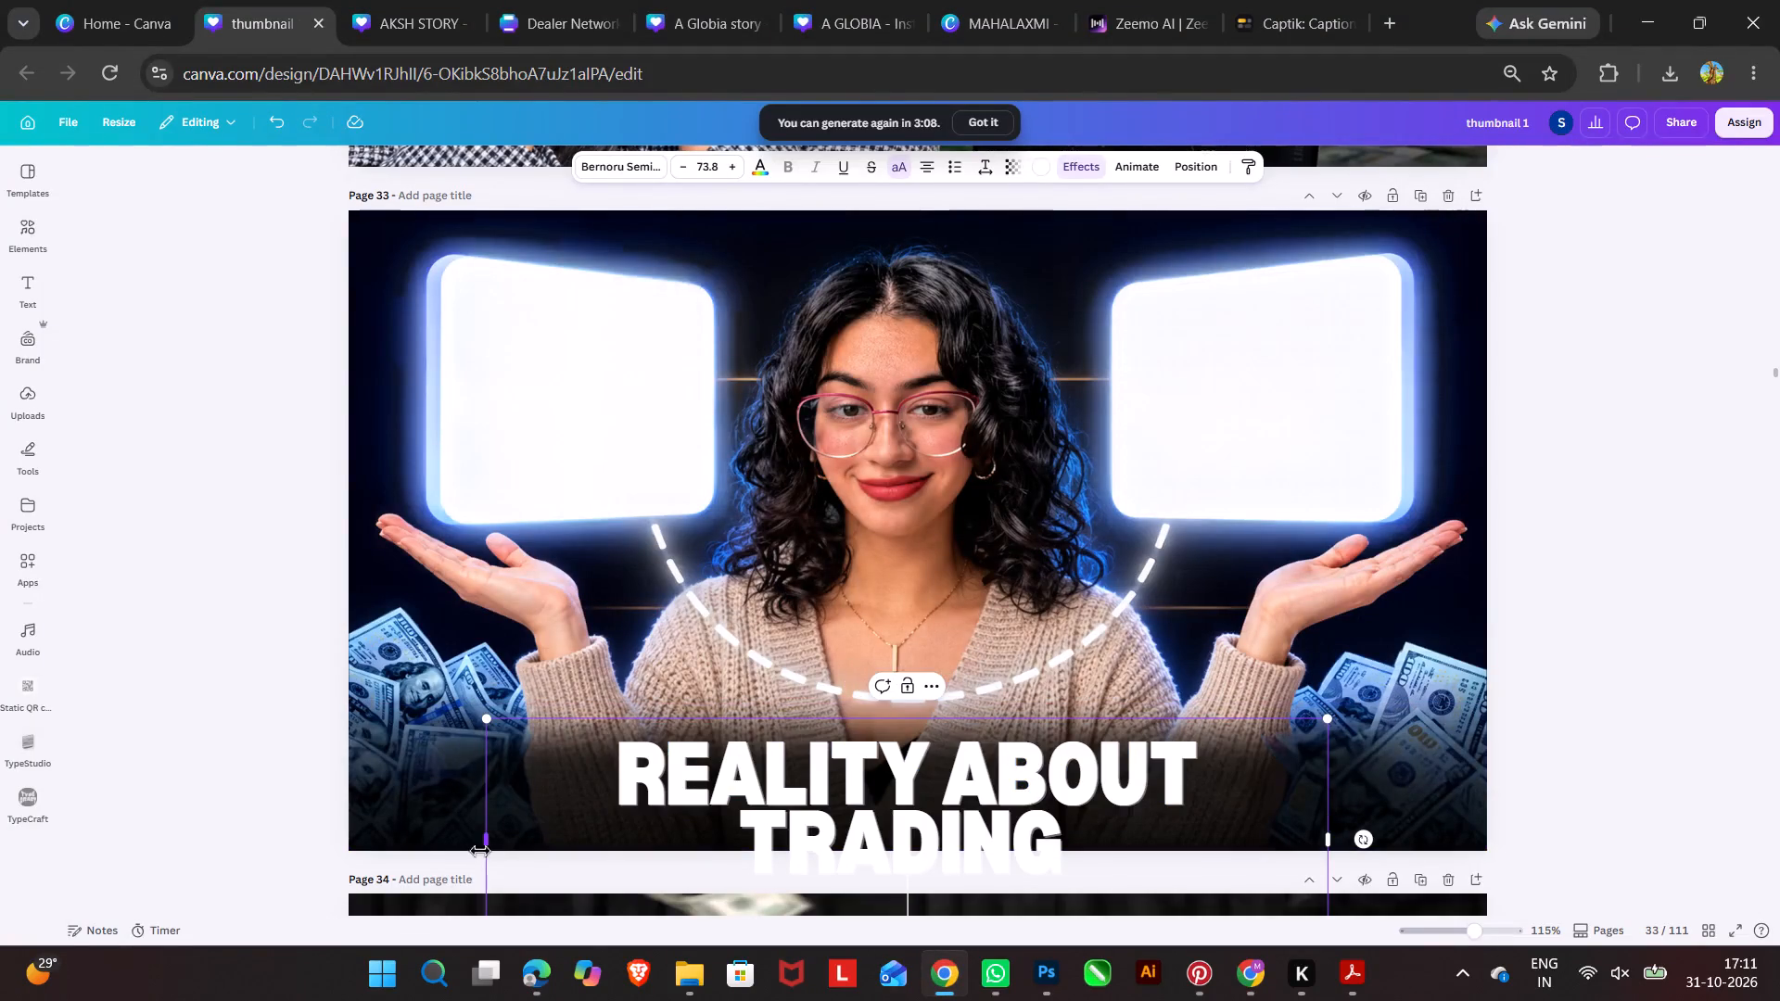
drag(485, 844, 418, 843)
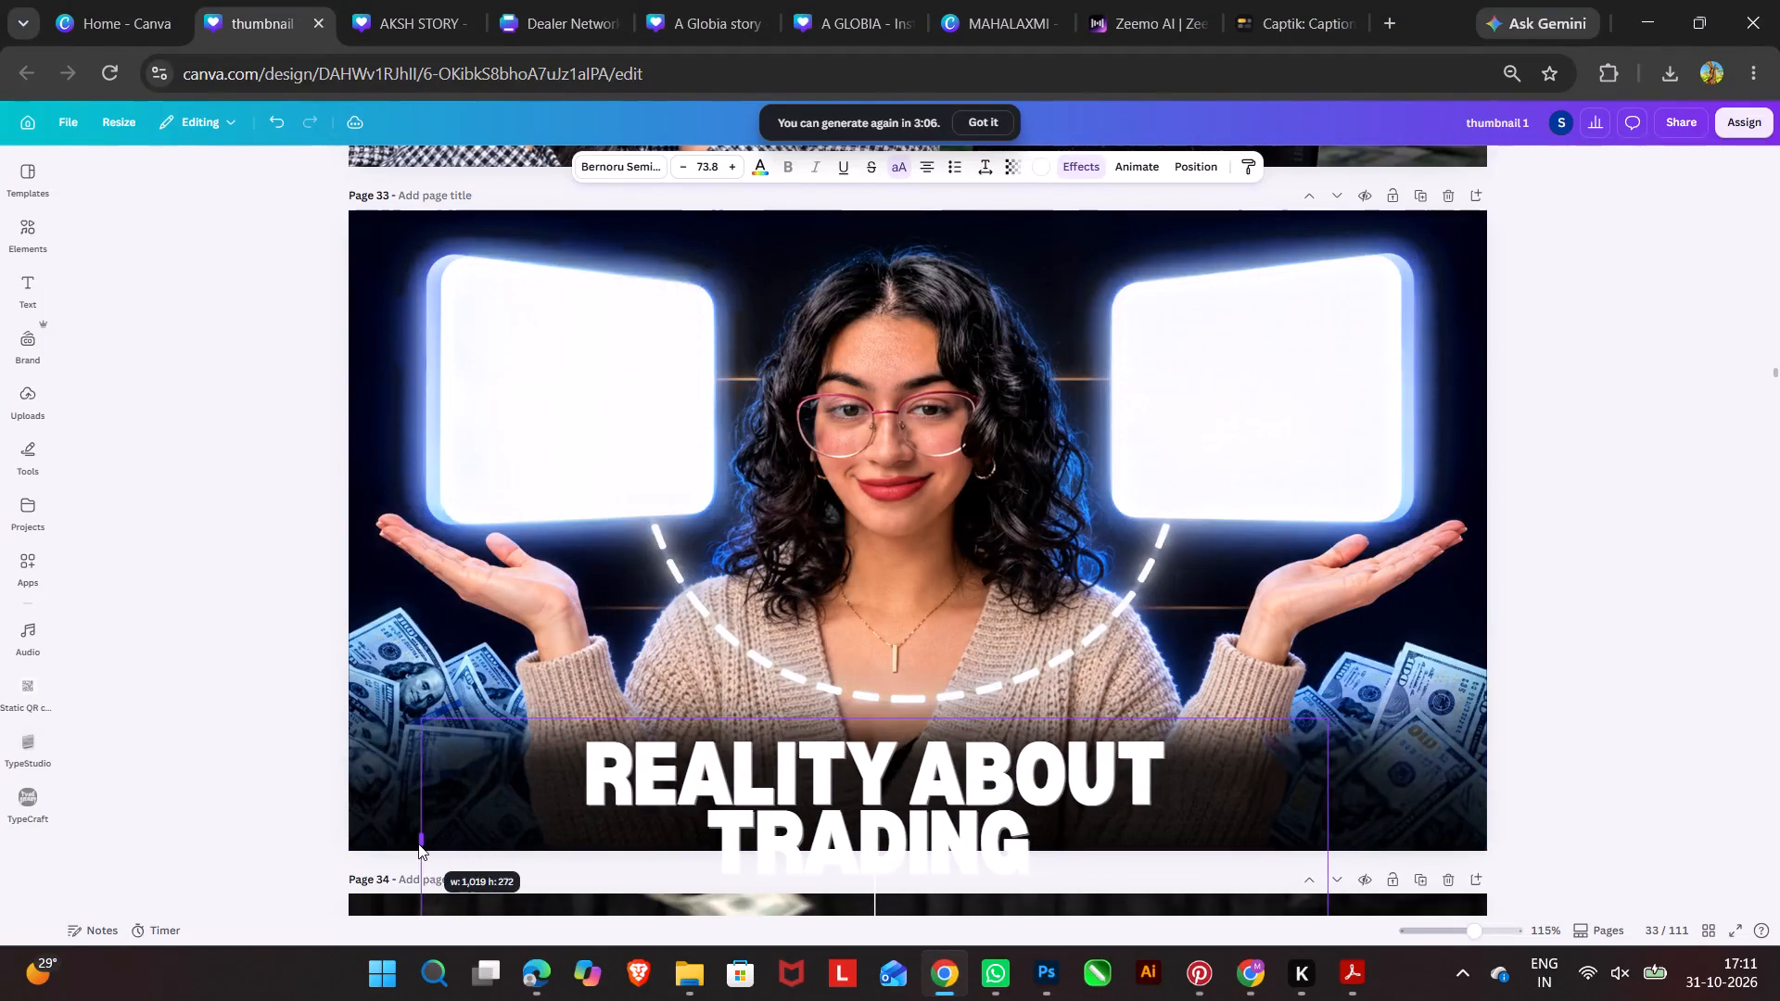
drag(418, 843, 449, 847)
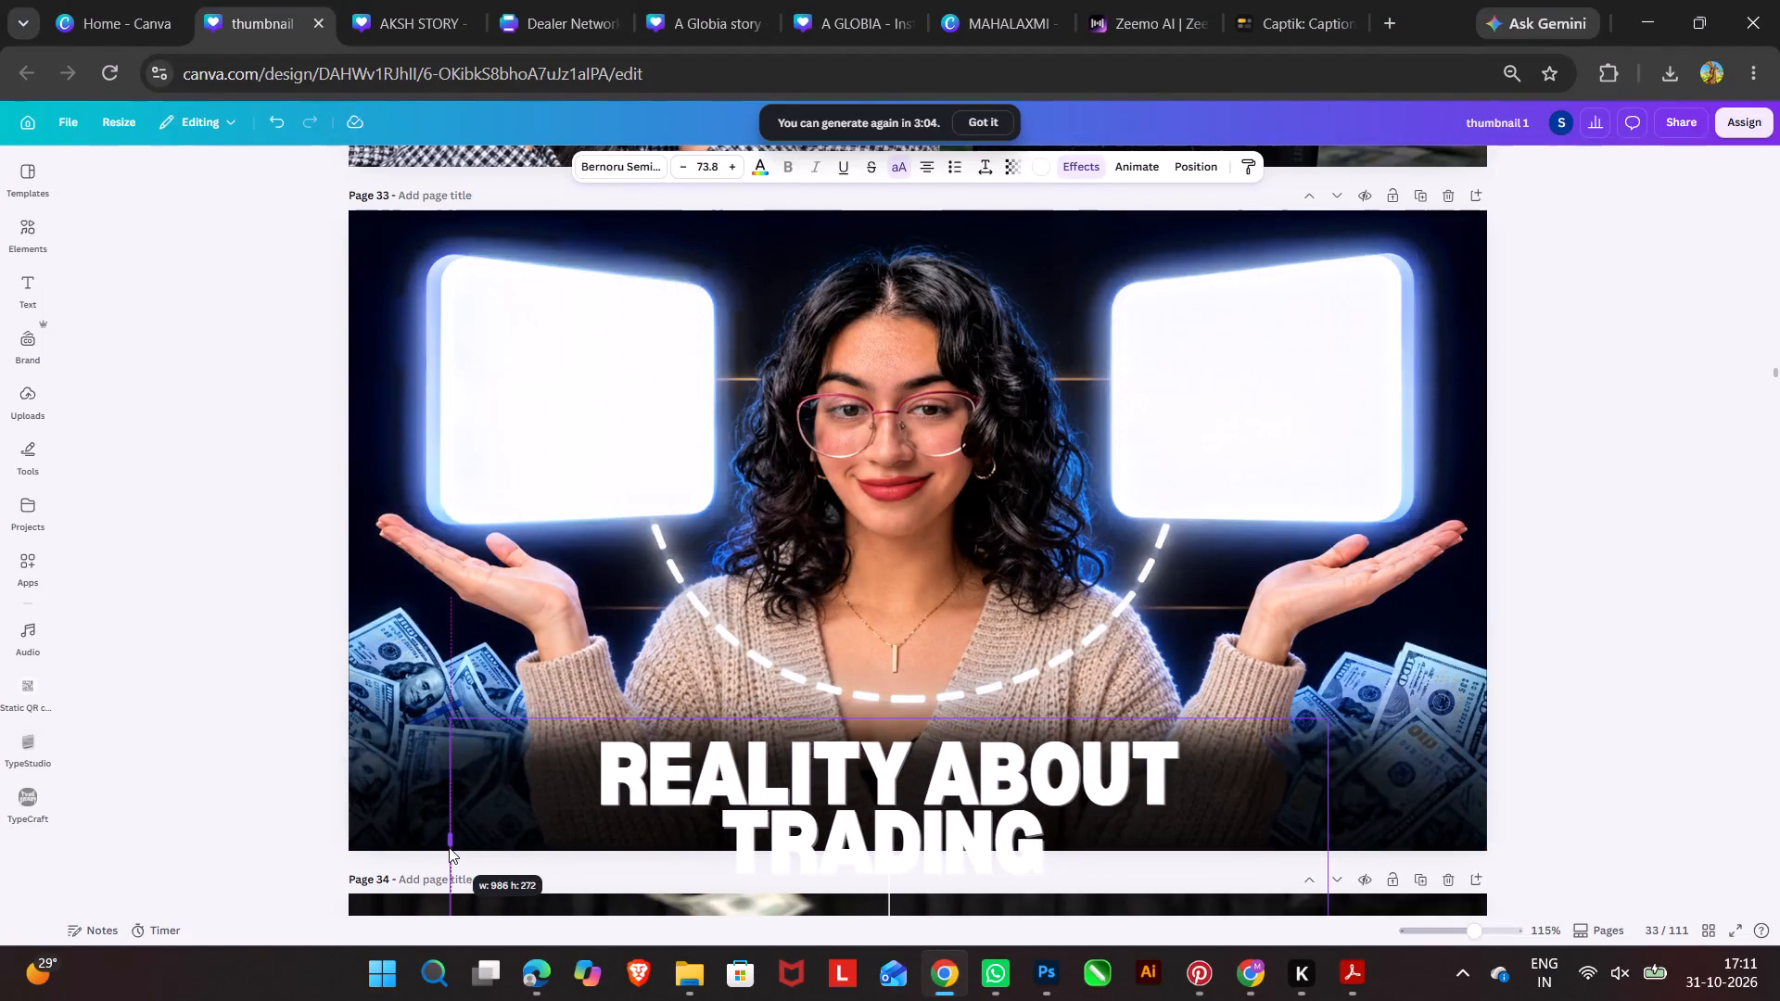
drag(449, 847, 408, 850)
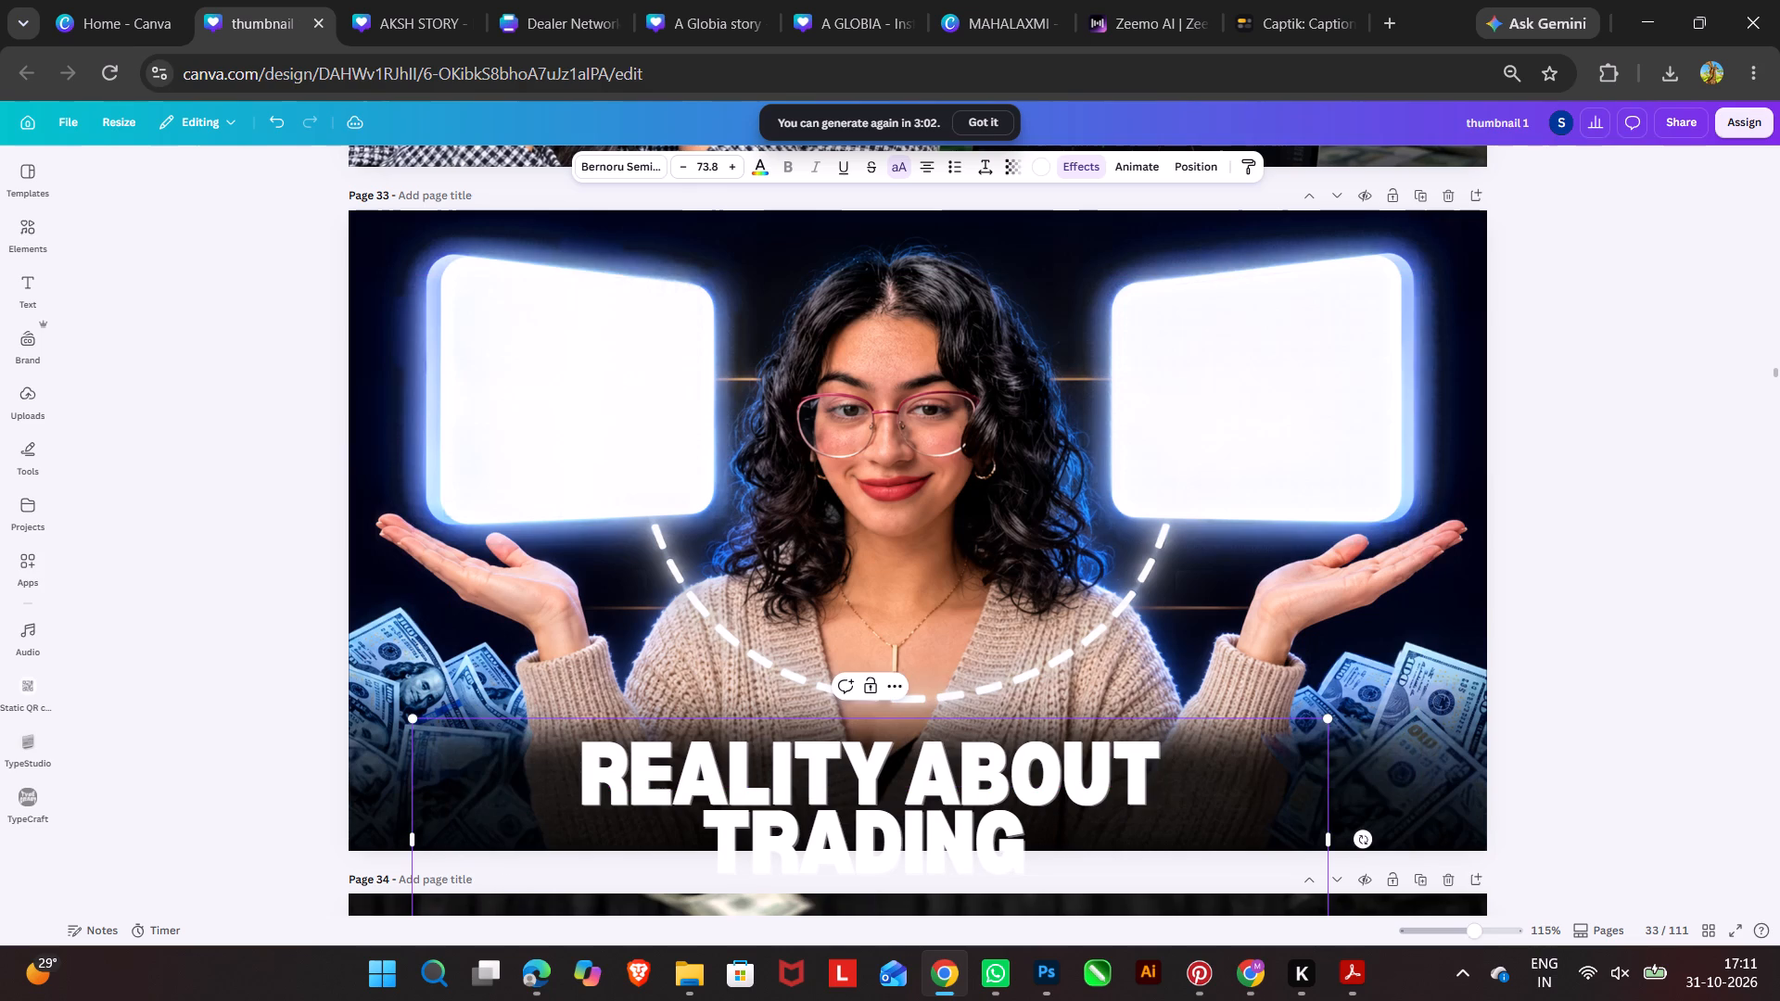
drag(1330, 831, 1345, 832)
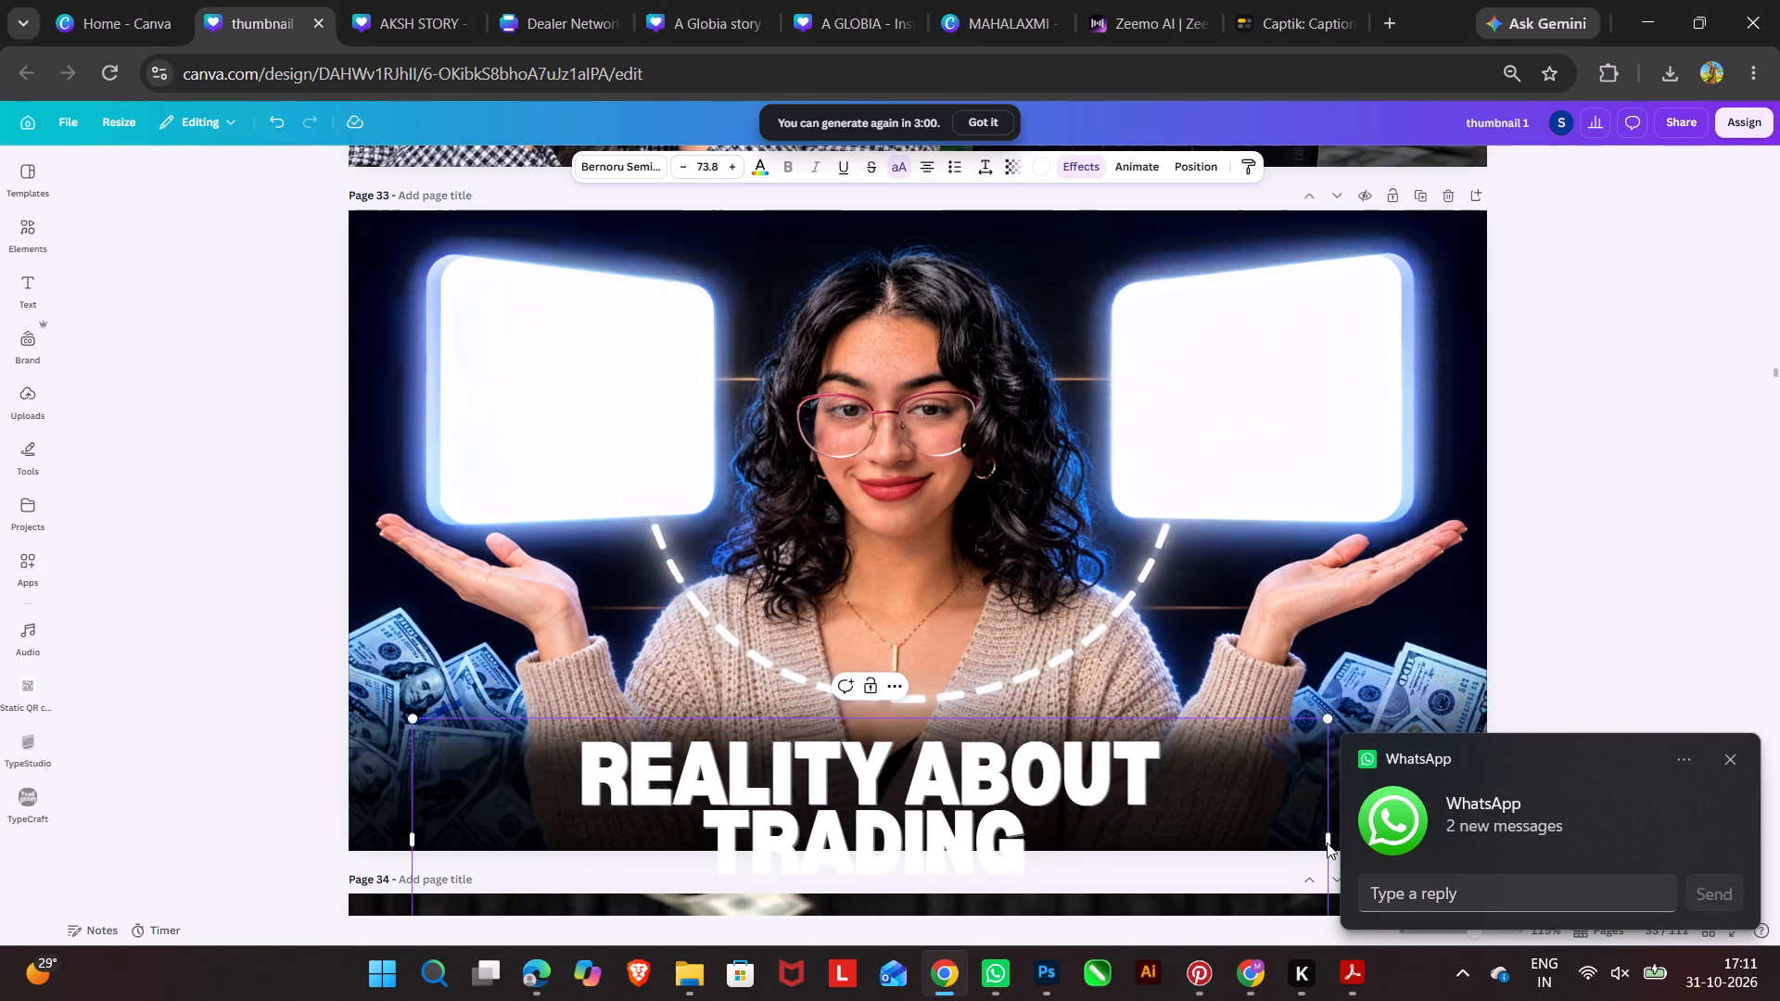
click(1272, 627)
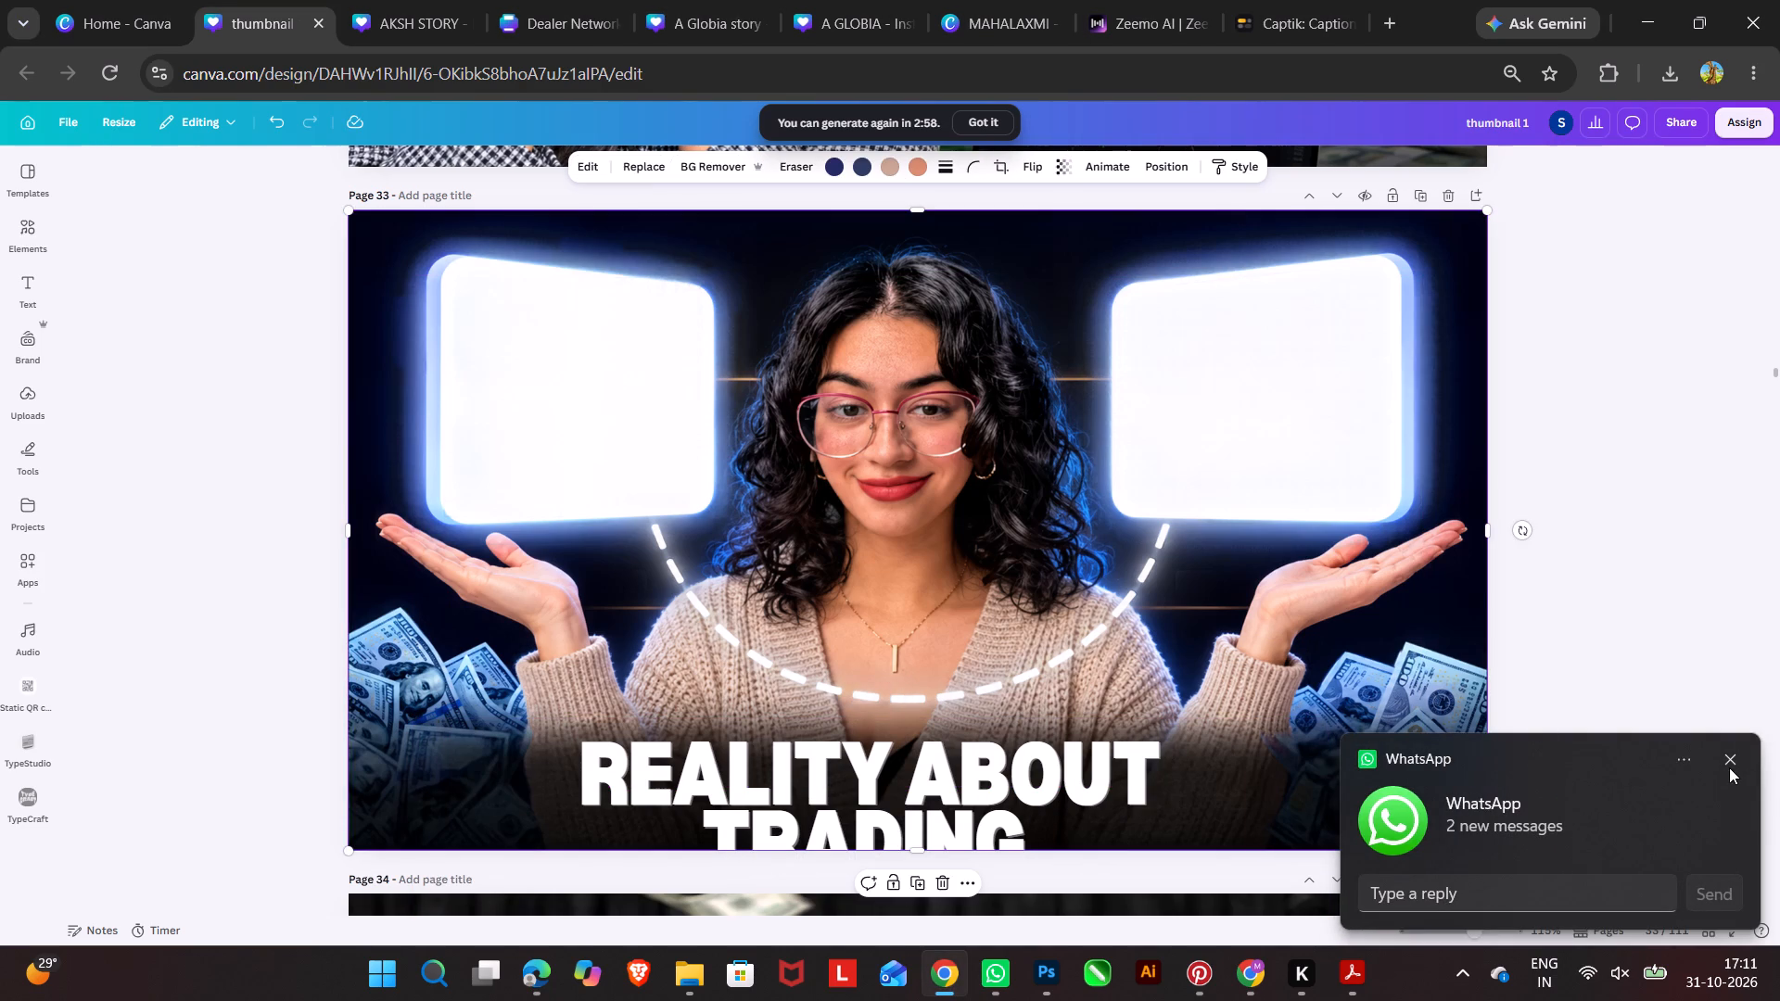
click(1725, 758)
click(1169, 814)
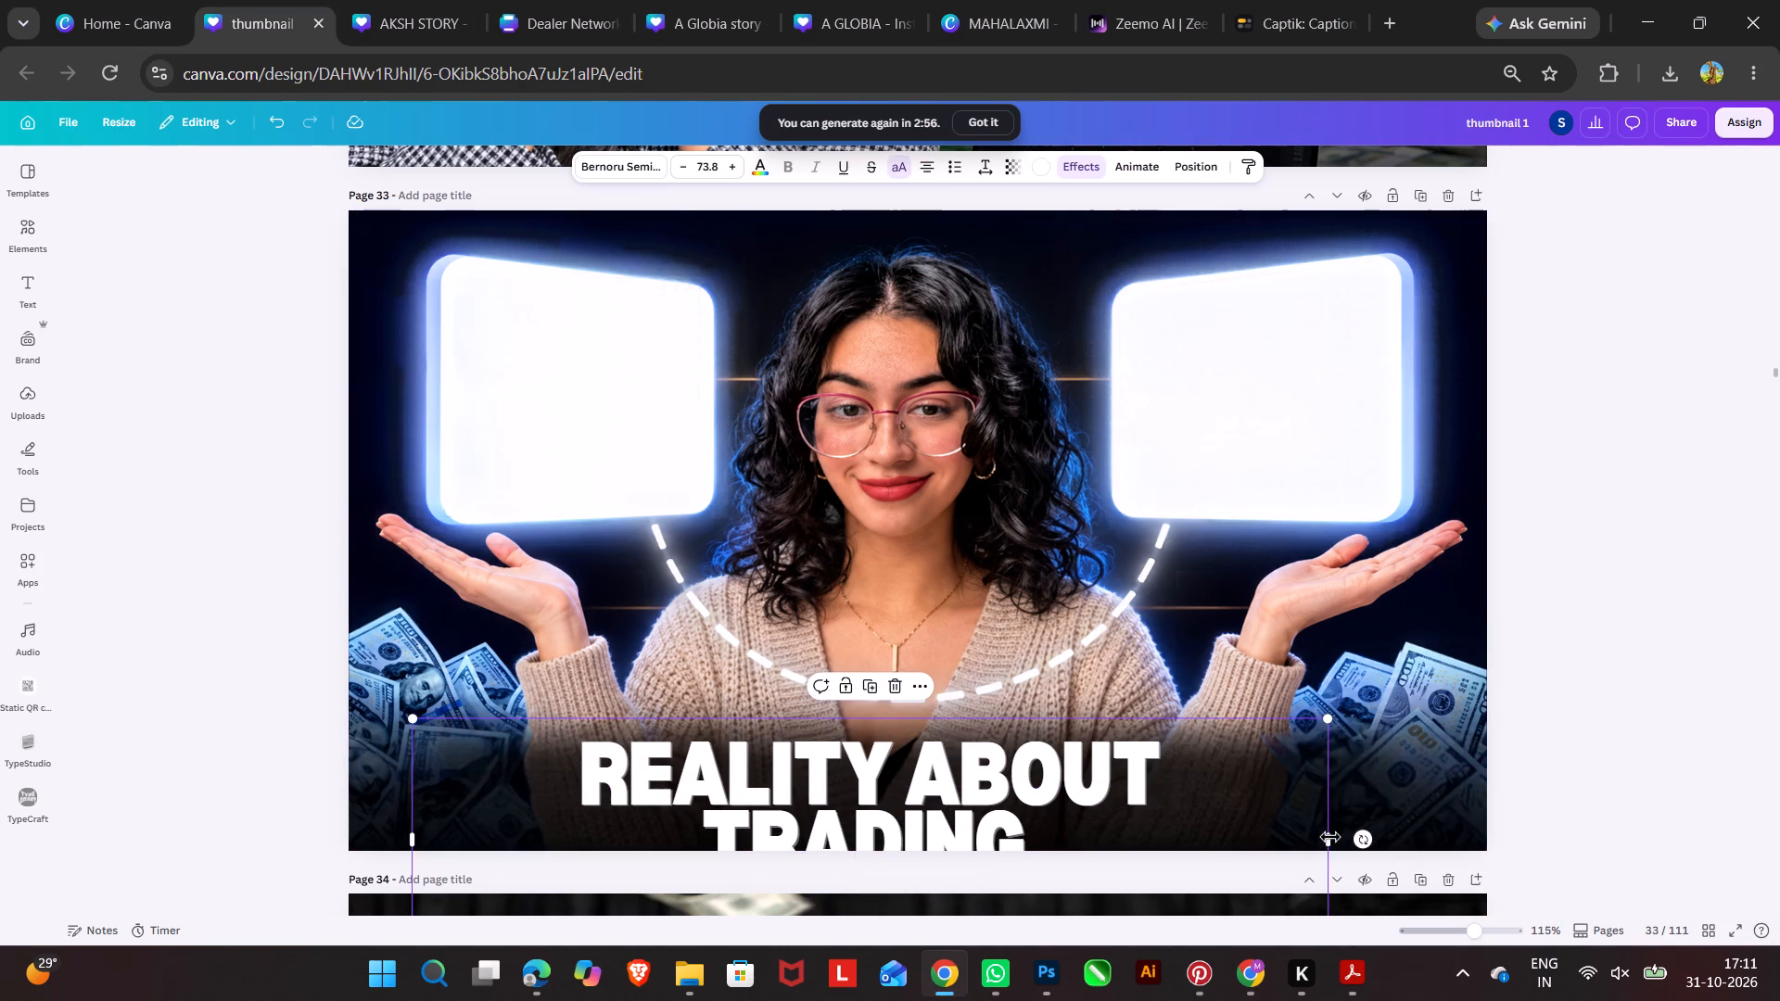
drag(1332, 837, 1424, 827)
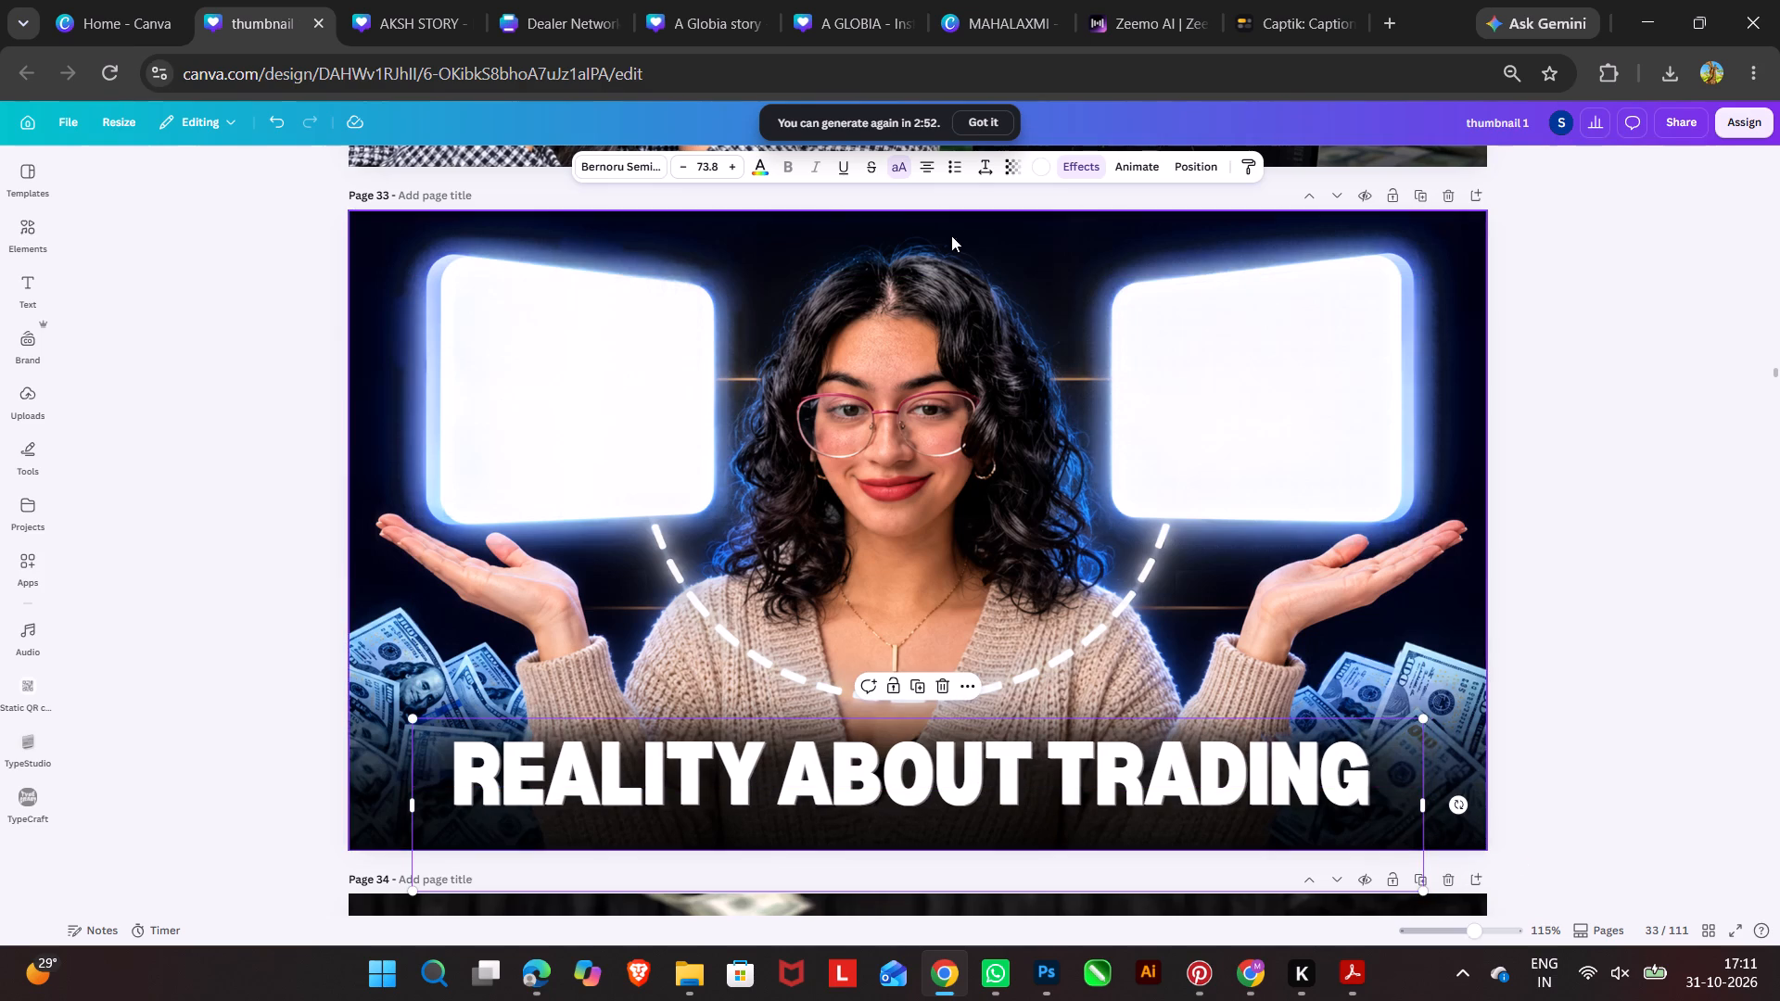
drag(1428, 809, 1395, 805)
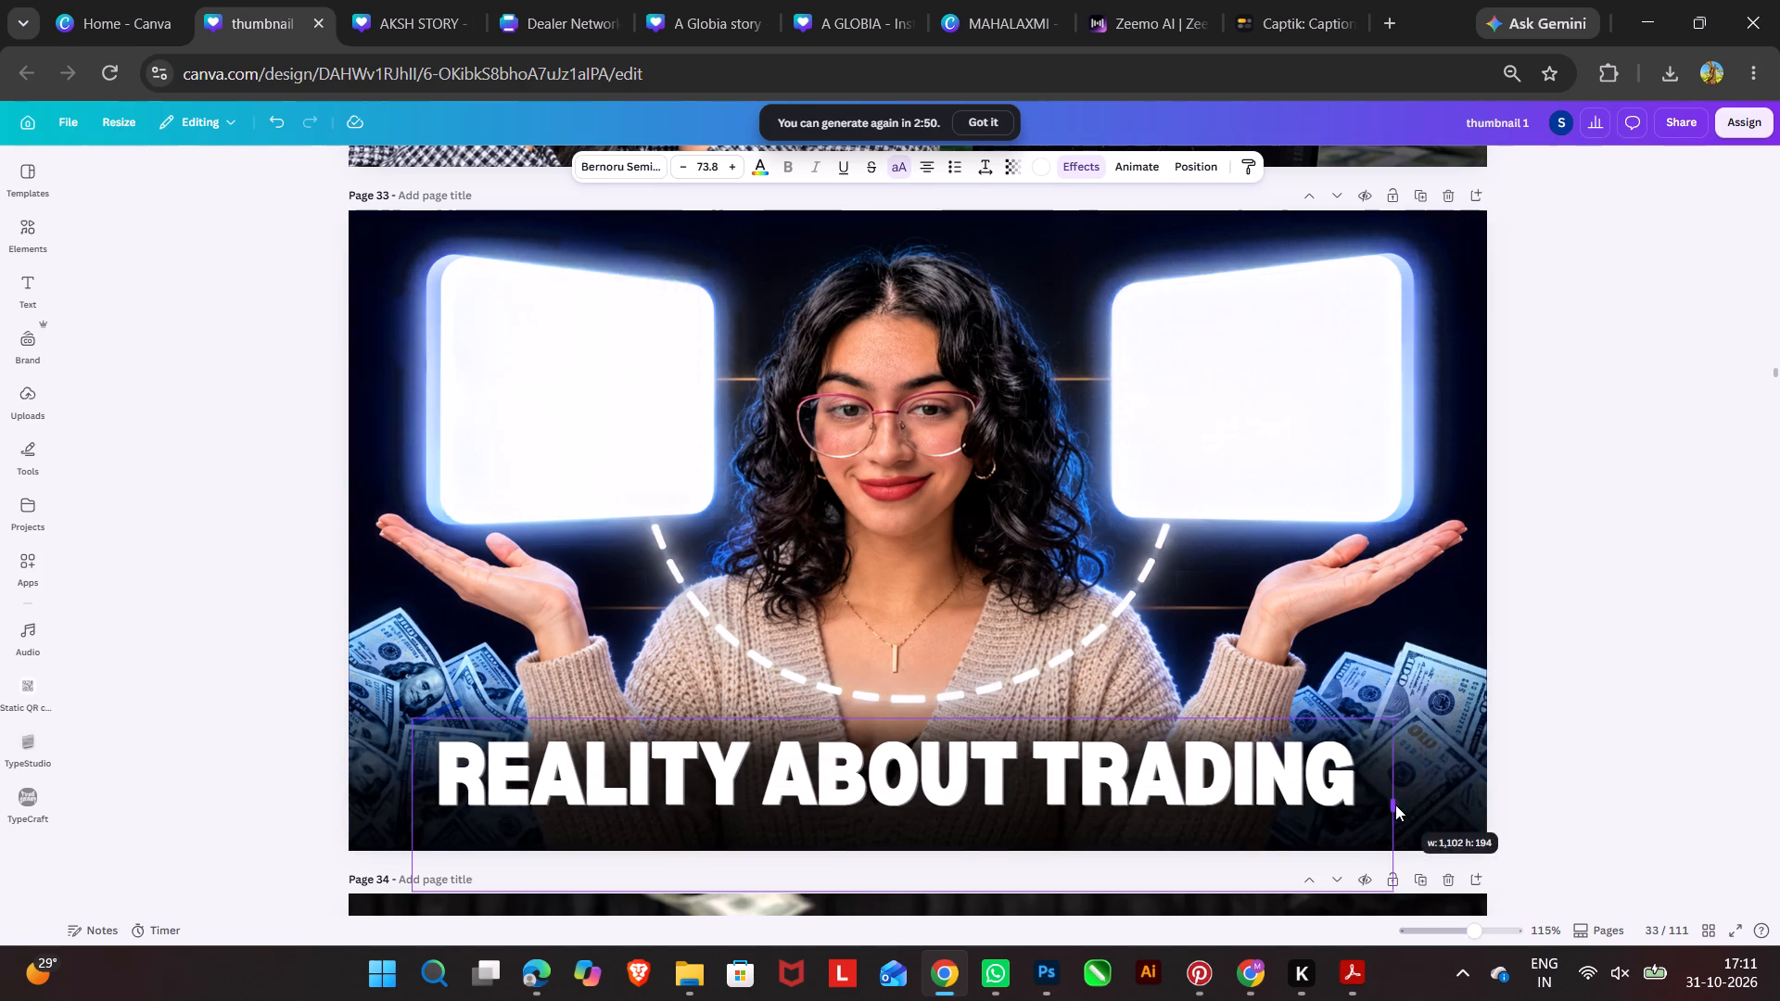
drag(1395, 805, 1340, 781)
Remove the empty trailing line from the "REALITY ABOUT TRADING" headline.
double_click(964, 830)
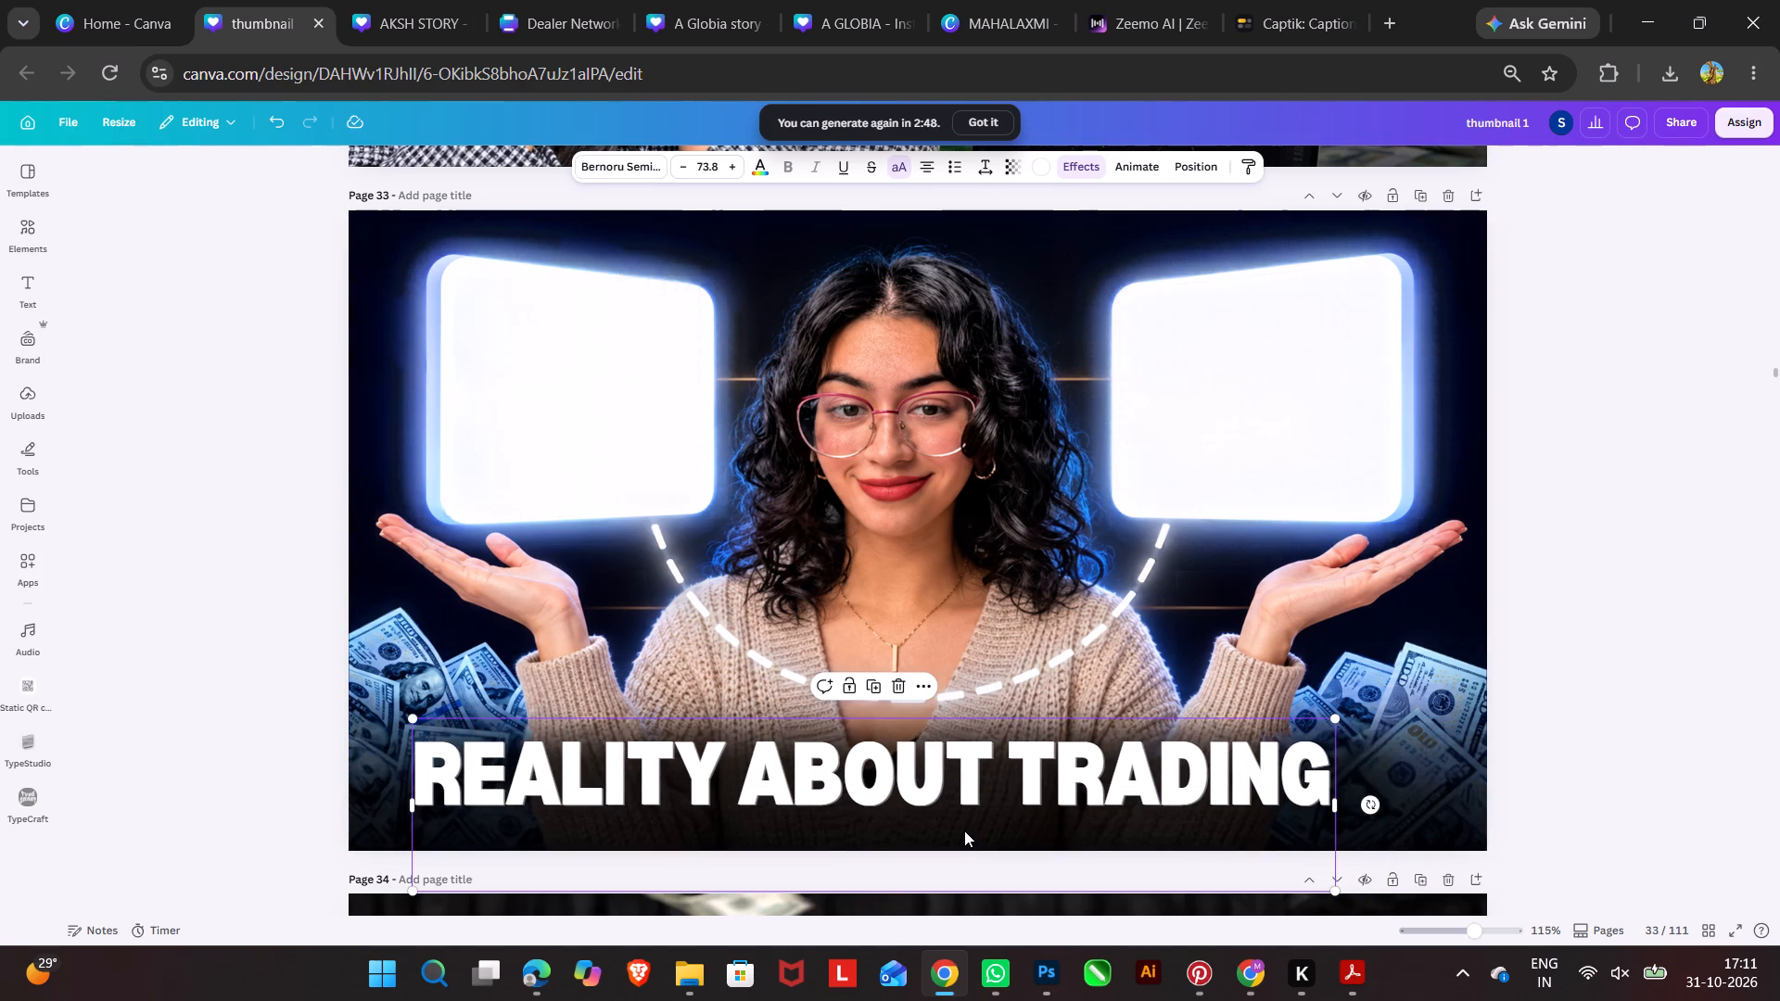
click(964, 830)
click(966, 838)
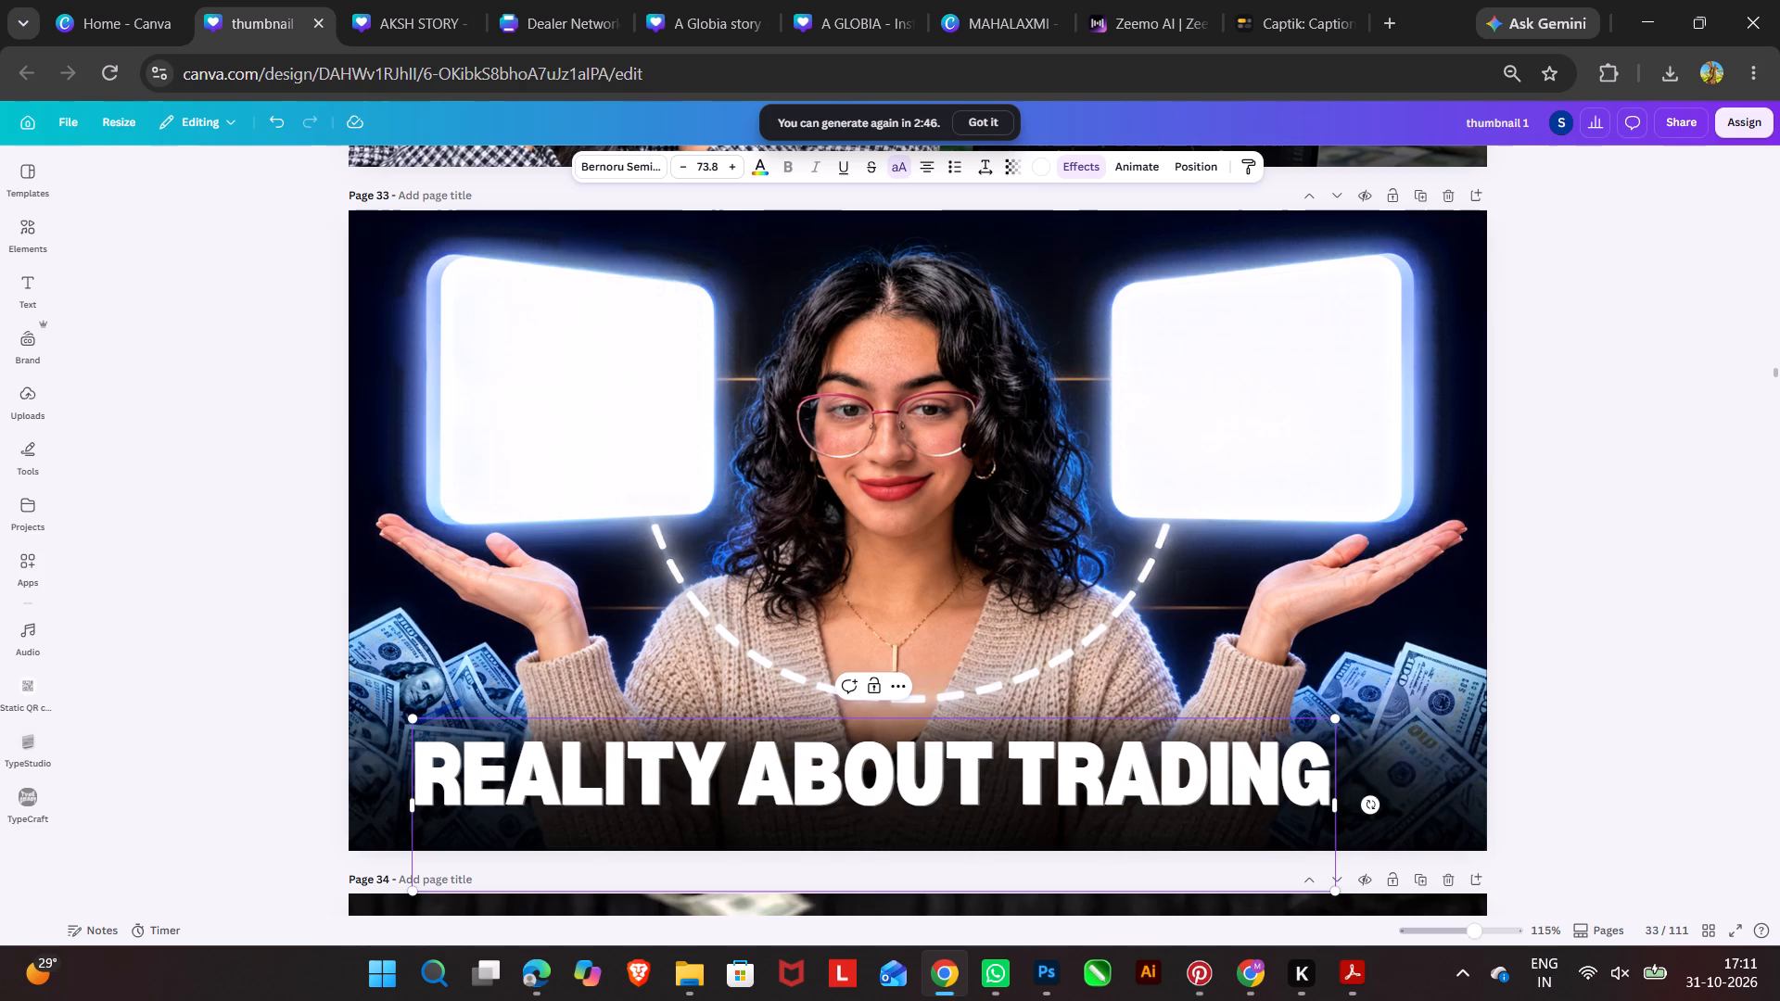
key(BackSpace)
Align the "REALITY ABOUT TRADING" headline to the horizontal centre of the page.
right_click(843, 821)
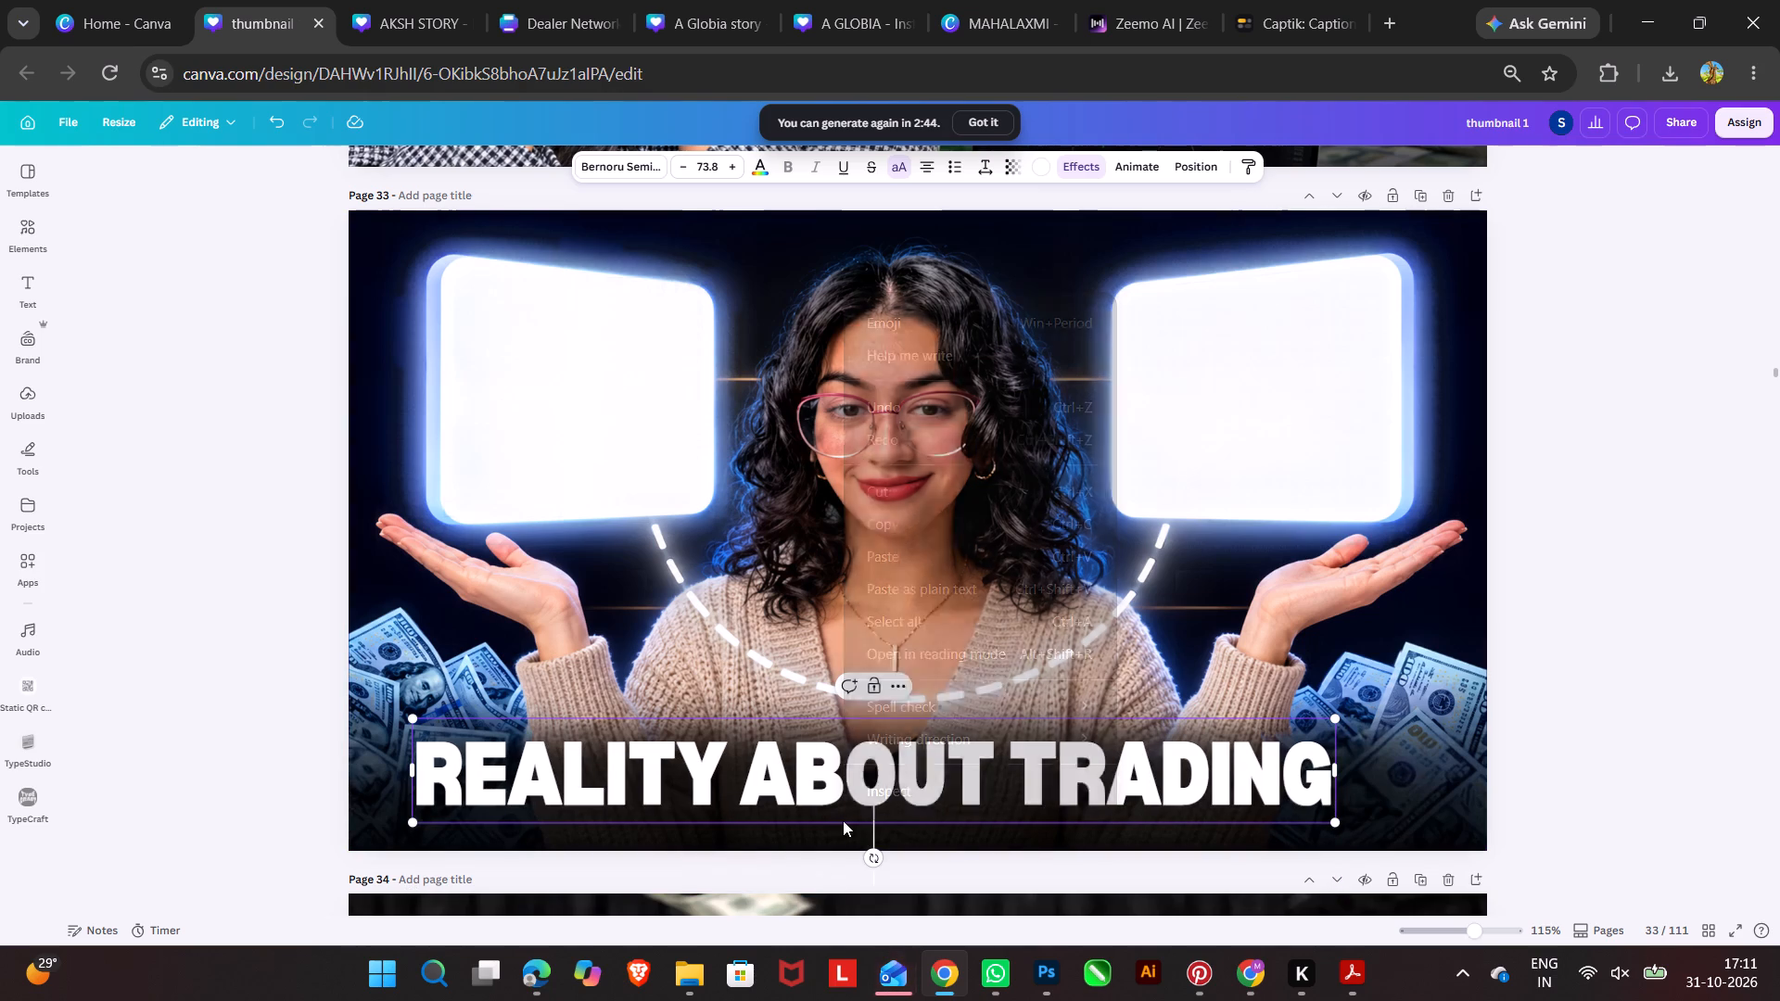
right_click(706, 785)
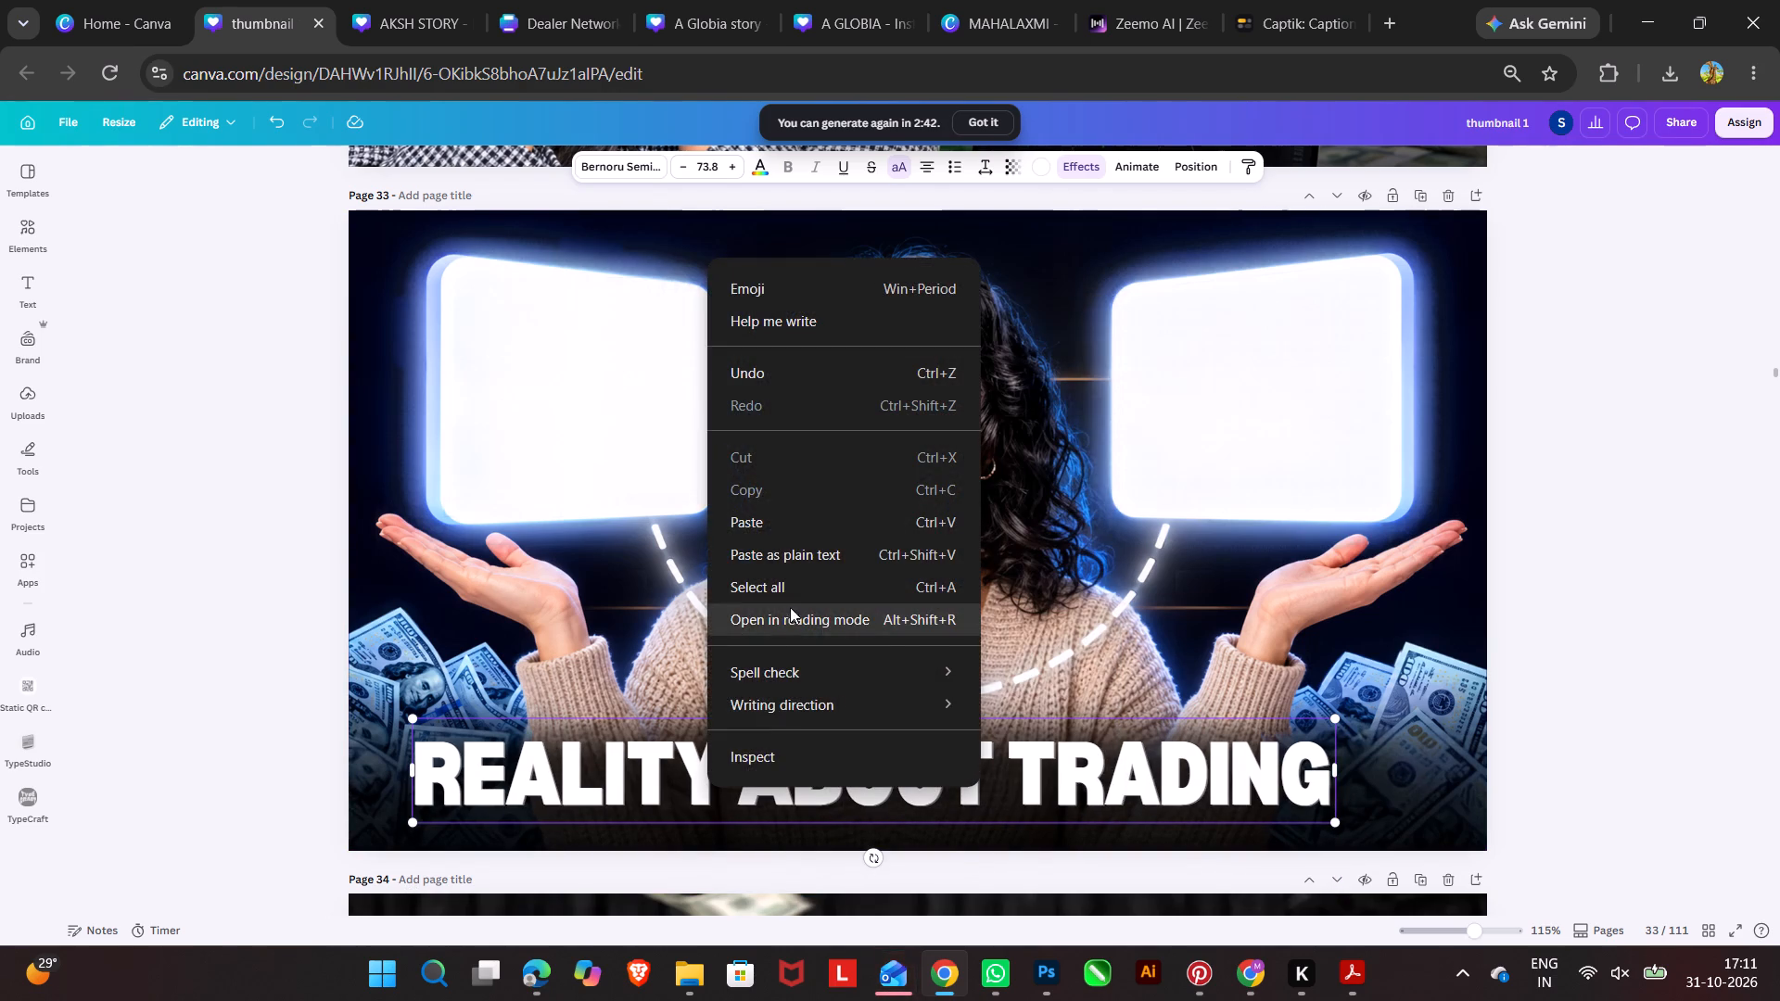
click(558, 653)
right_click(674, 759)
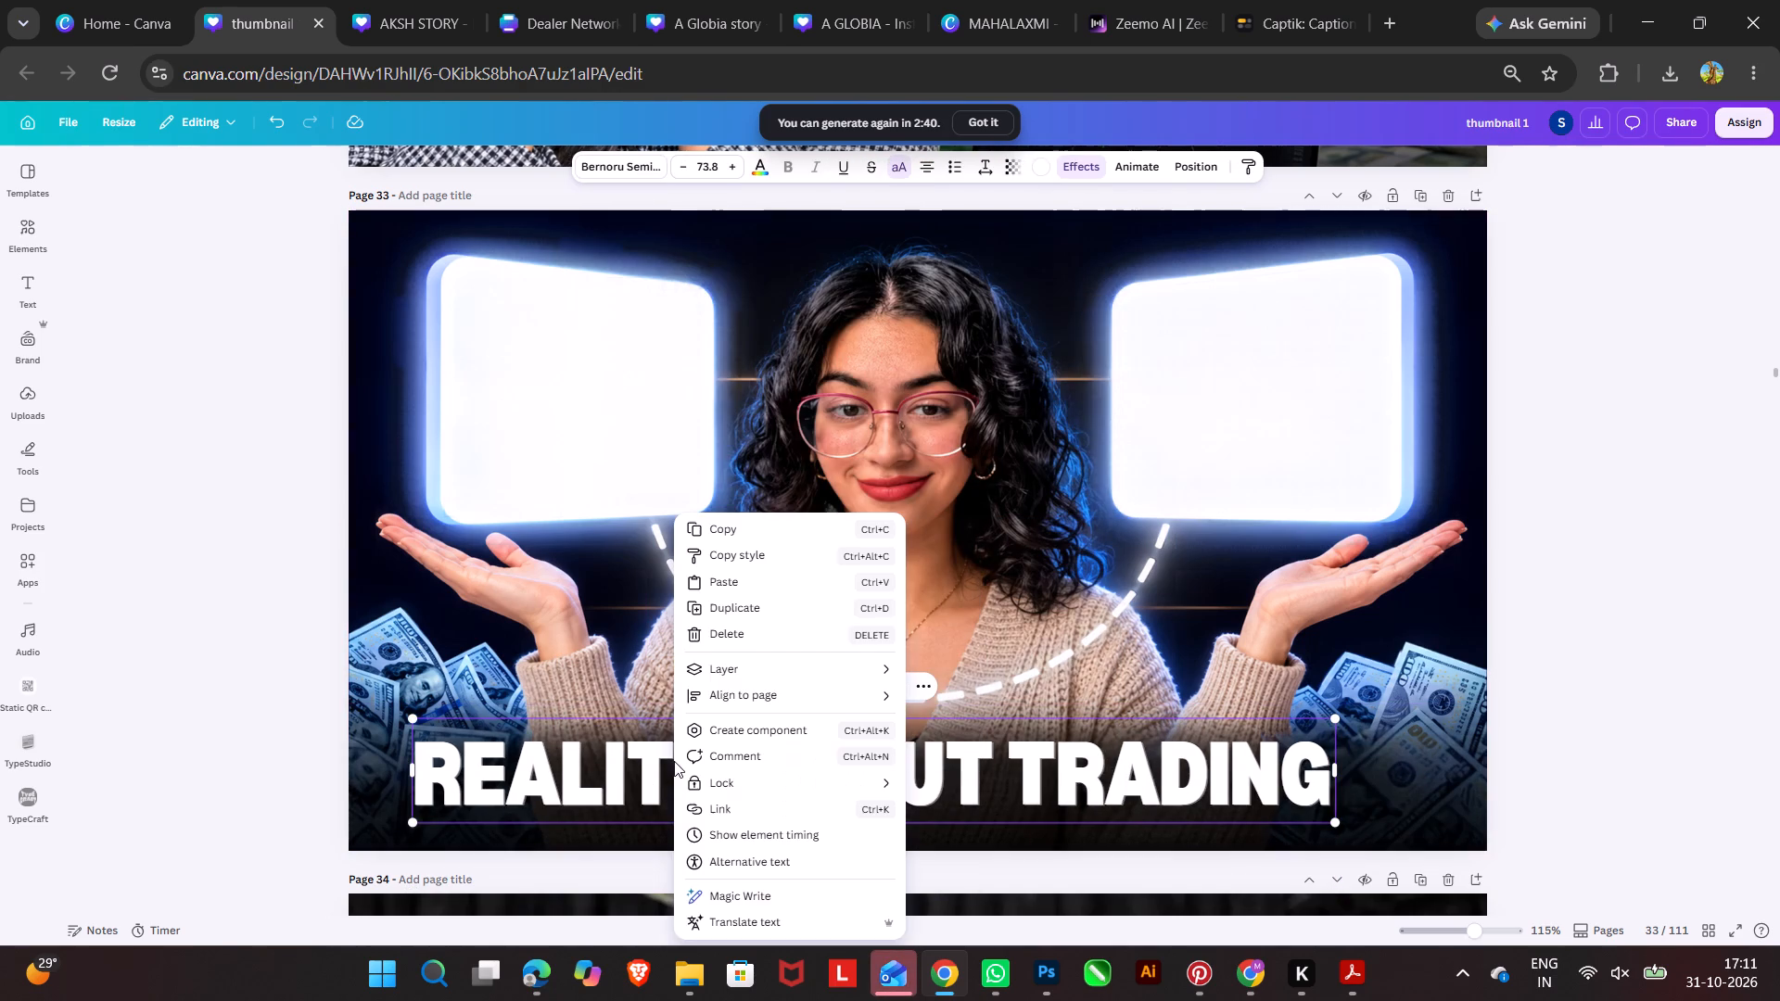
click(749, 700)
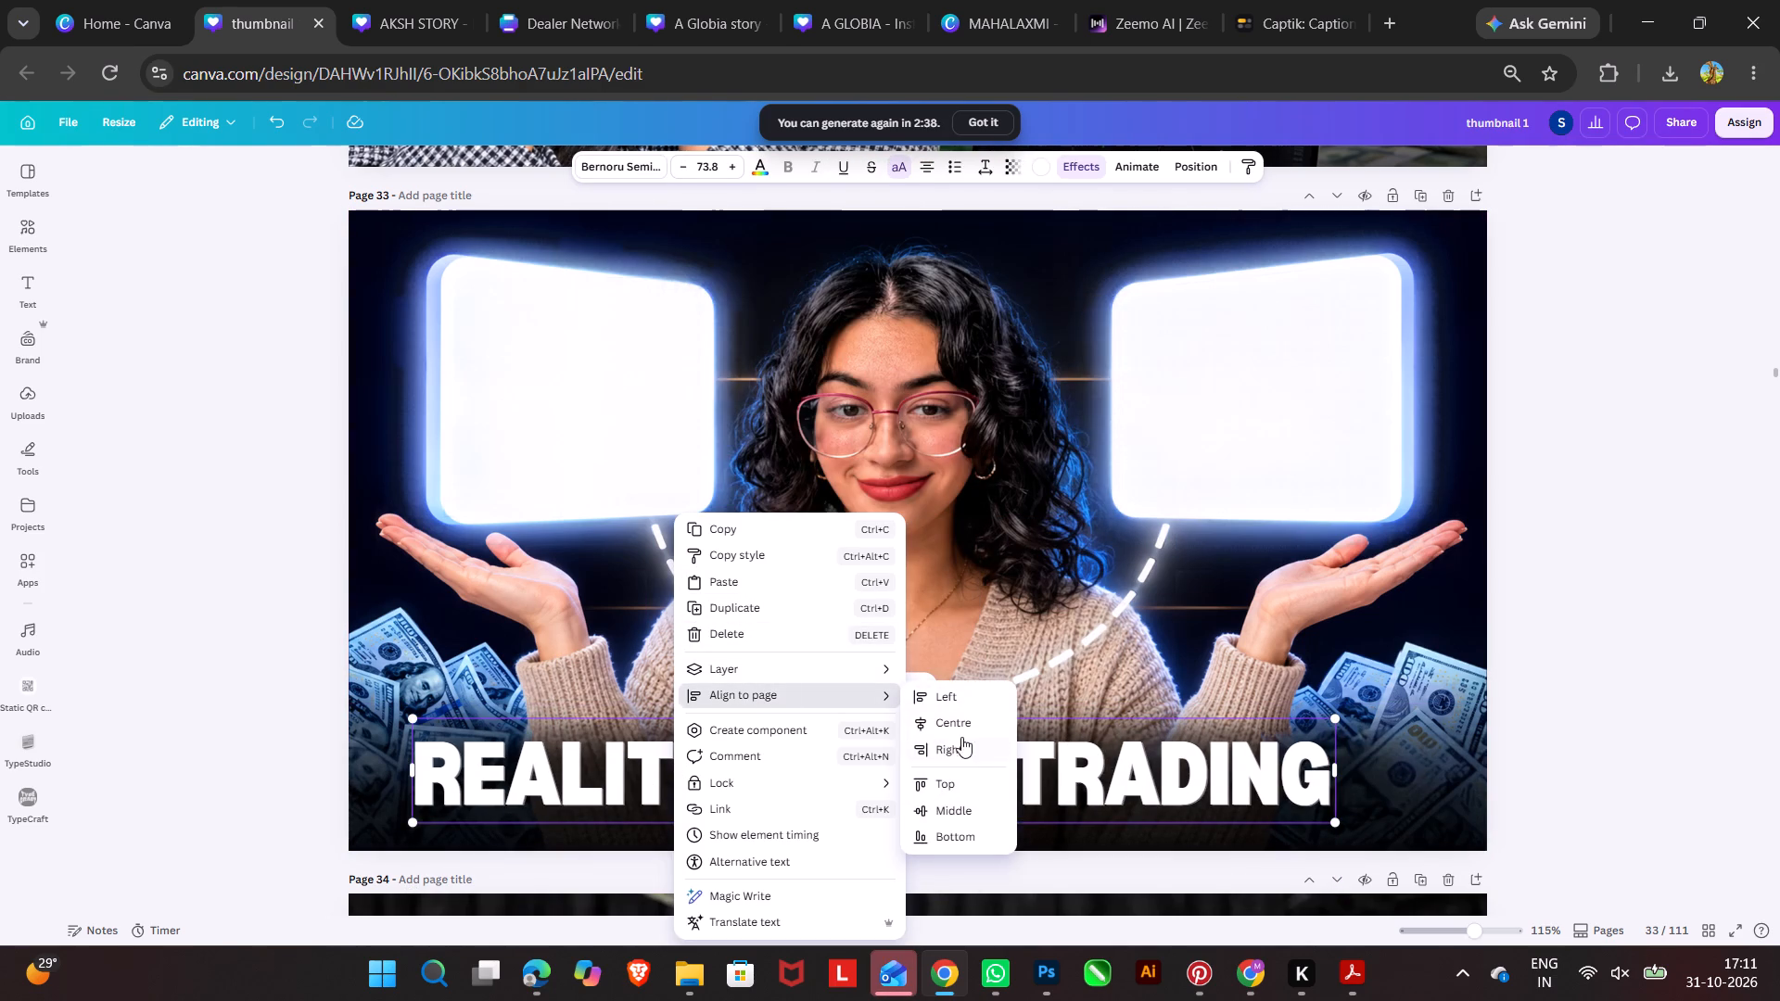
click(954, 727)
double_click(1542, 725)
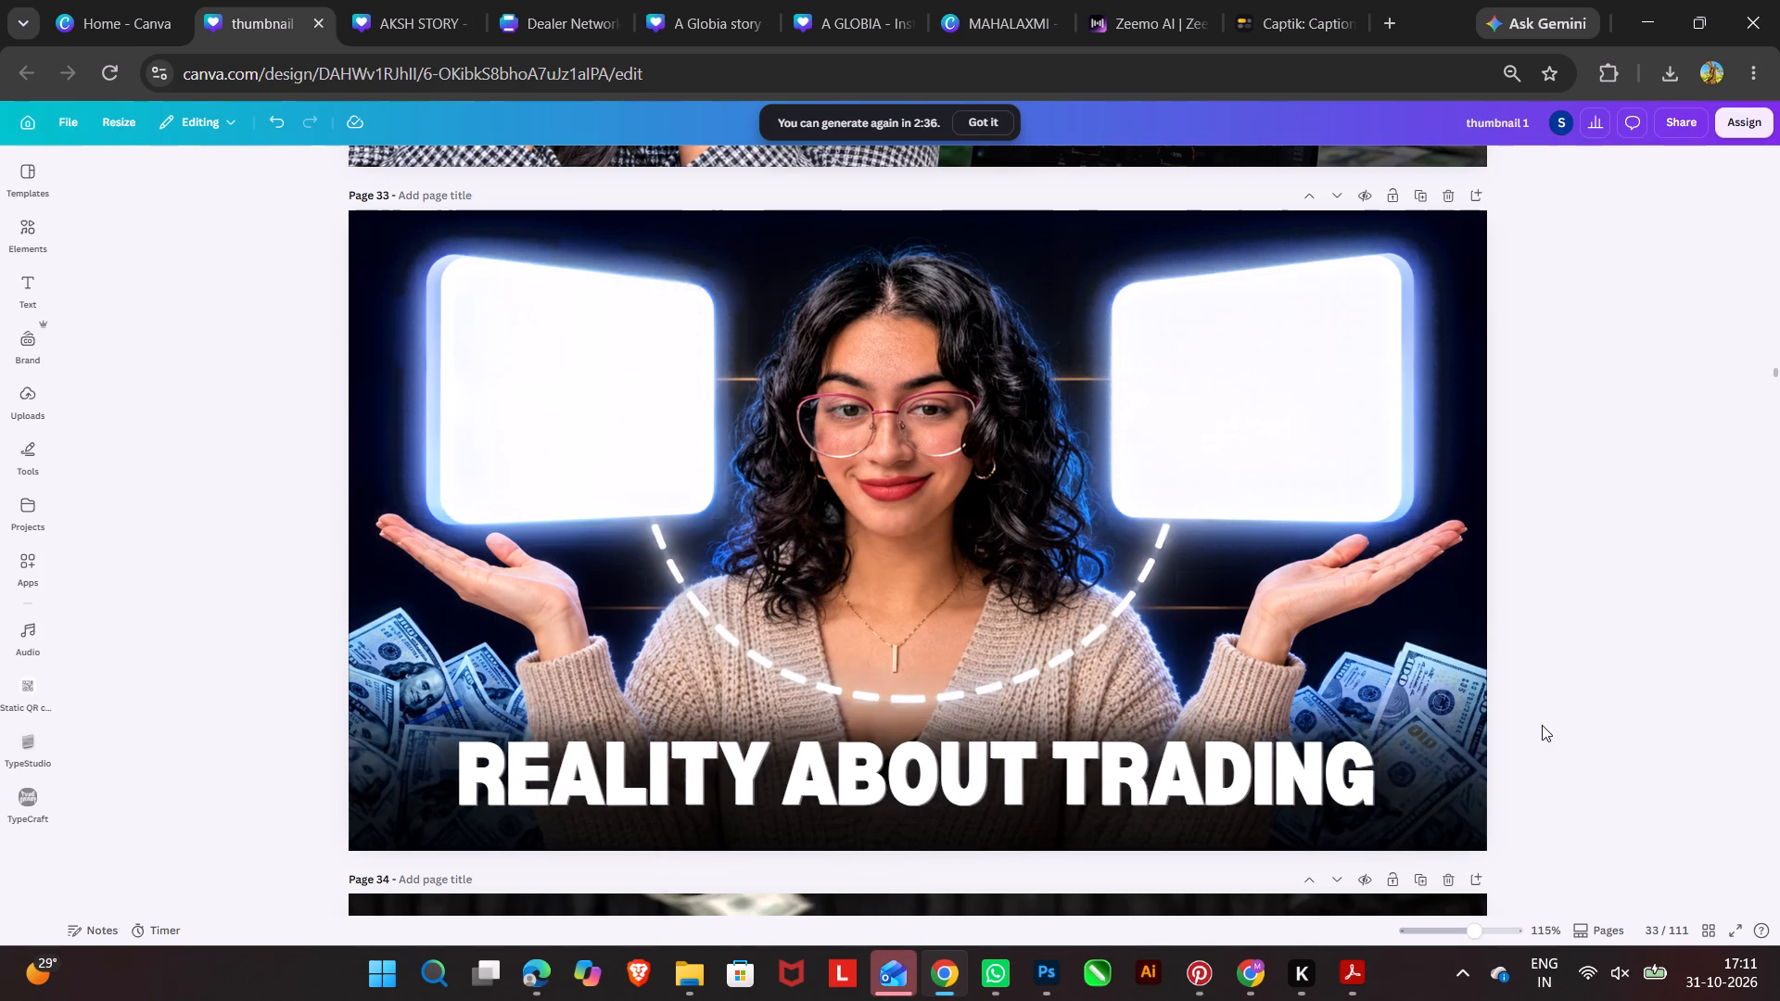
Apply a white-to-grey vertical gradient as the text colour of the "REALITY ABOUT TRADING" headline.
click(1216, 773)
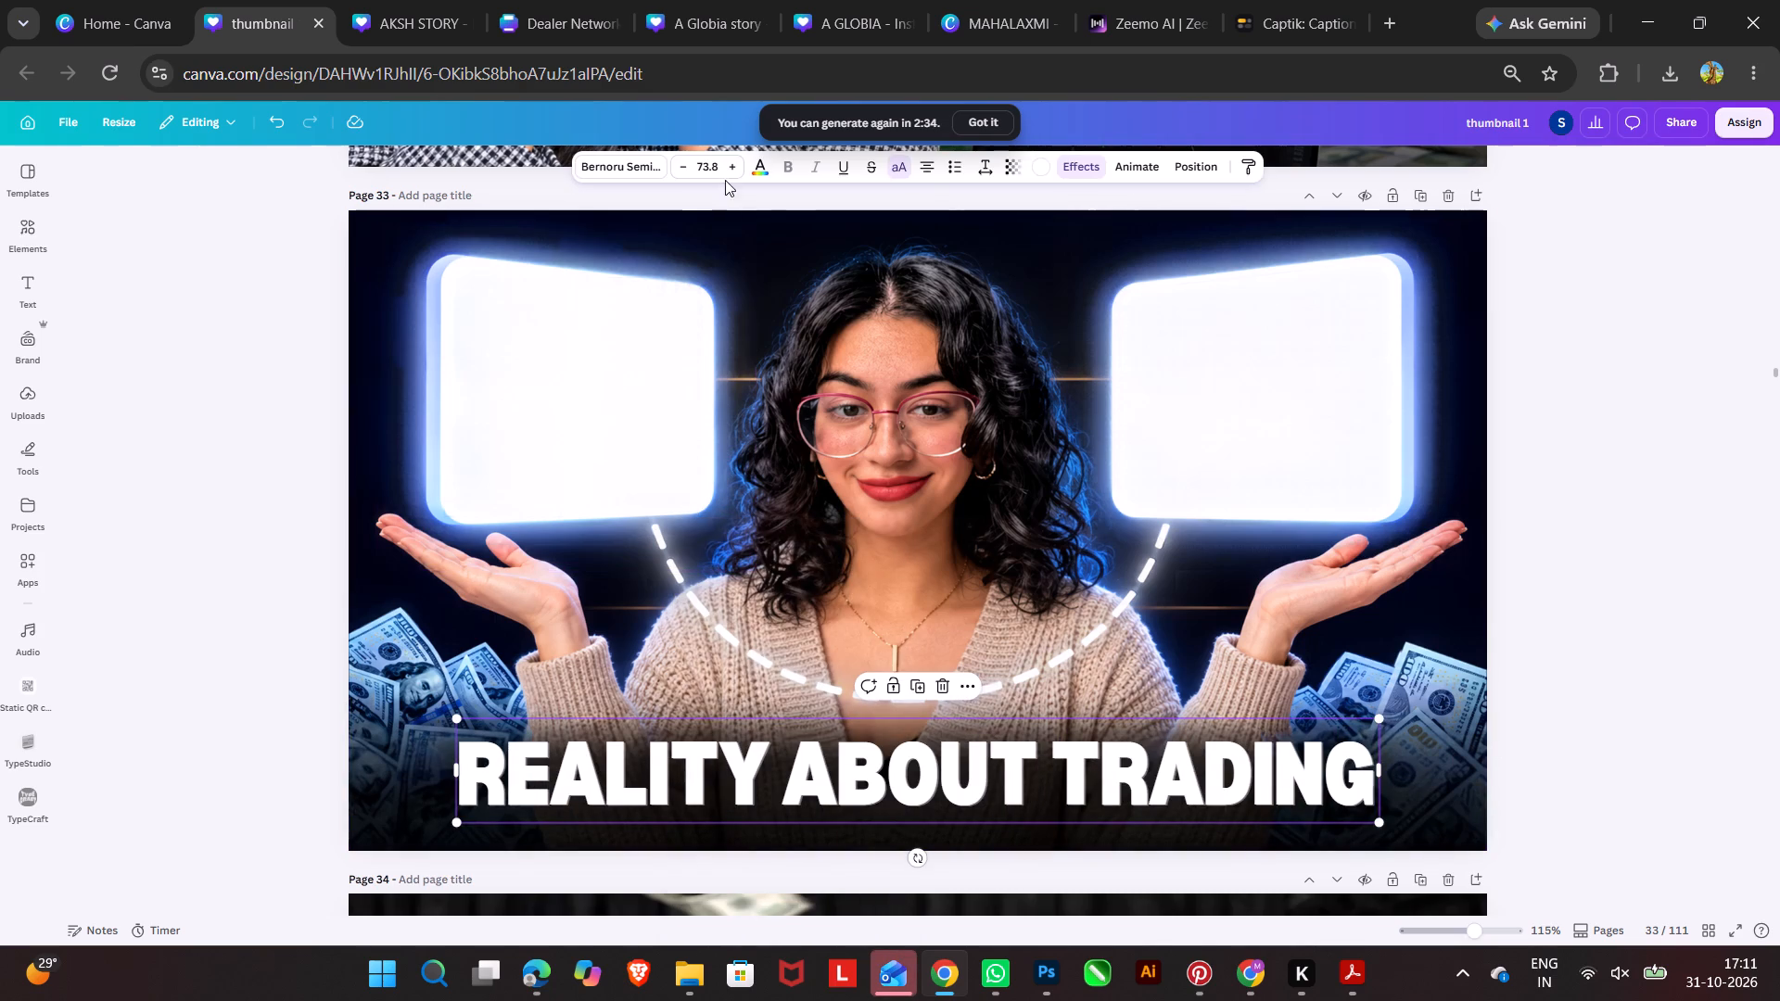
click(747, 170)
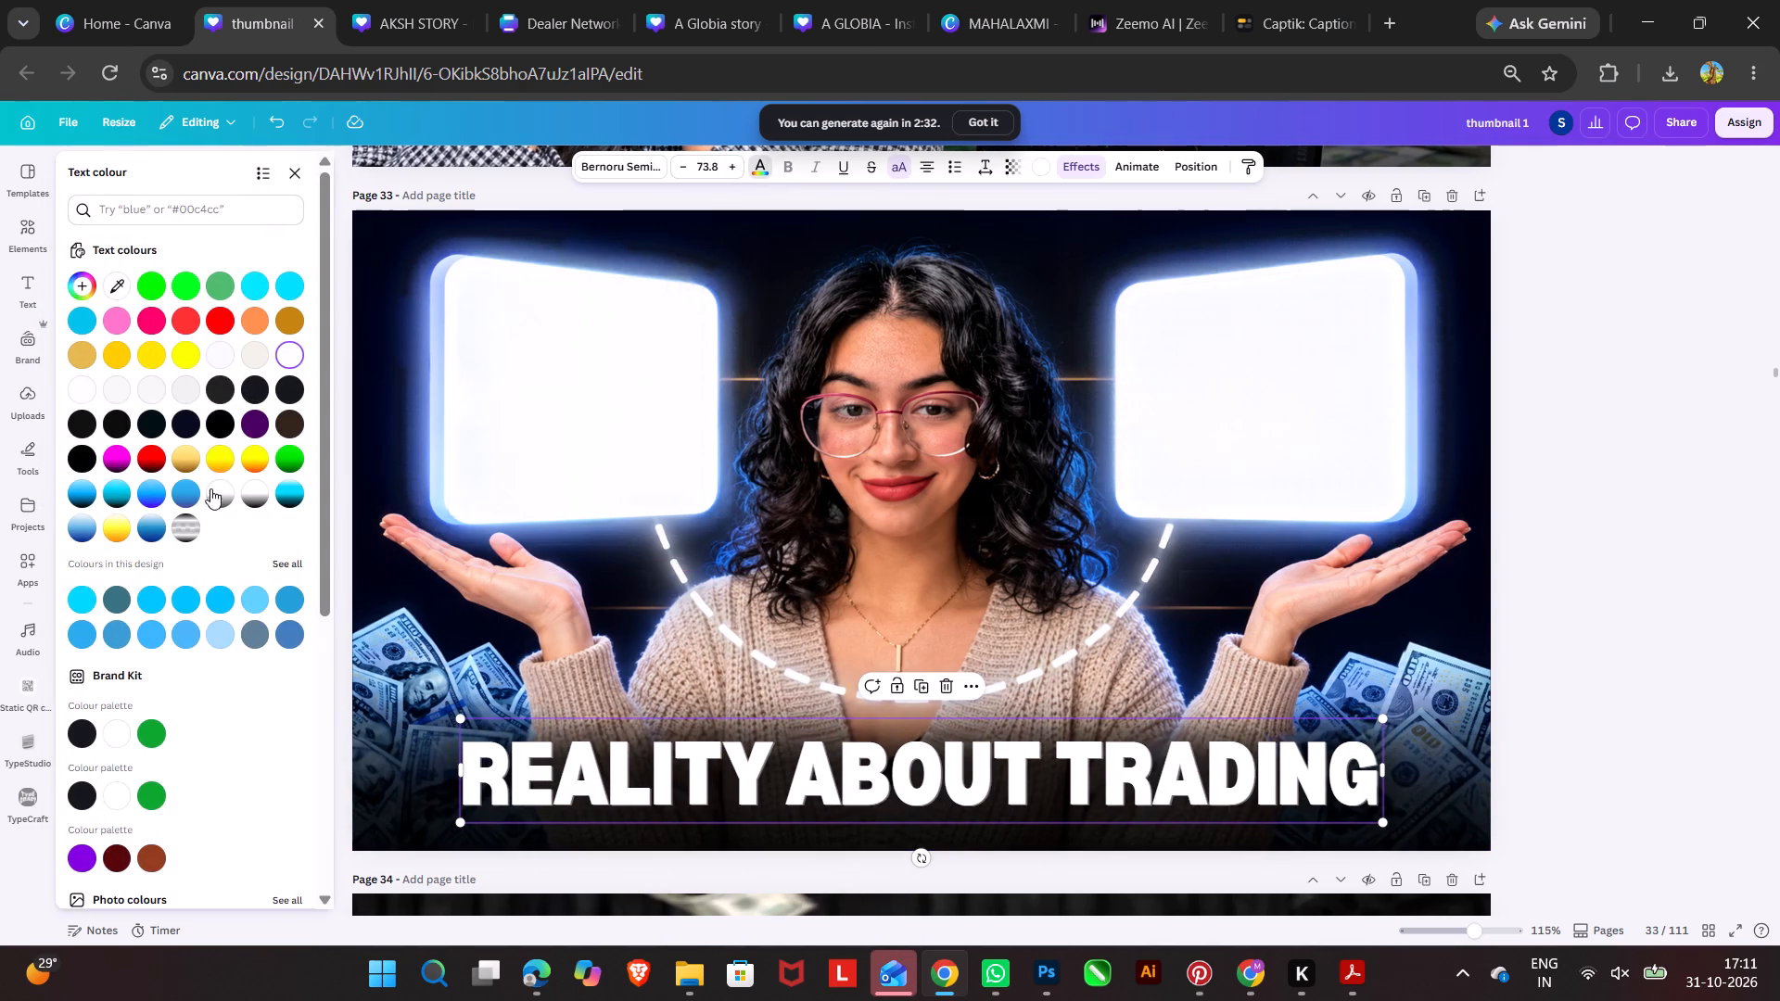
click(248, 502)
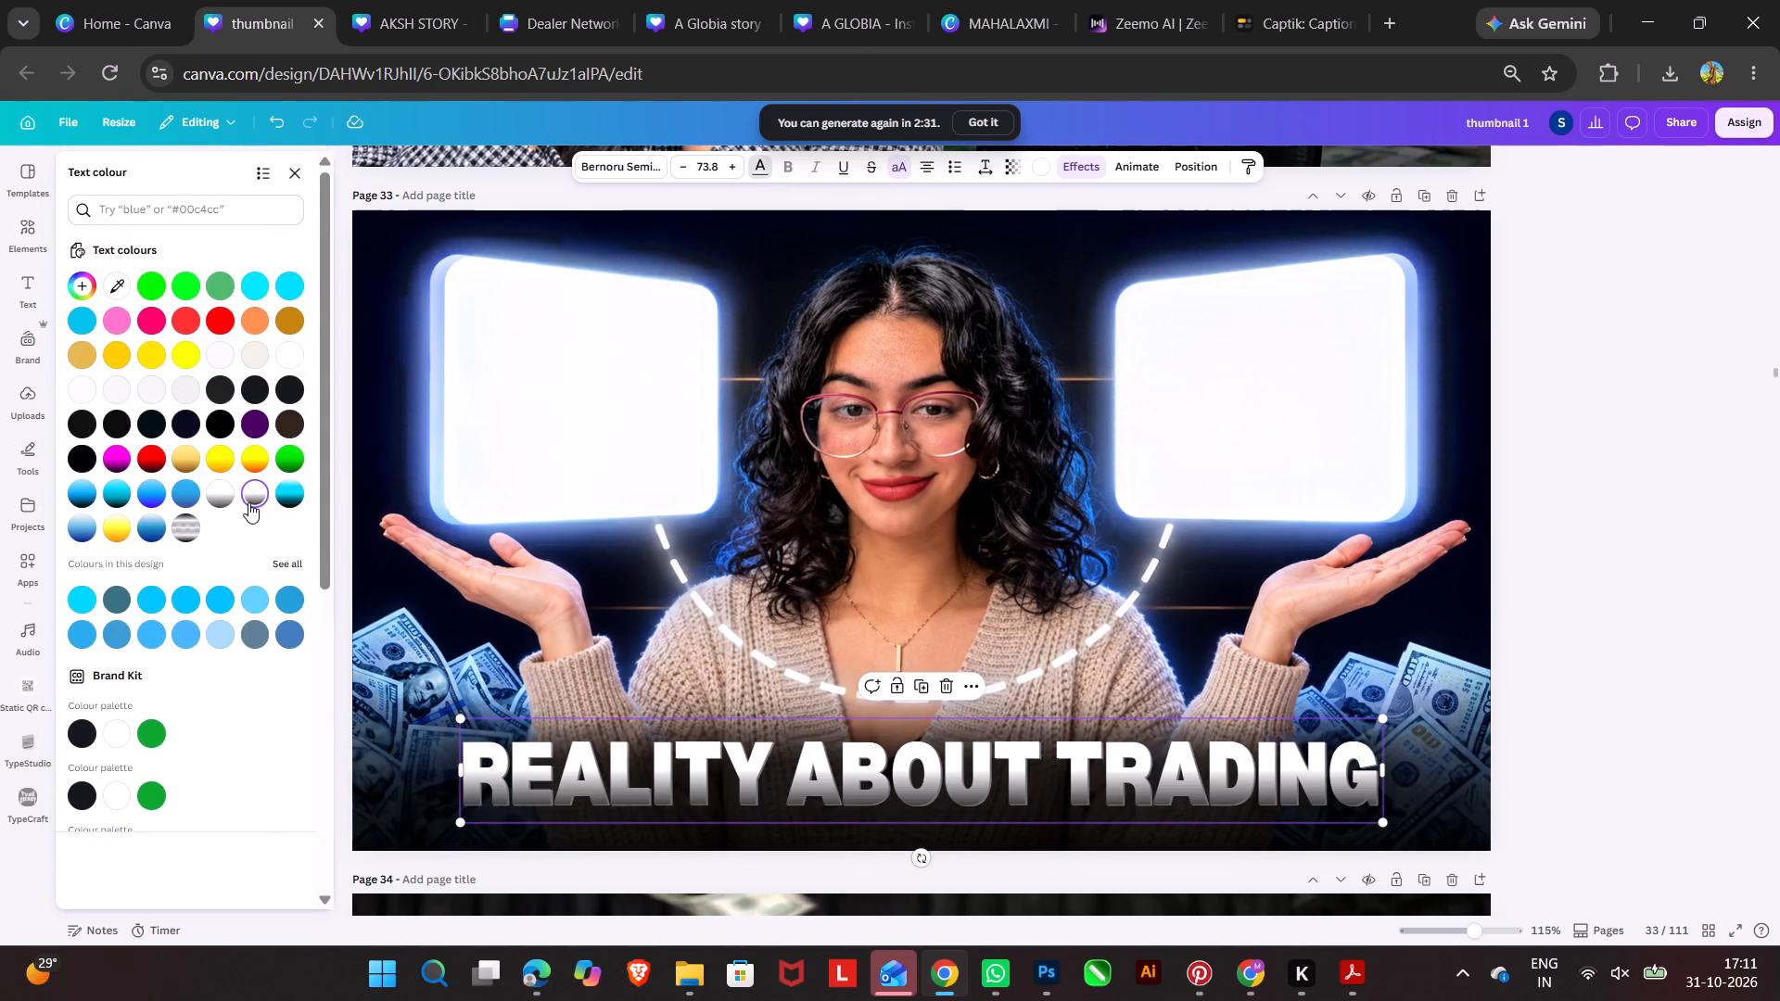
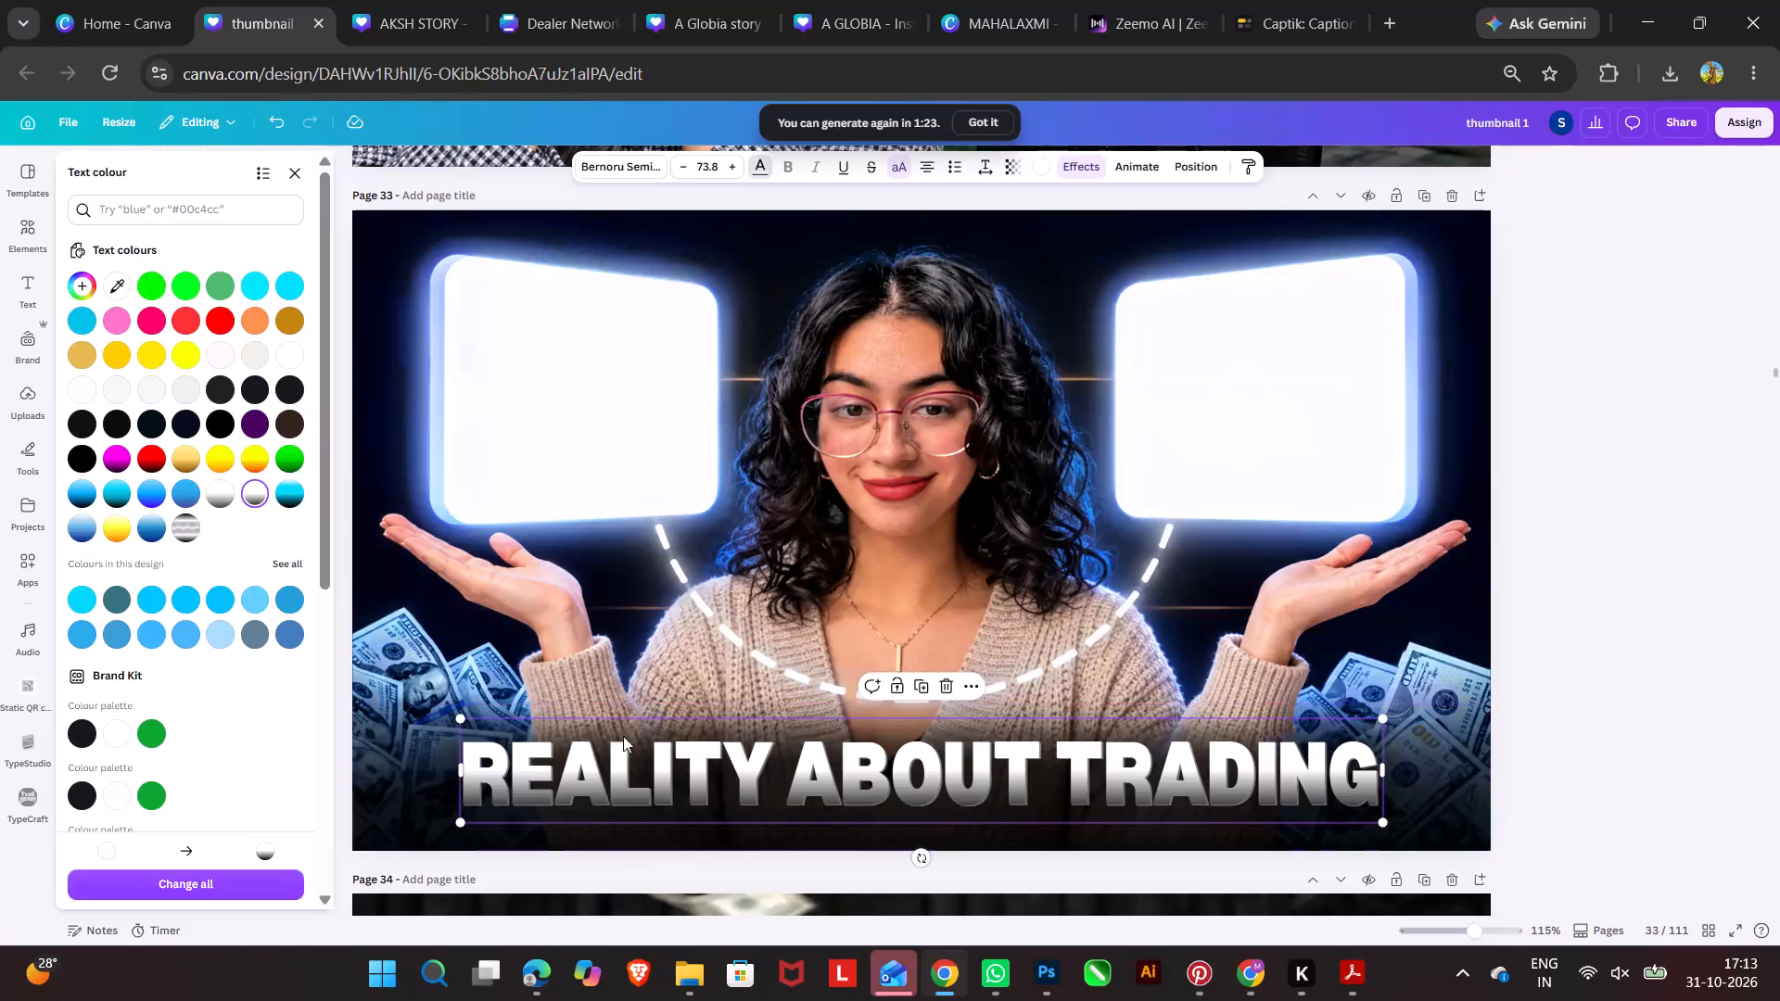
Set the drop shadow of the REALITY ABOUT TRADING text to transparency 100 and direction 0.
click(1089, 156)
drag(126, 465, 639, 438)
drag(120, 296, 140, 294)
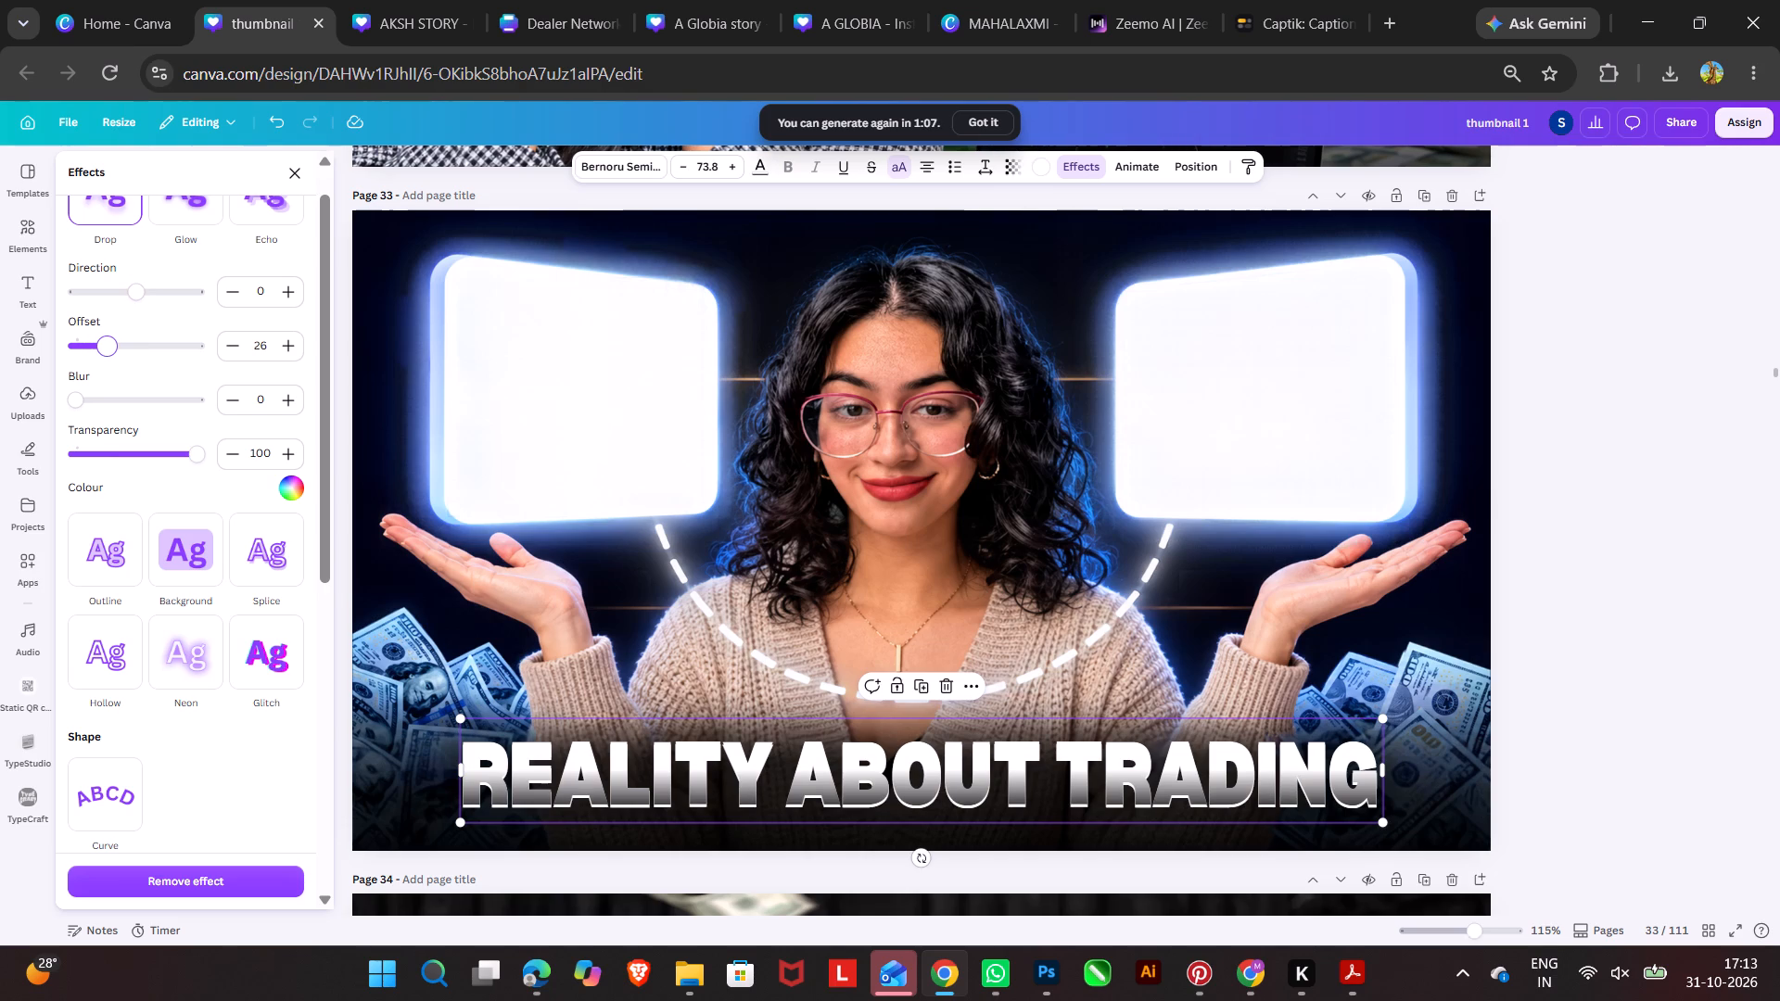
triple_click(1583, 669)
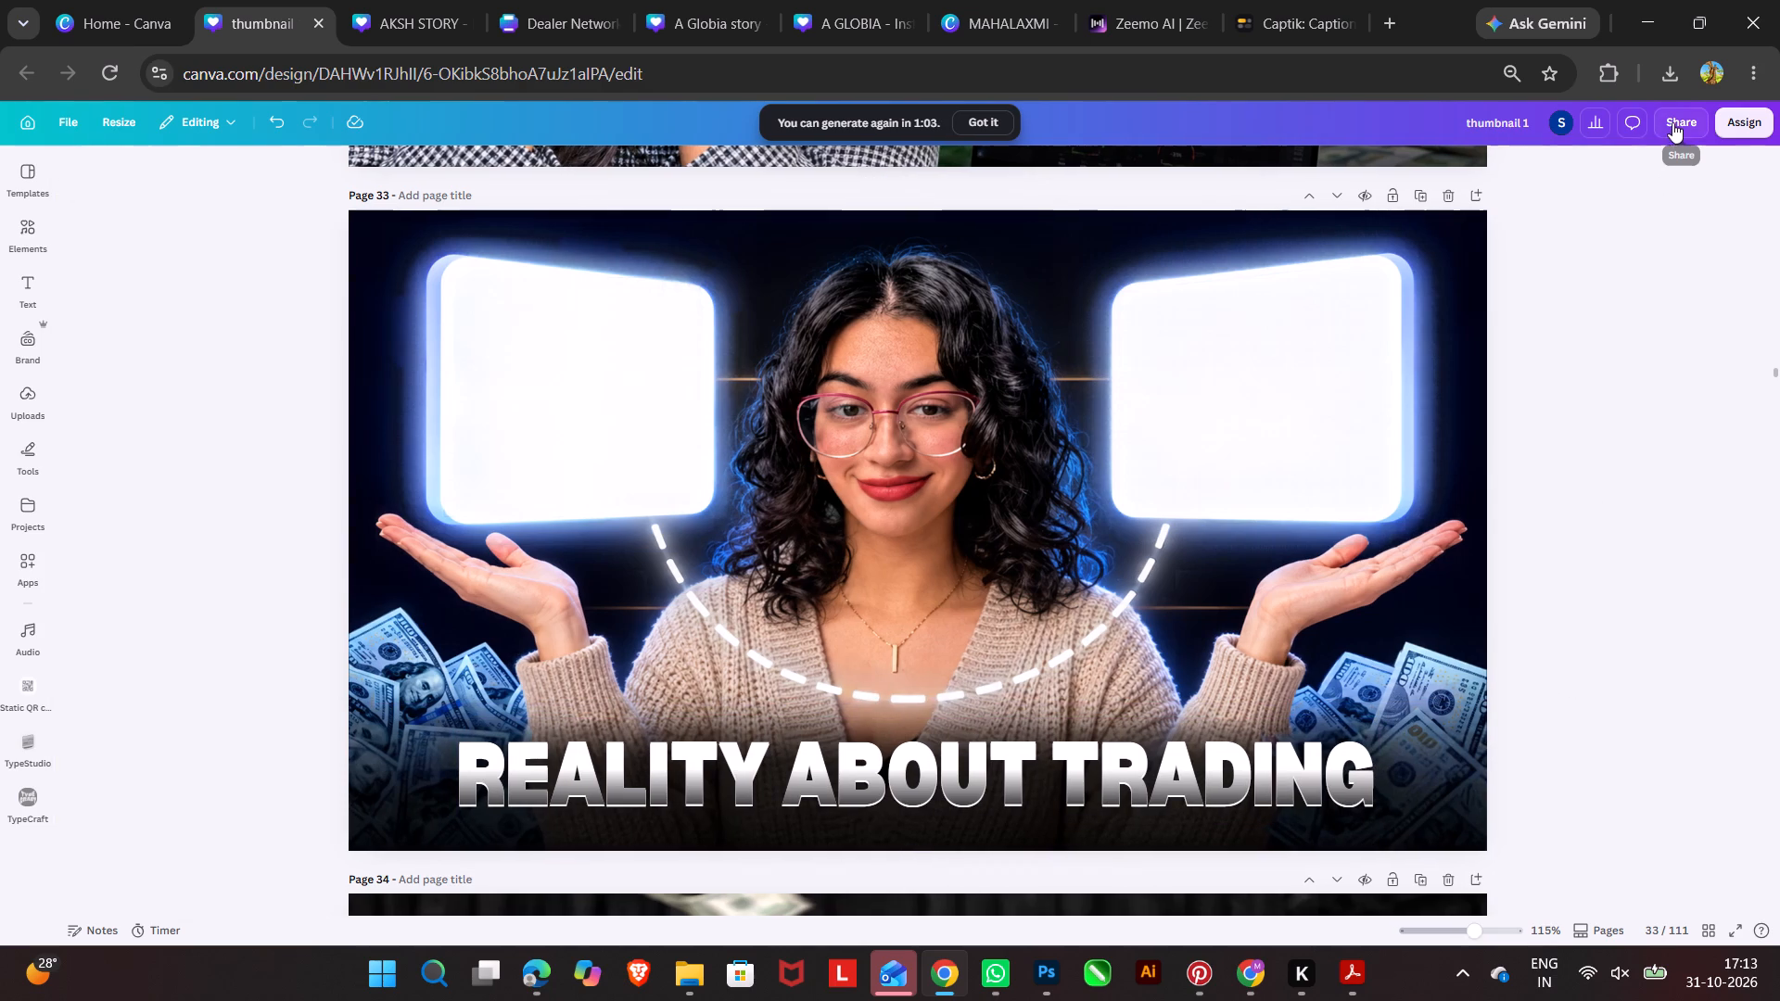
Change the peach photo colour of the page 33 background image to #D98F71.
click(955, 364)
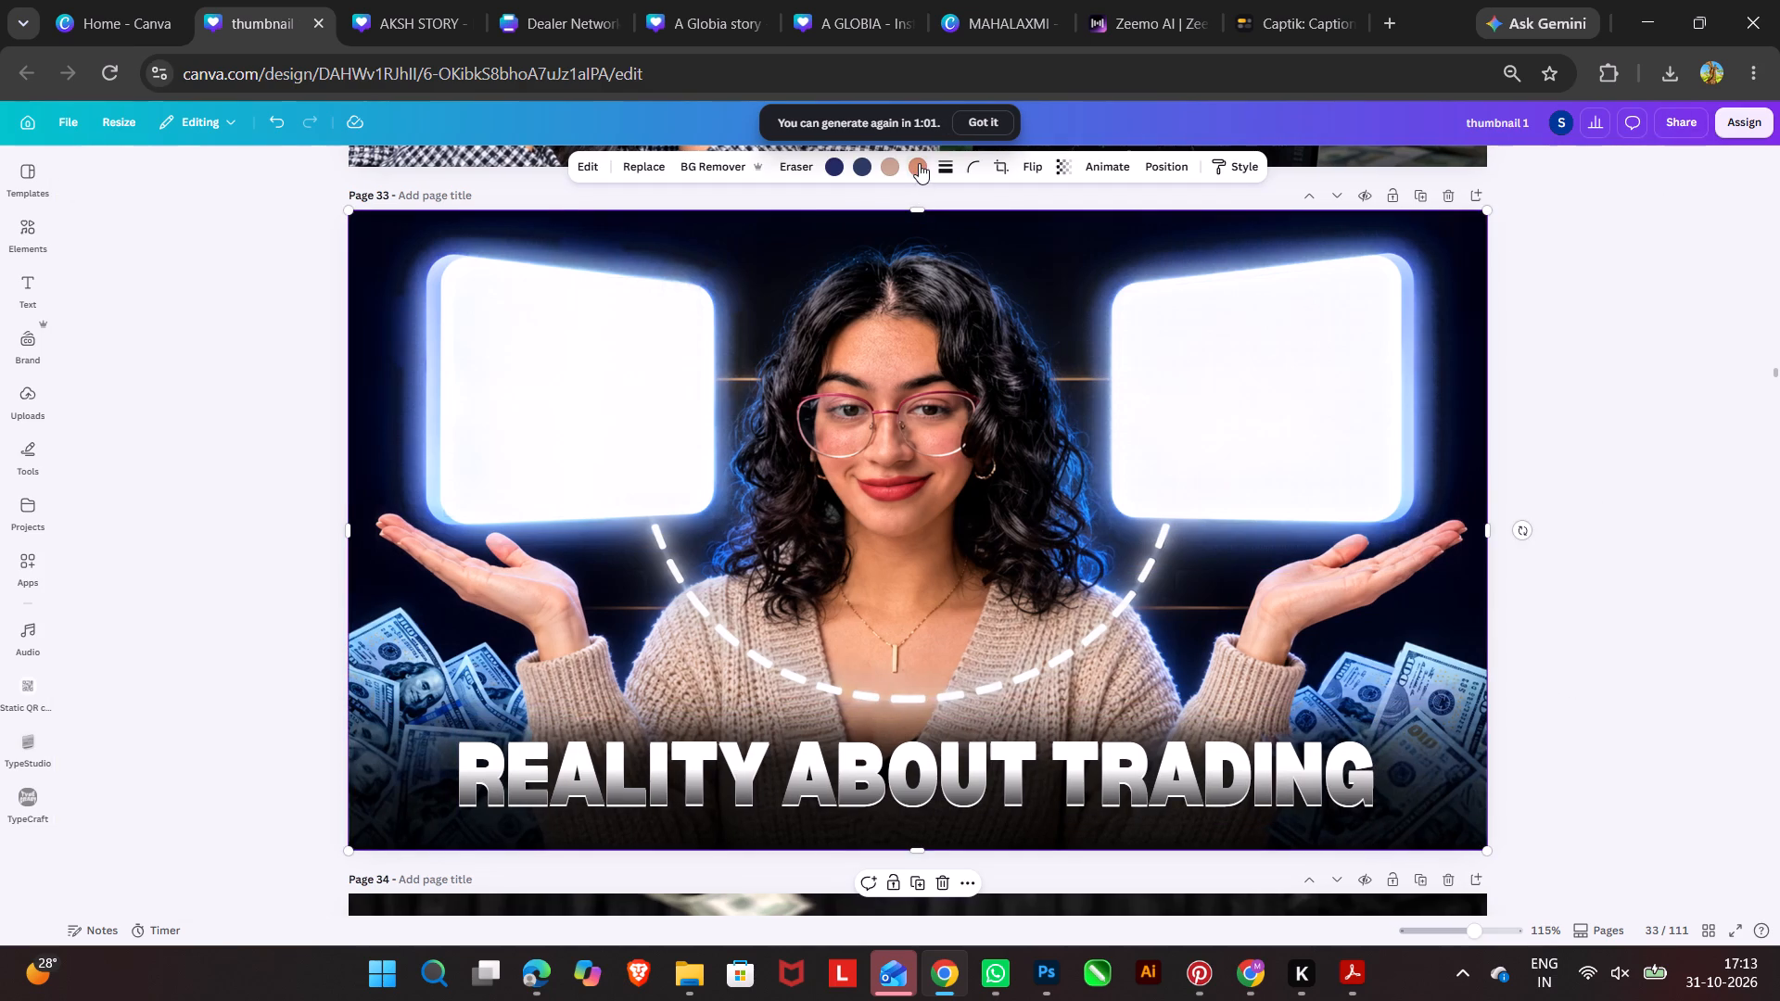
click(919, 163)
click(80, 279)
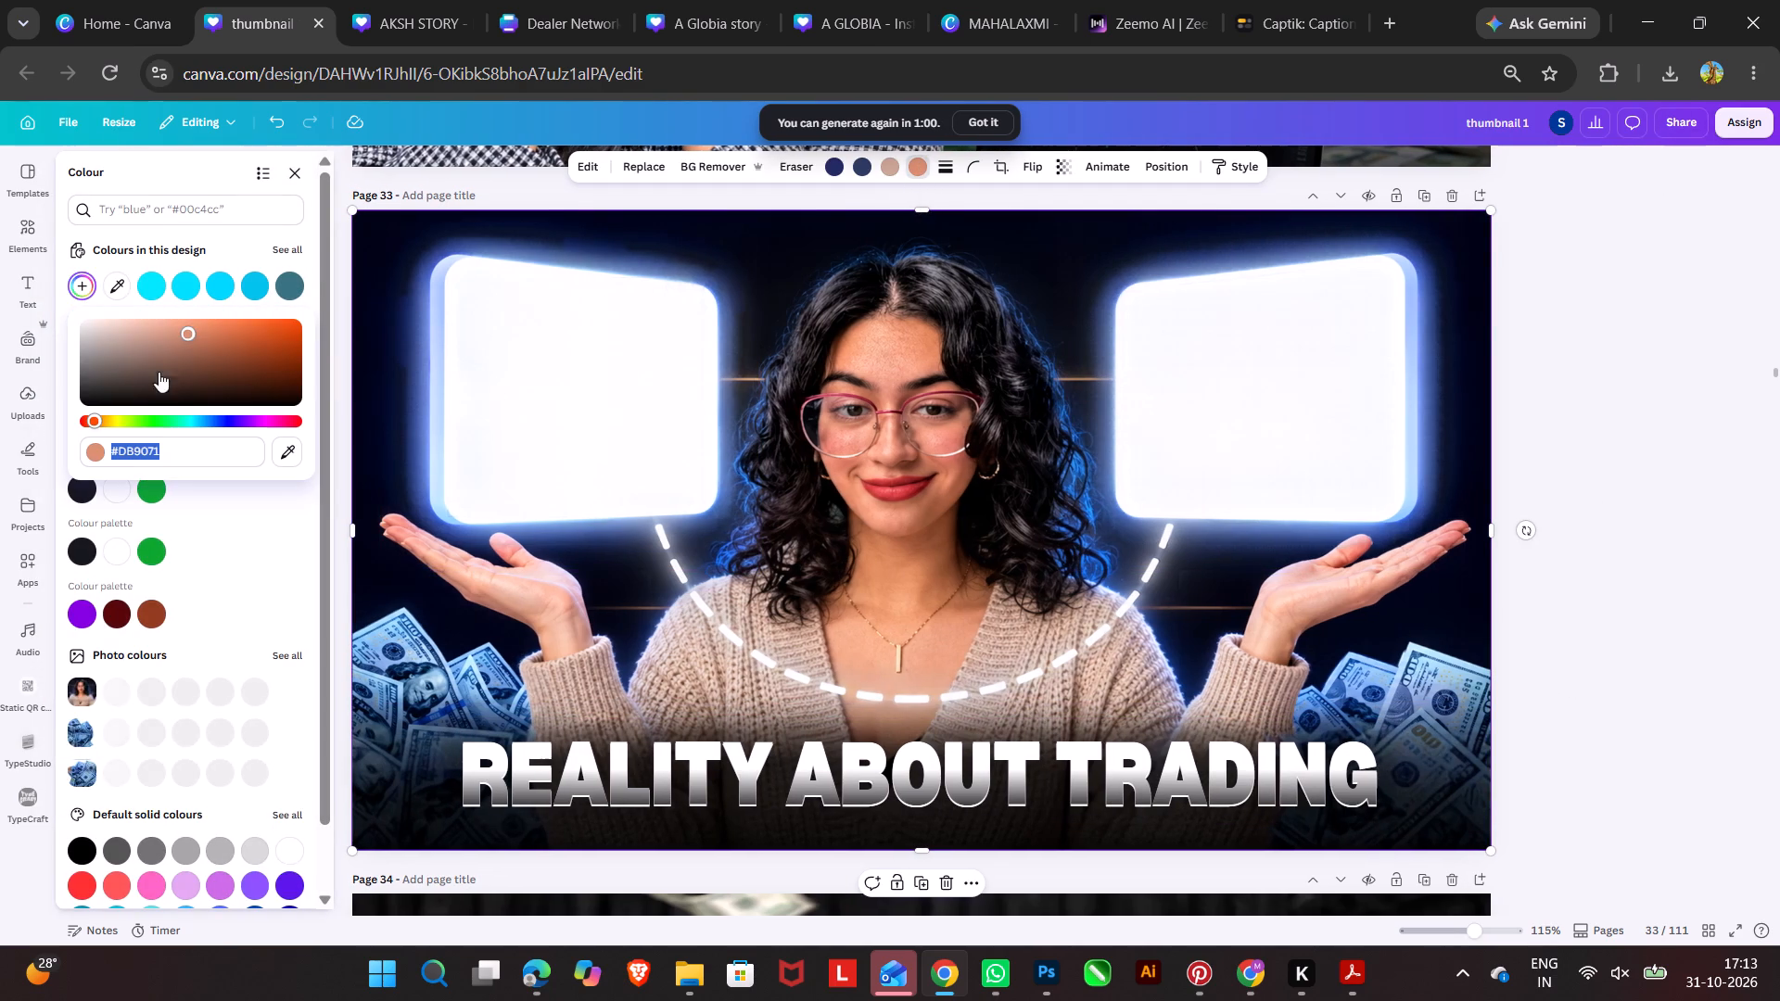
click(187, 332)
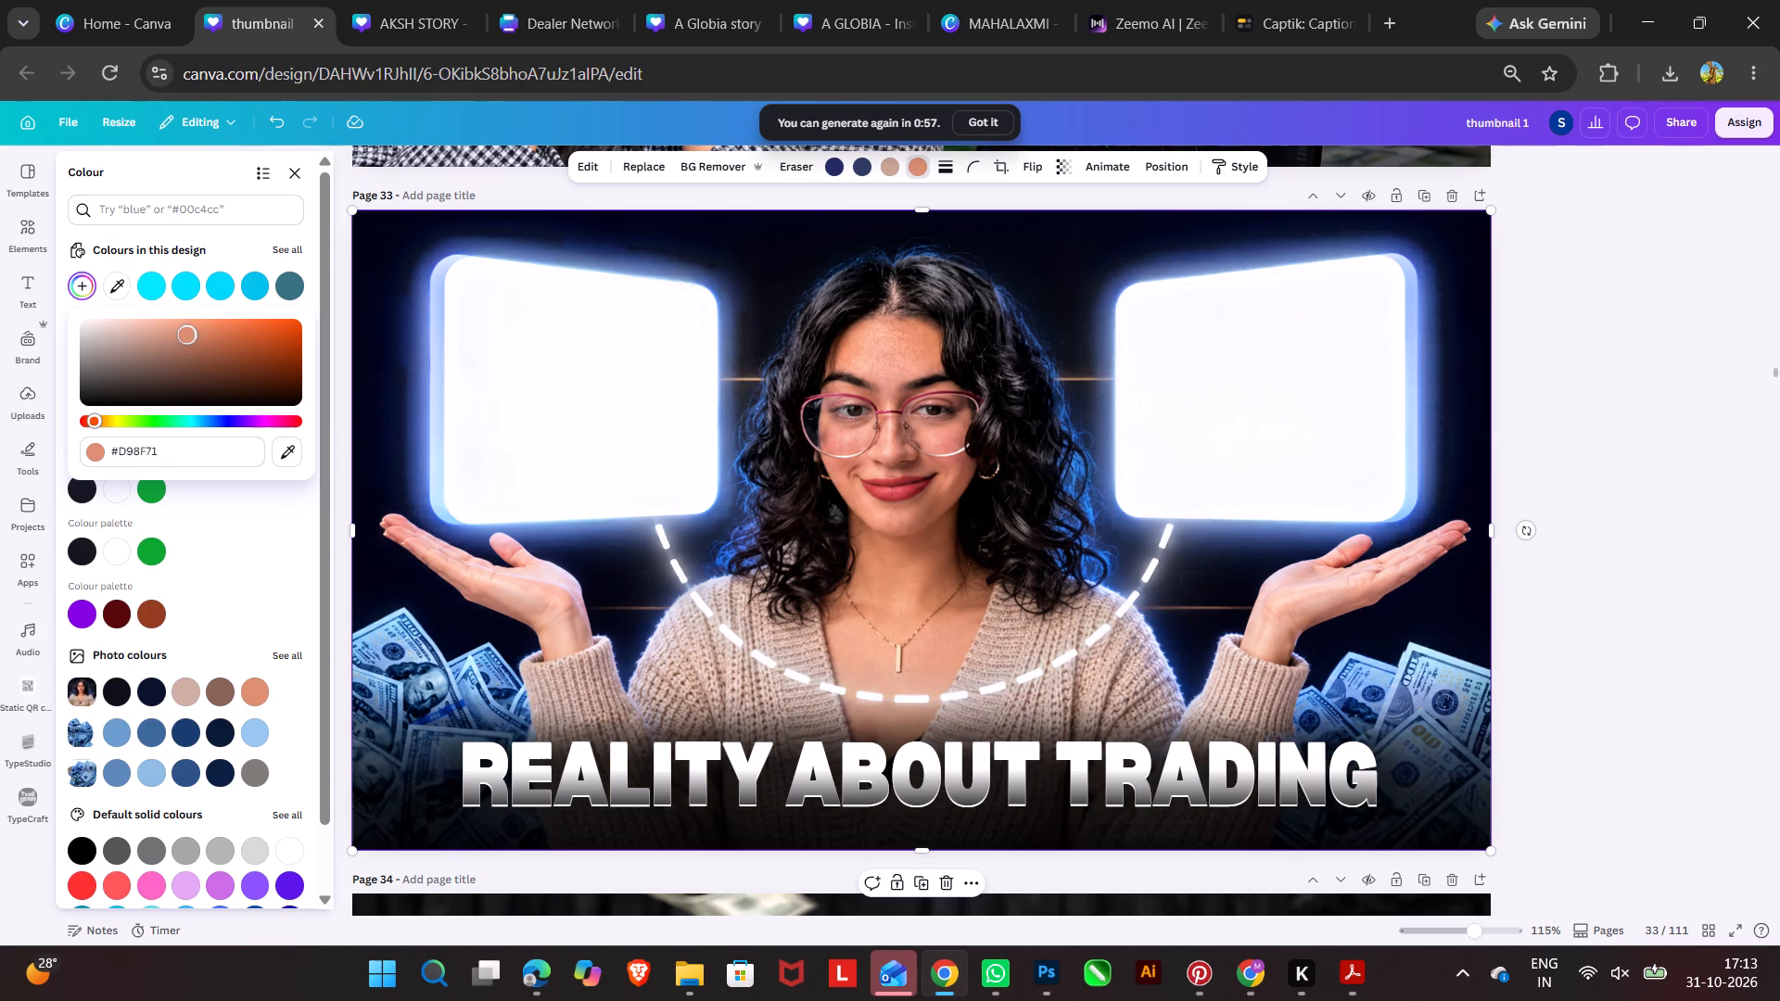
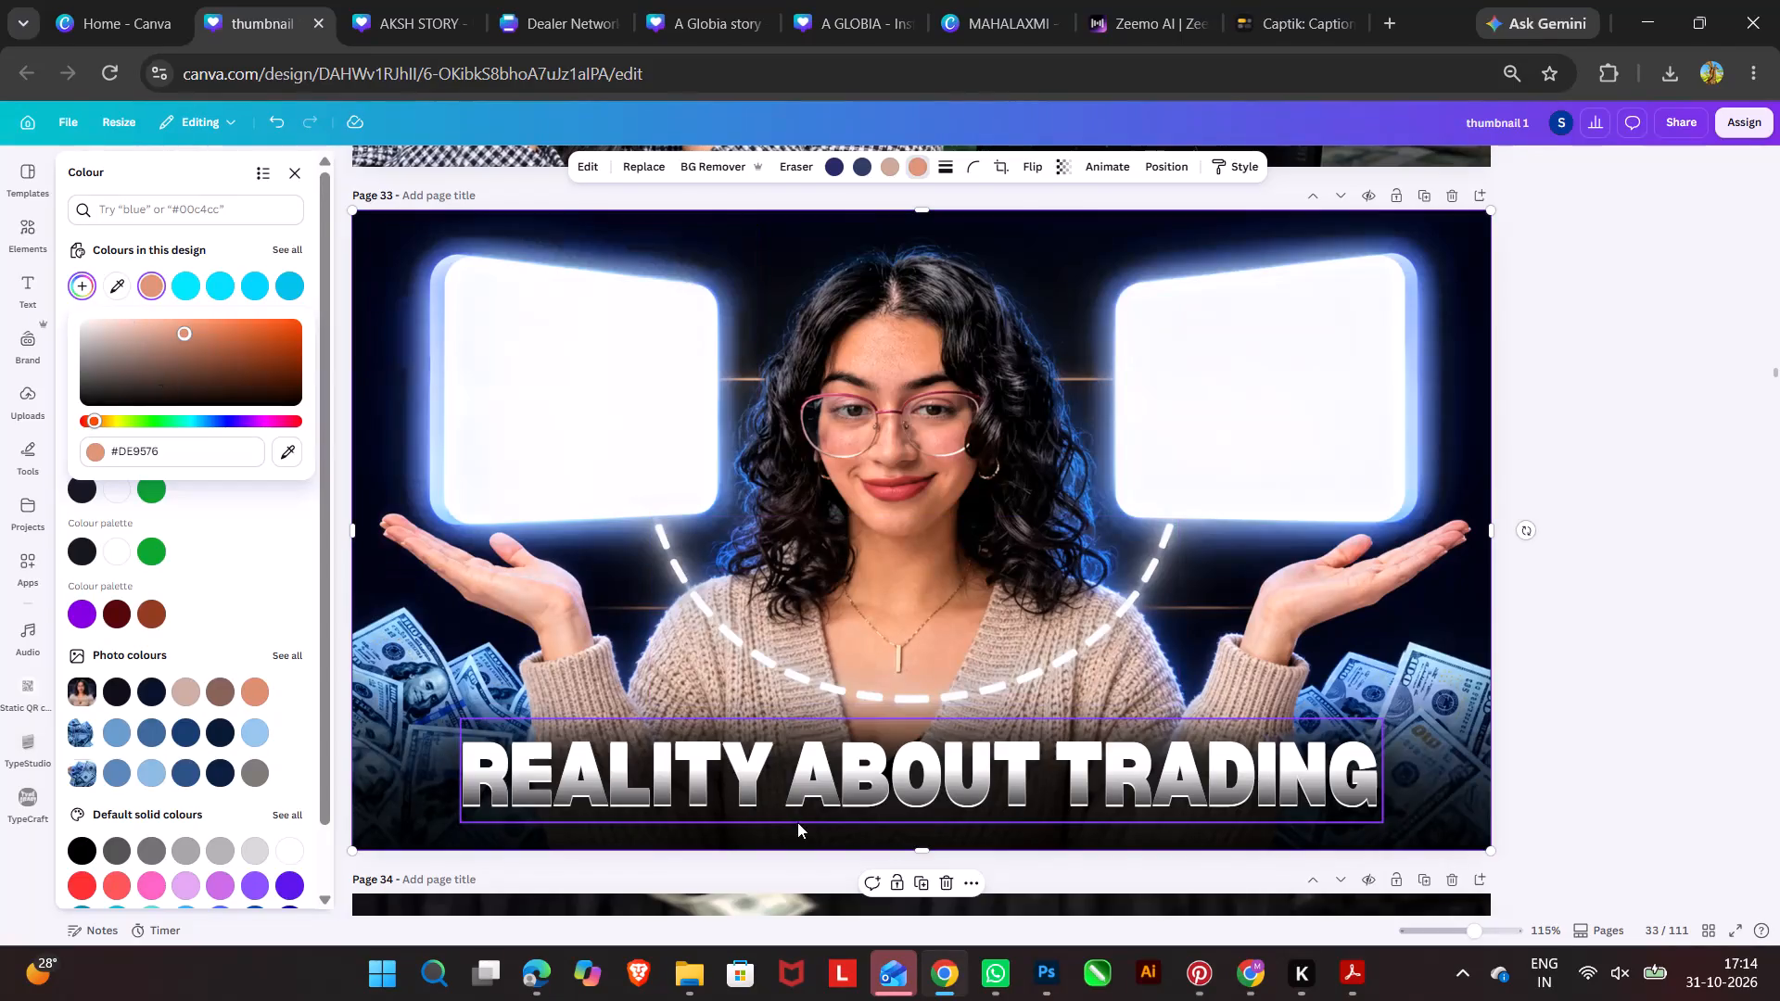
Fine-tune the vertical position of the REALITY ABOUT TRADING text on page 33, settling it slightly higher above the bottom edge.
click(815, 794)
key(Down)
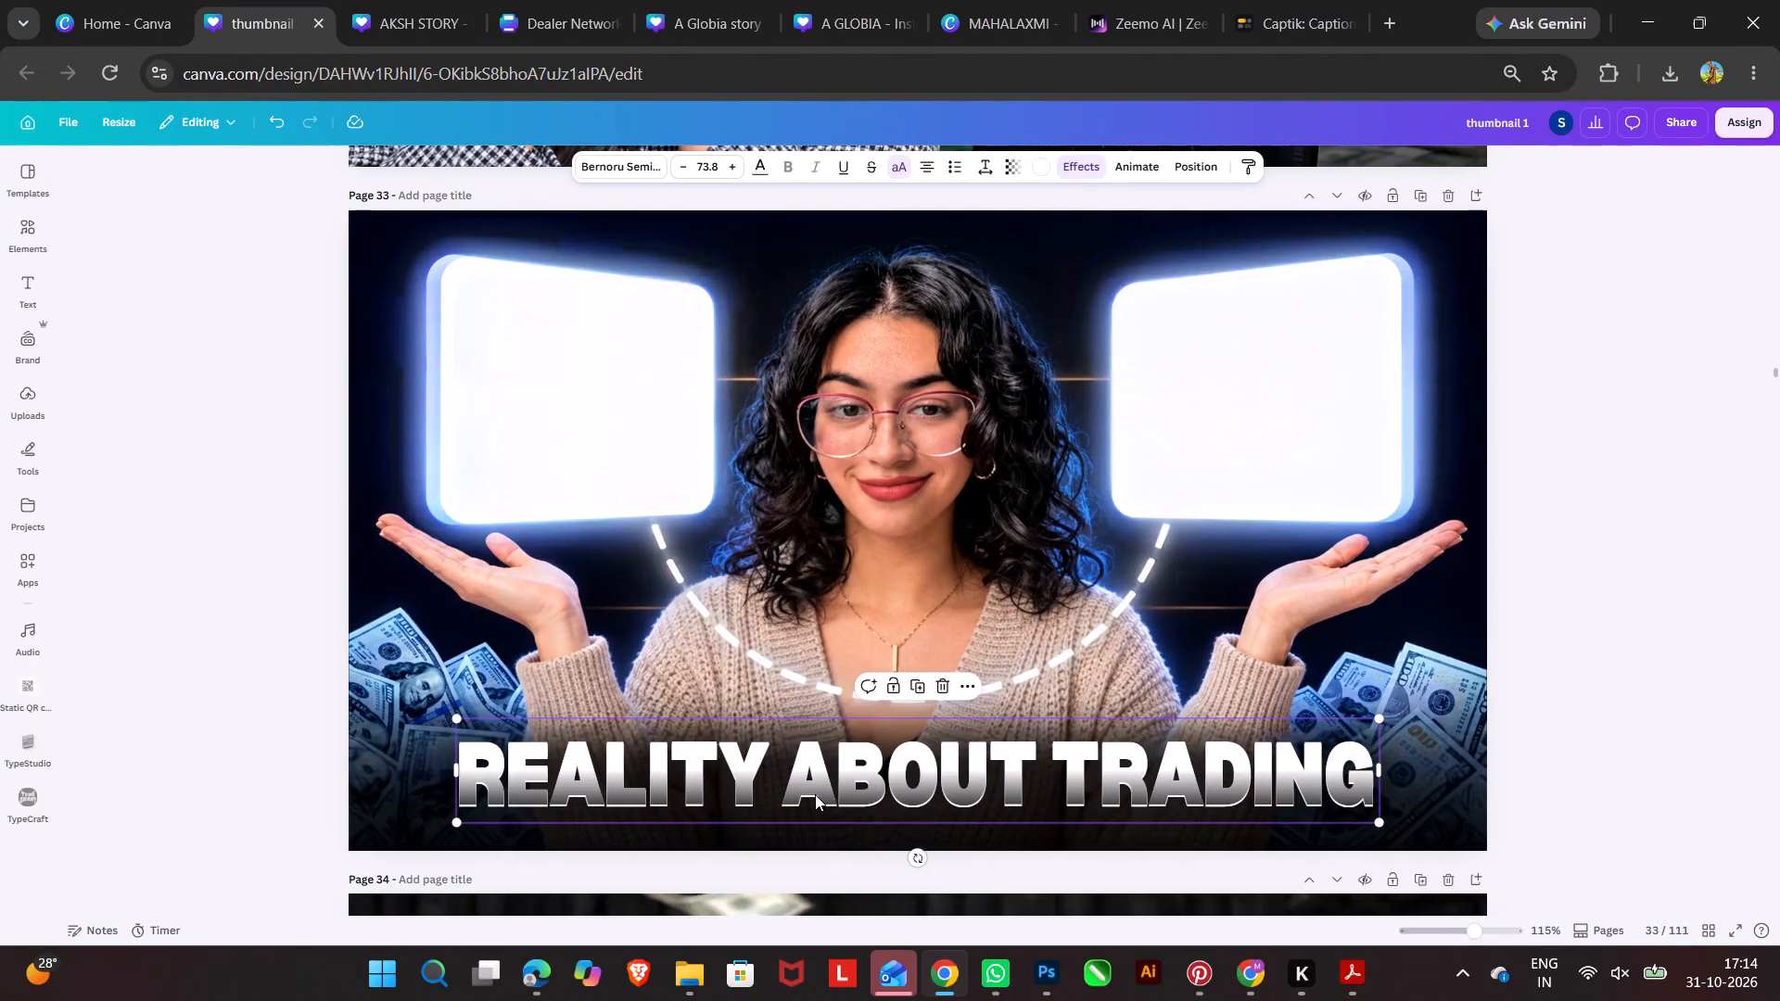
key(Down)
key(Down)
key(Down)
click(815, 794)
click(809, 572)
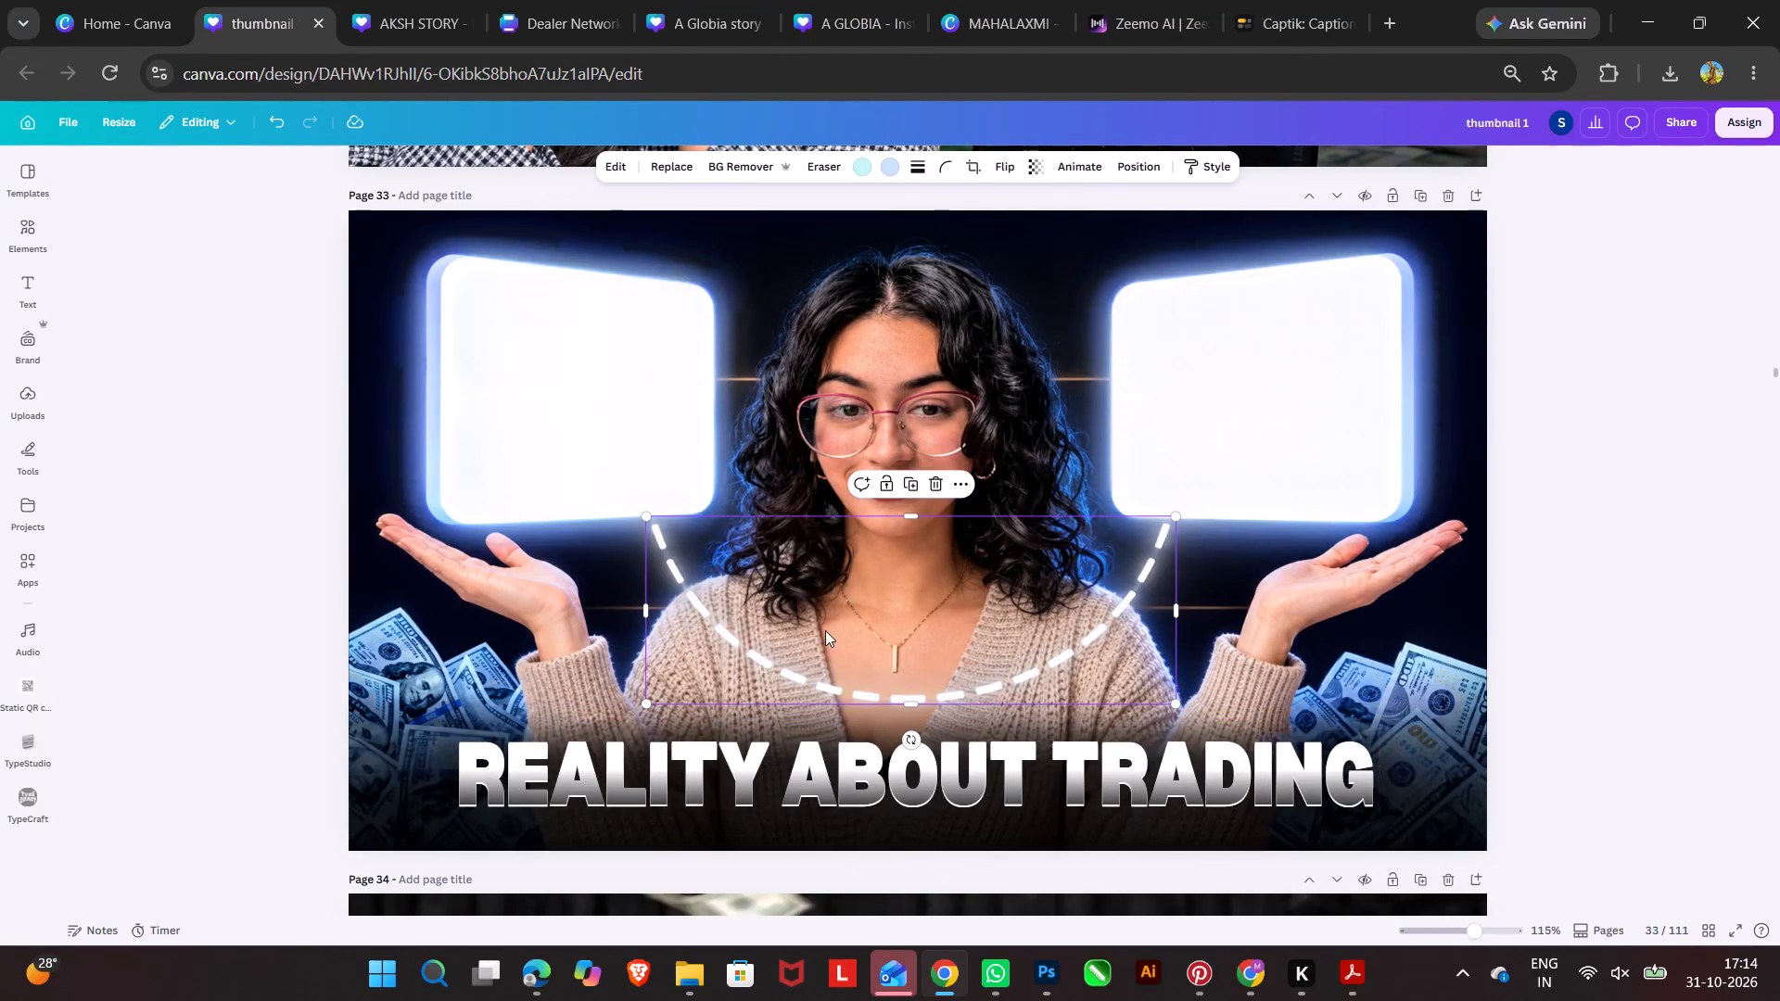
click(860, 778)
key(Down)
key(Down)
key(Down)
key(Down)
key(Down)
key(Down)
key(Down)
key(Down)
key(Down)
key(Down)
key(Down)
key(Down)
key(Down)
key(Down)
key(Down)
key(Down)
key(Down)
key(Down)
key(Down)
key(Down)
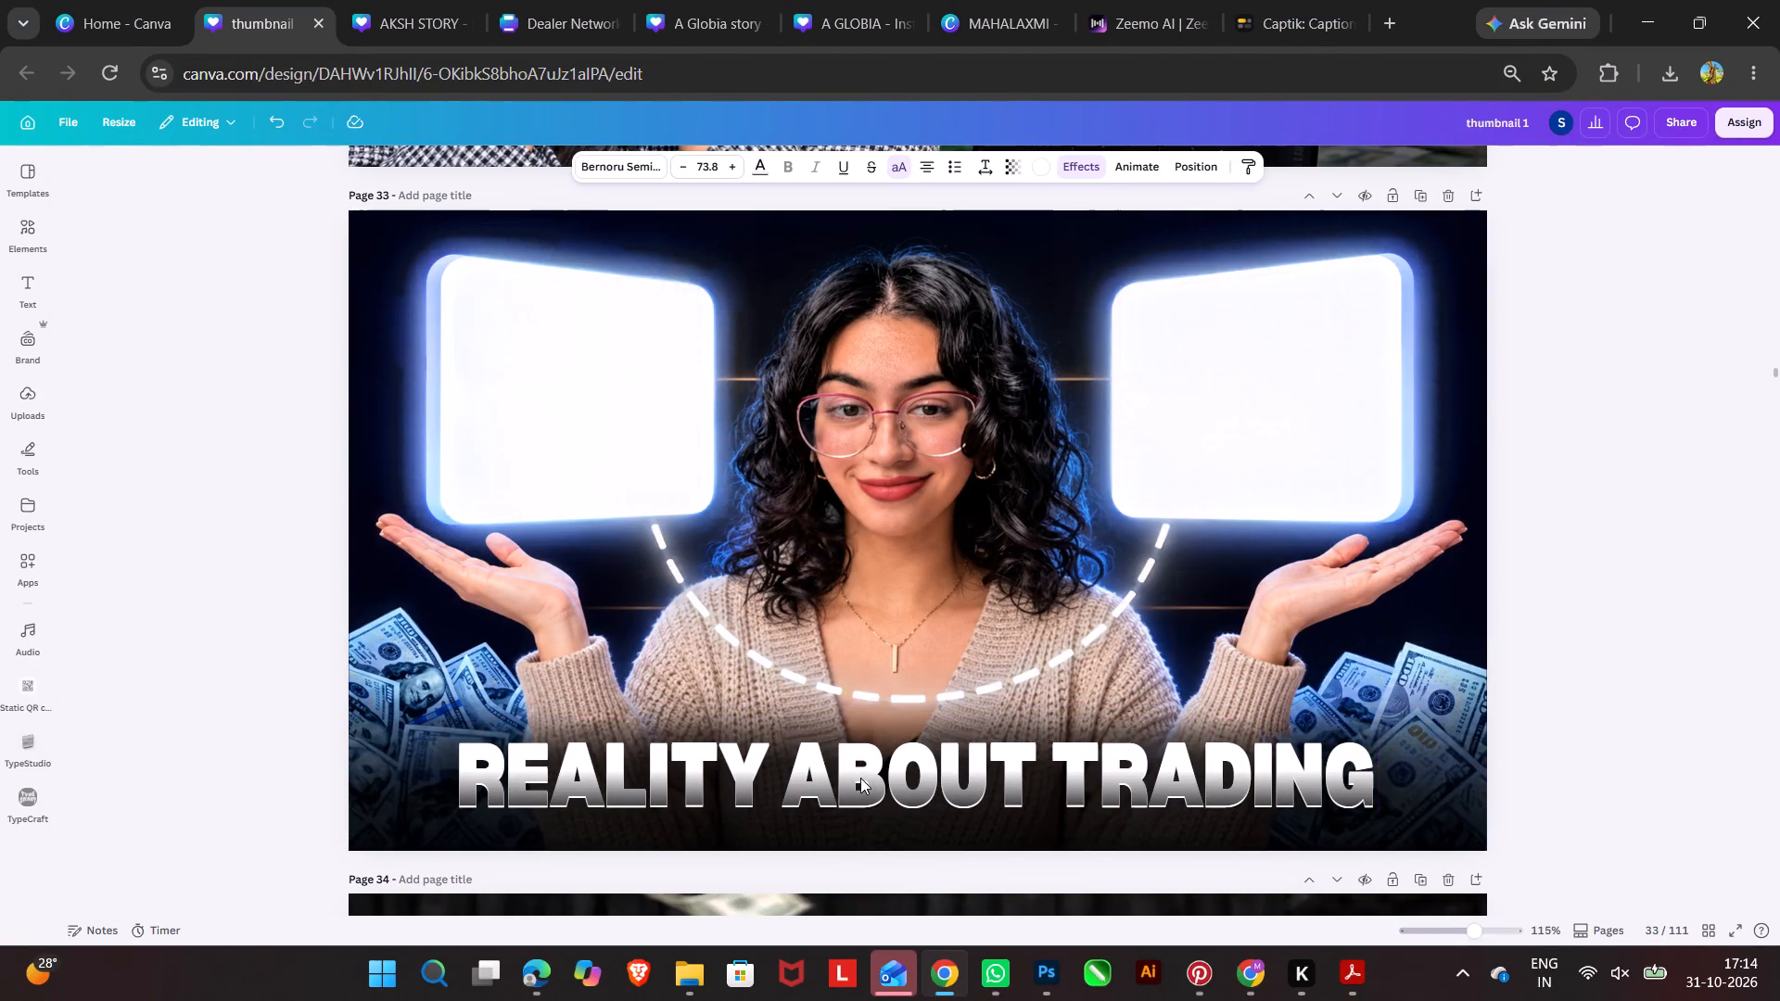
key(Up)
key(Up)
key(Up)
key(Up)
key(Up)
key(Up)
key(Up)
key(Up)
key(Up)
key(Up)
key(Up)
key(Up)
key(Up)
key(Up)
key(Up)
key(Up)
key(Up)
key(Up)
key(Up)
key(Up)
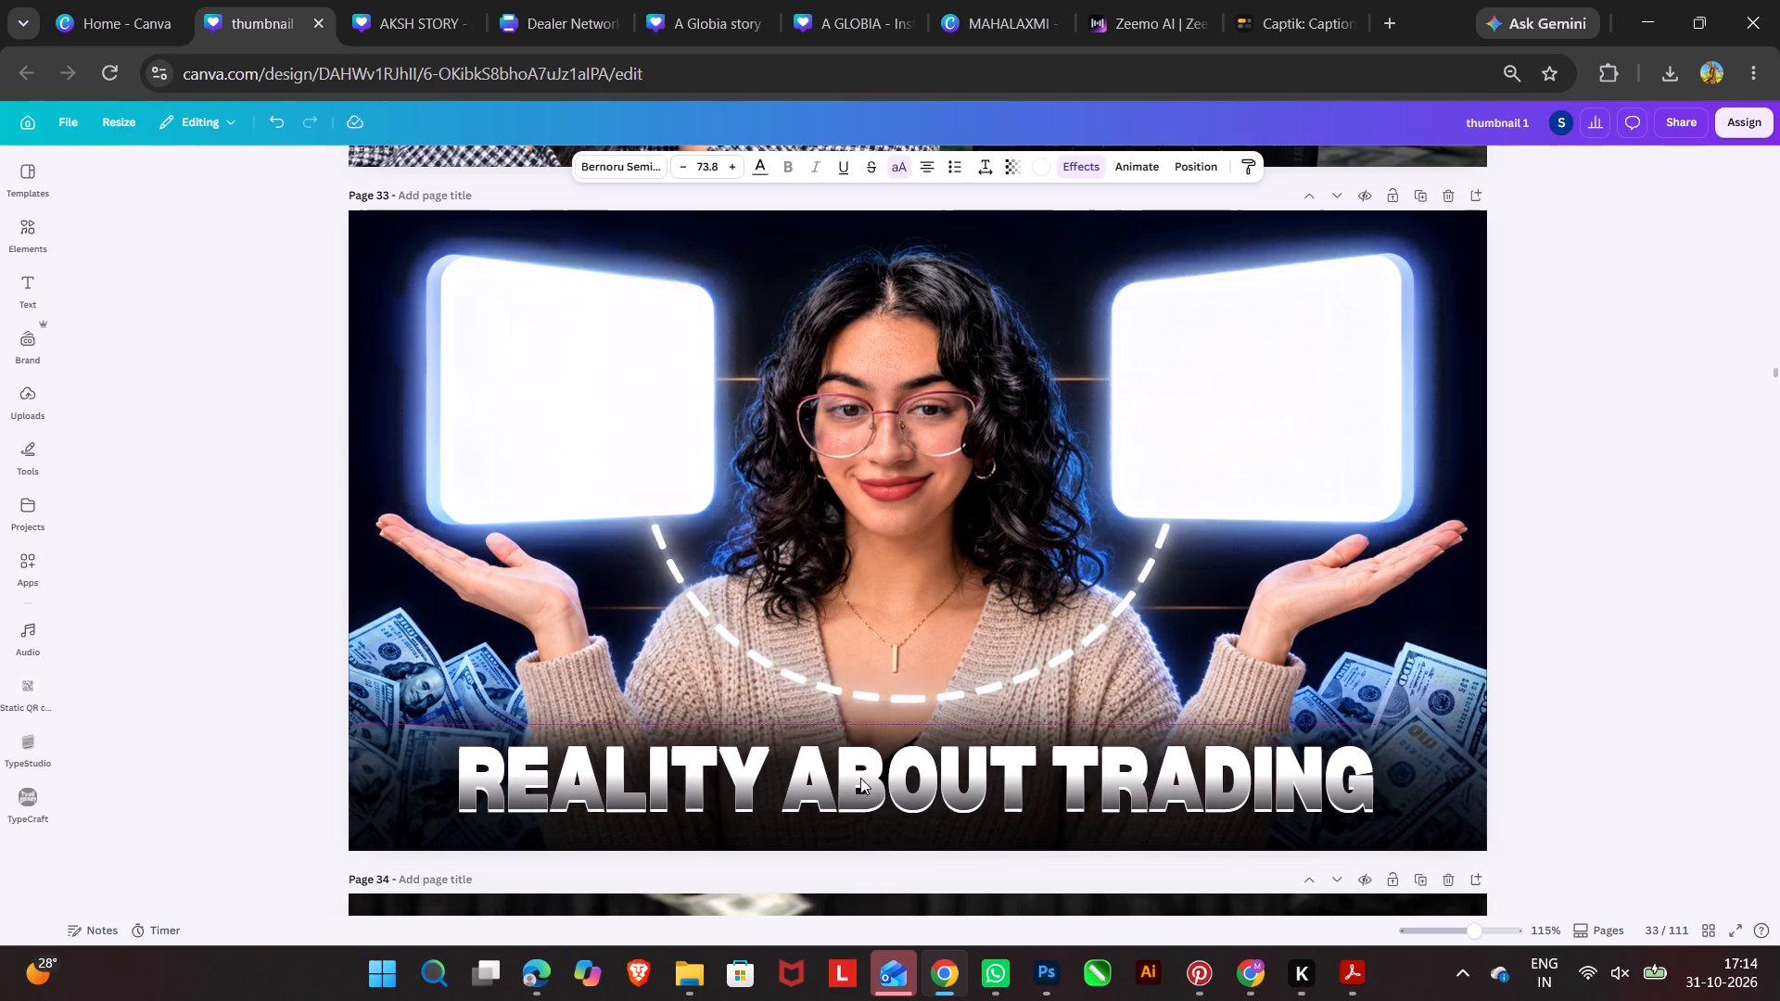
key(Down)
key(Down)
key(Down)
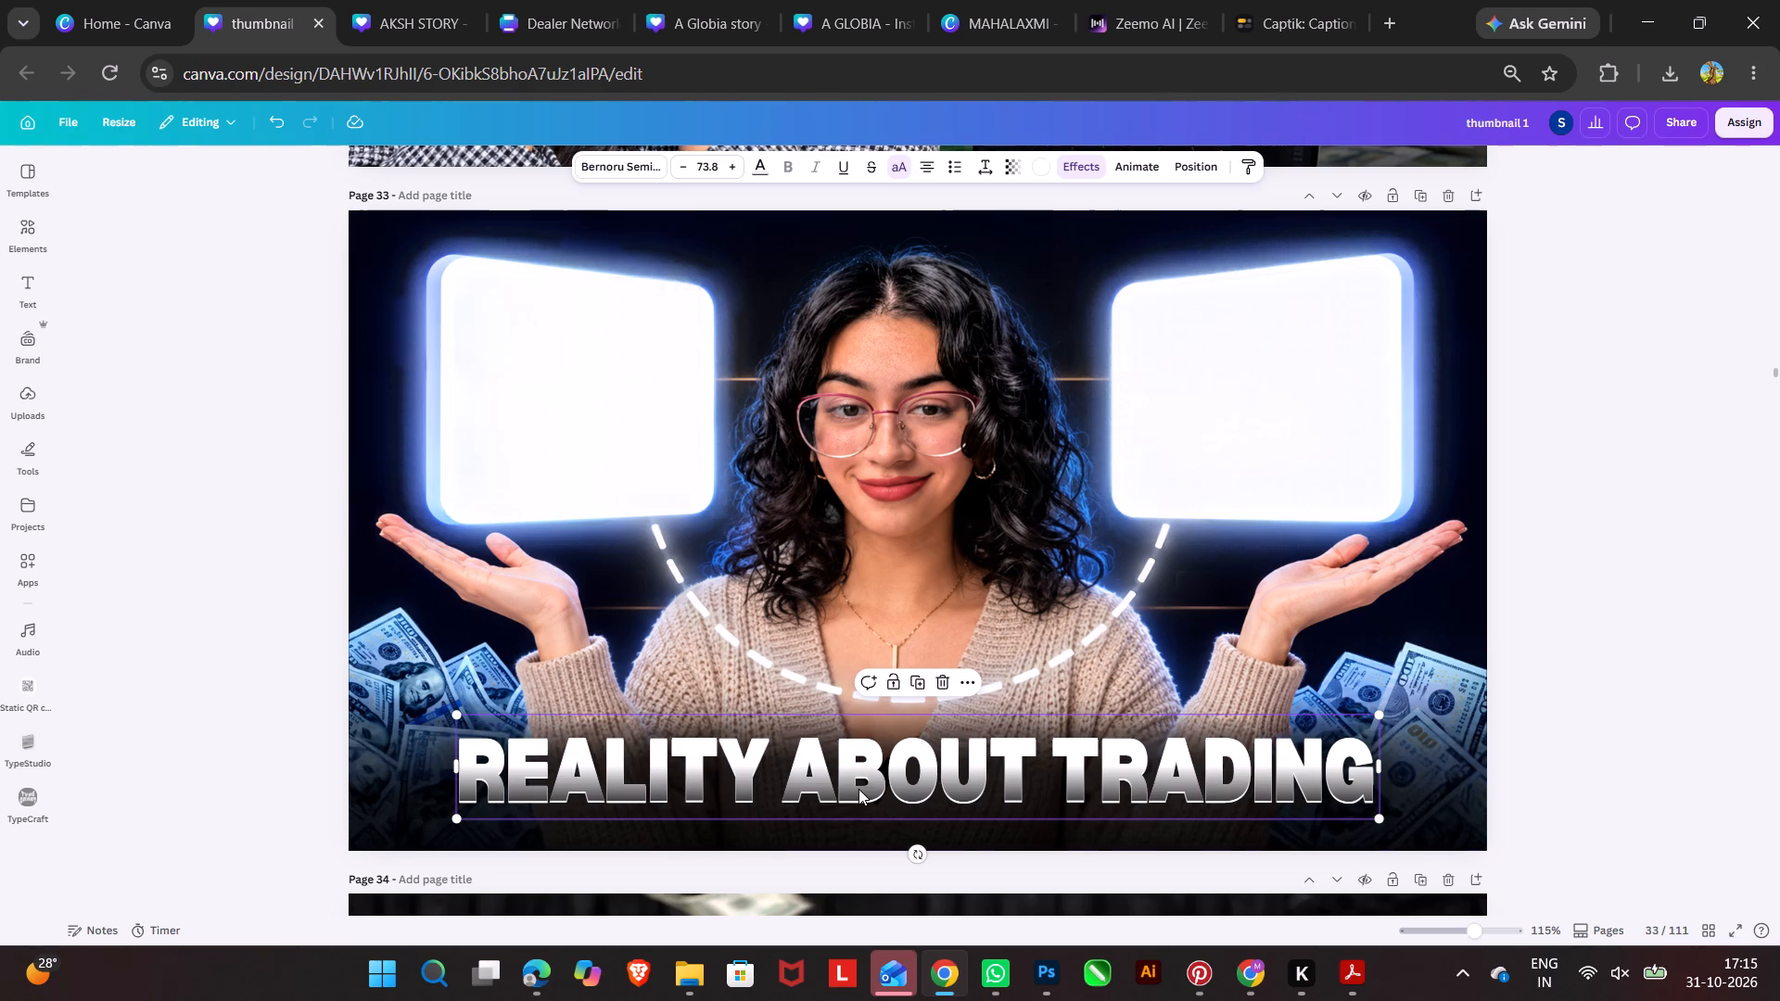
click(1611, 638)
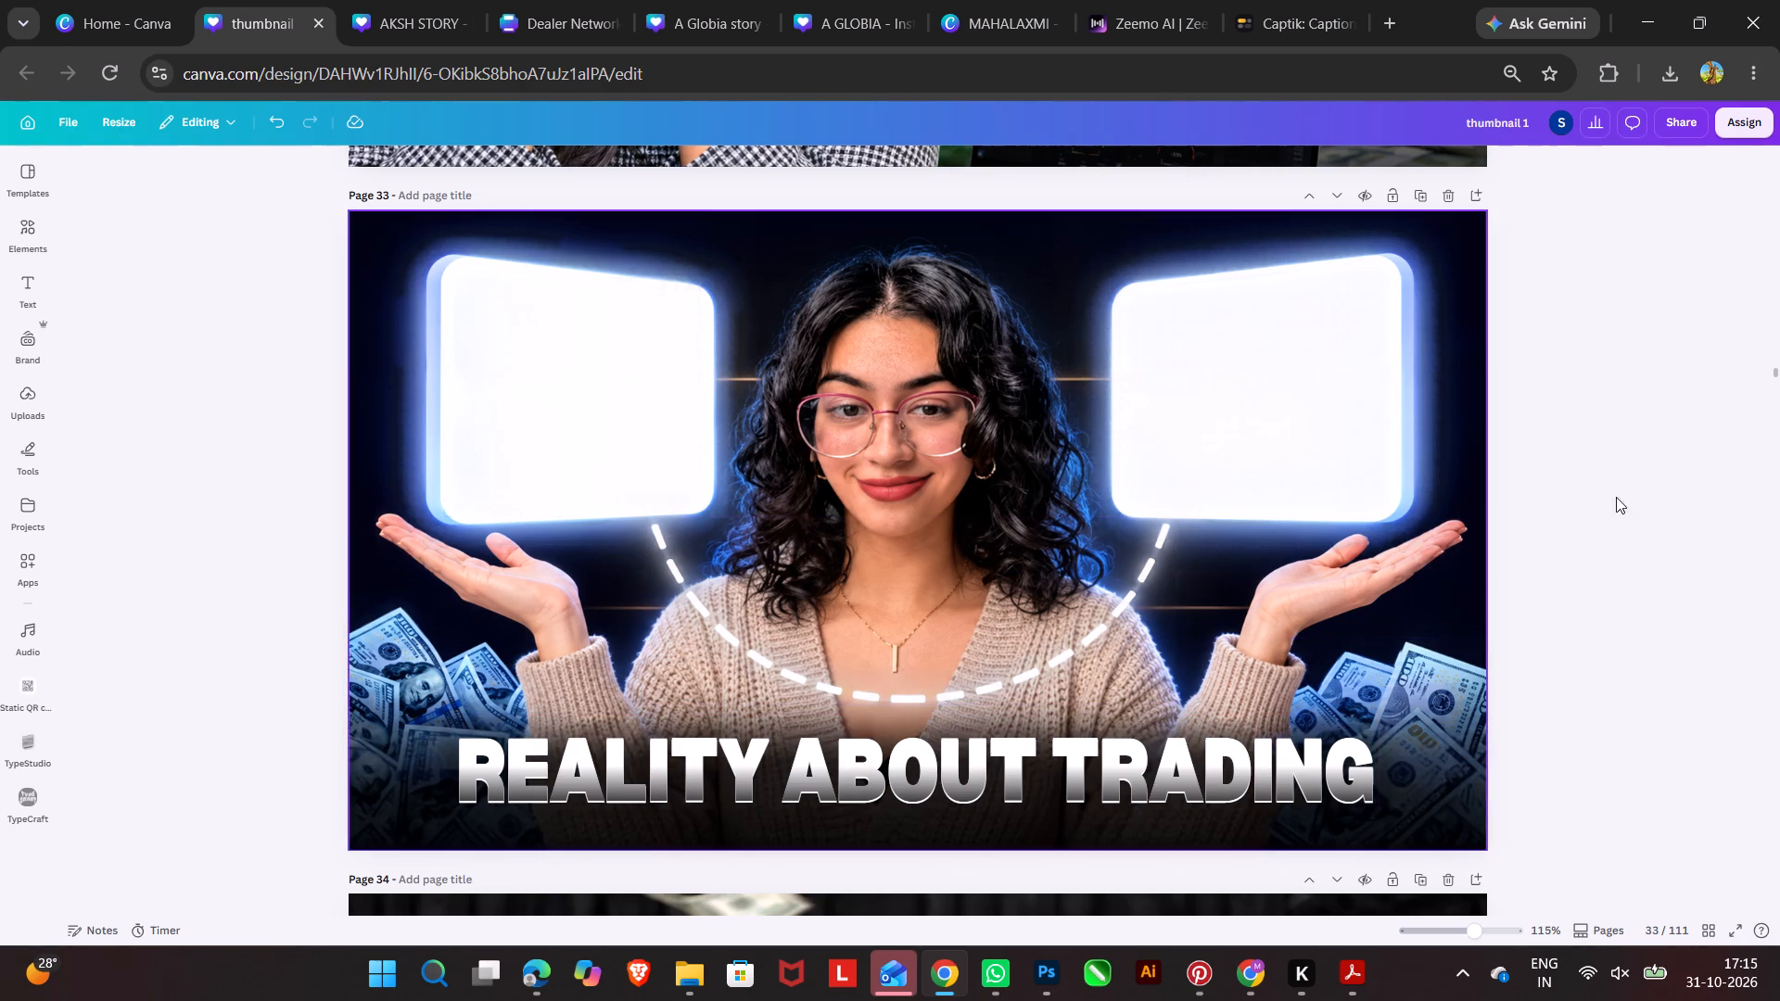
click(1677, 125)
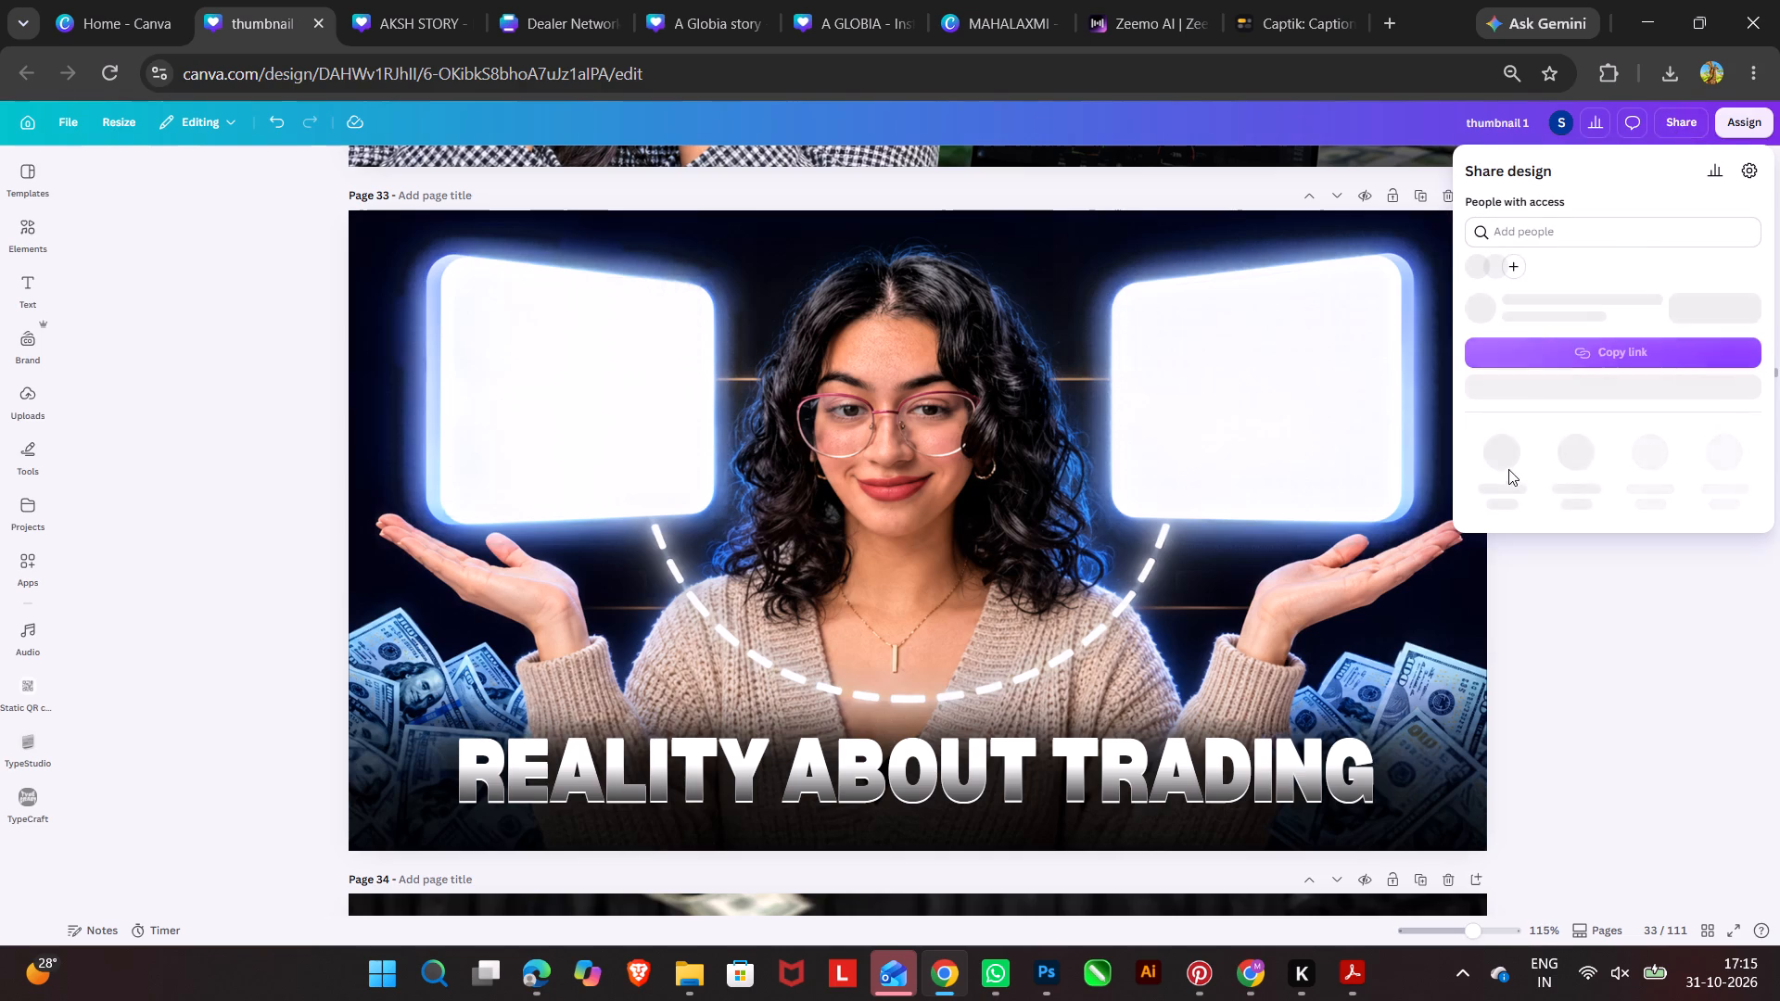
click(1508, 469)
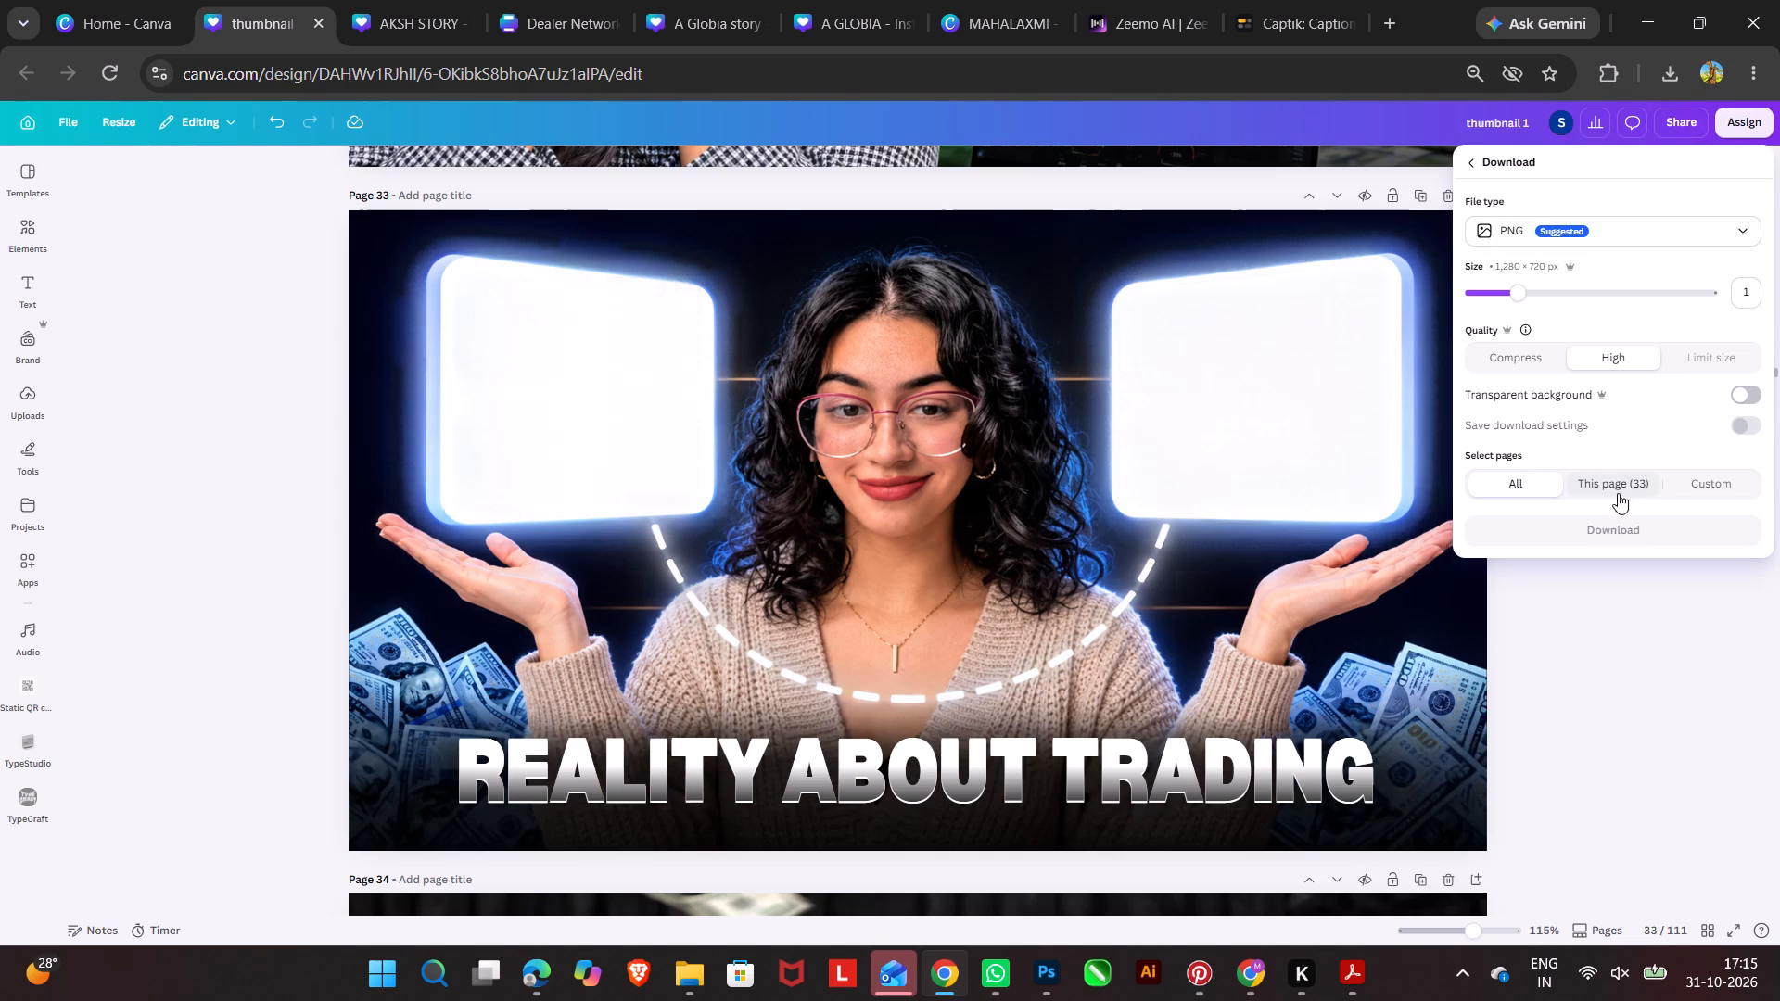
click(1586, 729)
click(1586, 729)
Look through the design's other thumbnail pages for a trading graphic to reuse on page 33.
scroll(957, 767, up, 5)
scroll(959, 763, down, 5)
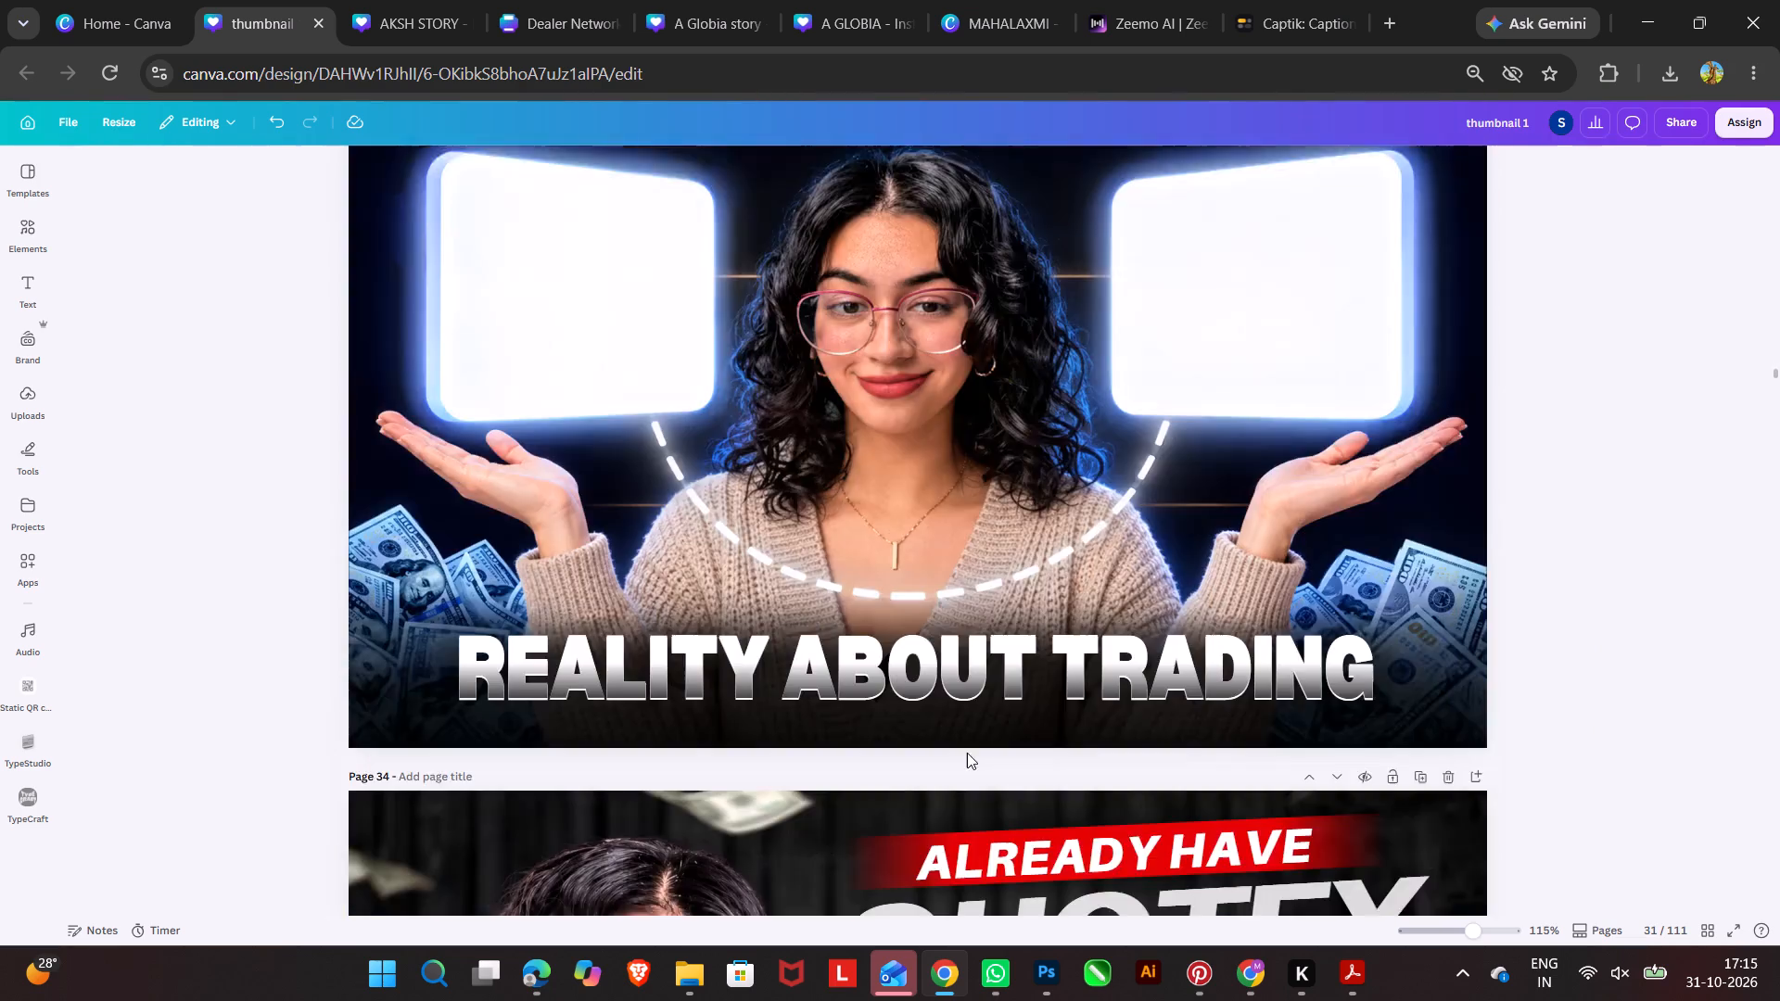
scroll(967, 753, down, 15)
scroll(973, 747, down, 16)
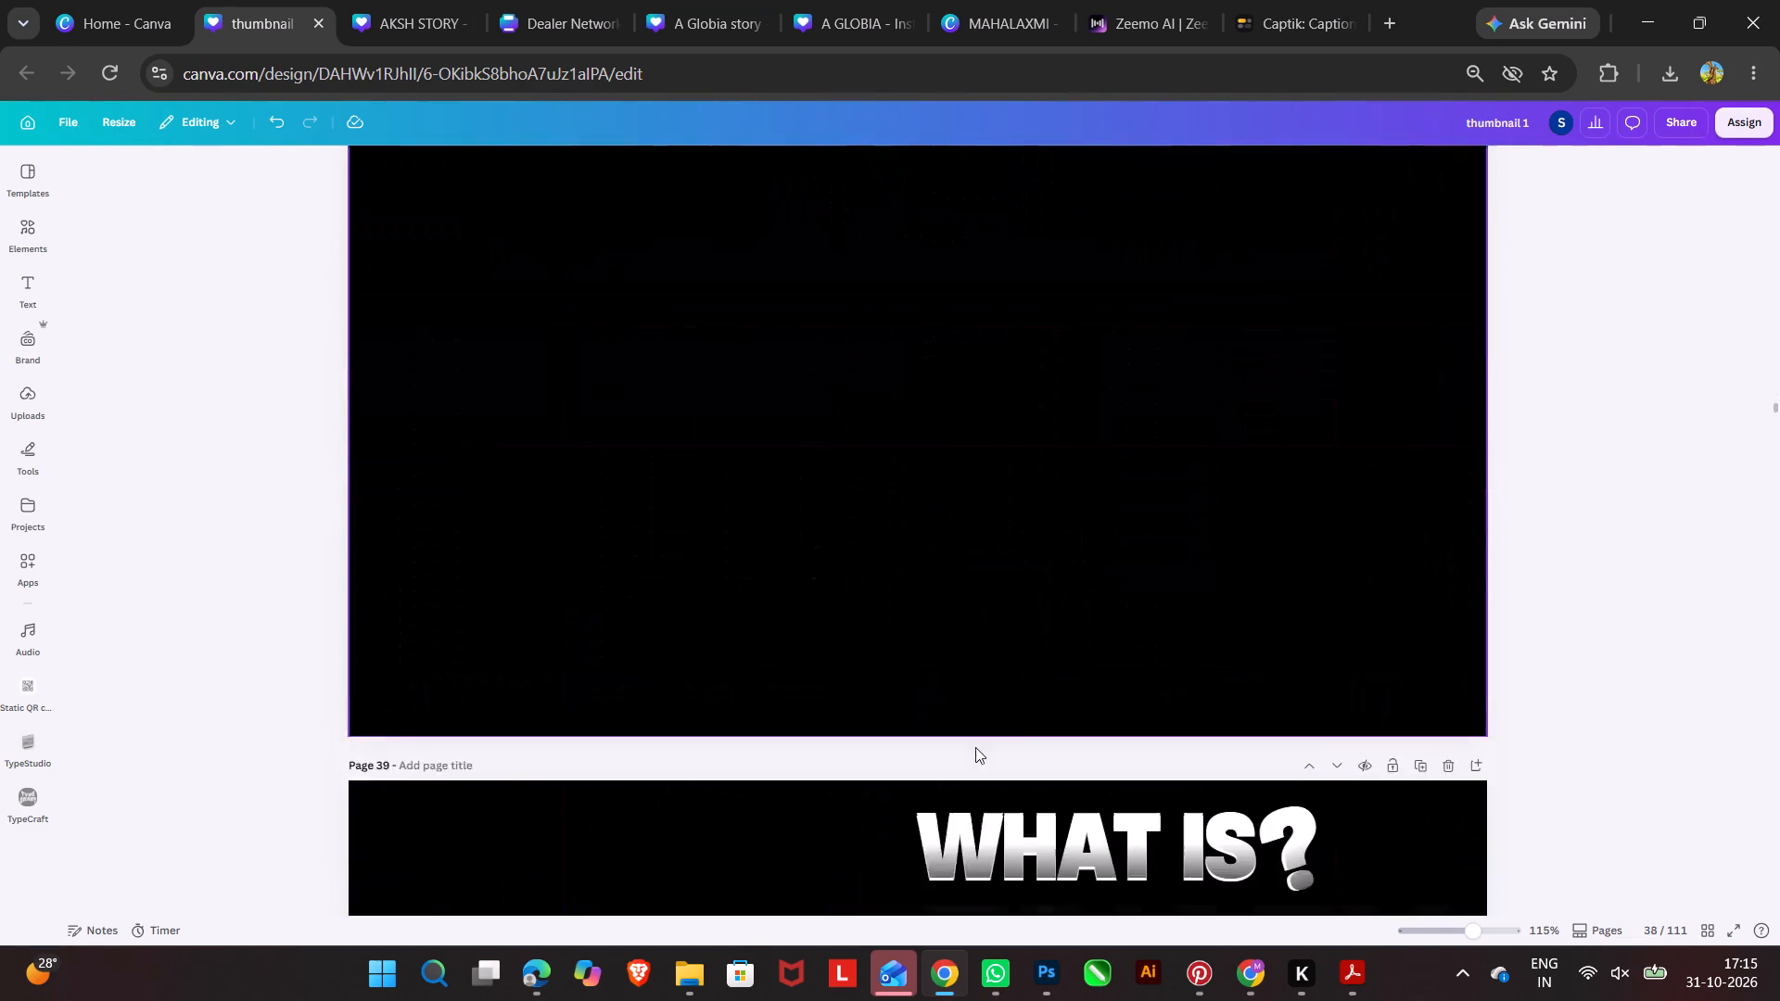
scroll(980, 741, up, 20)
scroll(980, 741, up, 5)
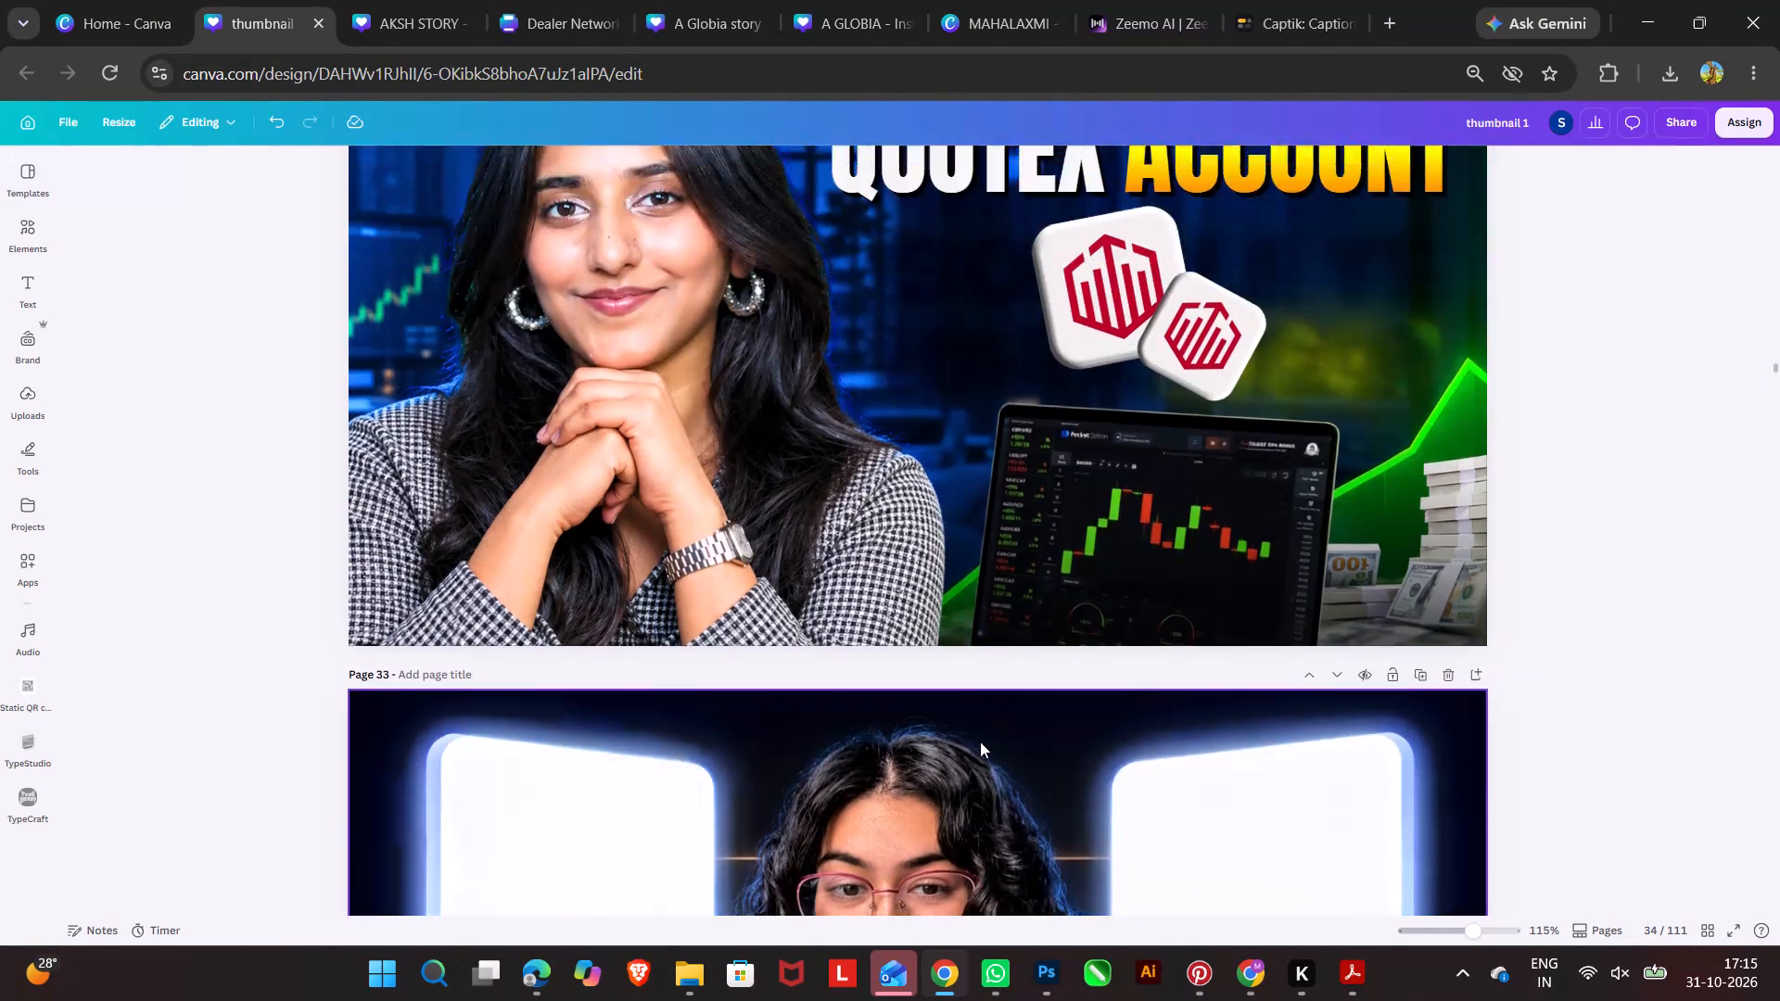
scroll(980, 741, up, 20)
scroll(980, 741, up, 10)
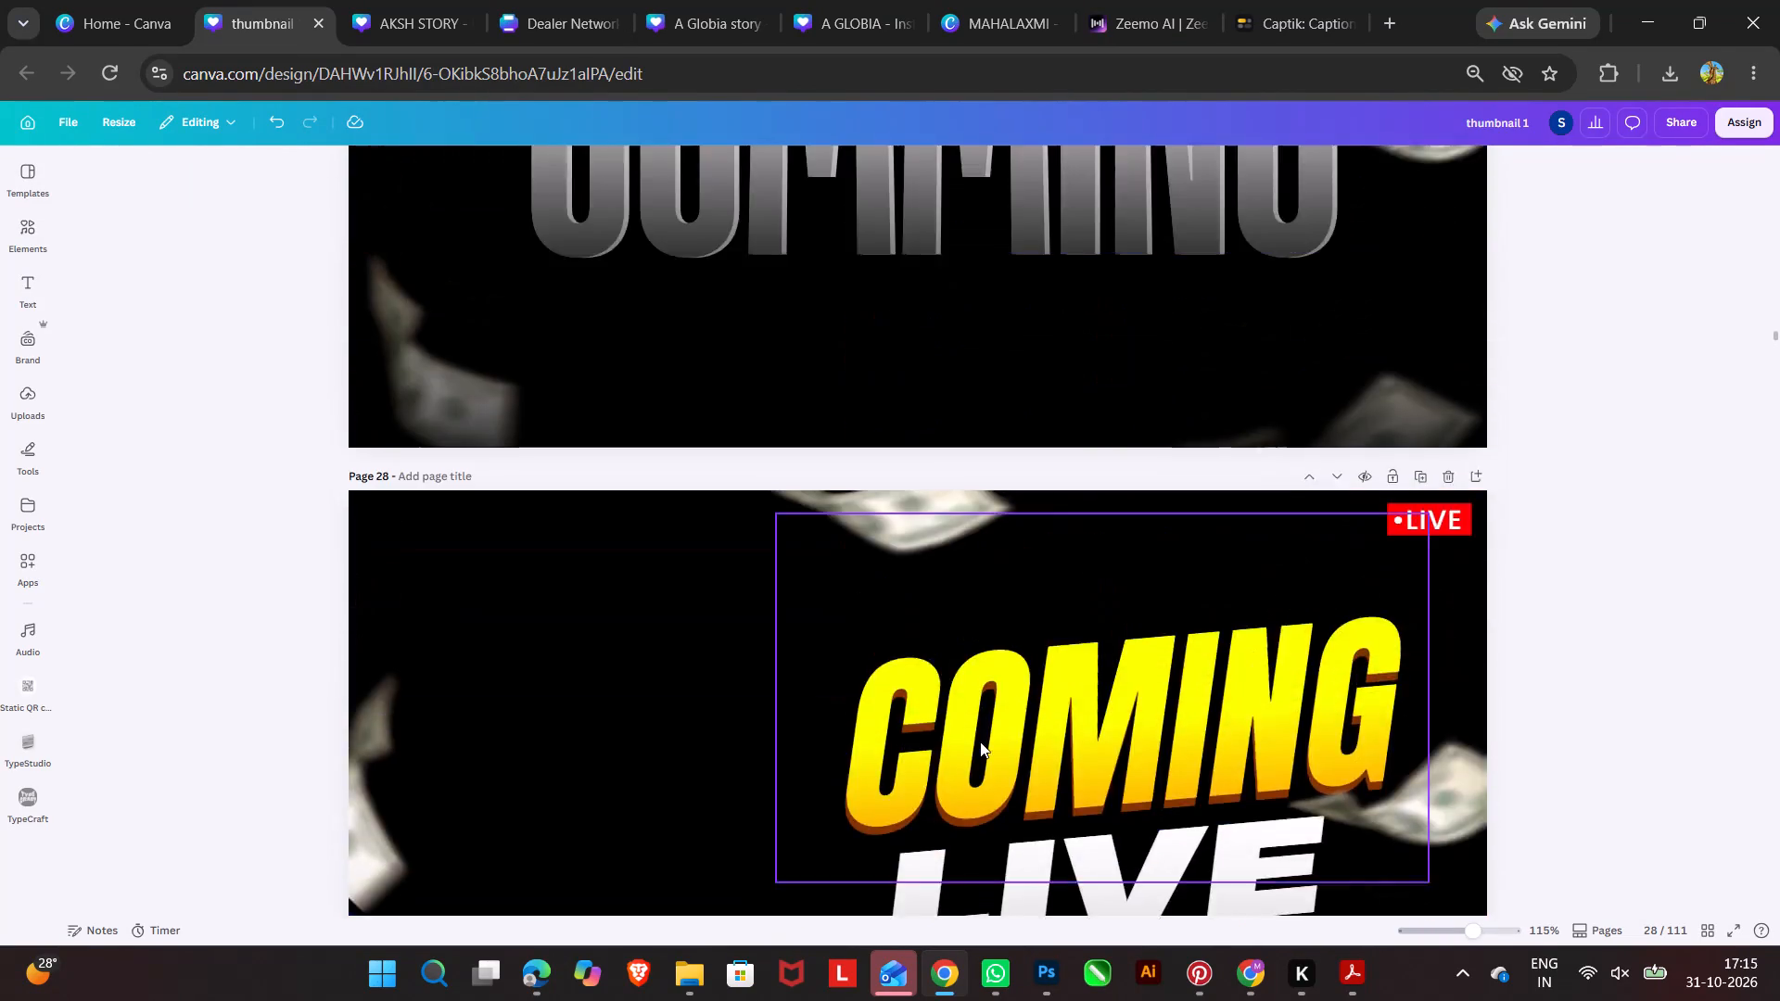
scroll(980, 741, up, 2)
scroll(980, 741, down, 20)
scroll(980, 741, down, 20)
scroll(980, 741, down, 5)
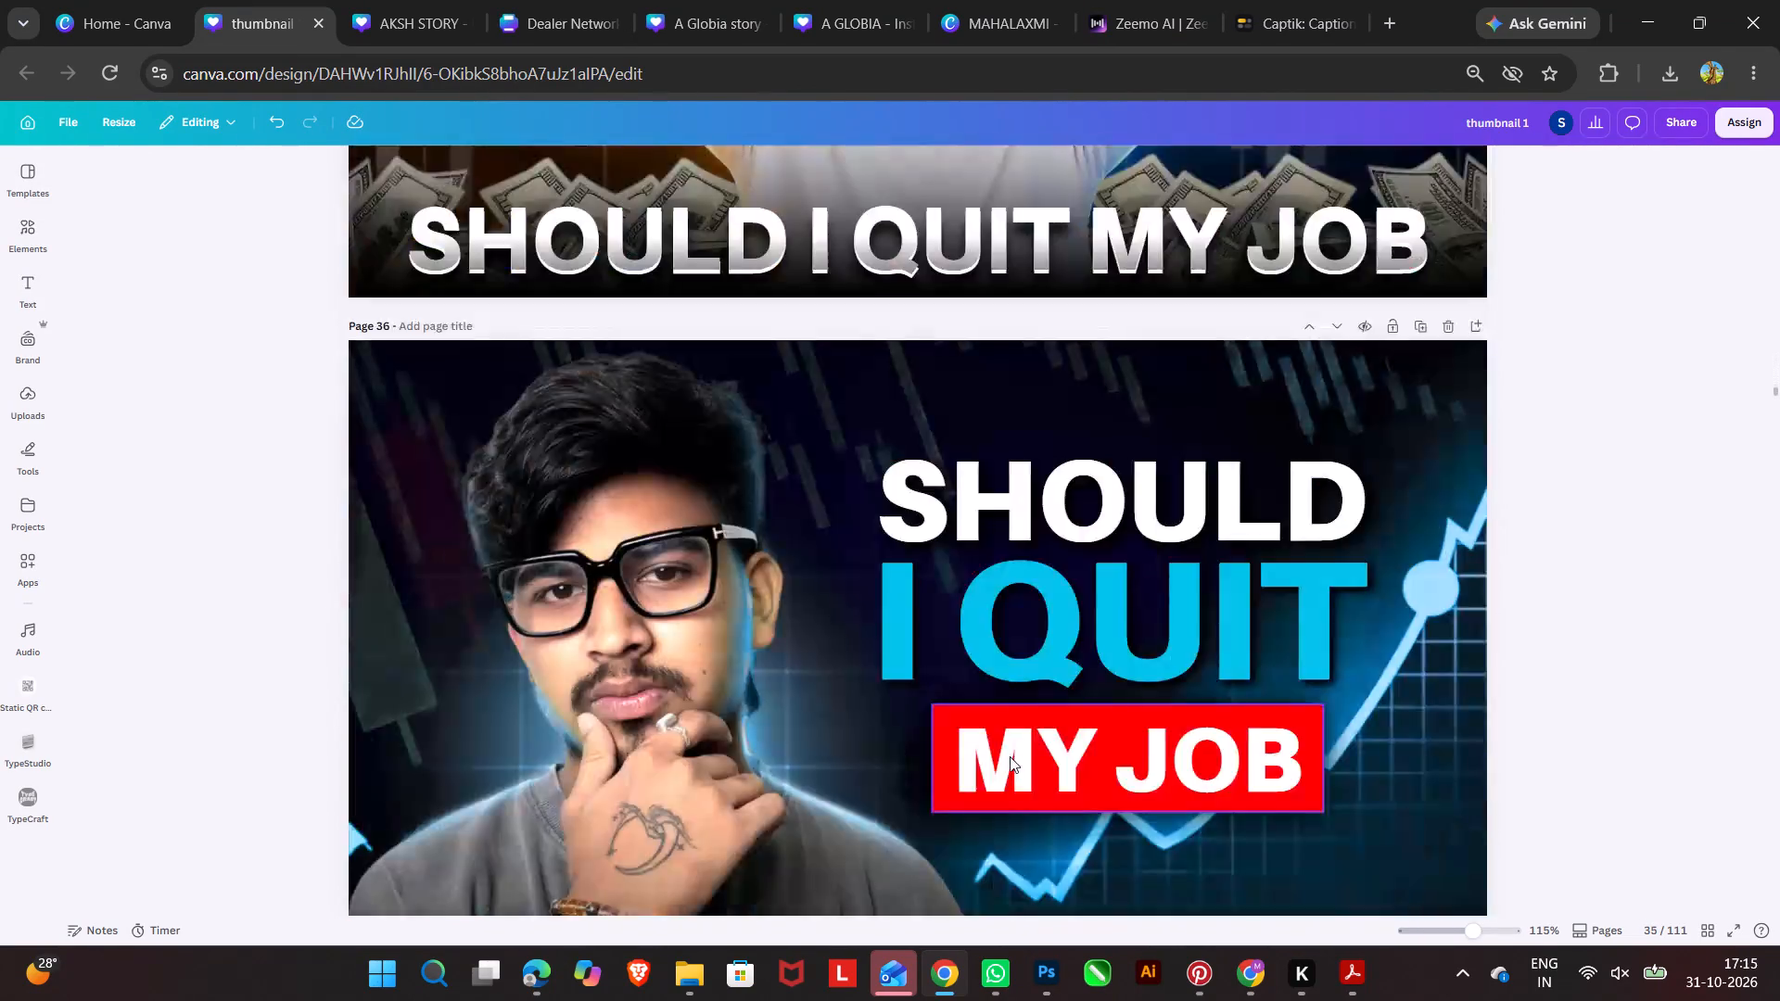
scroll(1010, 756, down, 20)
scroll(1019, 787, down, 12)
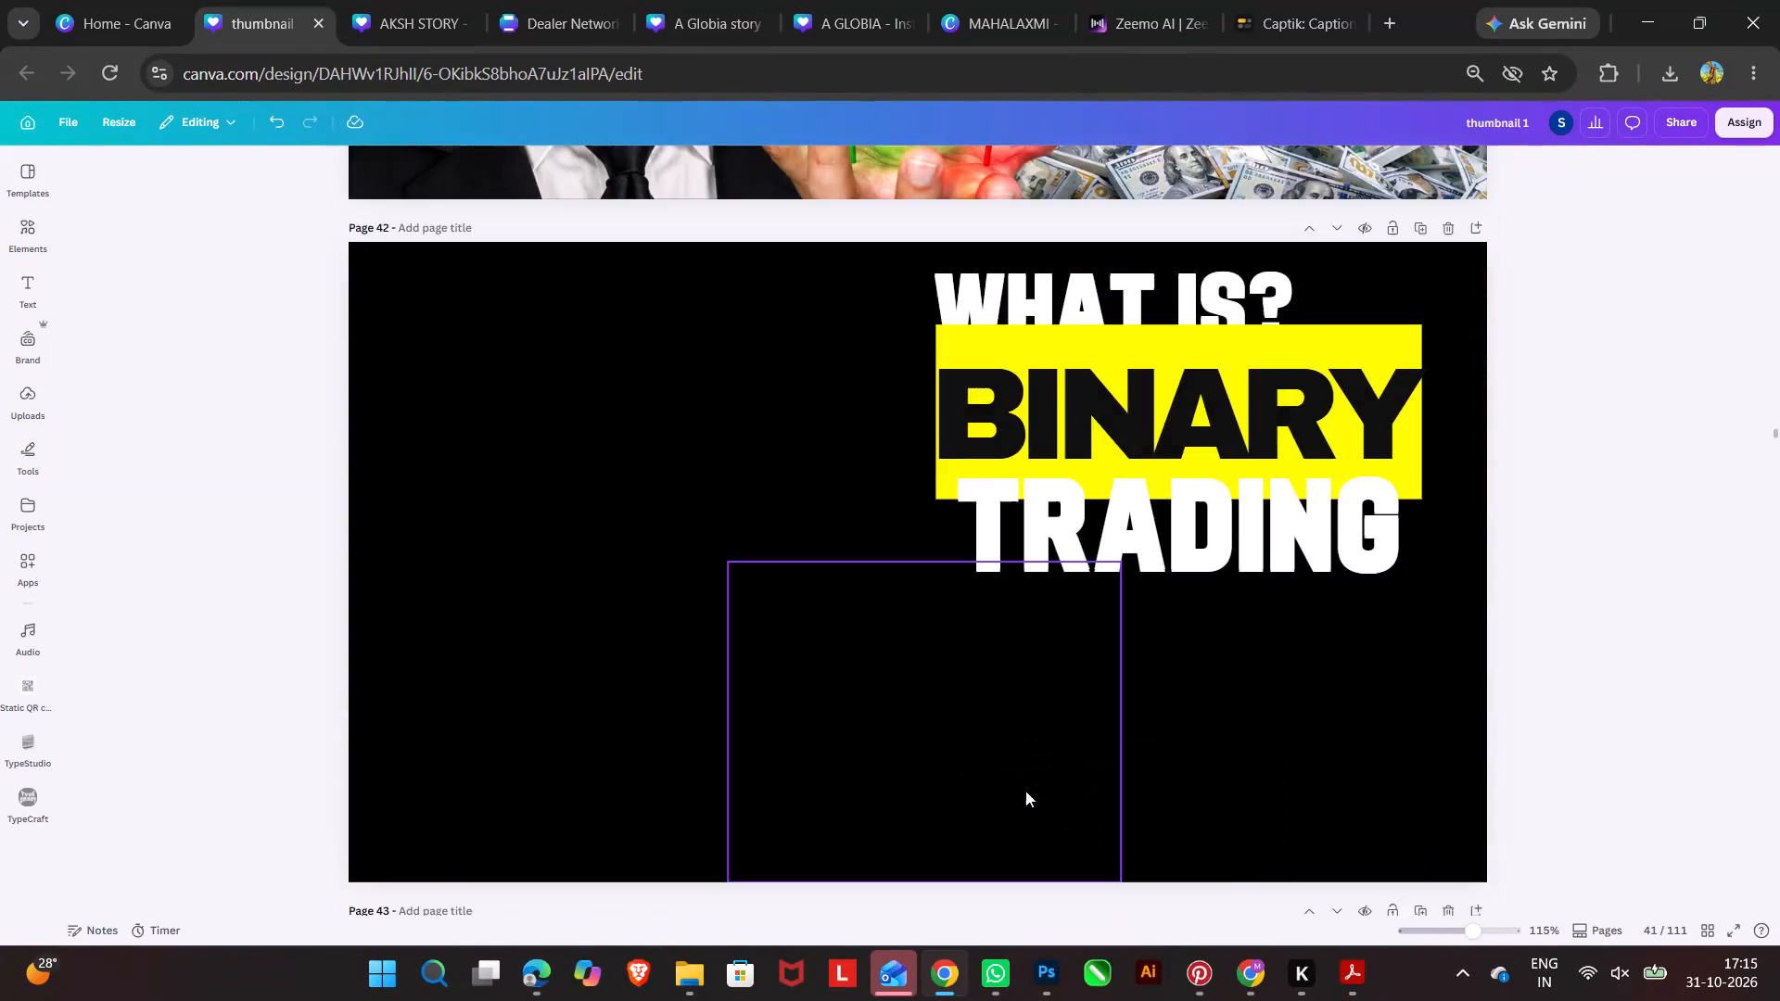
scroll(1025, 791, down, 17)
scroll(1024, 797, up, 12)
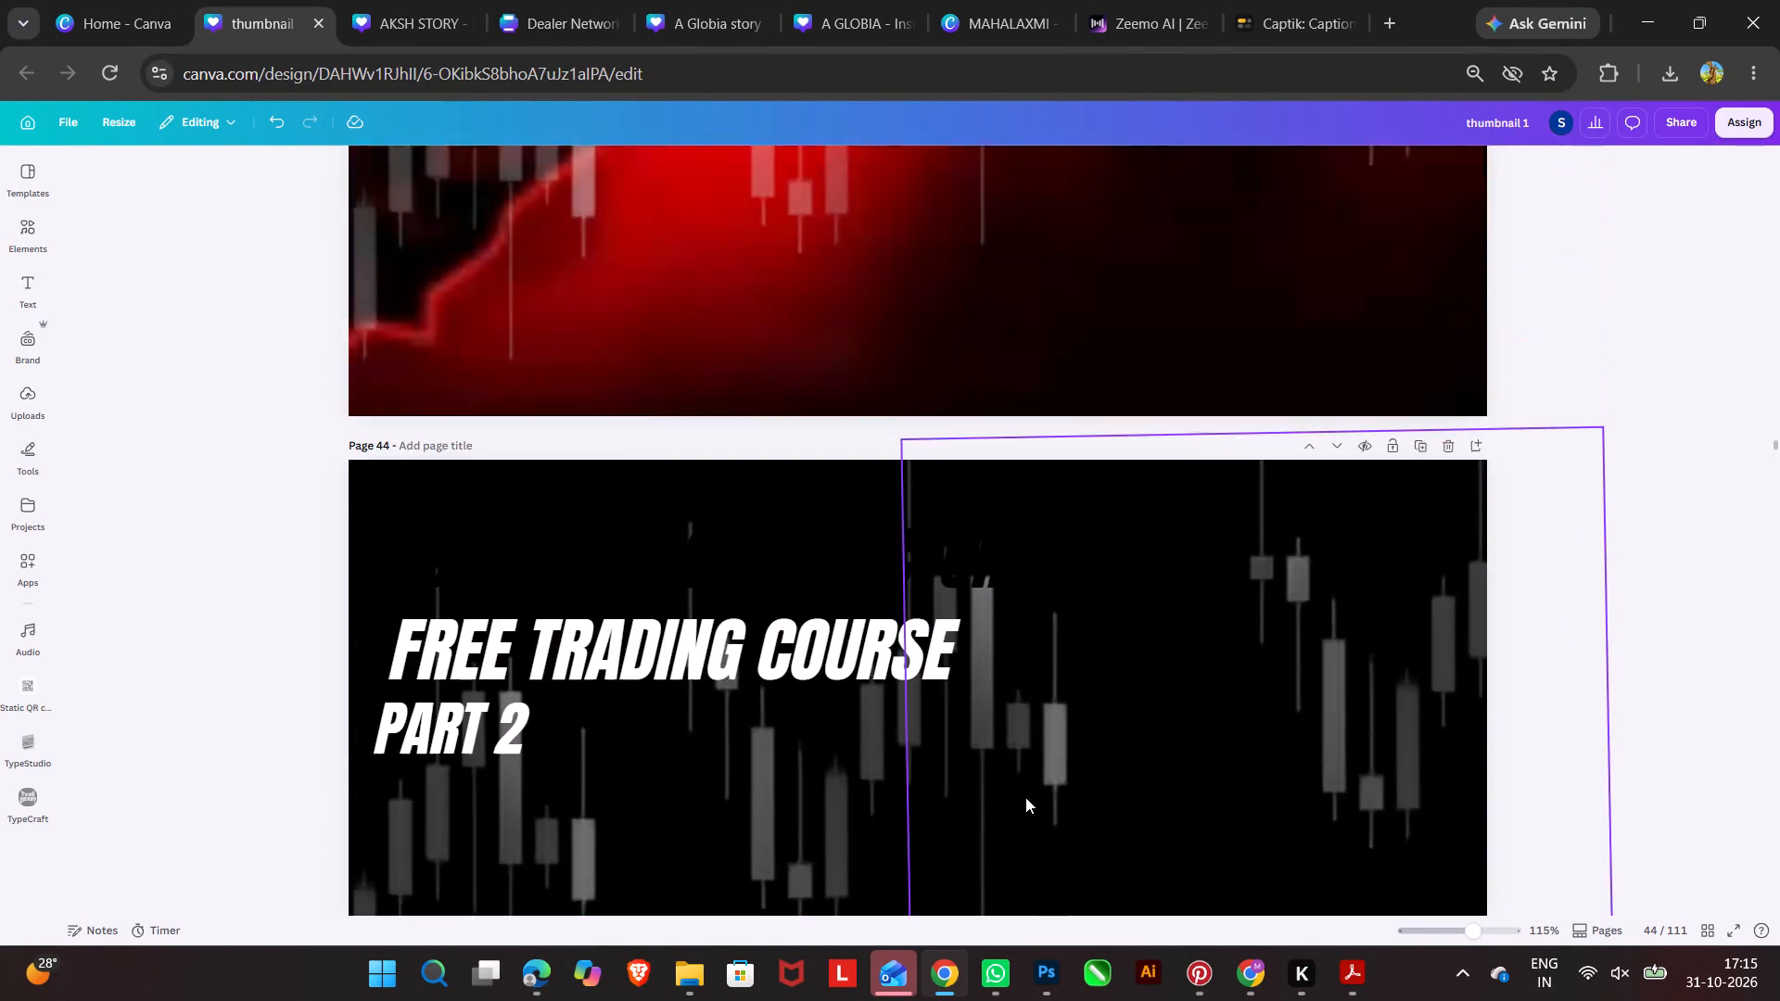
scroll(1025, 799, down, 20)
scroll(1025, 799, down, 20)
scroll(1025, 799, down, 1)
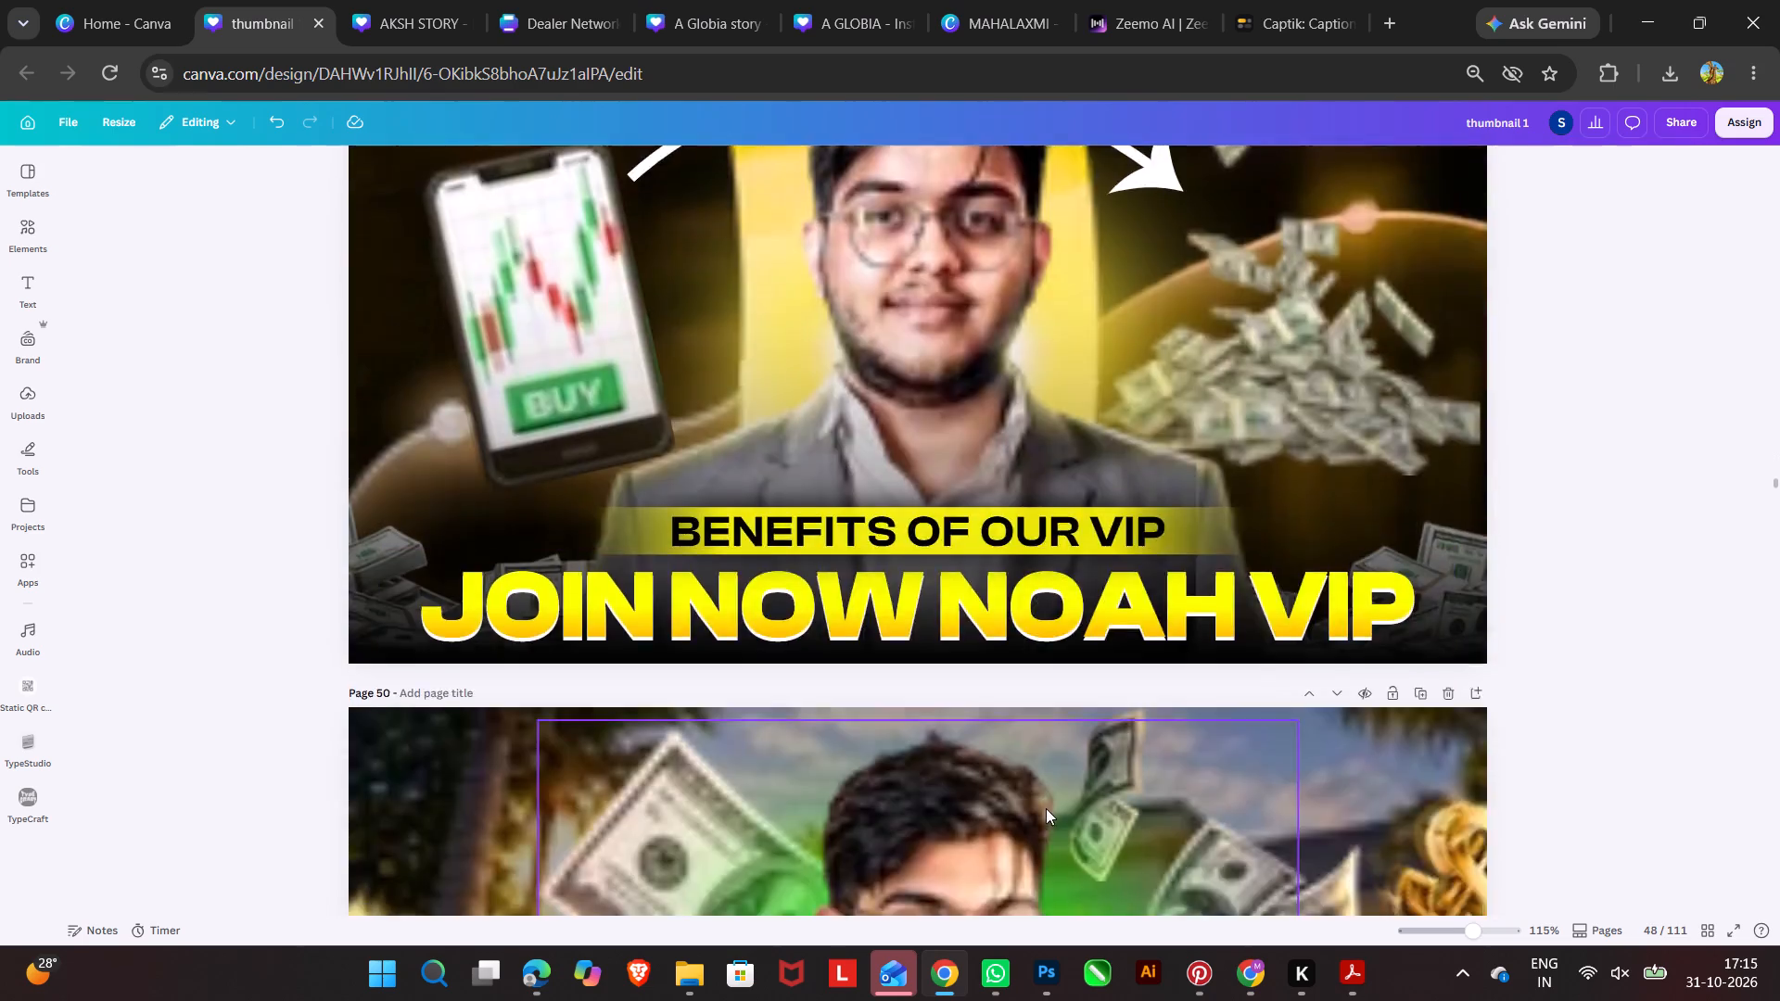
scroll(1046, 808, down, 6)
scroll(1046, 808, up, 11)
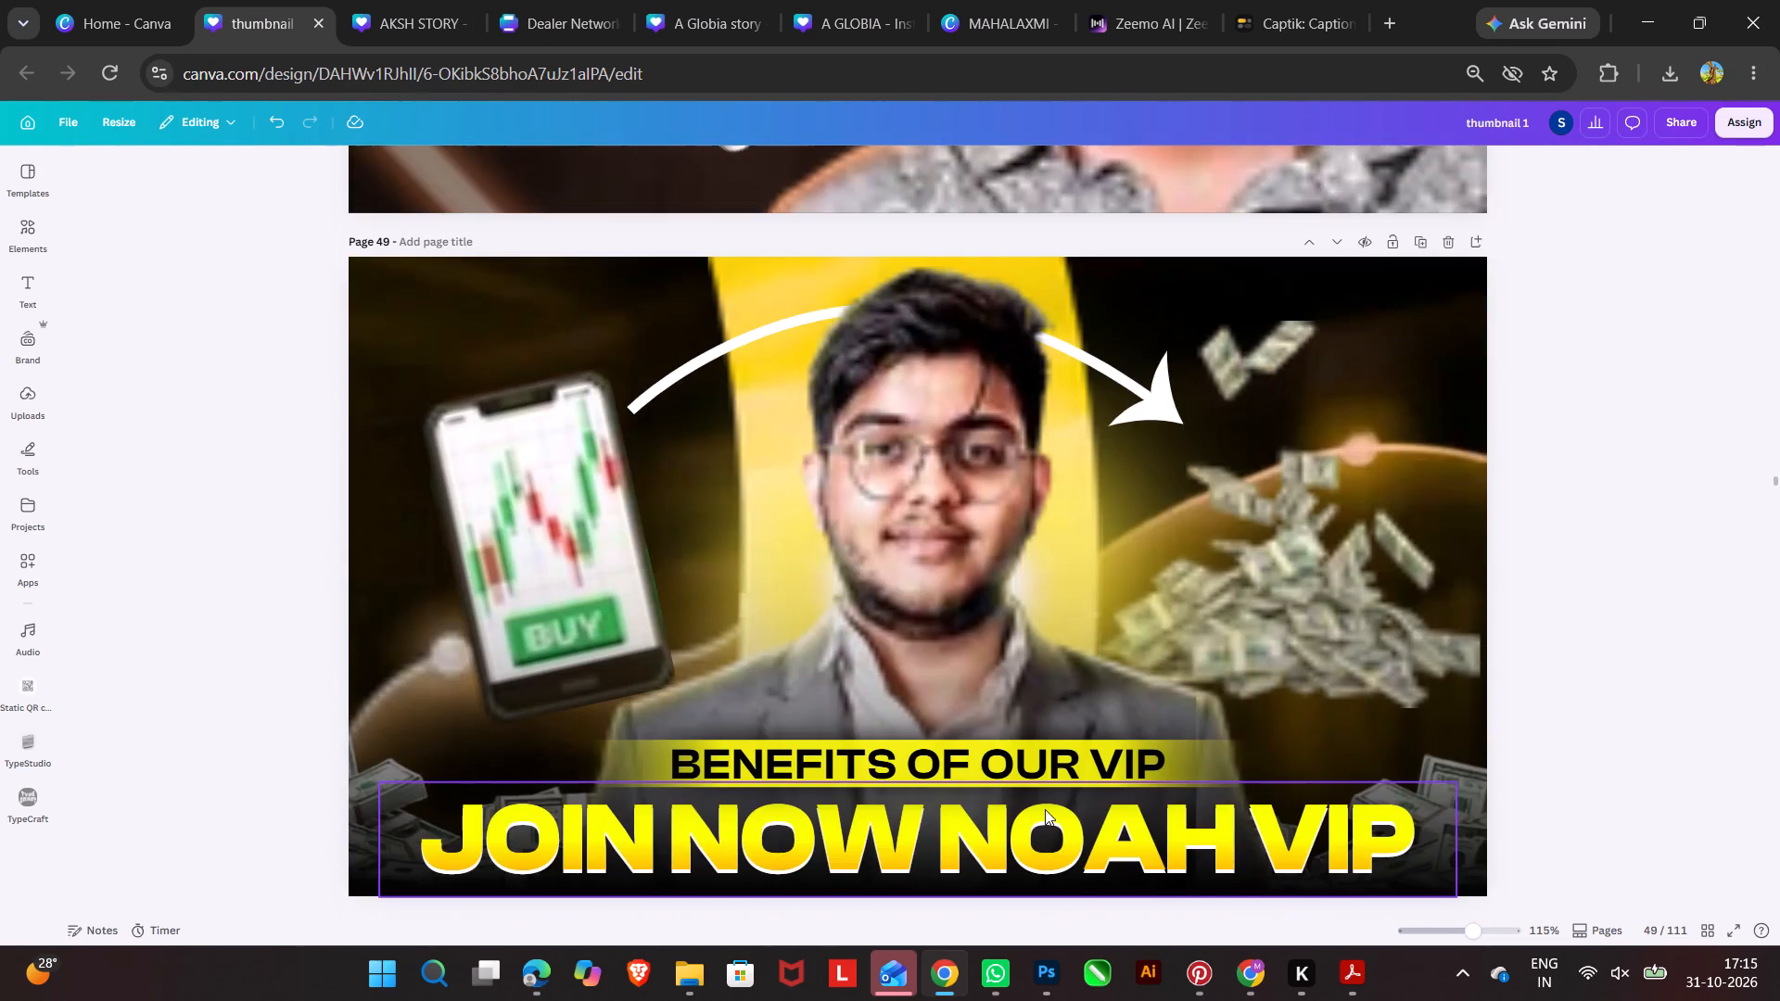
scroll(1045, 810, down, 17)
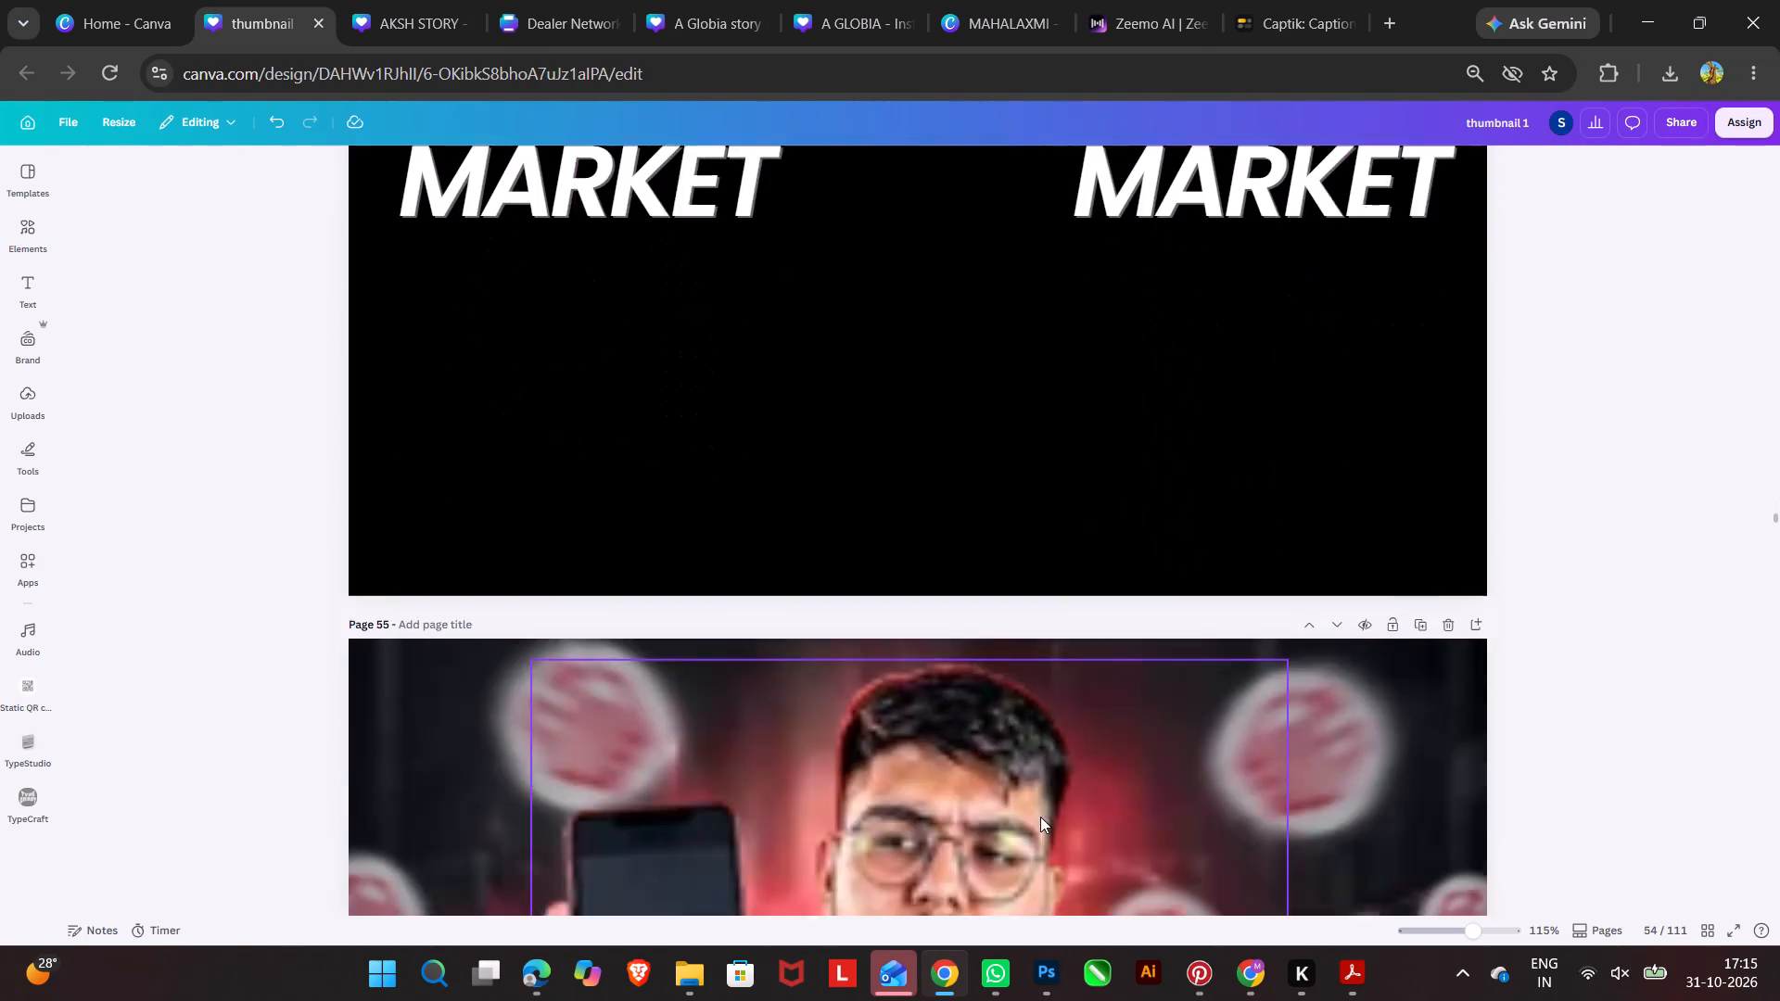
scroll(1039, 818, down, 11)
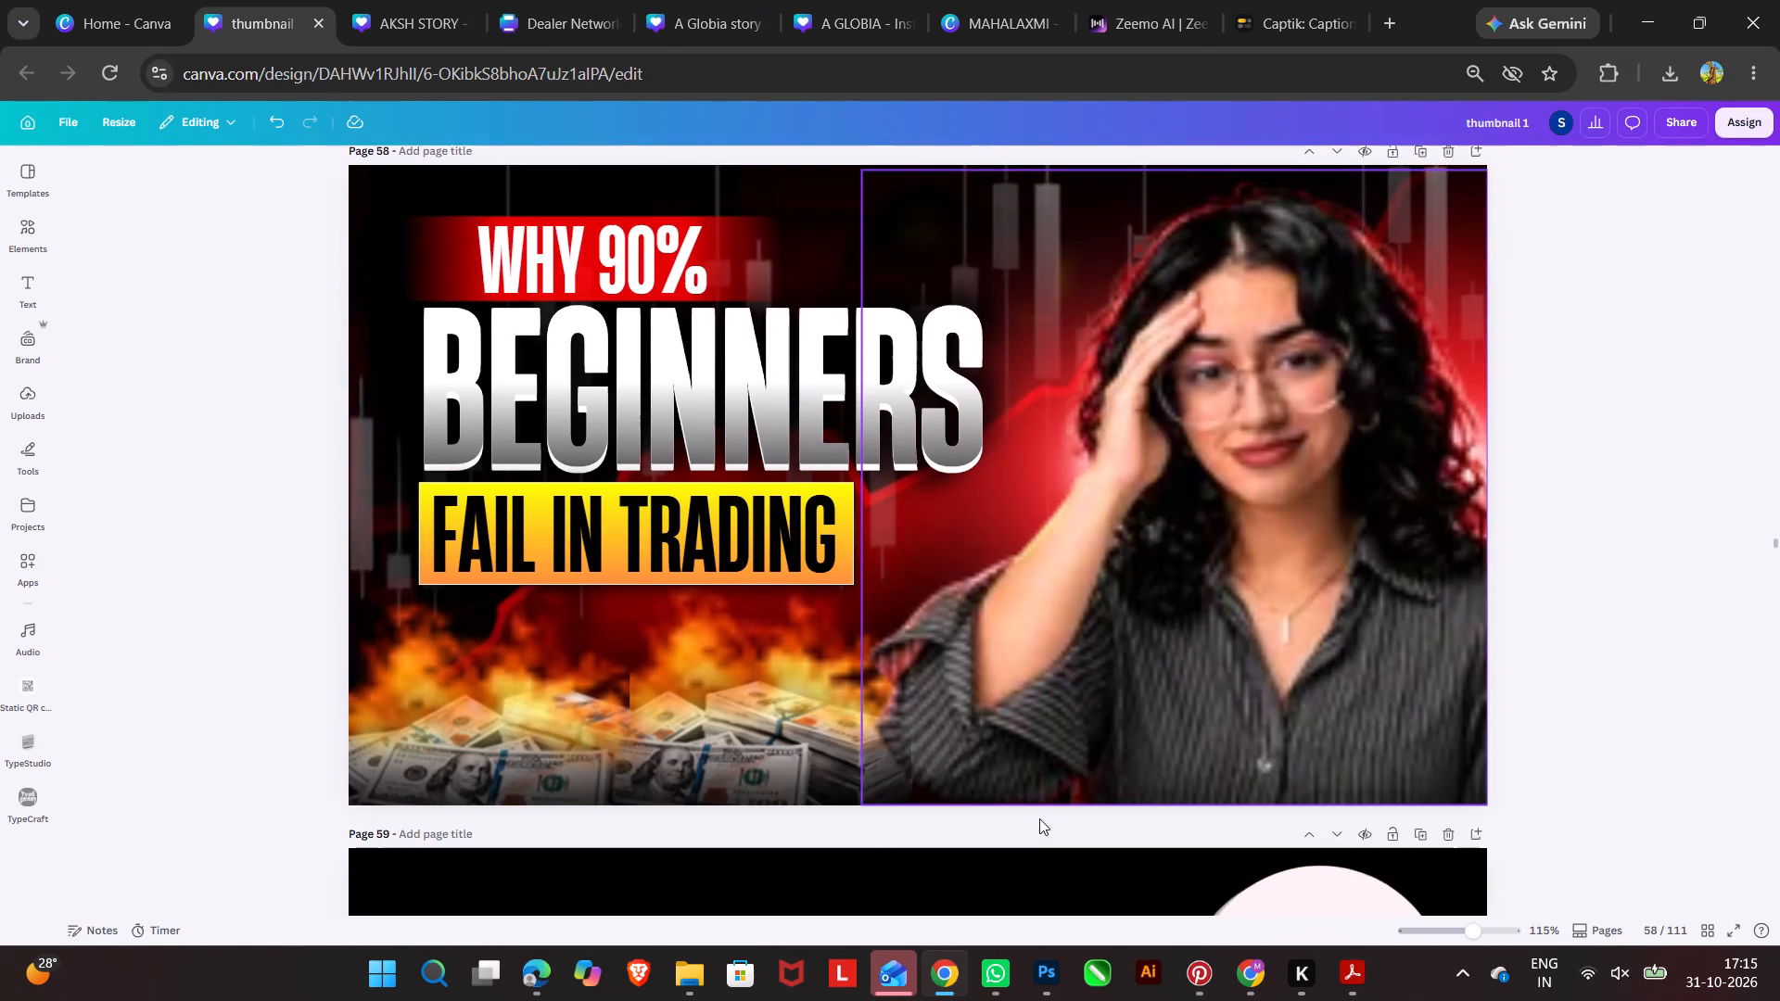
scroll(1038, 821, down, 5)
scroll(1037, 822, up, 4)
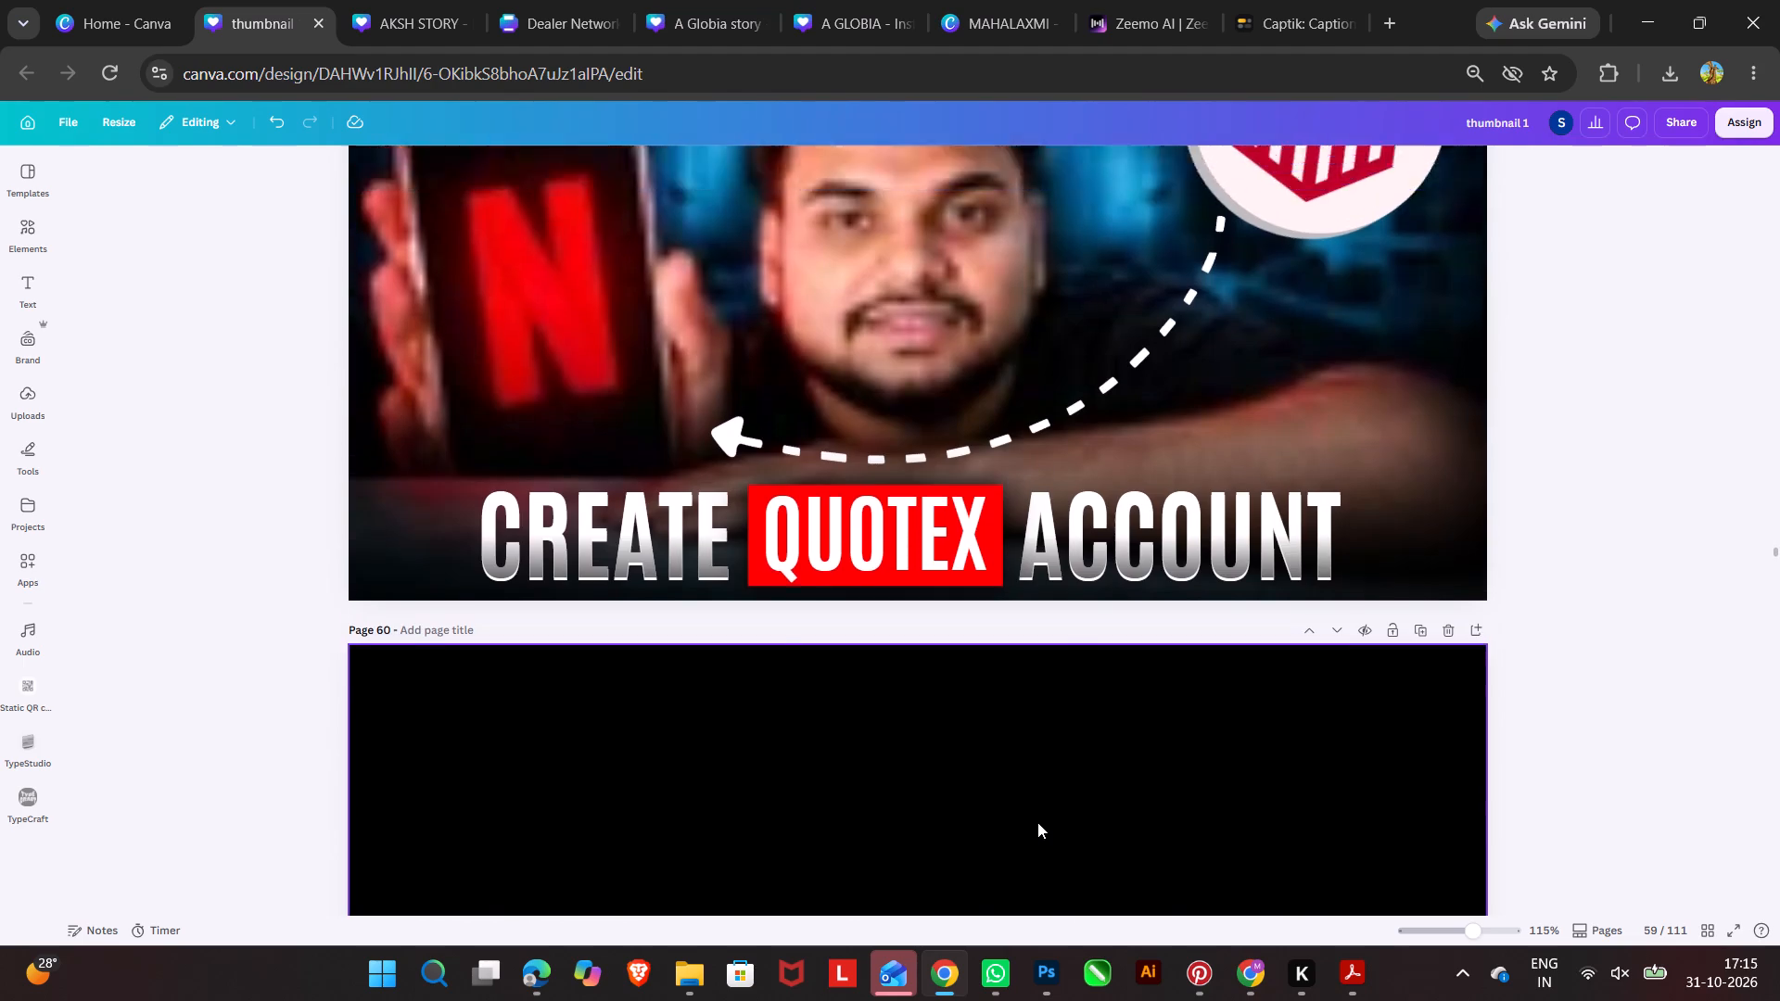
scroll(1037, 822, up, 3)
scroll(1037, 822, down, 5)
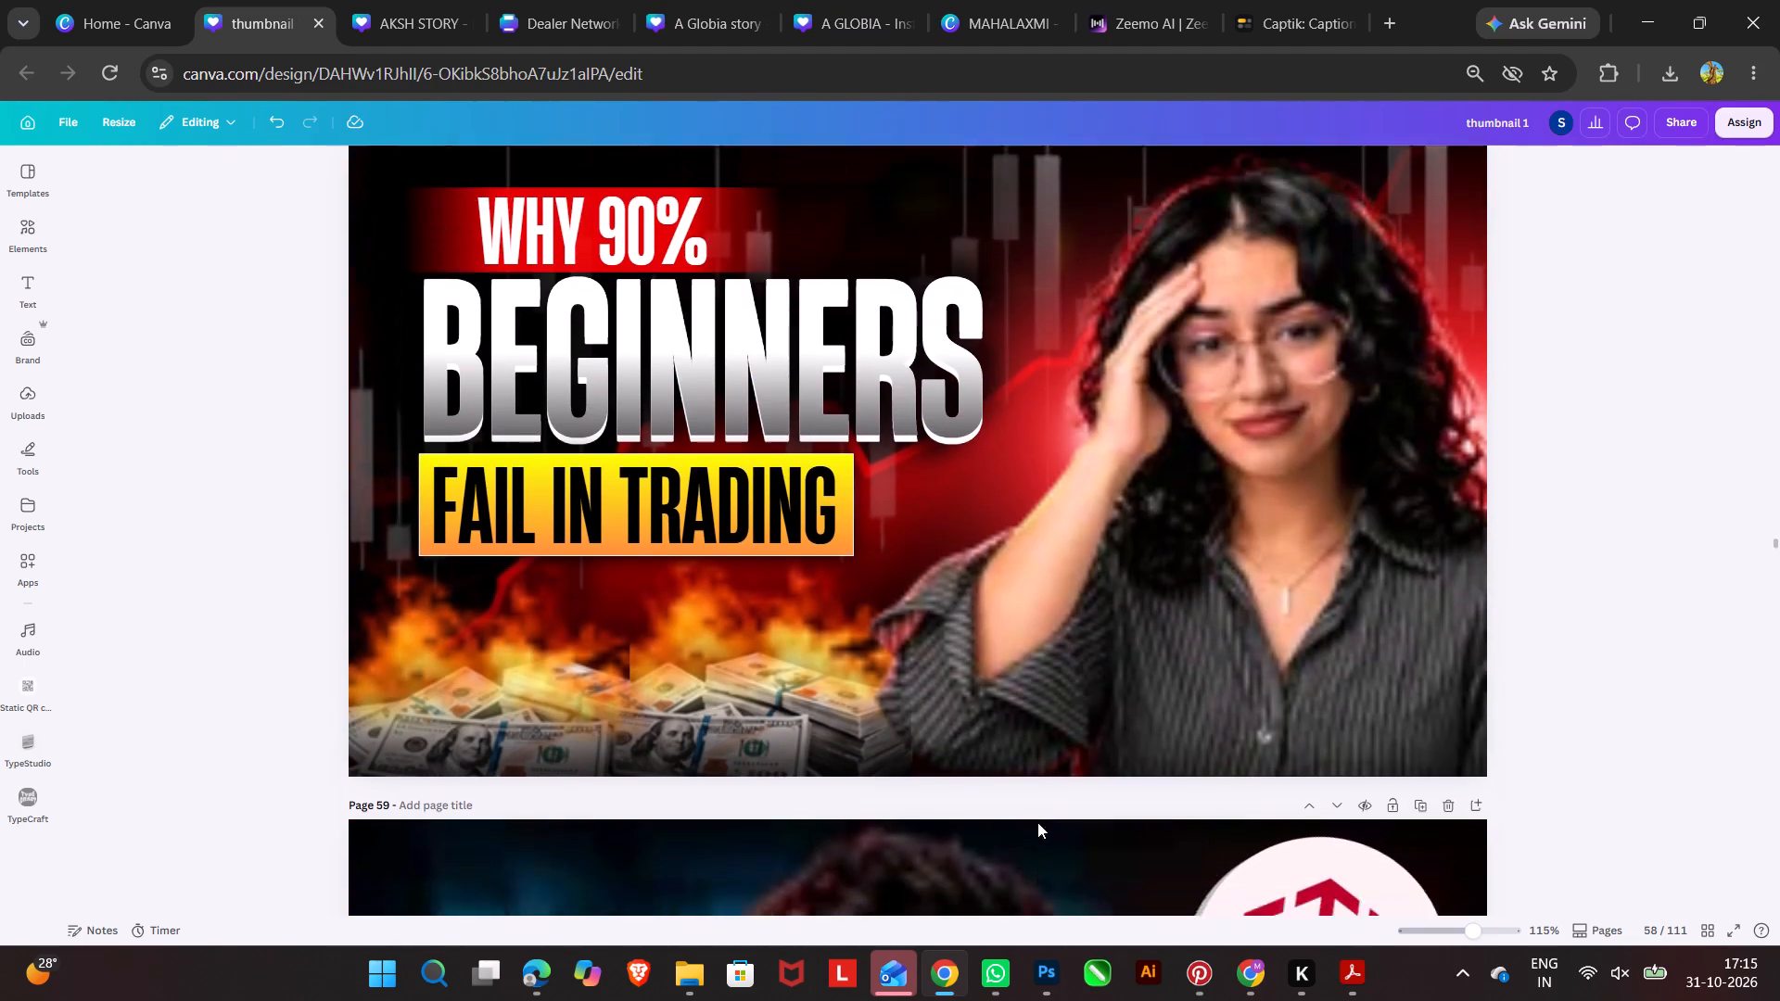
scroll(1036, 823, down, 16)
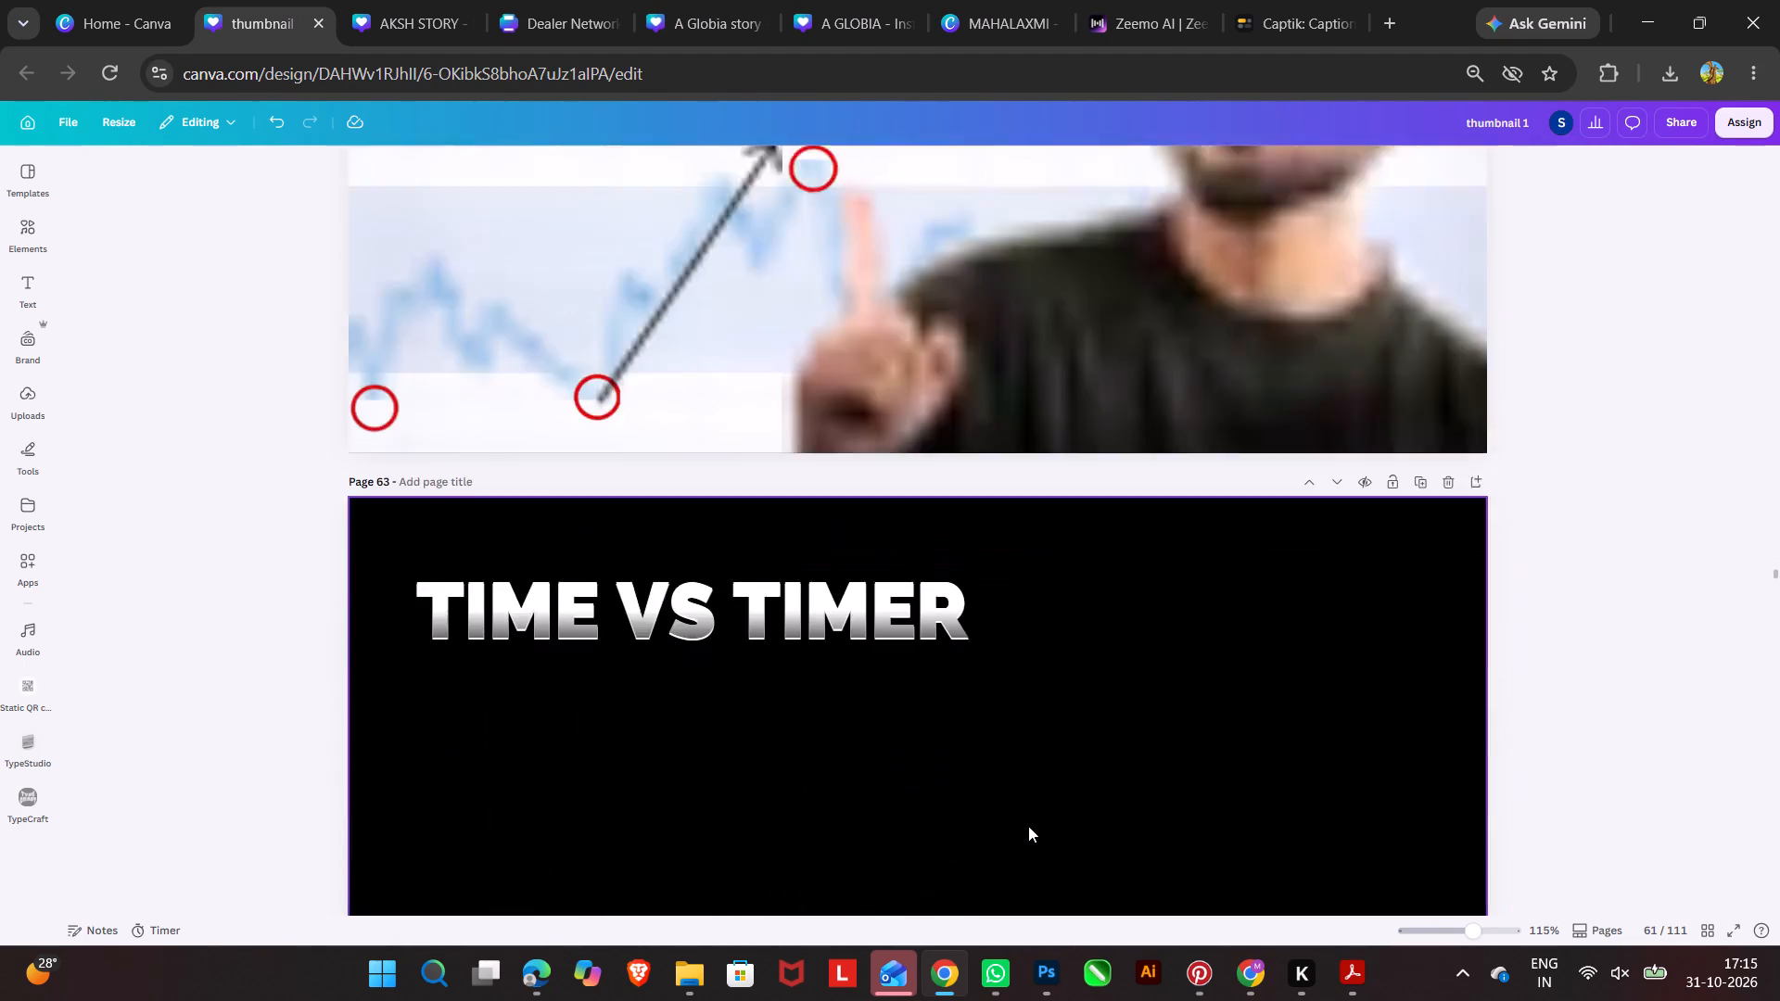
scroll(1027, 827, down, 20)
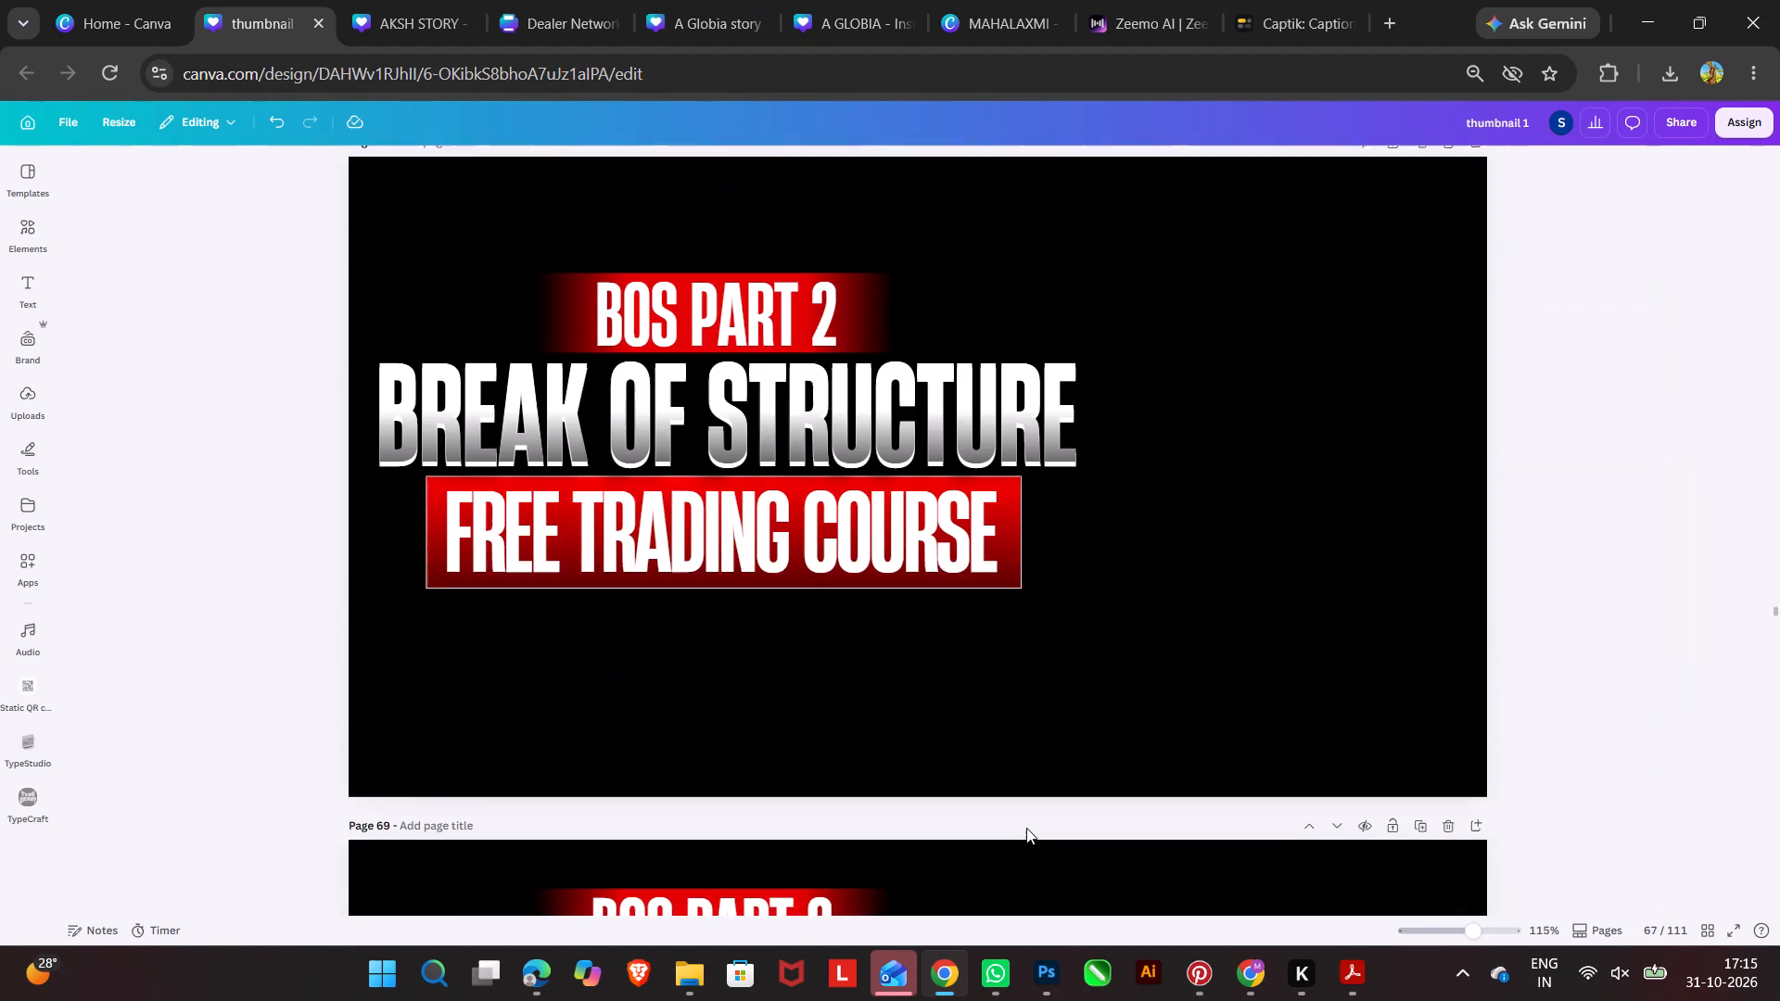
scroll(1026, 828, down, 5)
scroll(987, 835, up, 3)
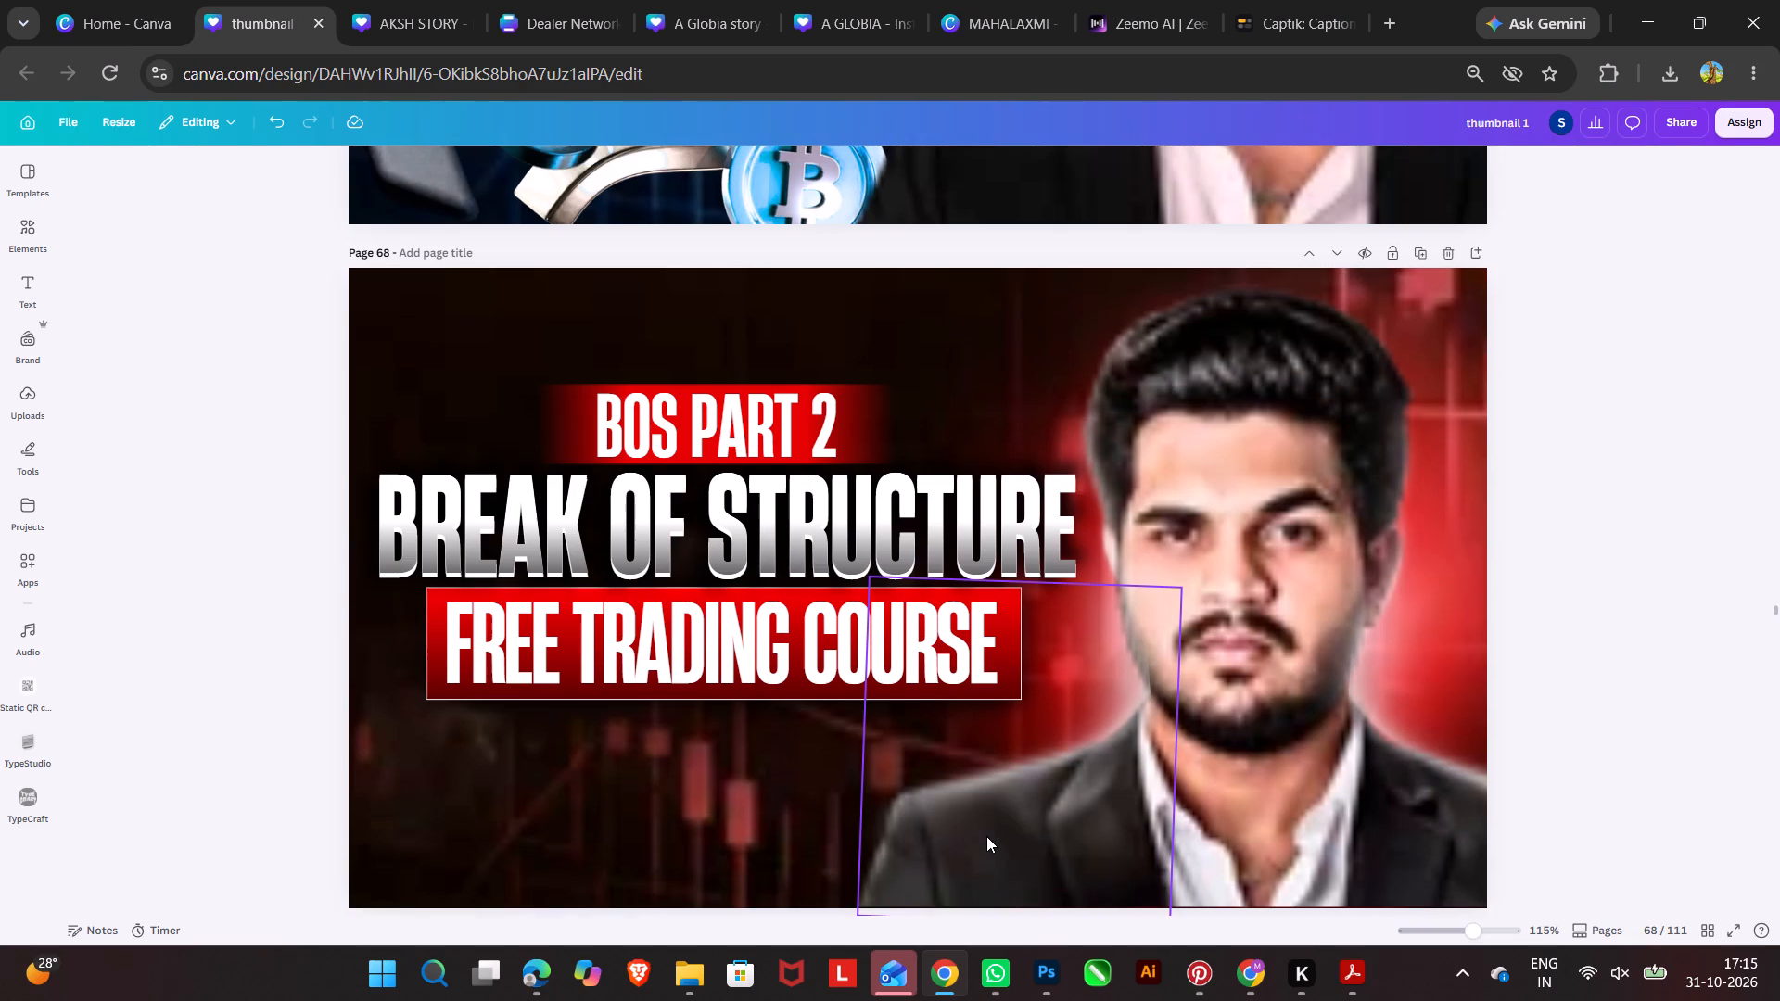
scroll(986, 836, up, 1)
scroll(986, 836, down, 3)
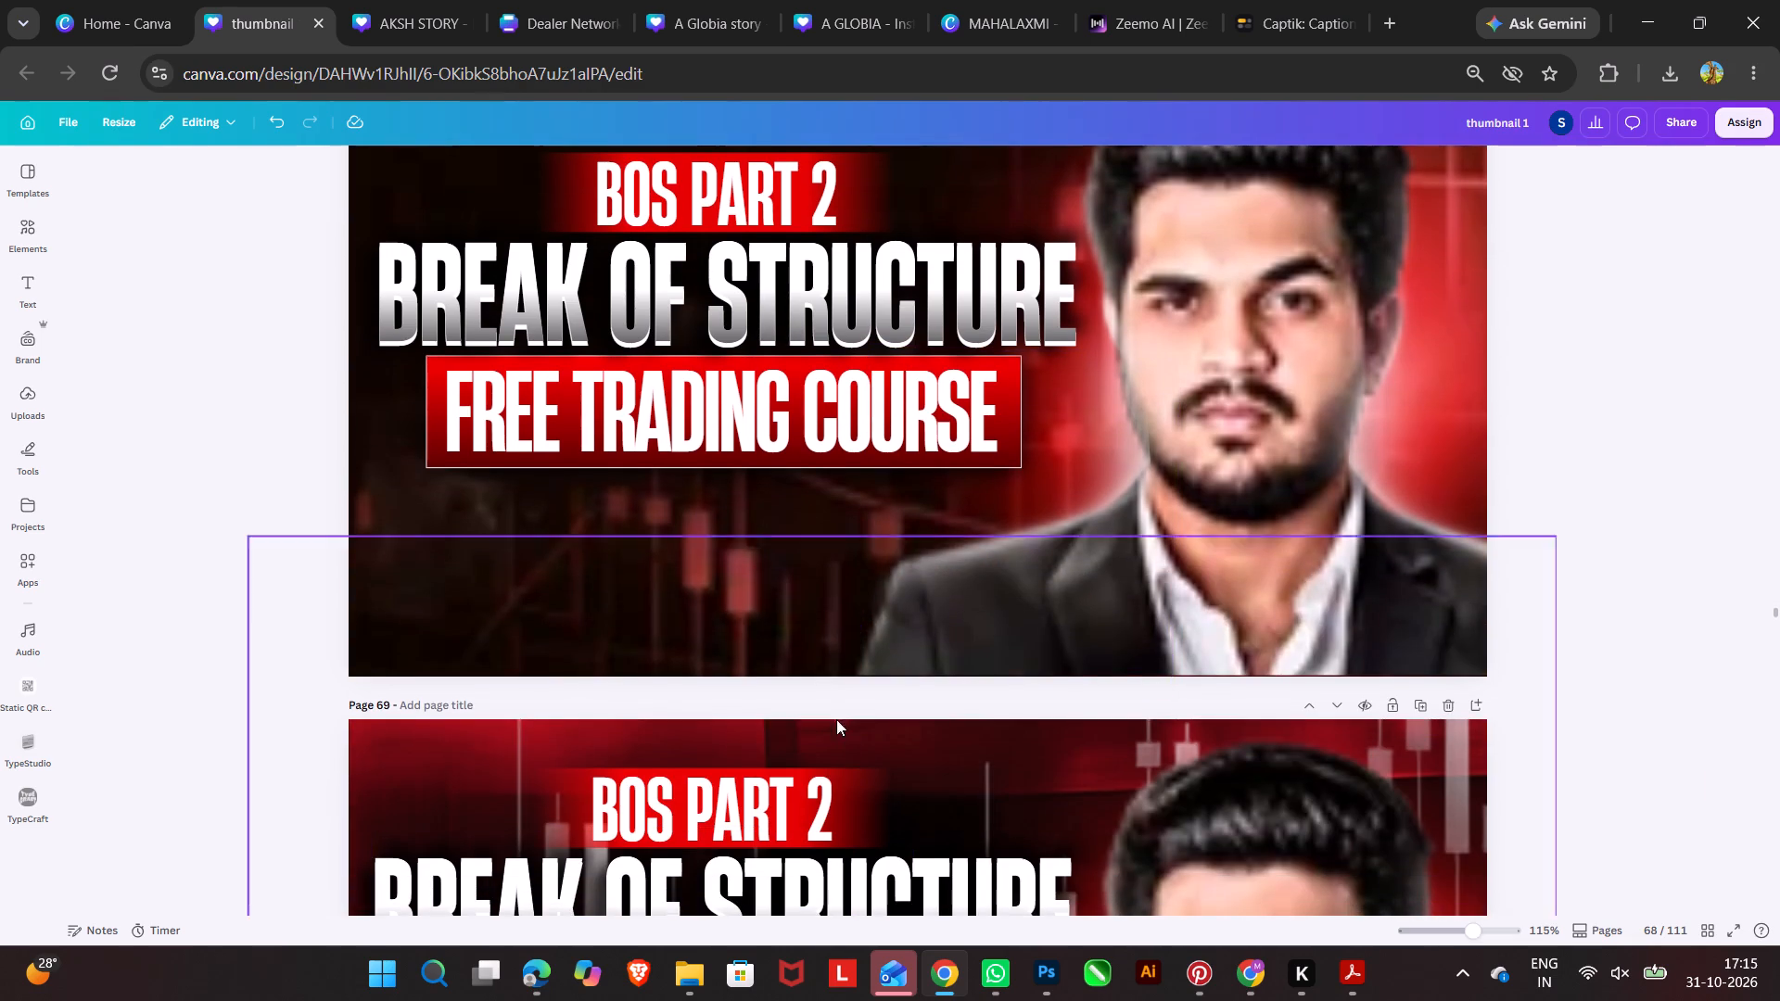
scroll(831, 713, up, 5)
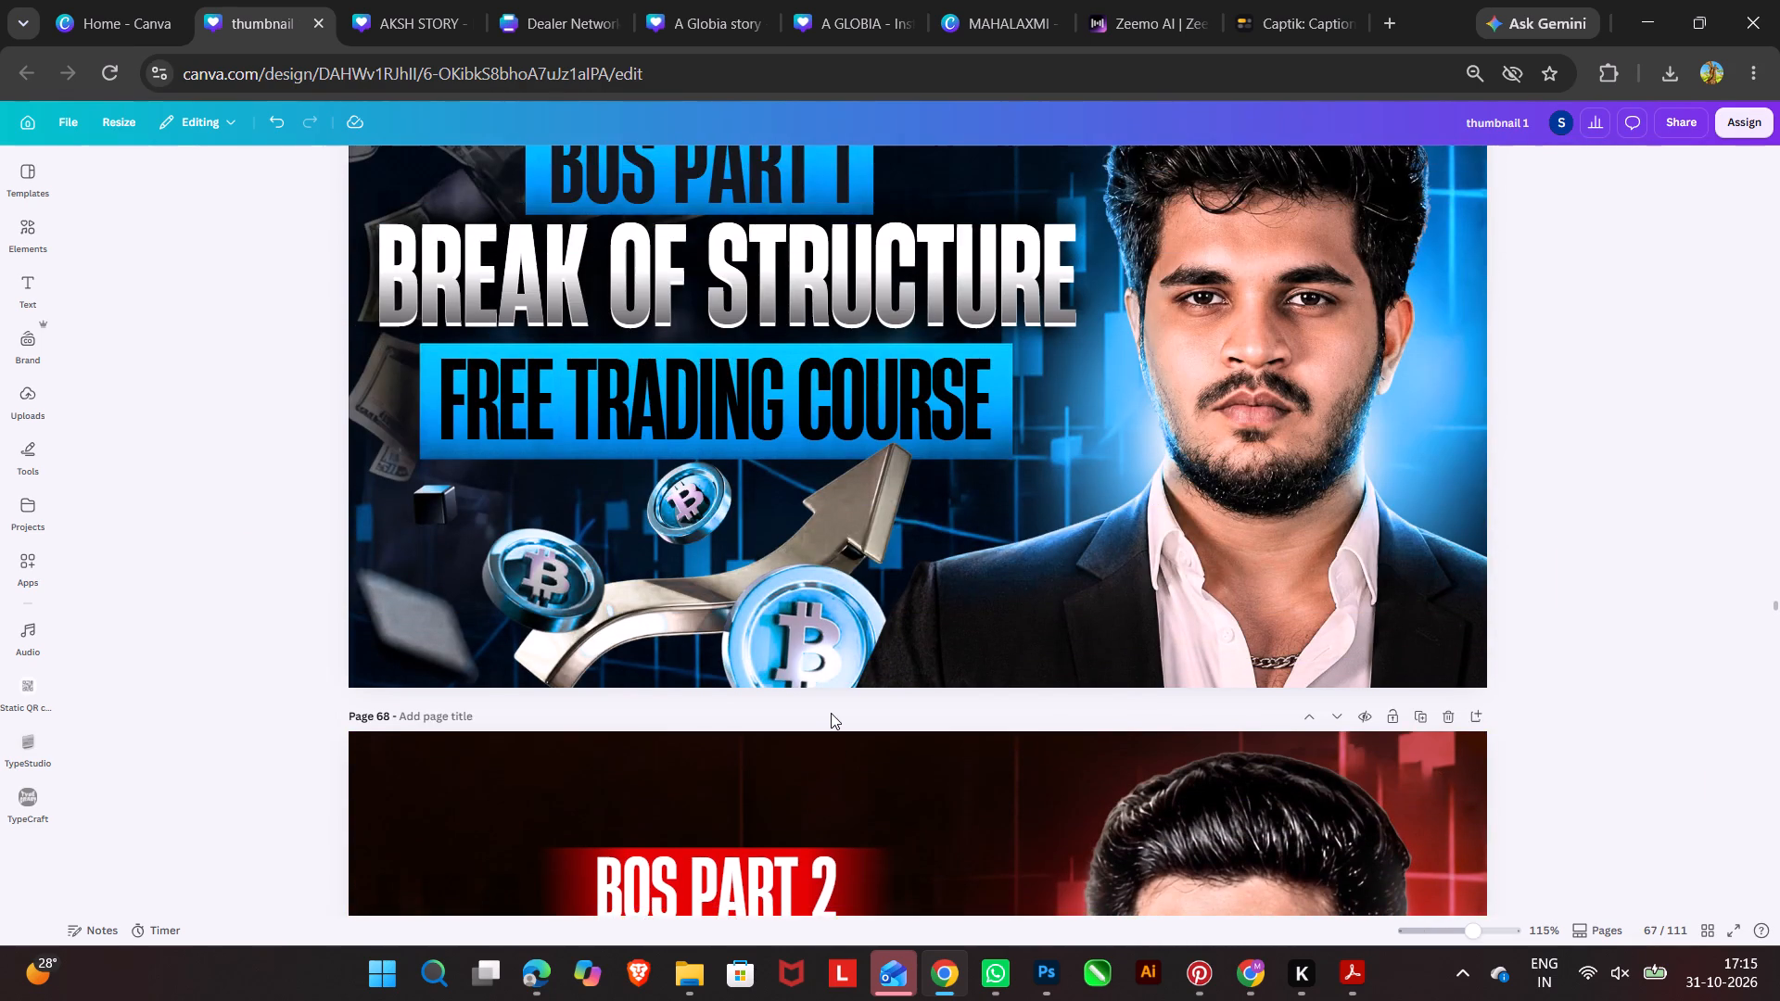
scroll(831, 713, down, 16)
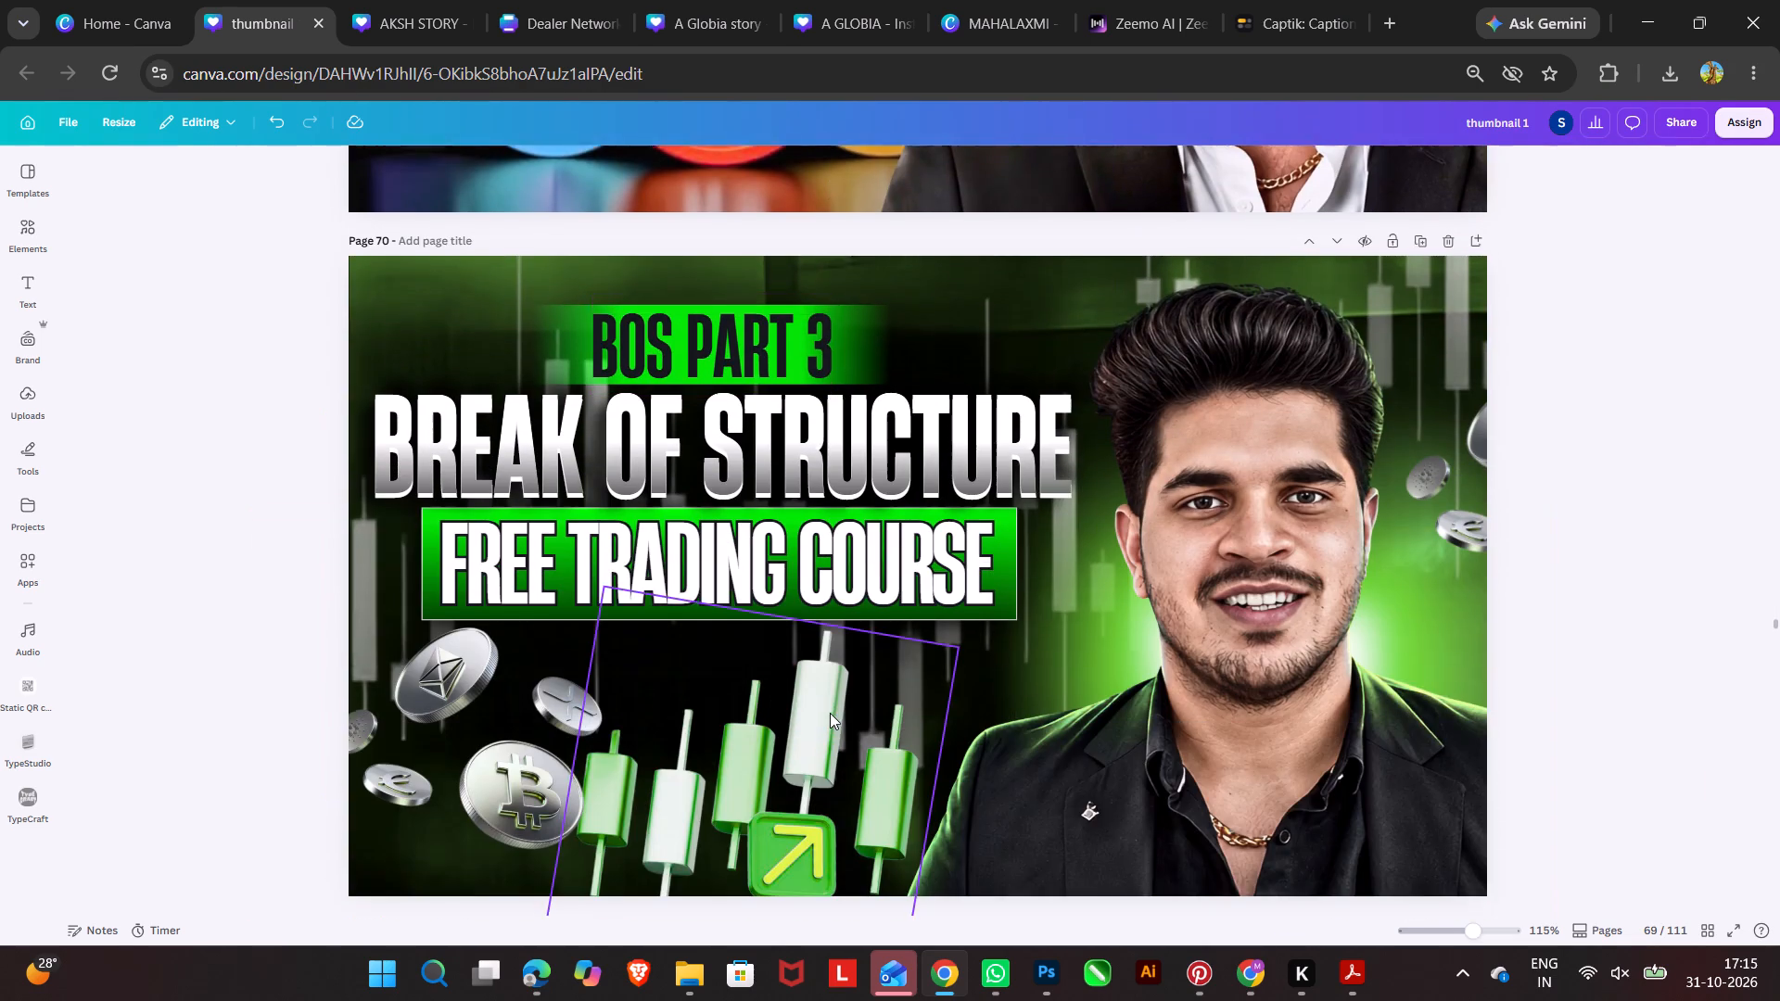
scroll(830, 713, down, 6)
scroll(827, 719, up, 5)
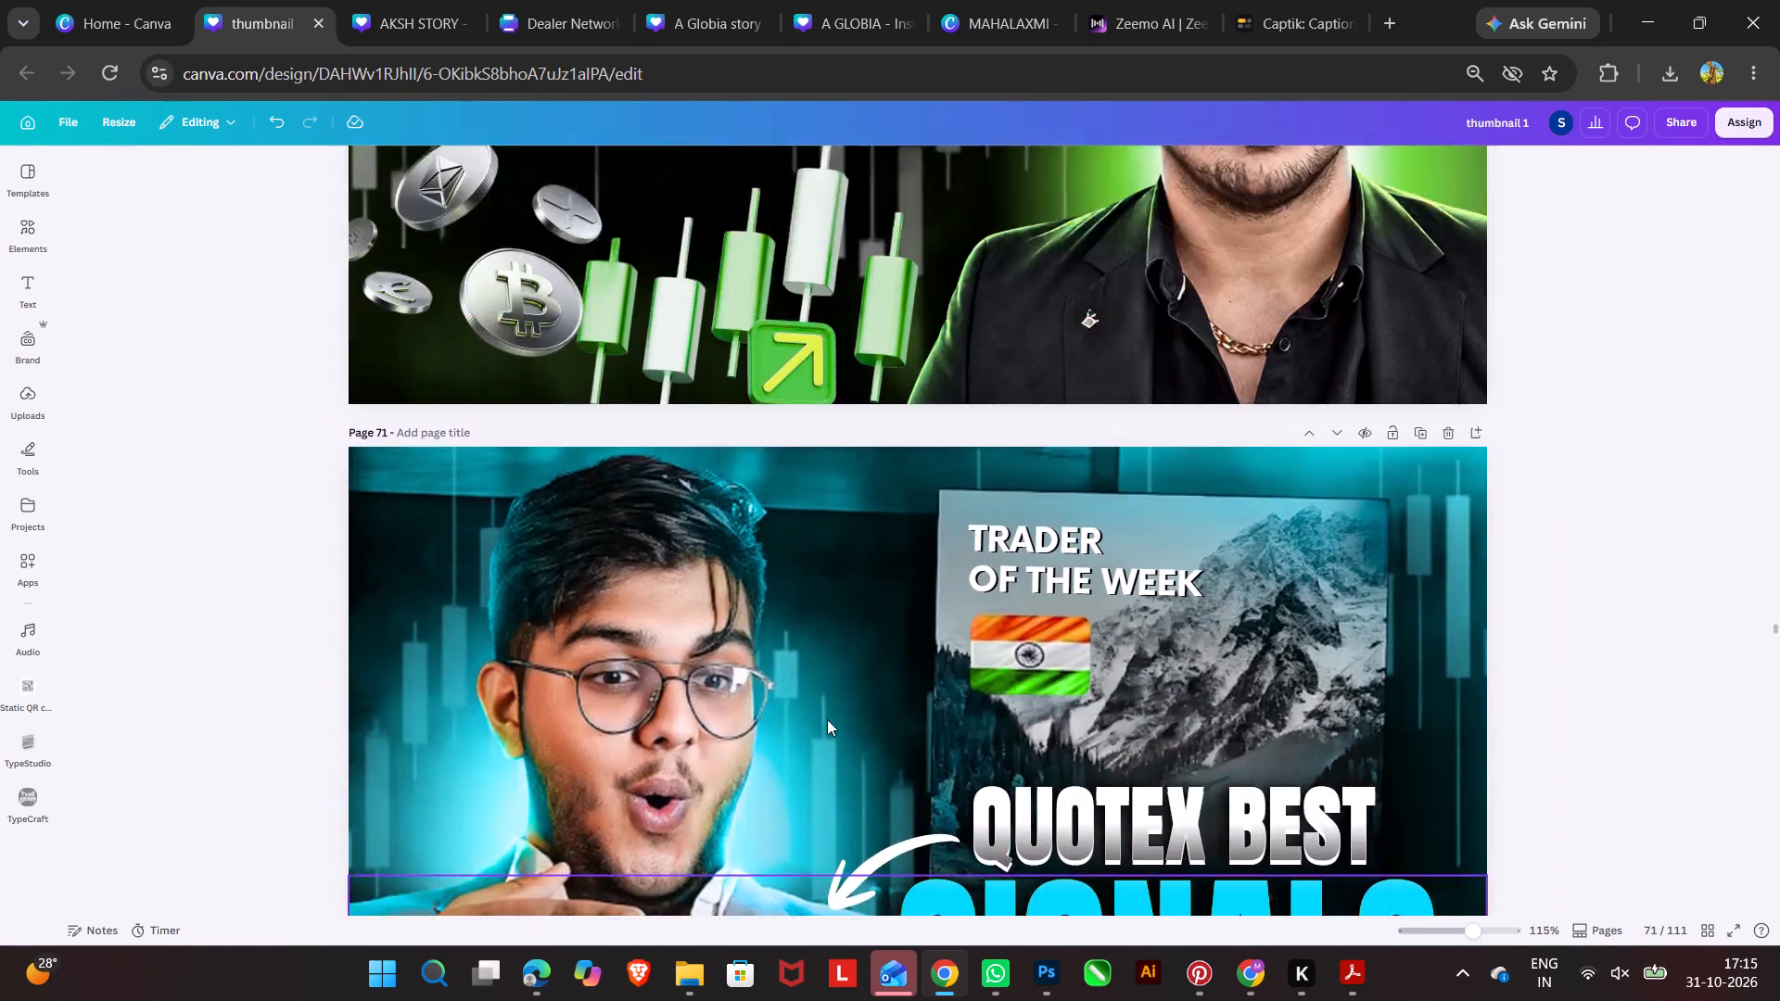
Copy the grouped green candlesticks with the arrow badge from the page 70 thumbnail and paste them onto page 33.
click(817, 630)
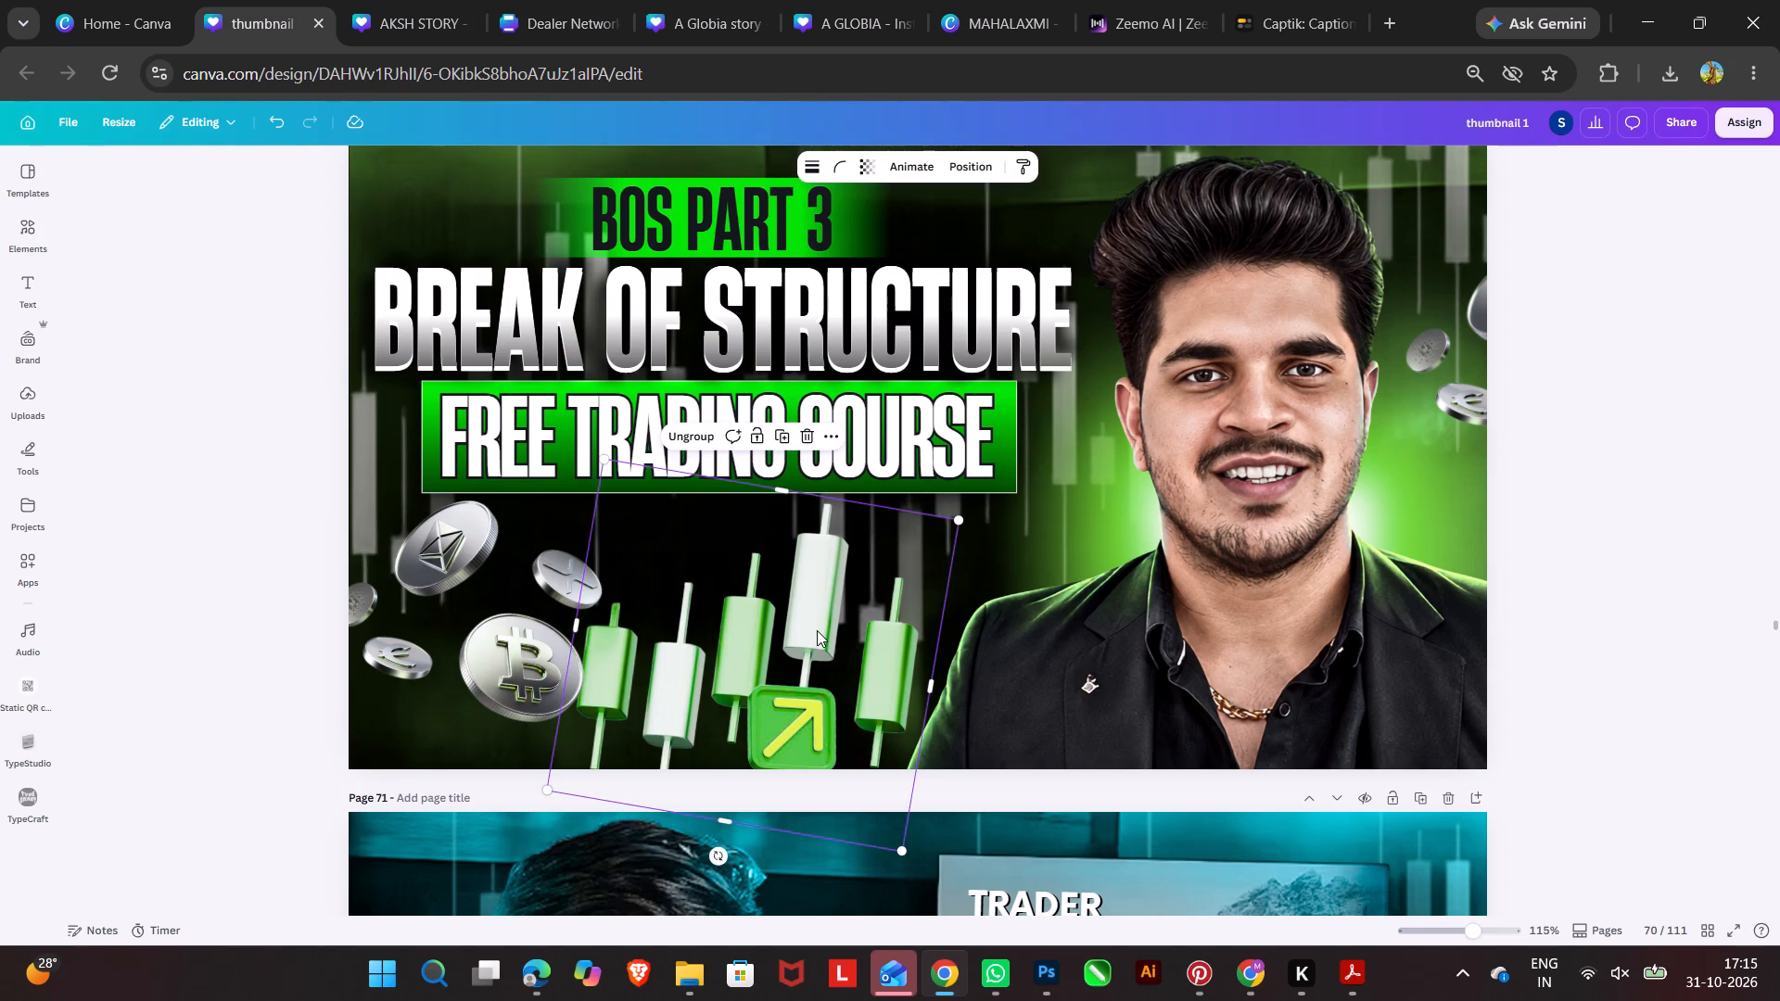
key(ctrl+c)
scroll(1046, 513, up, 20)
scroll(1046, 513, up, 9)
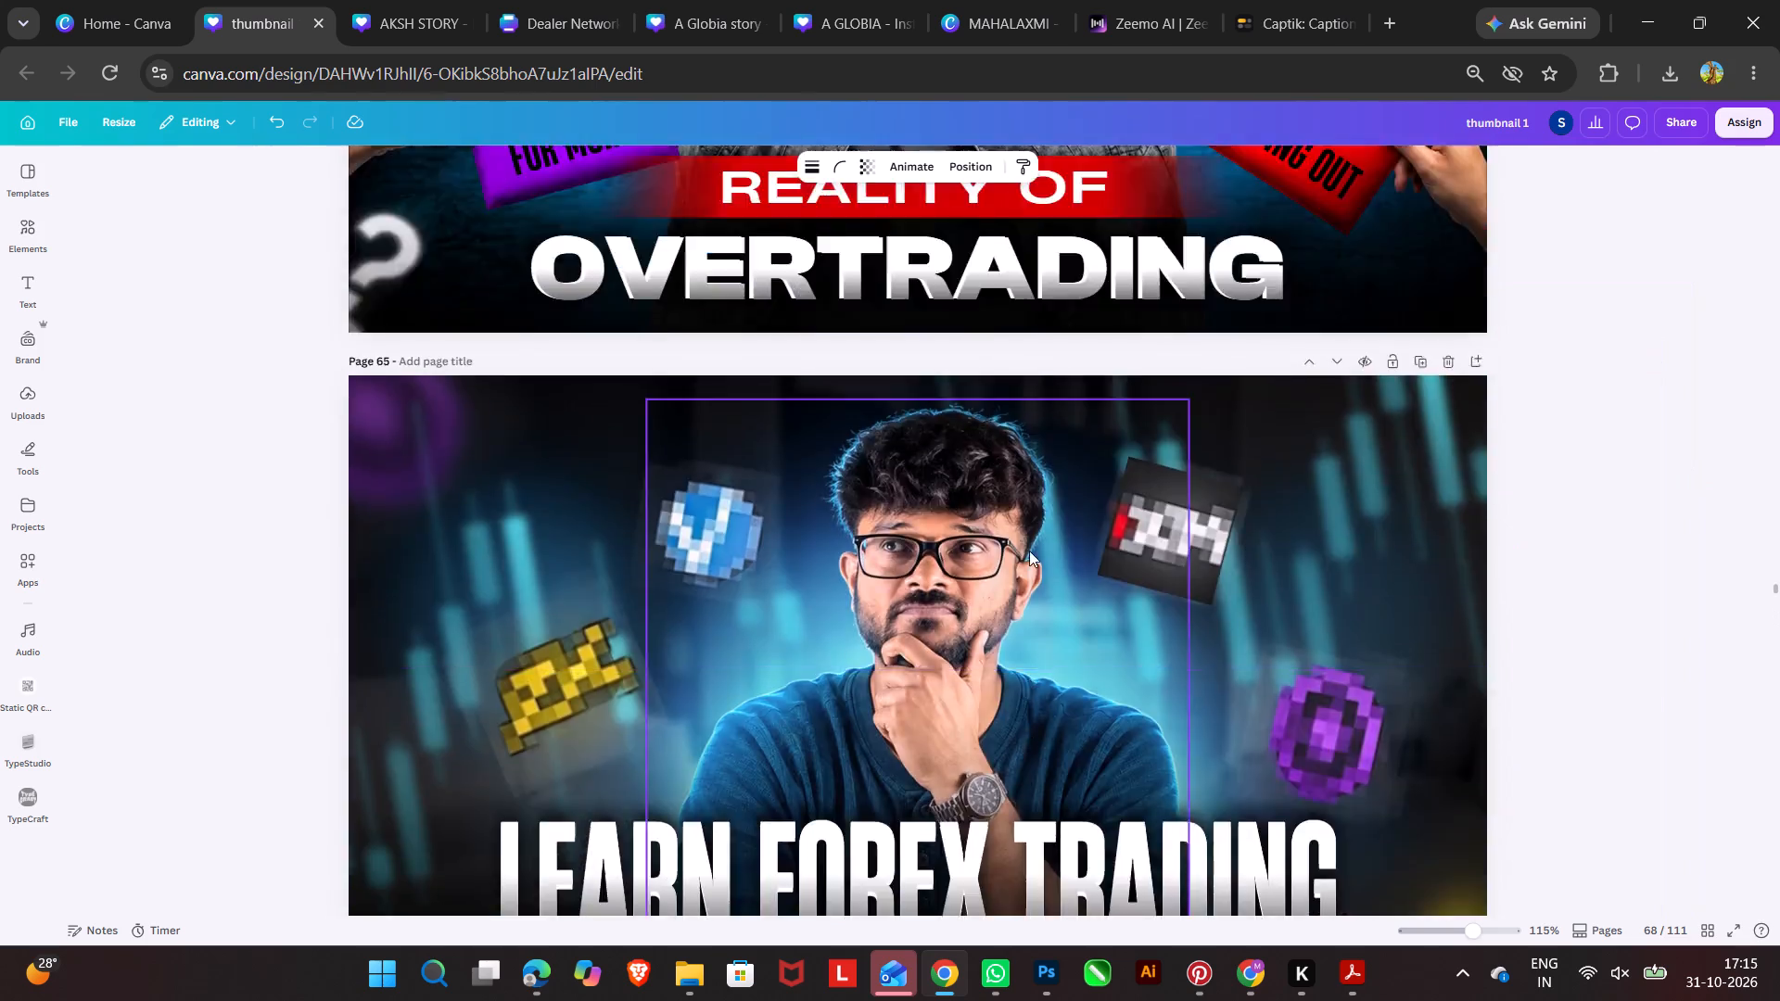
scroll(1029, 551, up, 20)
scroll(1029, 551, up, 20)
scroll(1029, 551, up, 8)
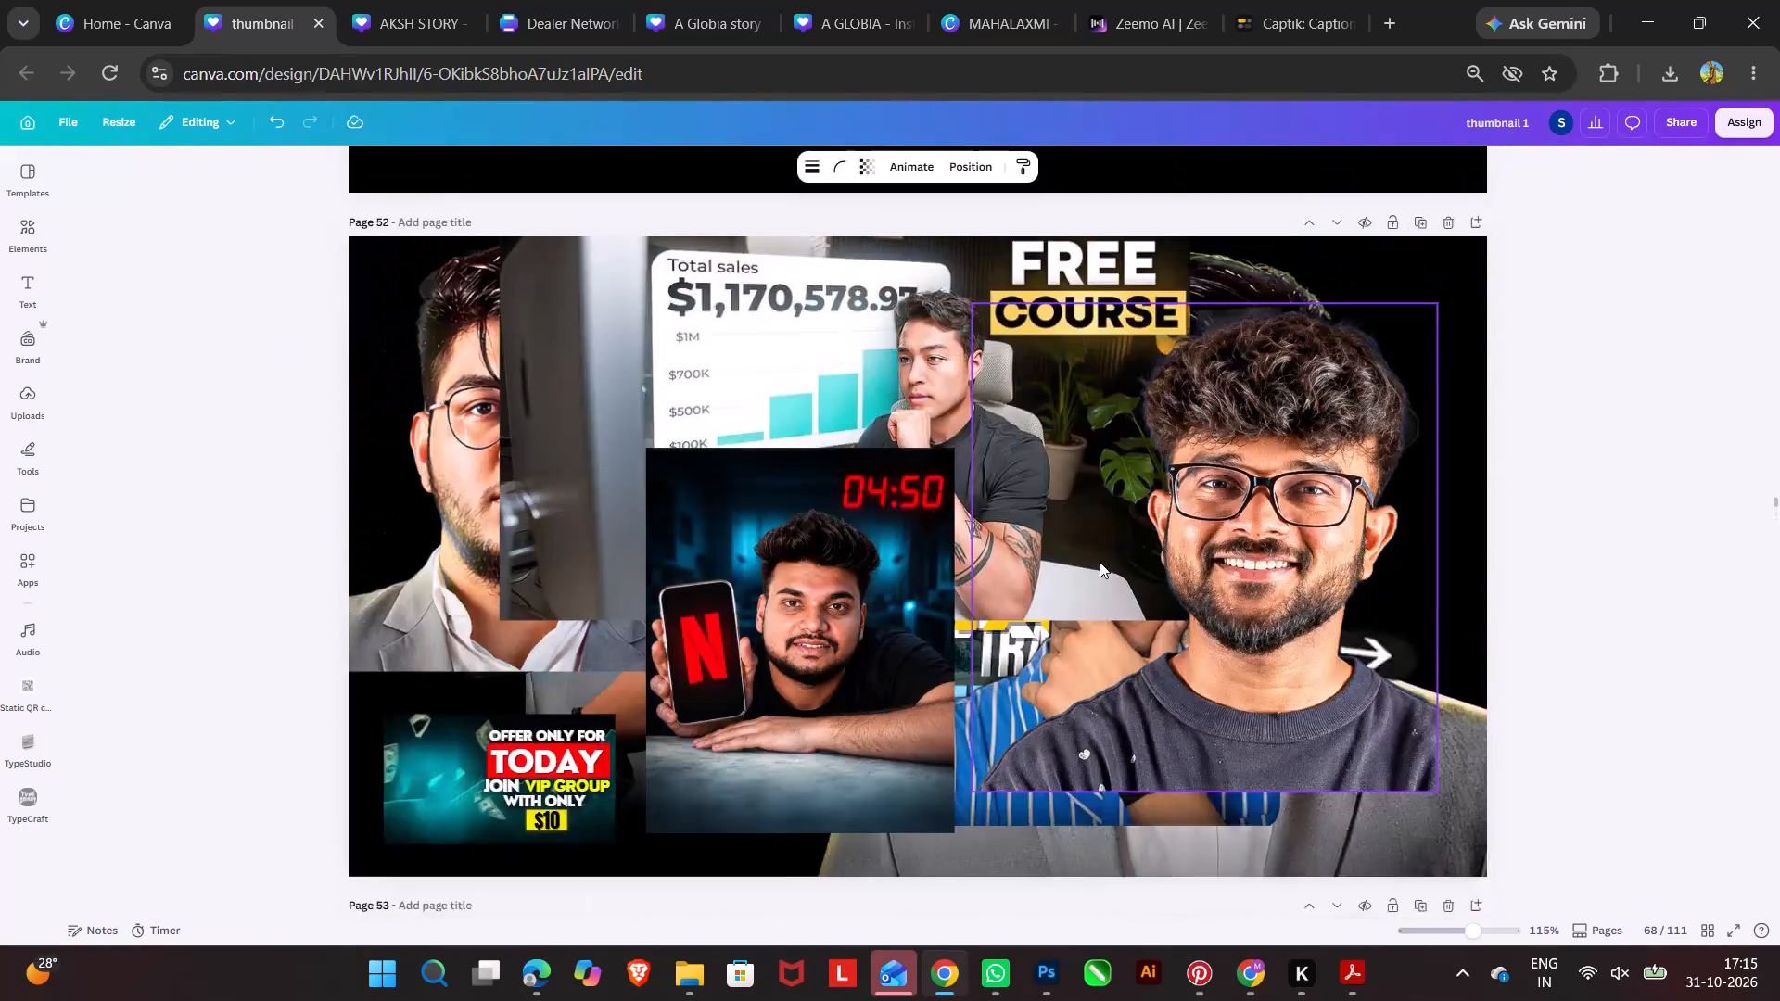
scroll(1100, 562, up, 20)
scroll(1100, 562, up, 20)
scroll(1100, 562, up, 8)
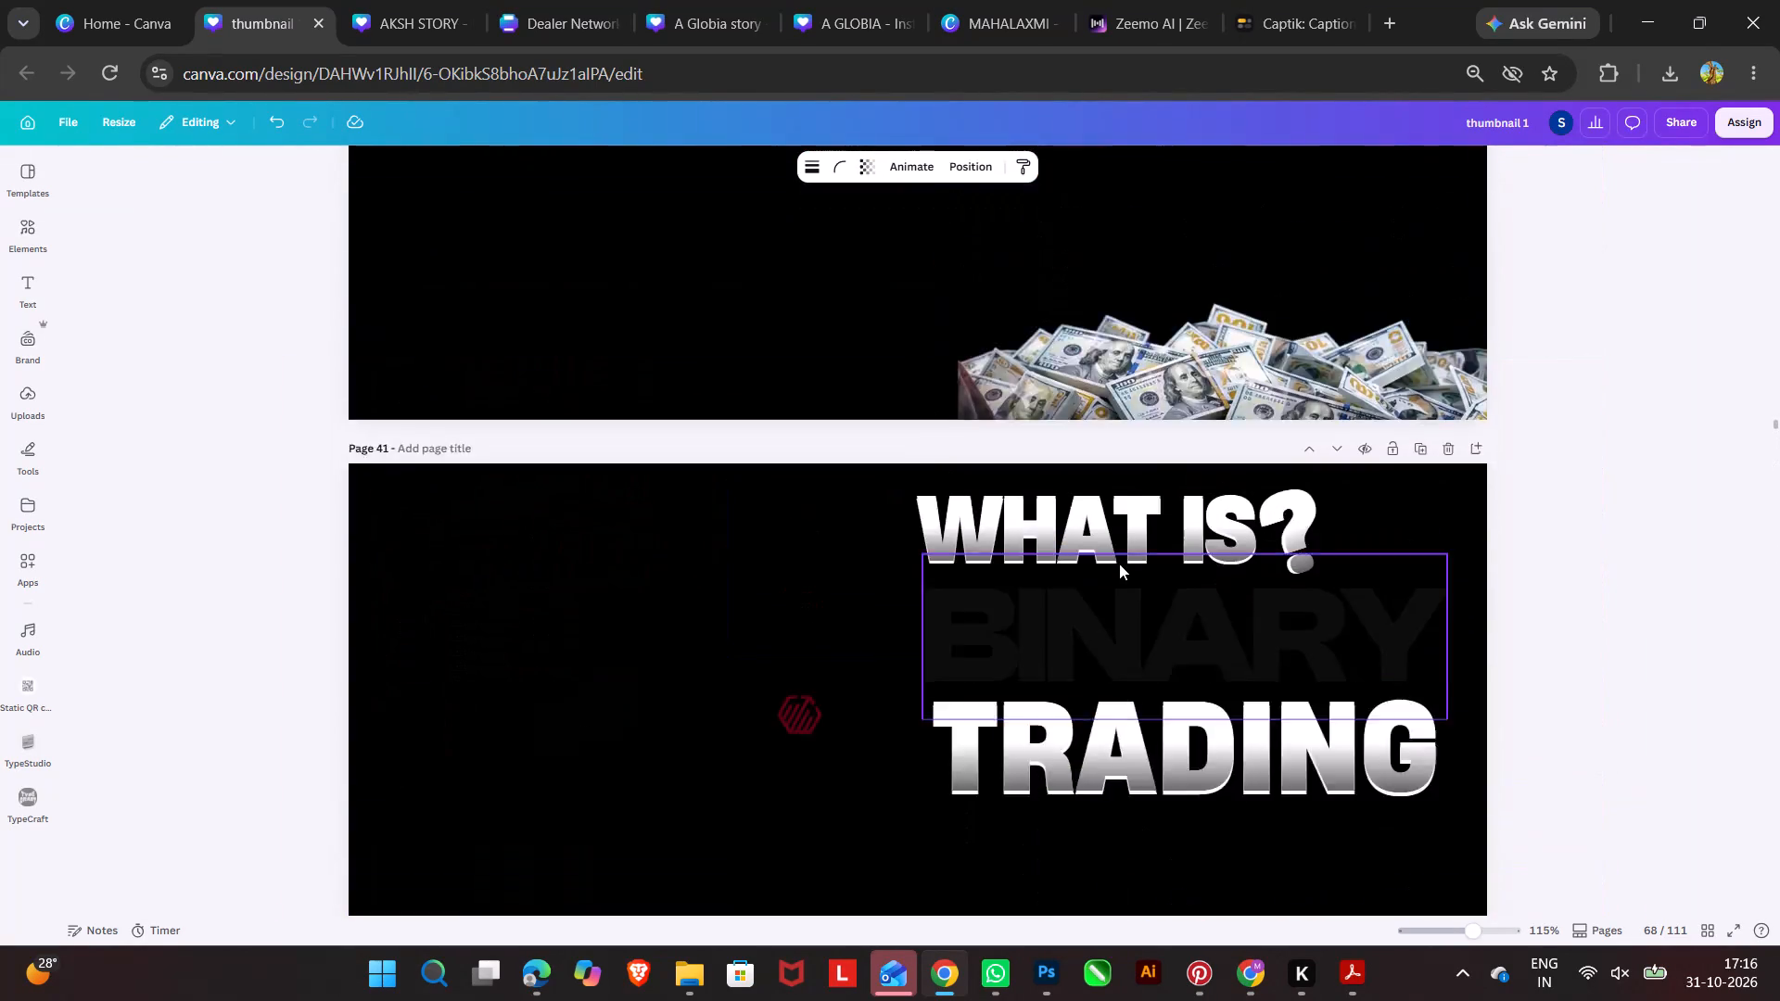
scroll(1119, 564, up, 20)
scroll(1119, 564, up, 20)
scroll(1119, 564, up, 8)
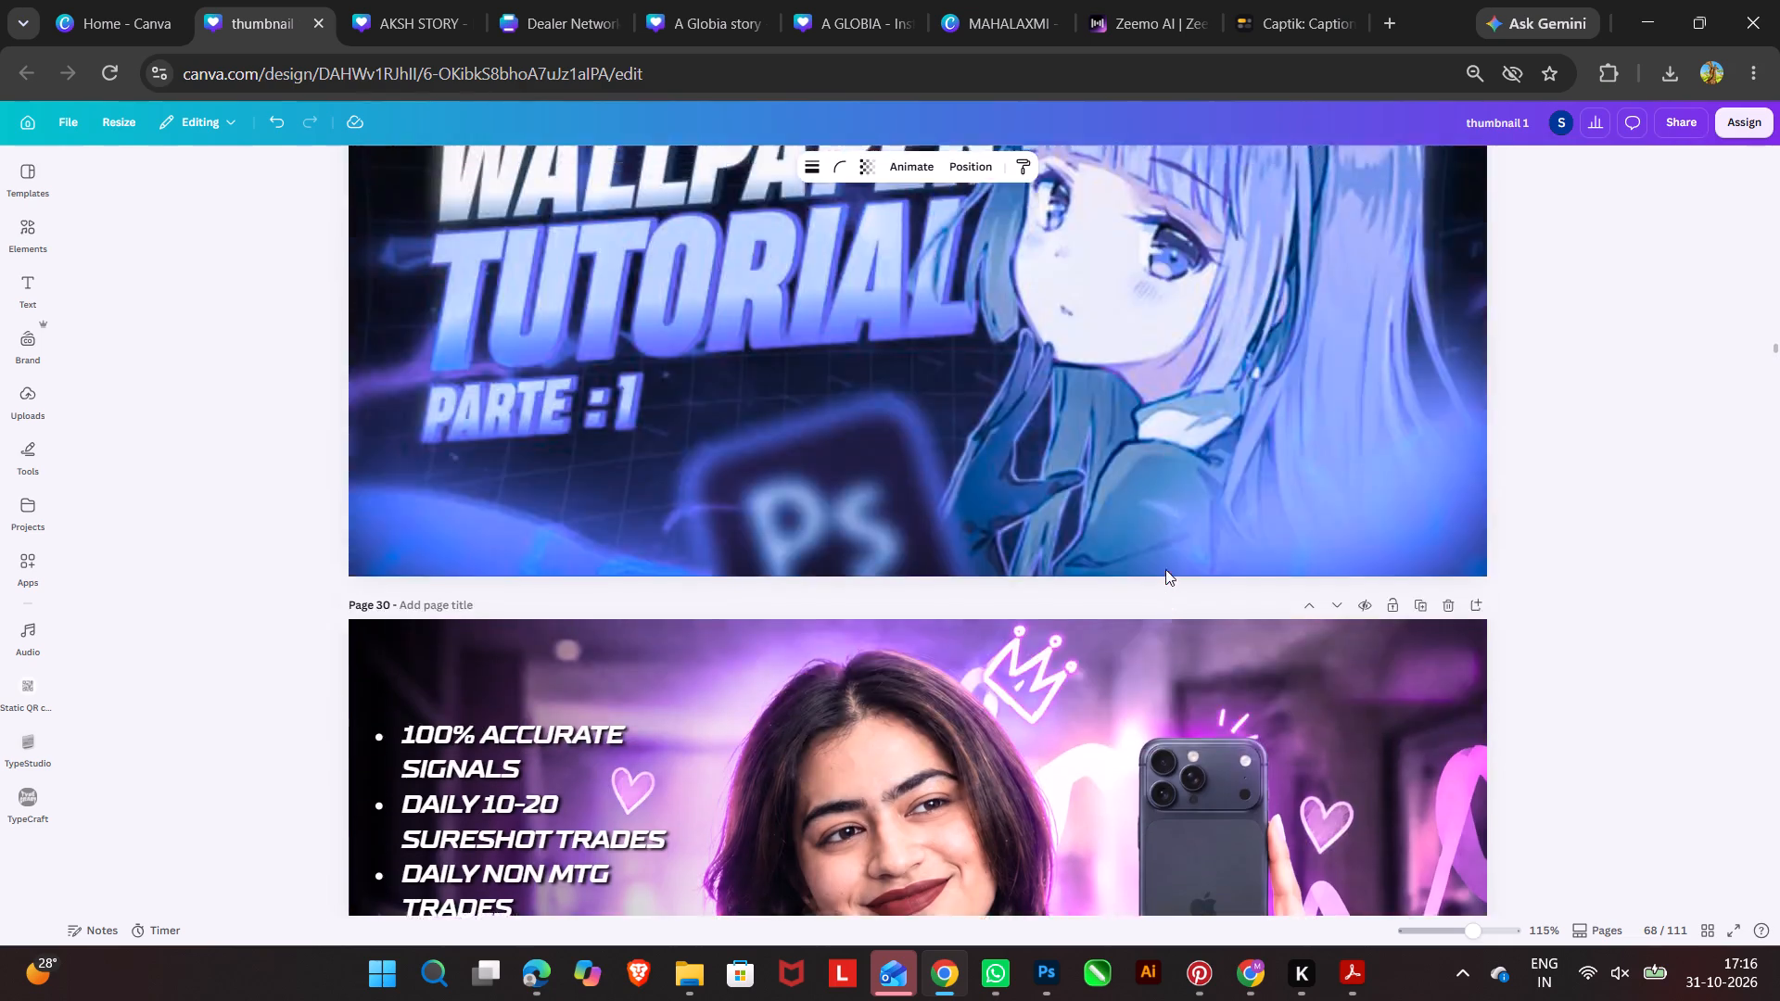
scroll(1165, 569, up, 20)
scroll(1165, 569, up, 20)
scroll(1165, 569, up, 8)
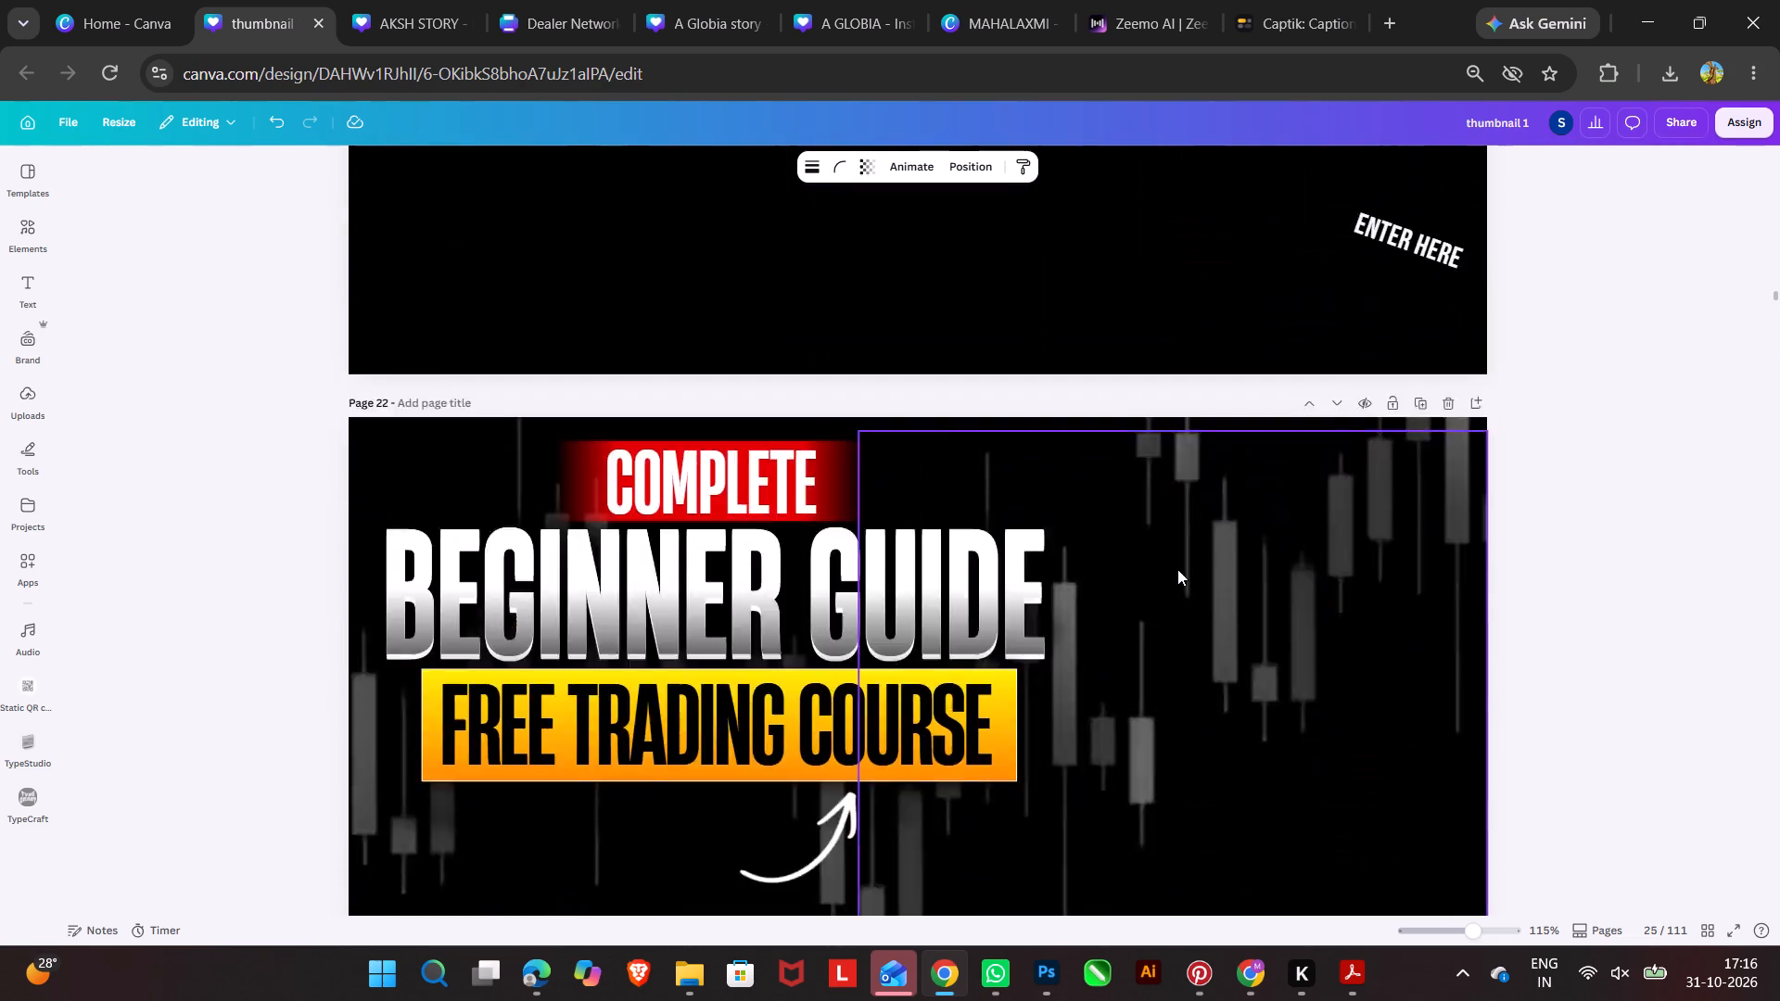
scroll(1177, 569, up, 20)
scroll(1177, 569, up, 20)
scroll(1177, 569, up, 7)
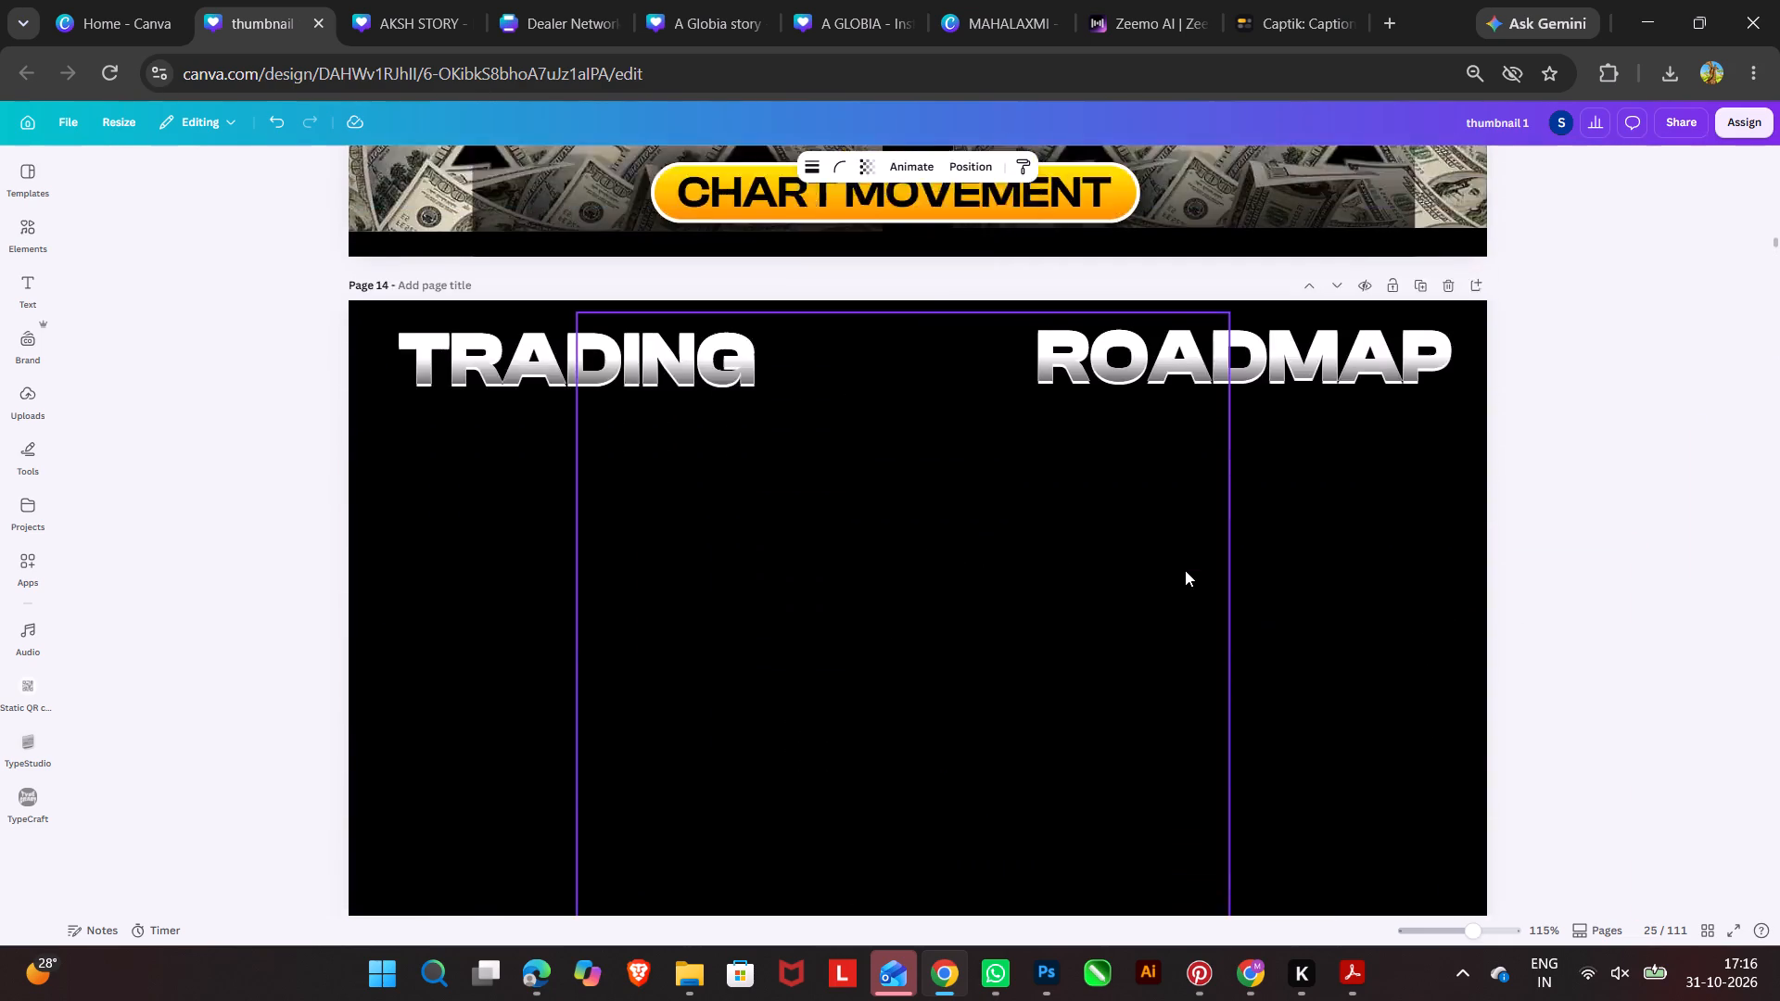
scroll(1185, 570, up, 20)
scroll(1185, 570, up, 4)
scroll(1185, 570, down, 17)
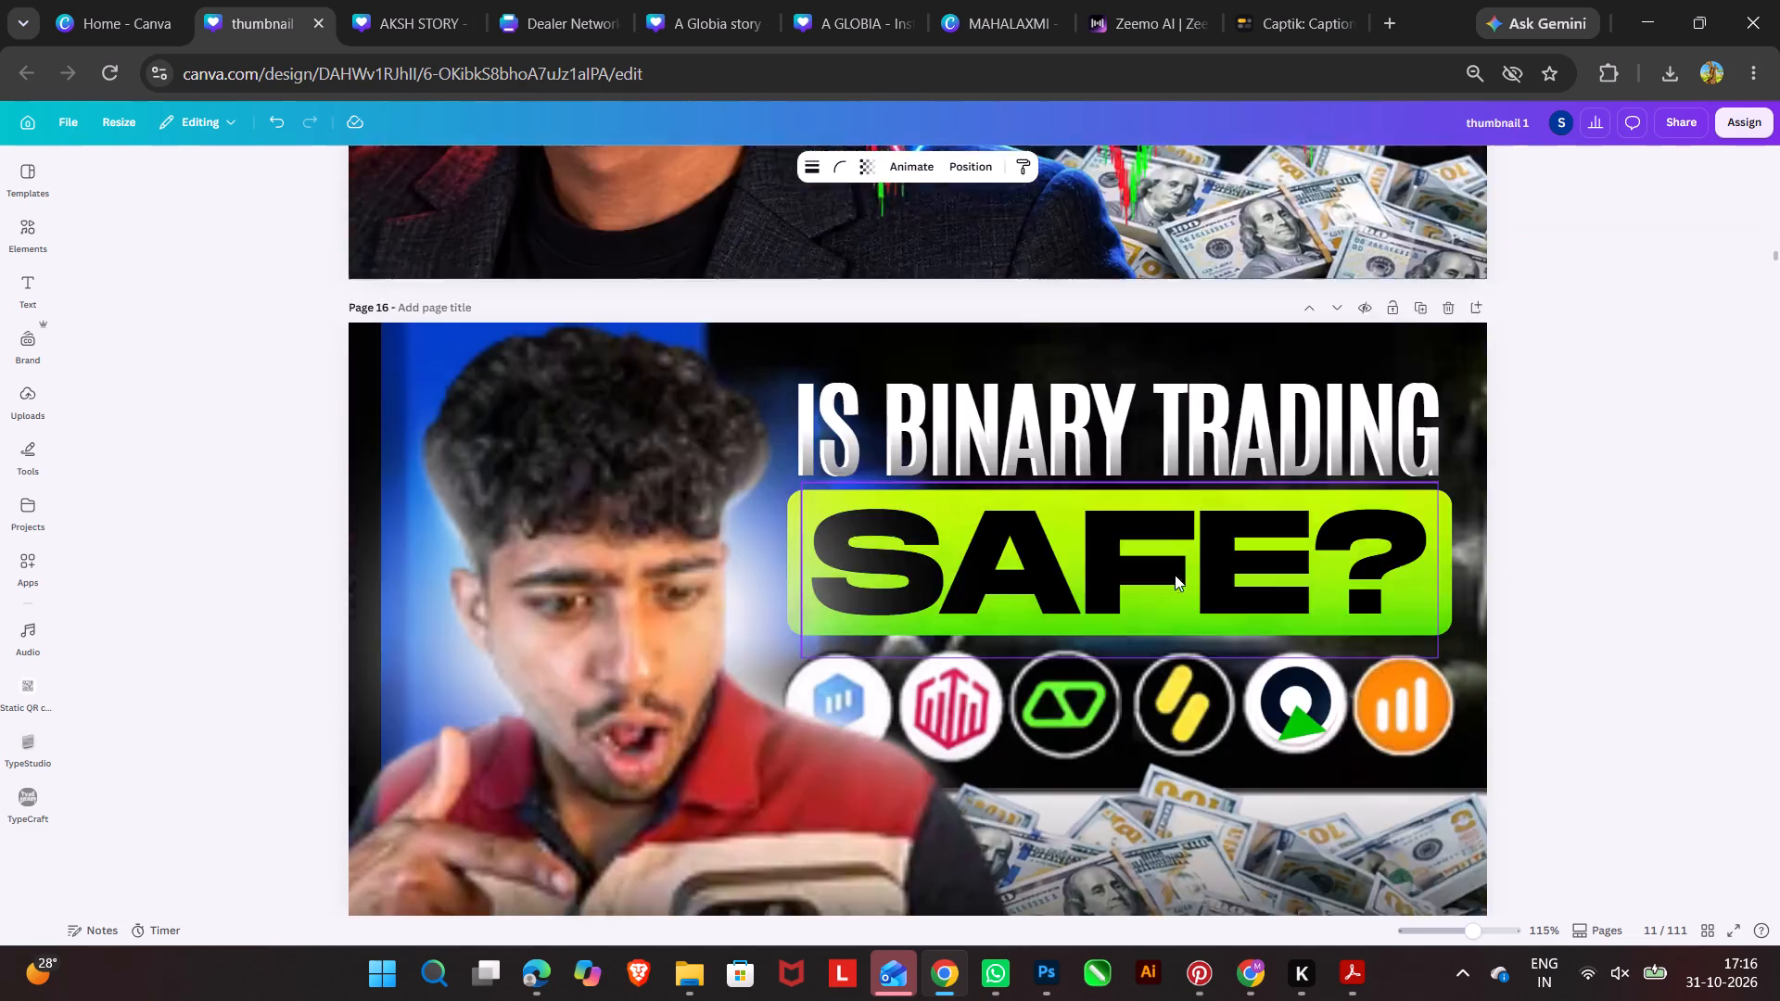
scroll(1175, 575, down, 20)
scroll(1175, 575, down, 20)
scroll(1175, 575, down, 4)
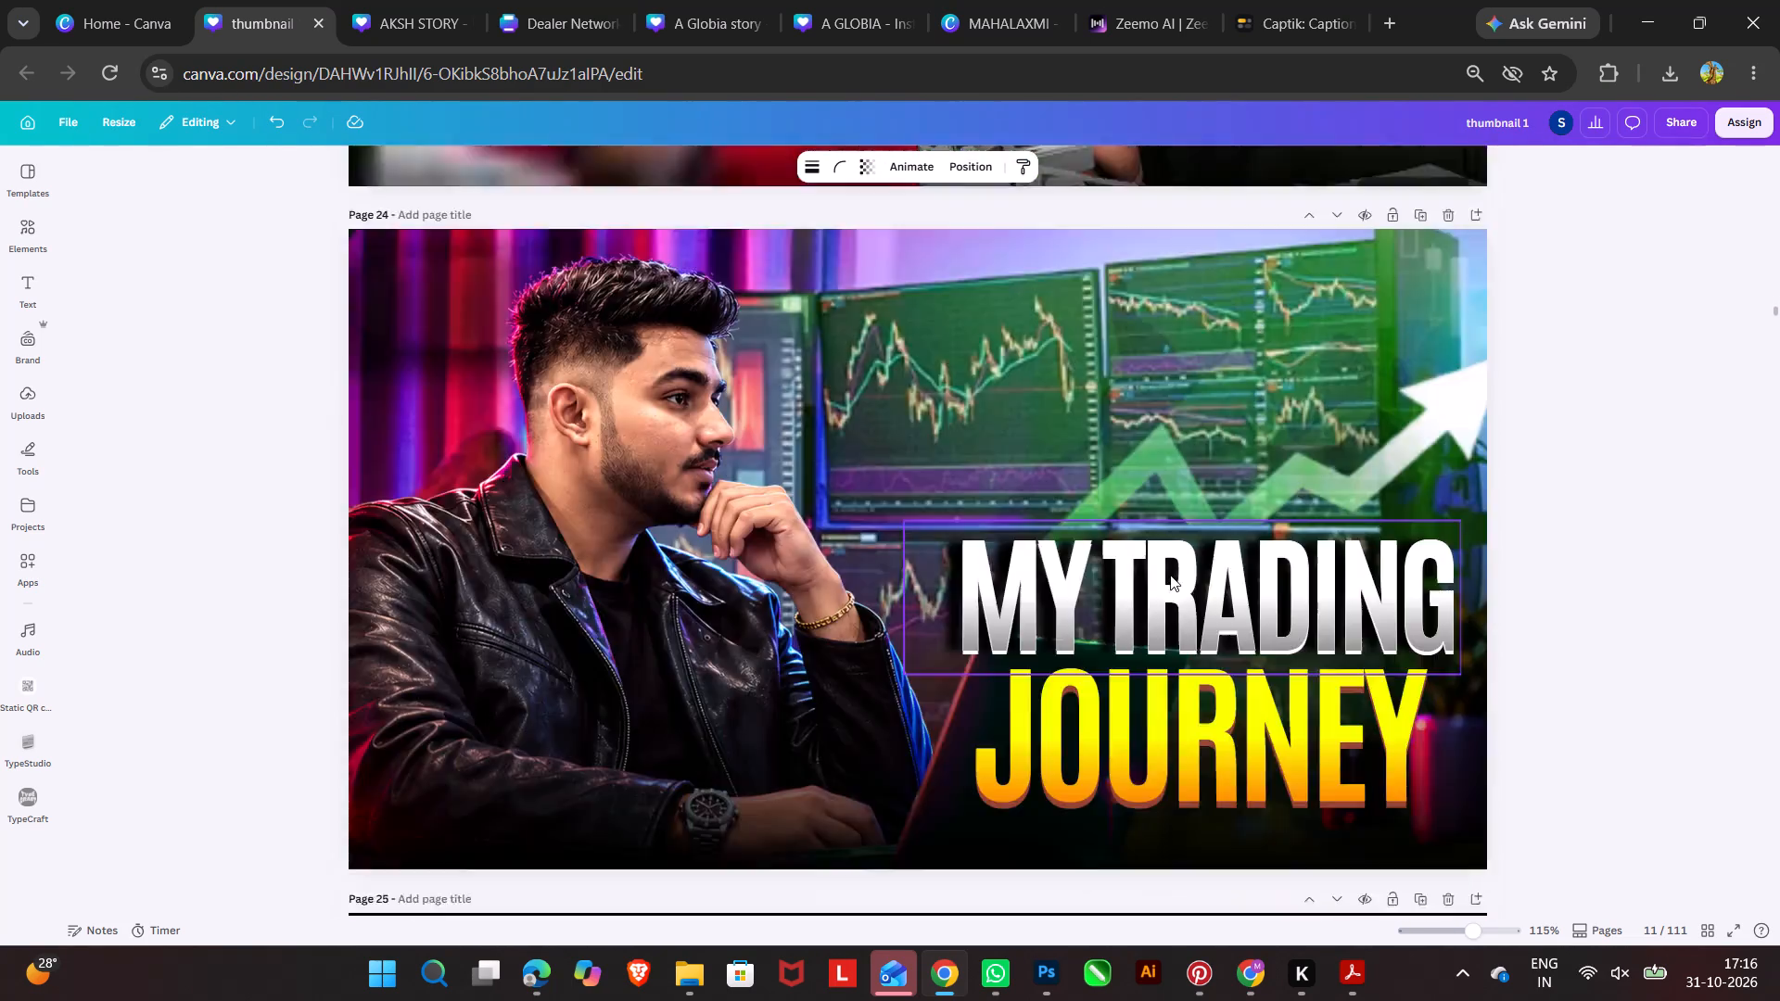
scroll(1170, 575, down, 20)
scroll(1170, 575, down, 20)
scroll(1170, 575, down, 4)
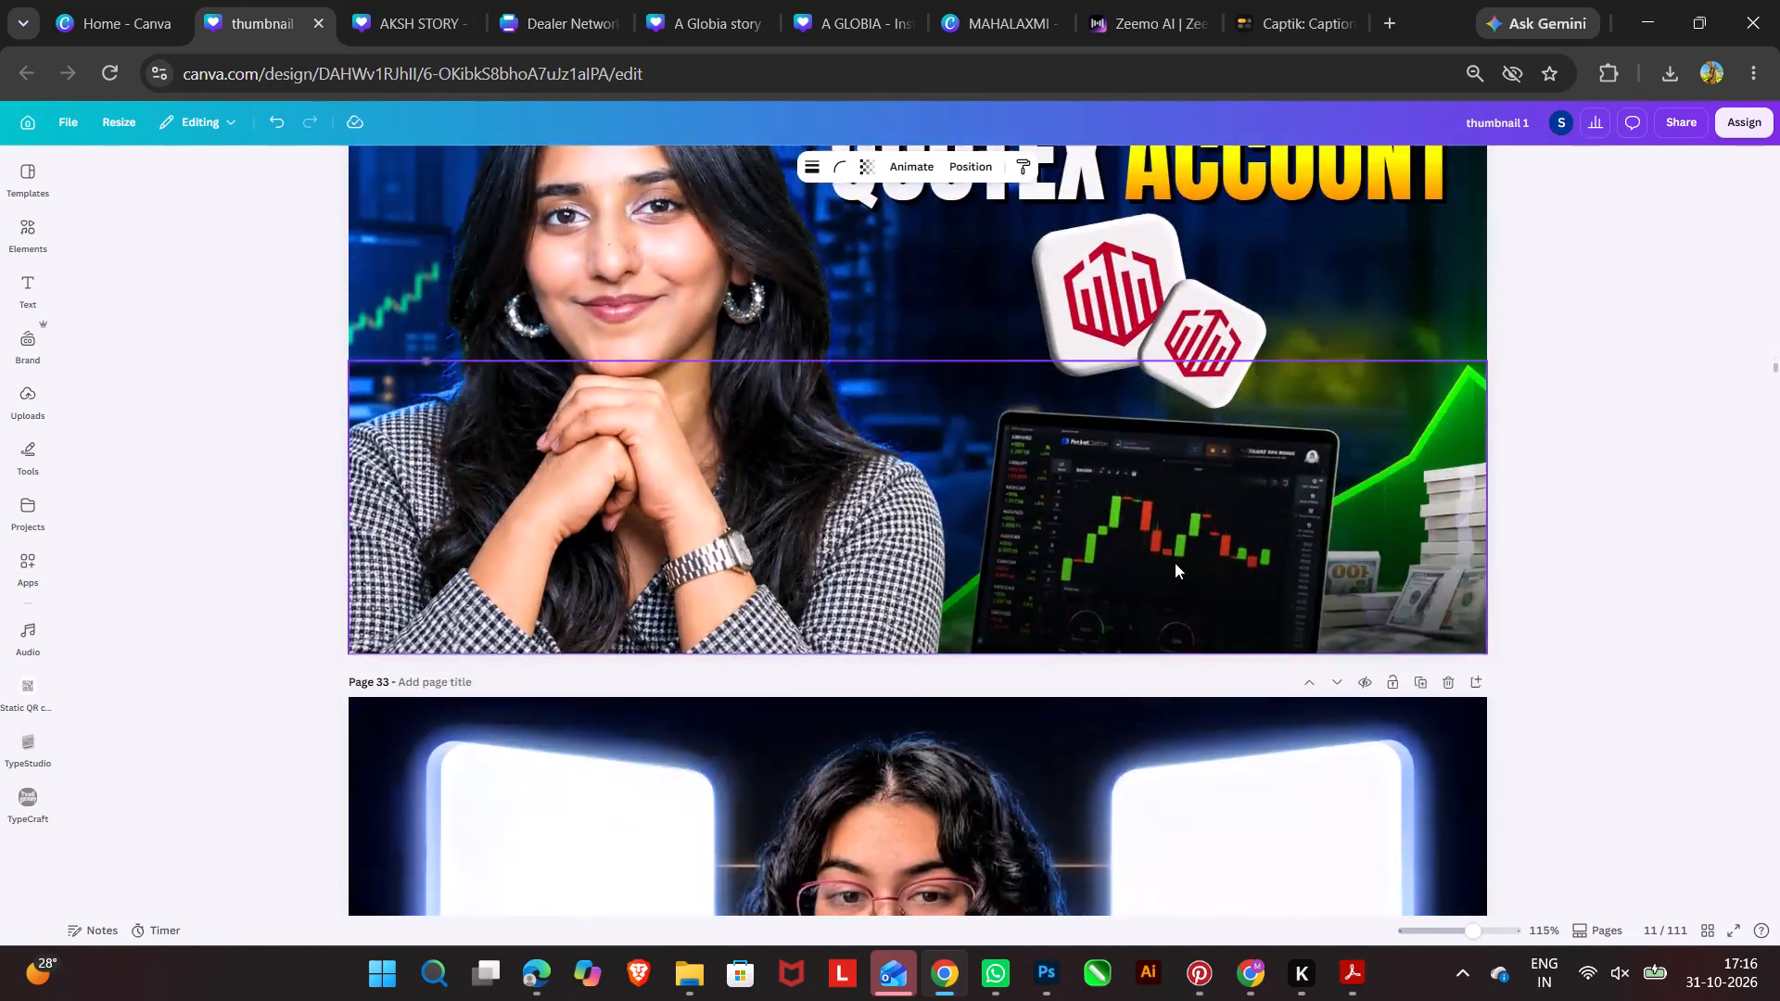
scroll(1175, 563, down, 9)
click(1175, 562)
key(ctrl+v)
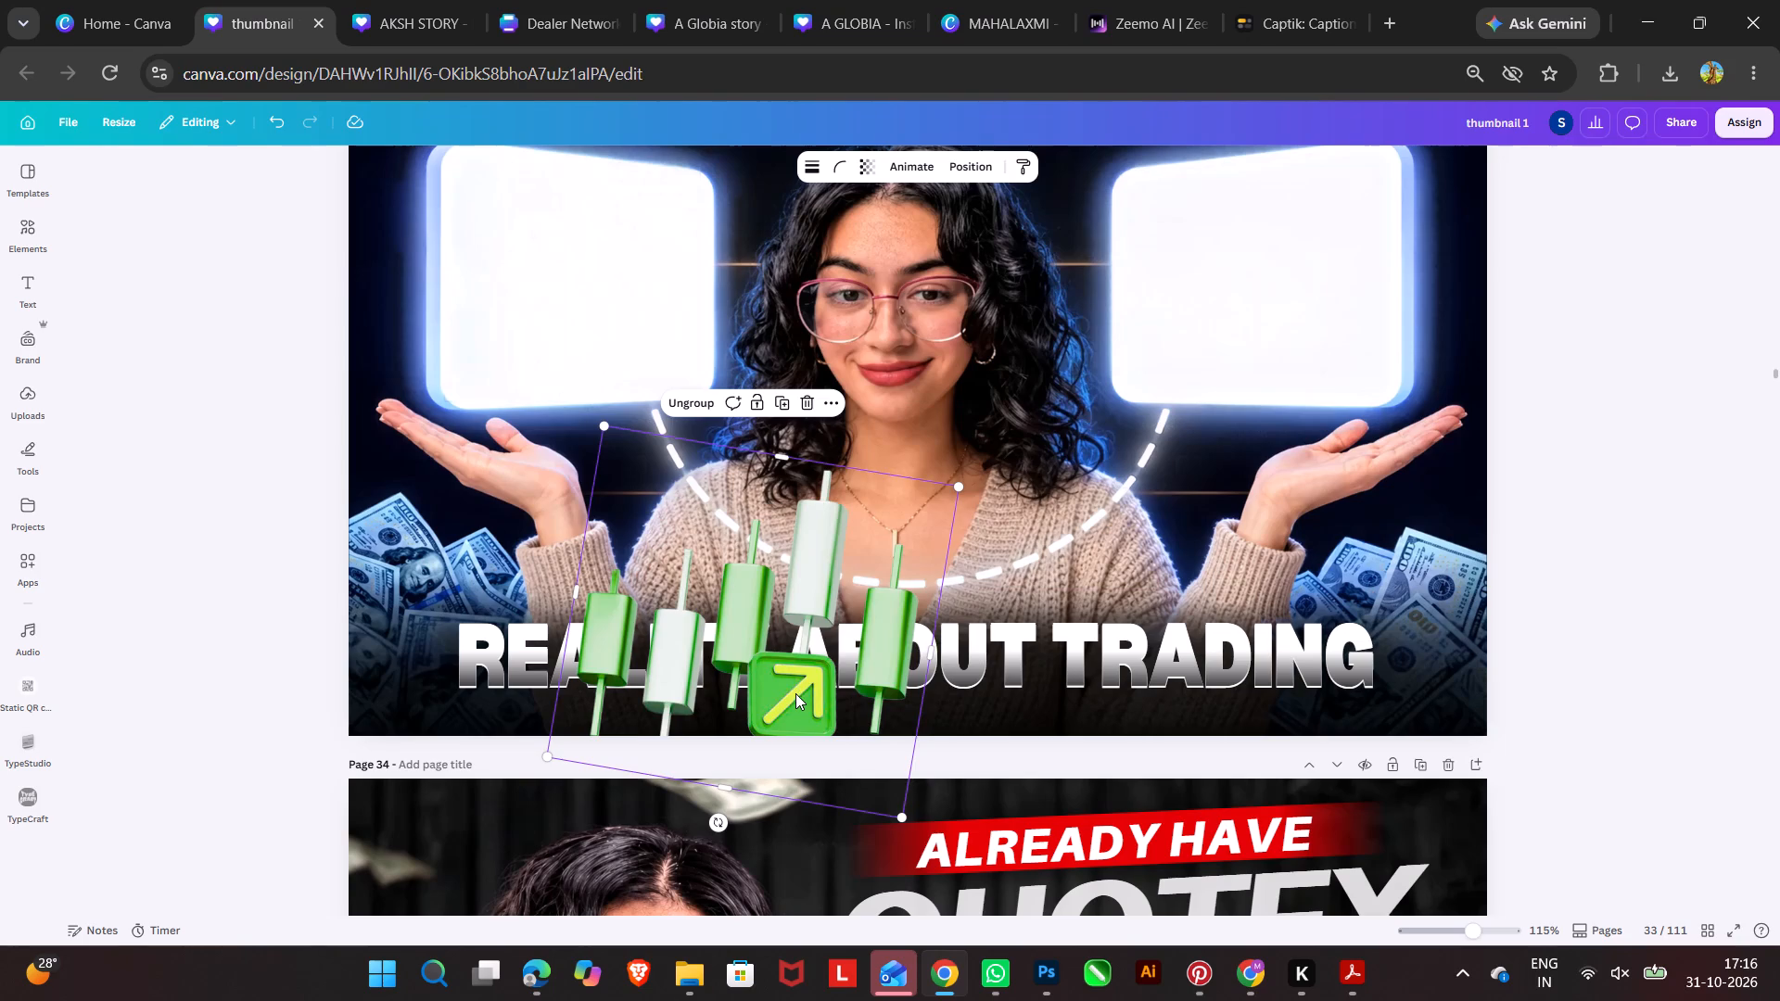
Place the candlestick group inside the right-hand white panel on page 33, rotated to about 4° and scaled down to fit.
drag(795, 693, 1227, 382)
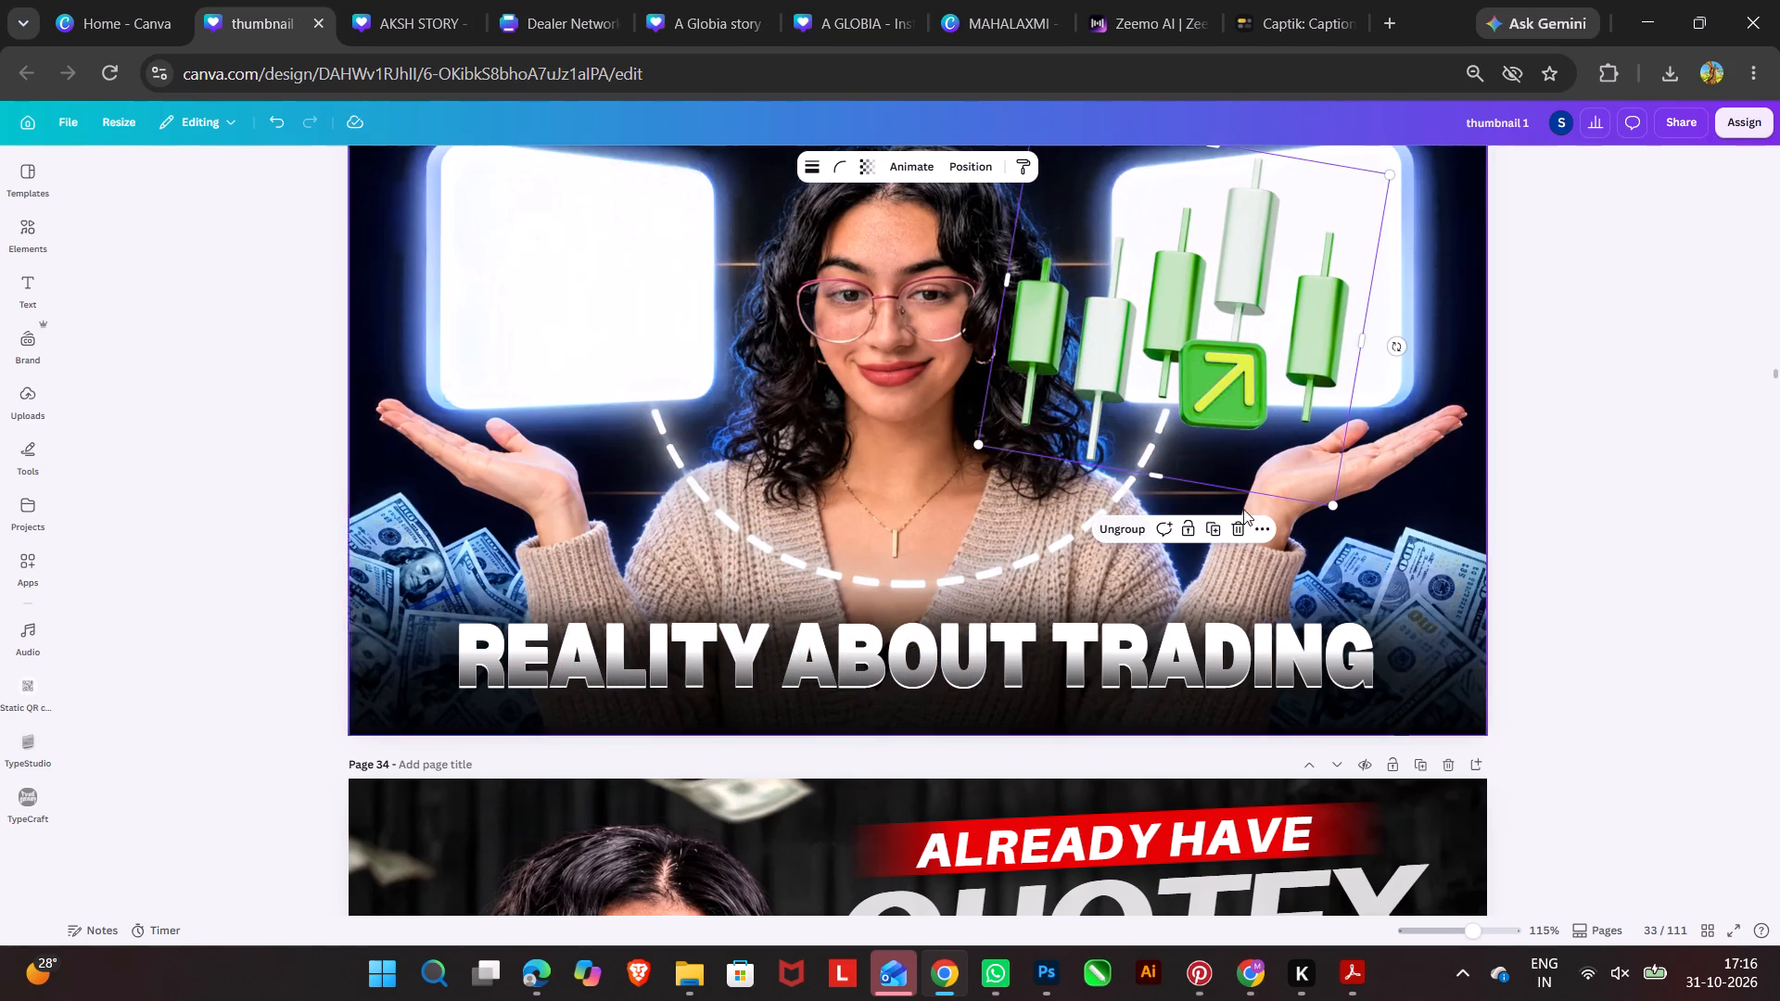
drag(1396, 342, 1413, 319)
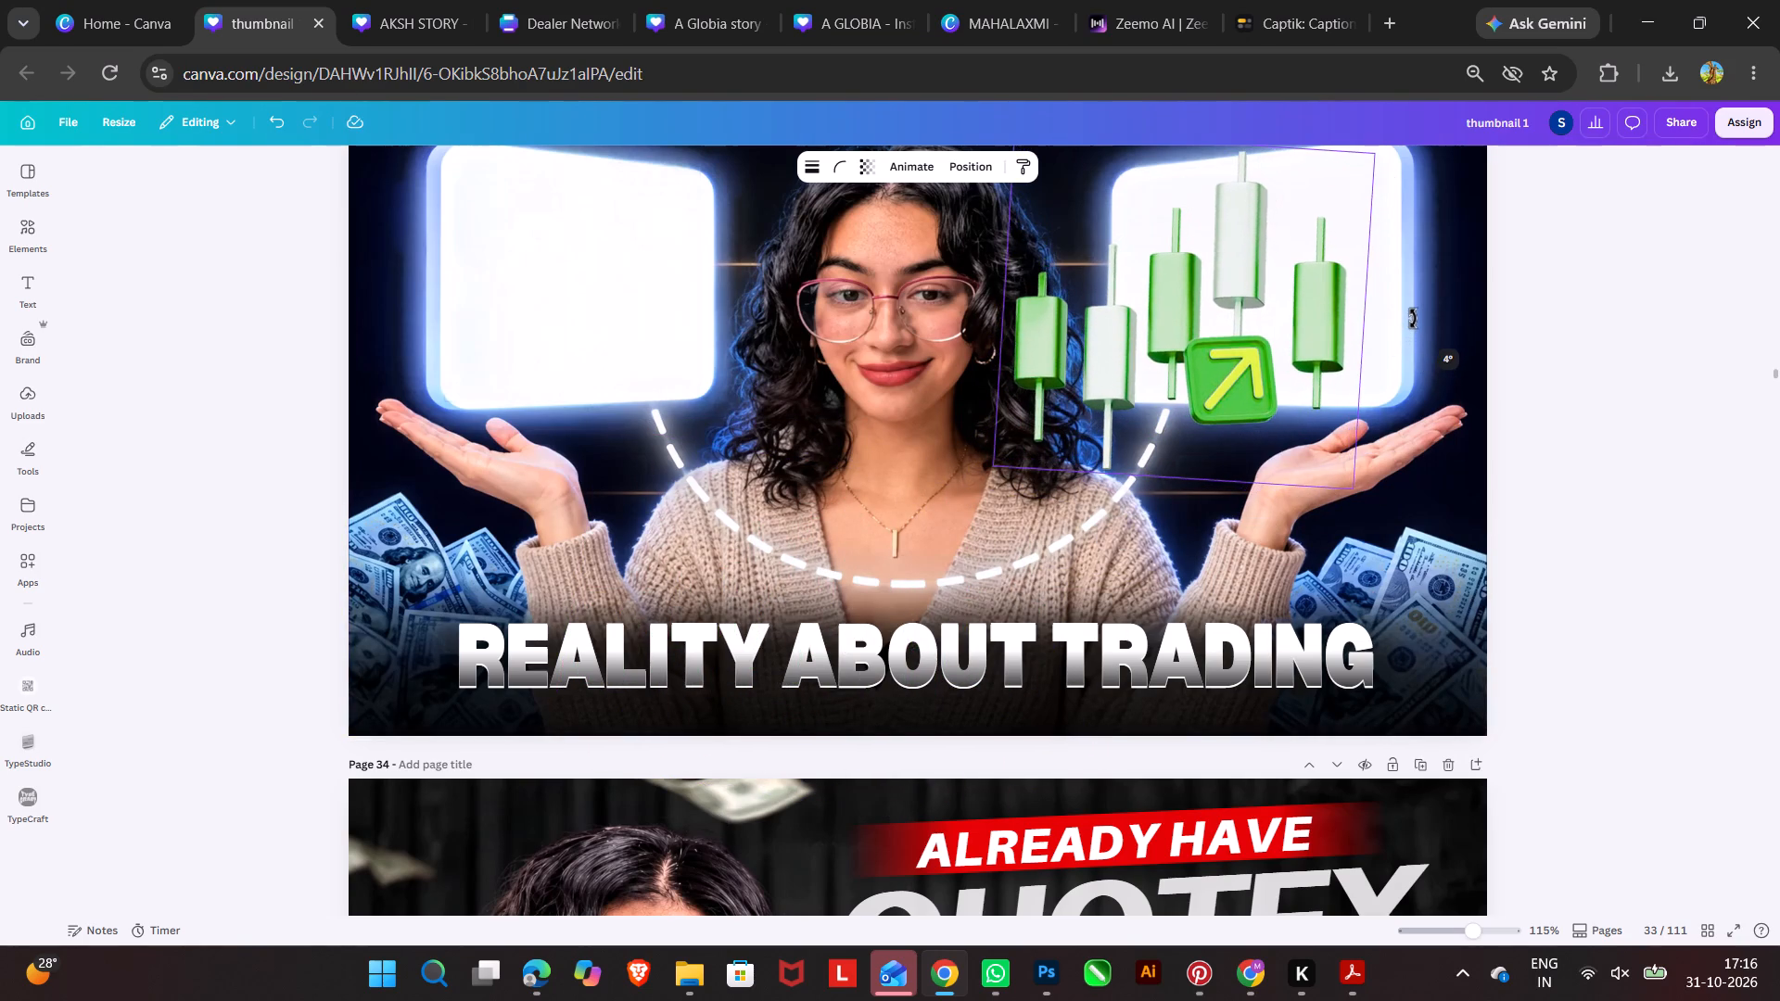
drag(1413, 319, 1413, 320)
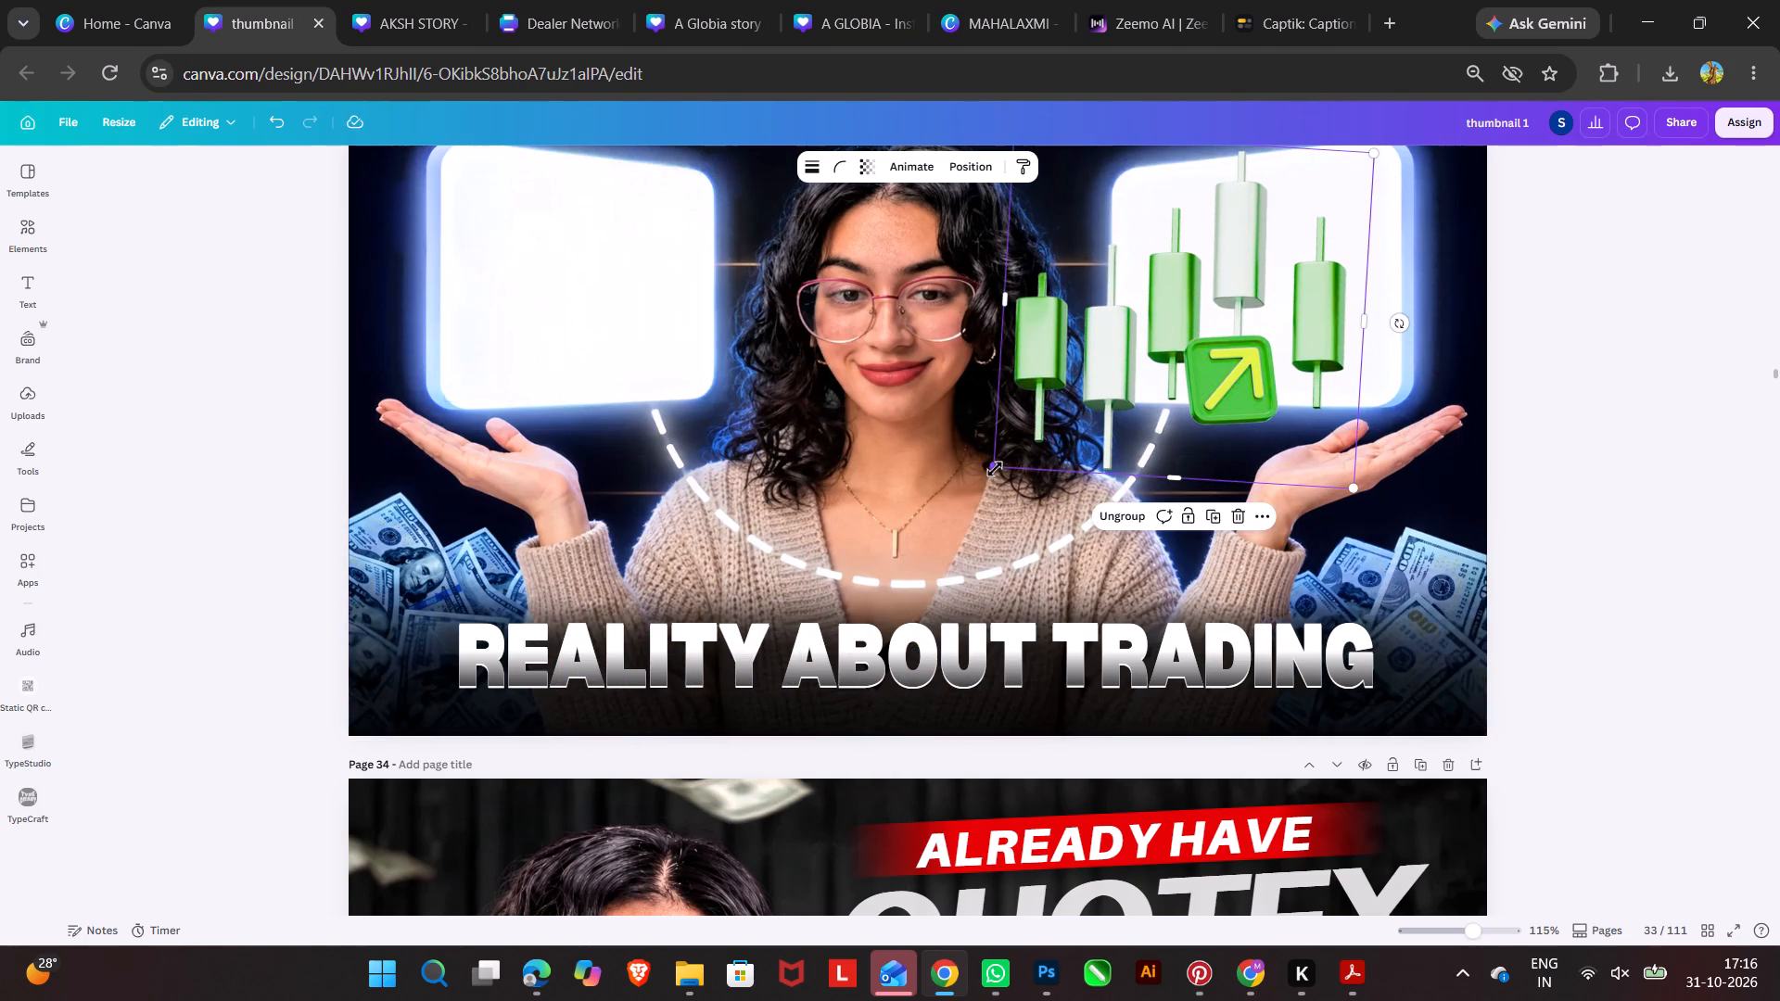
drag(995, 469, 1165, 421)
drag(1273, 275, 1279, 289)
click(1279, 289)
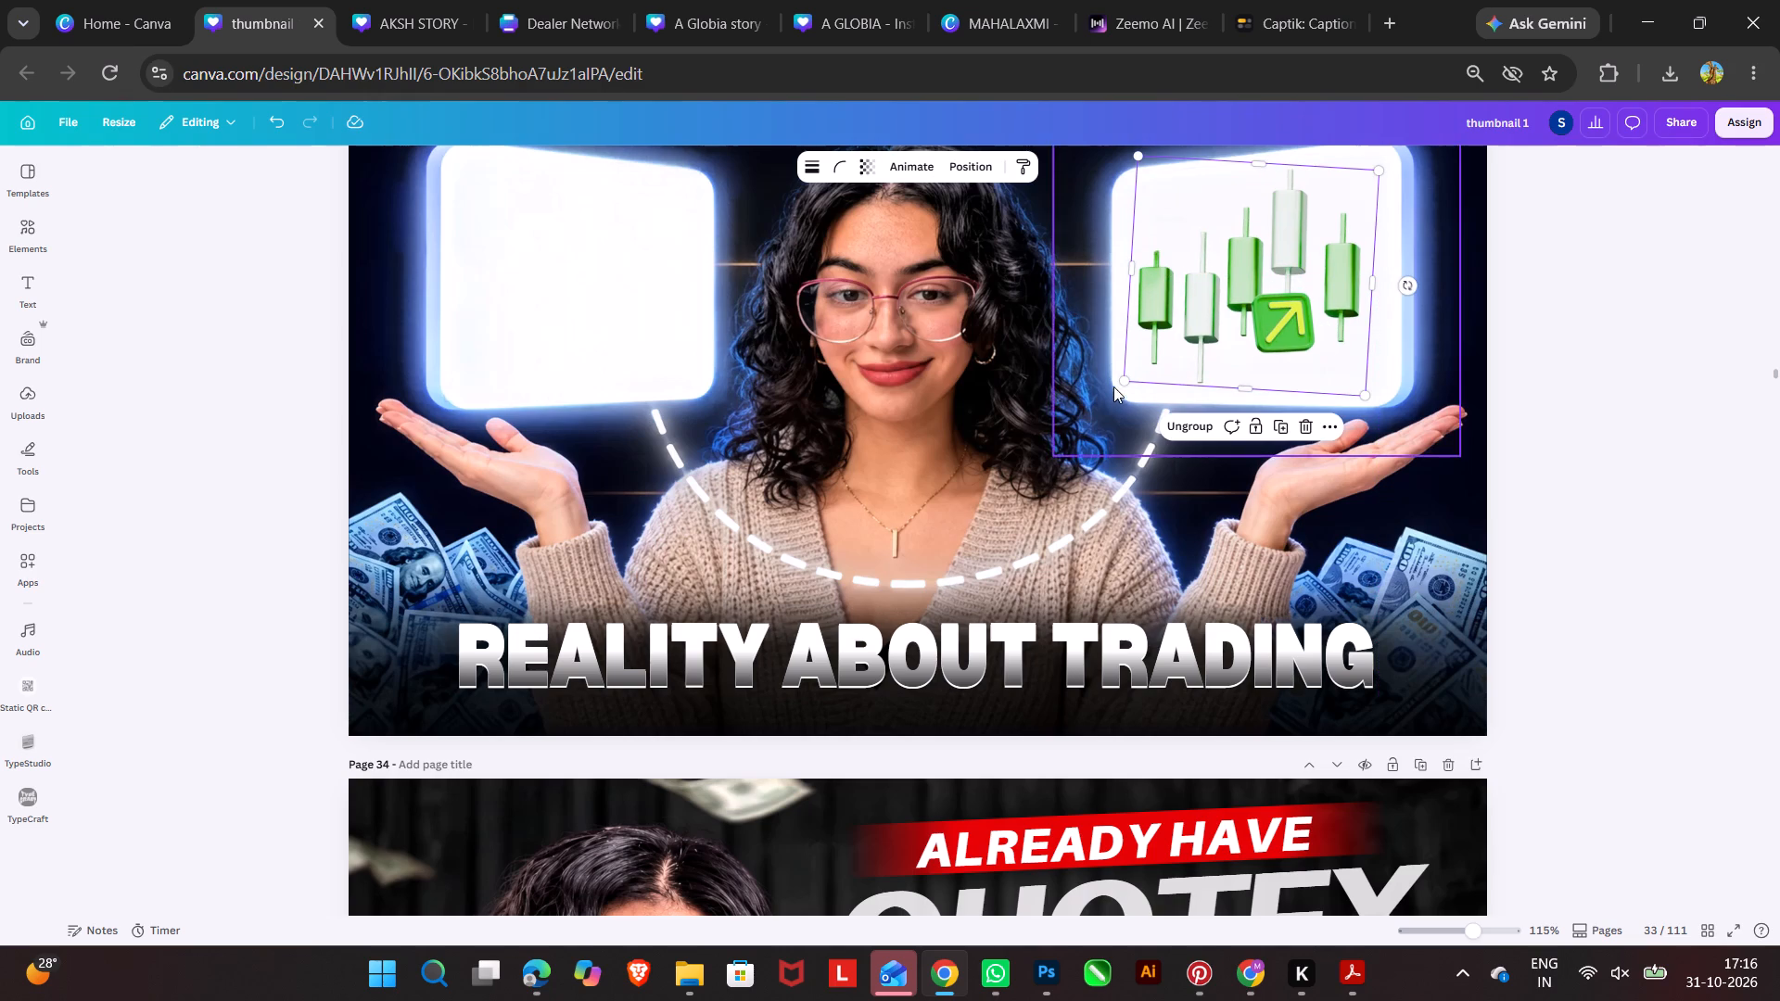
drag(1119, 381, 1171, 363)
drag(1286, 270, 1265, 273)
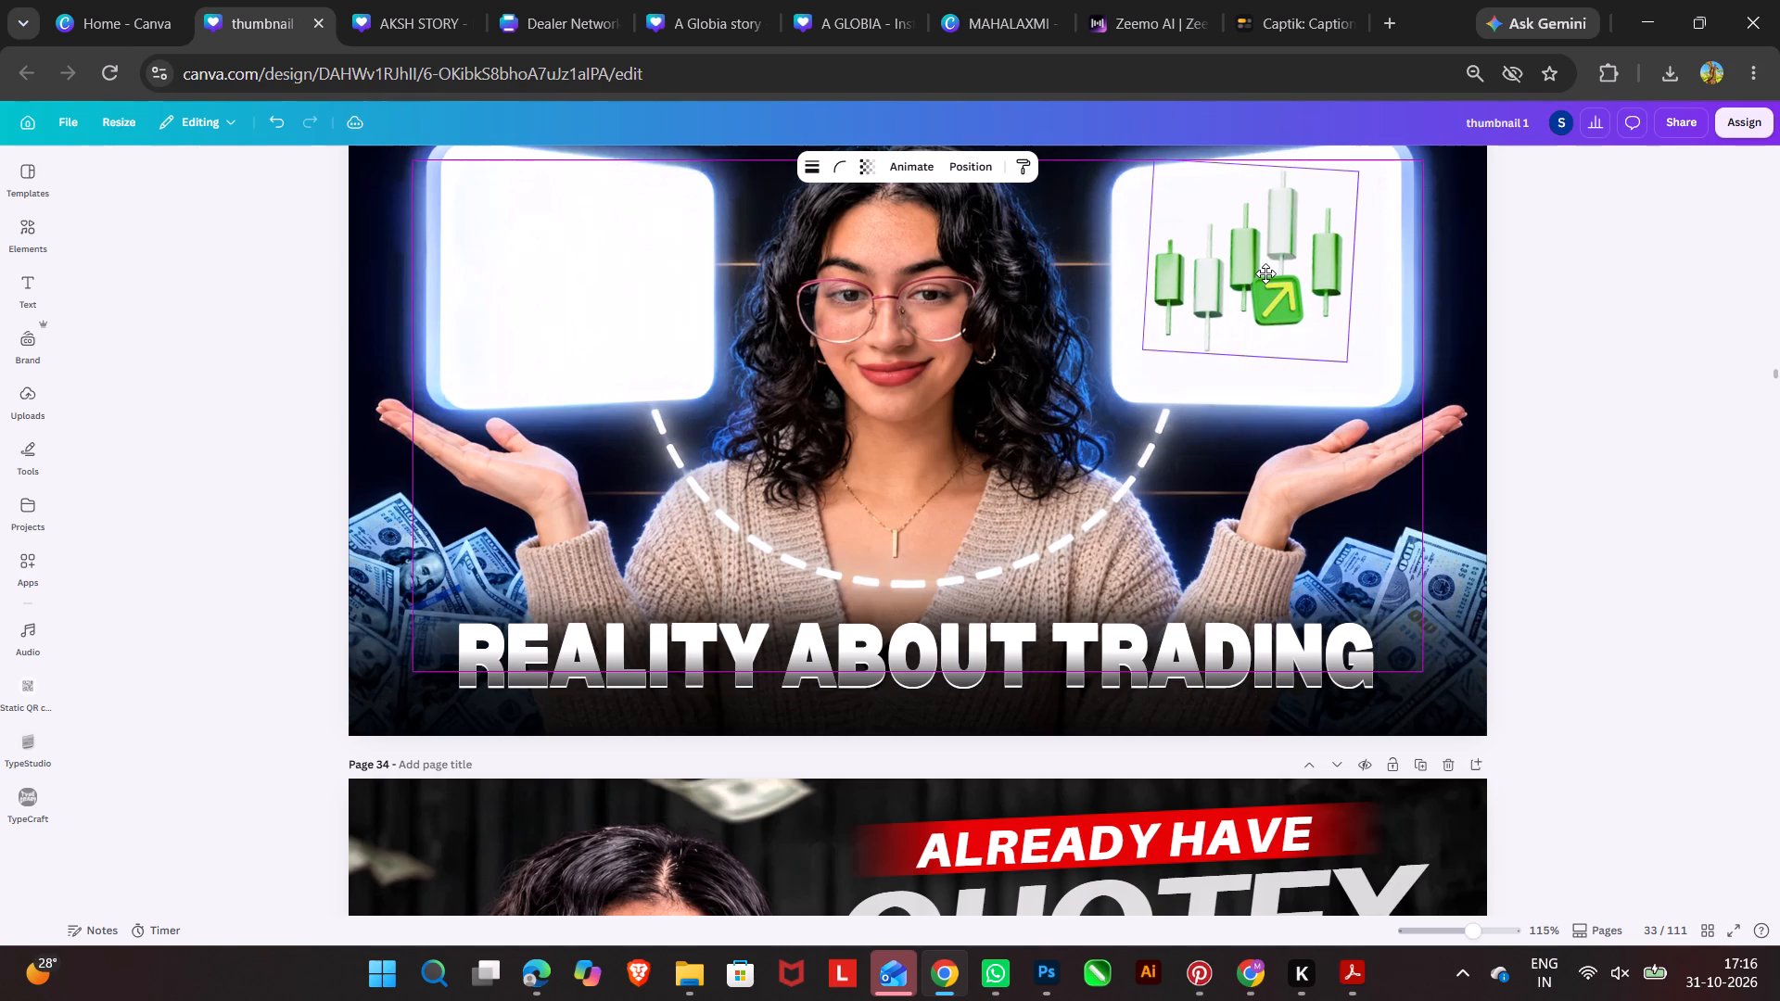
drag(1265, 273, 1265, 273)
double_click(1617, 303)
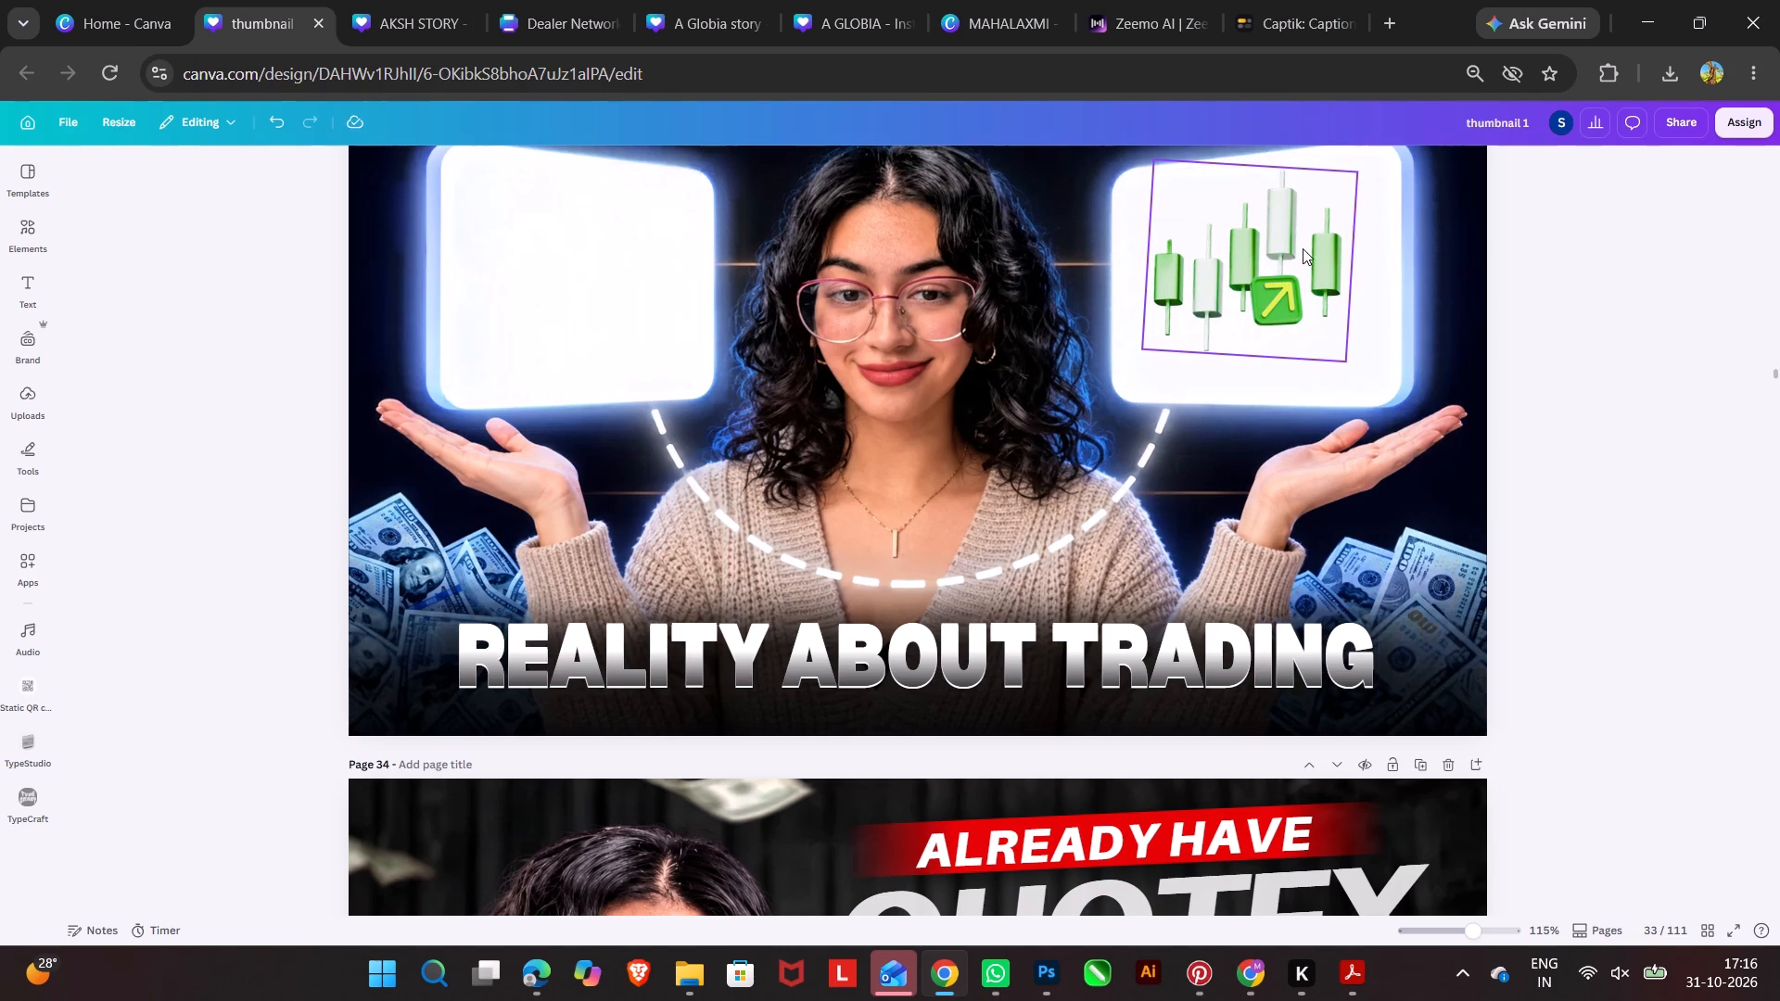
Recolour the tallest candlestick in the group with the brand green and the last candlestick with red.
click(1295, 229)
click(1287, 221)
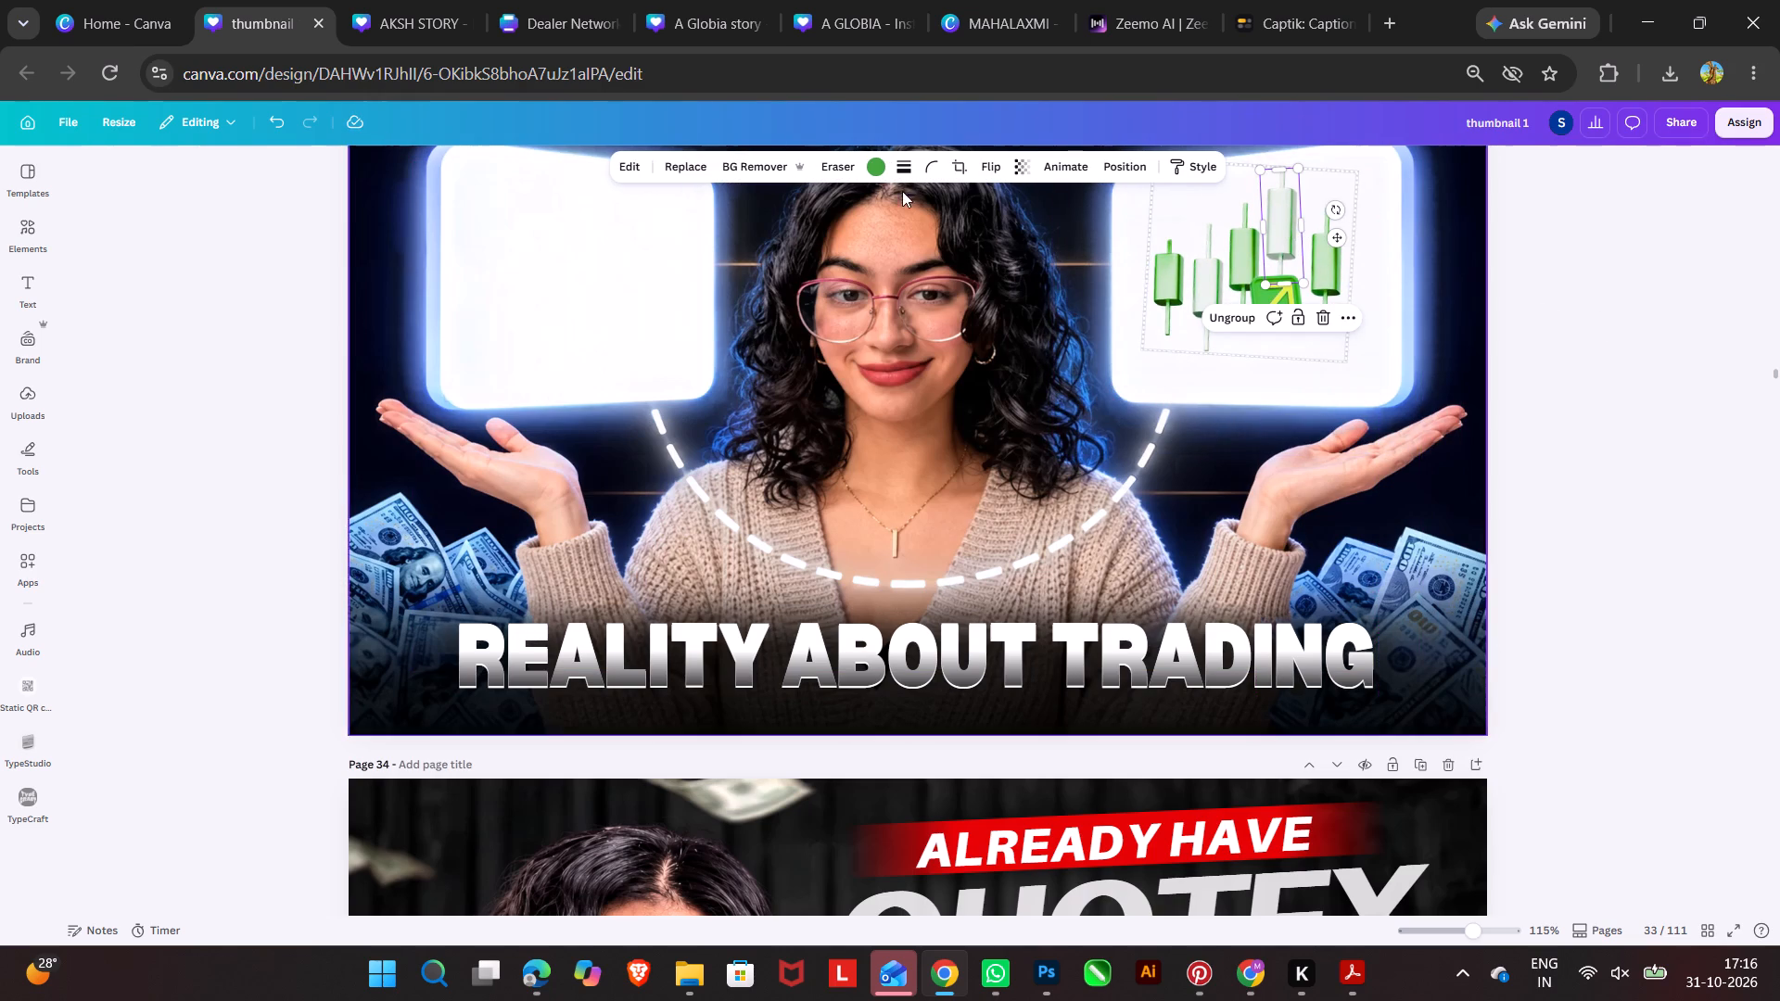
click(883, 171)
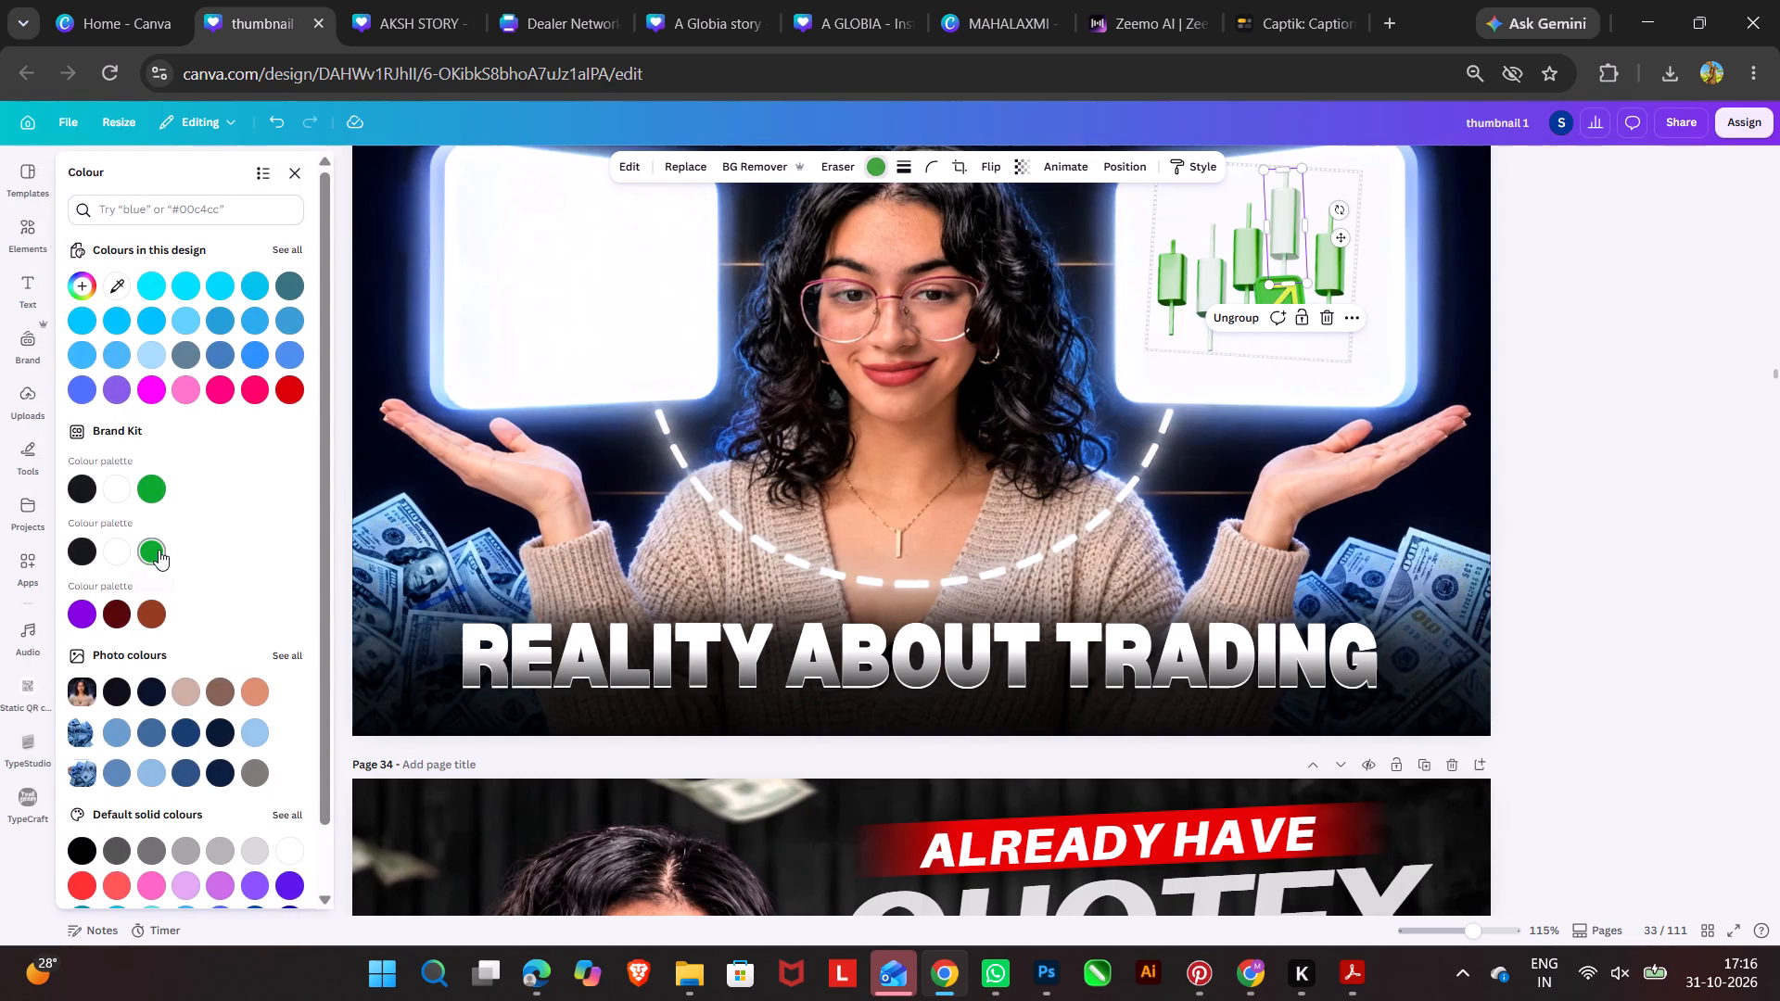
click(153, 485)
click(1328, 280)
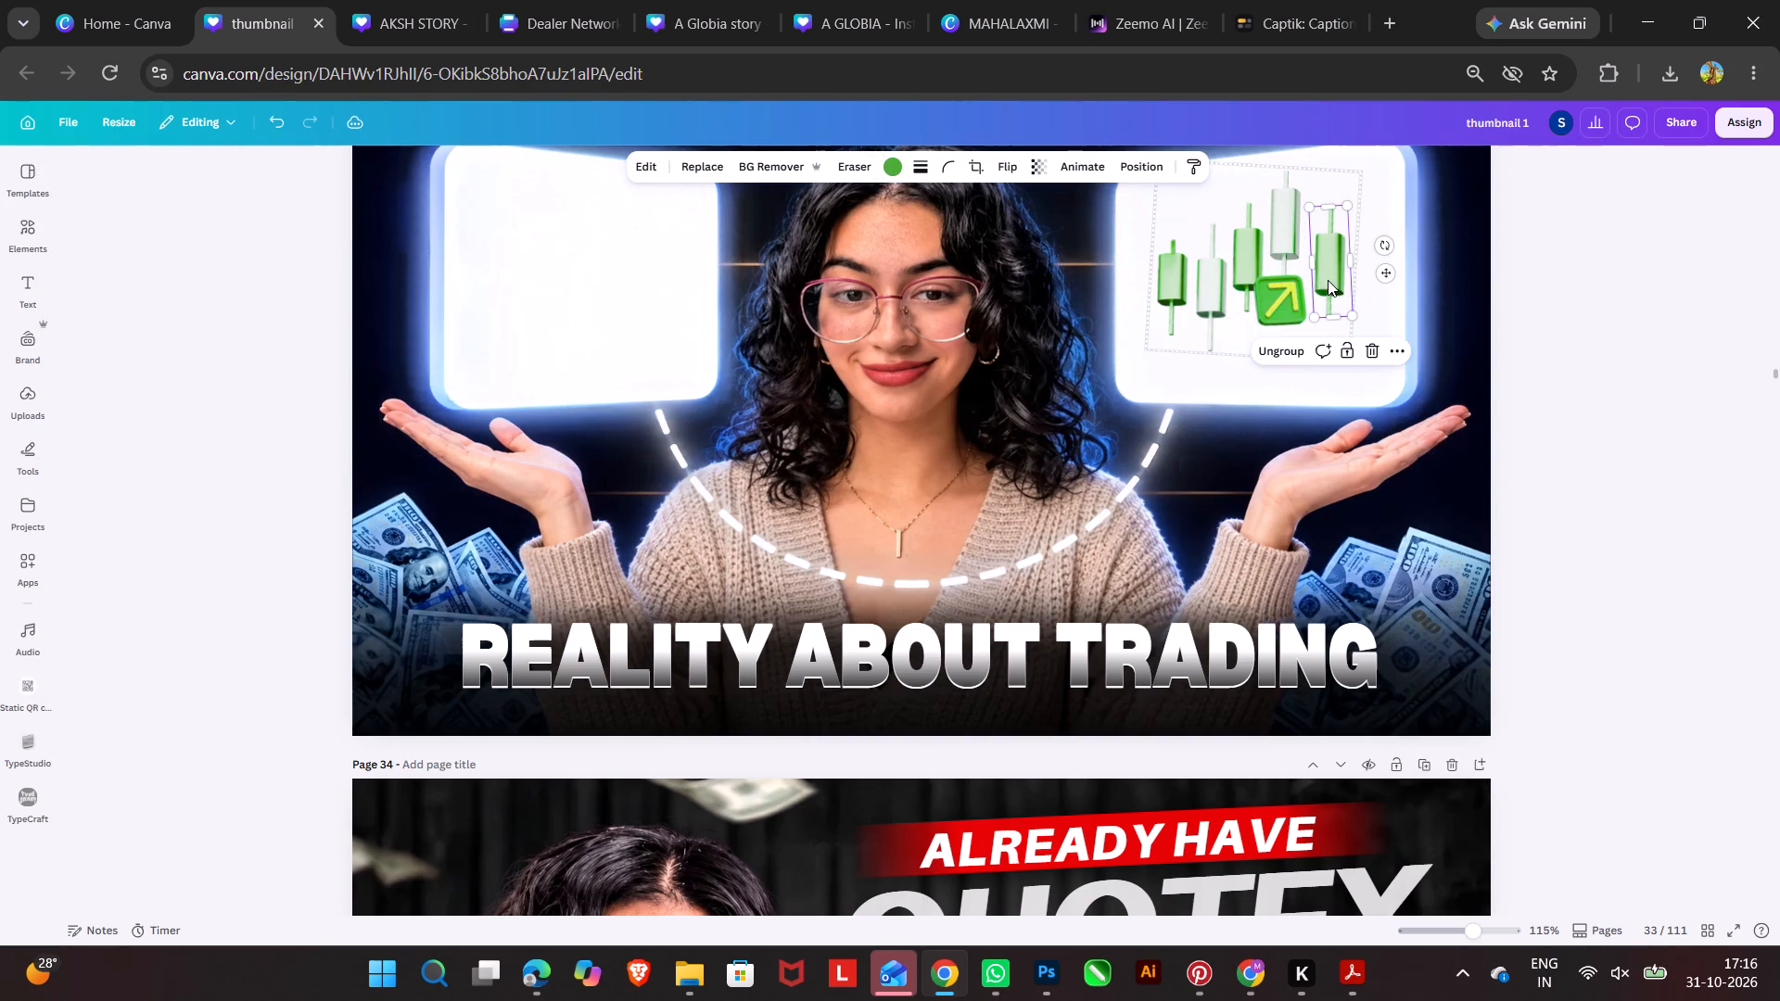
click(872, 161)
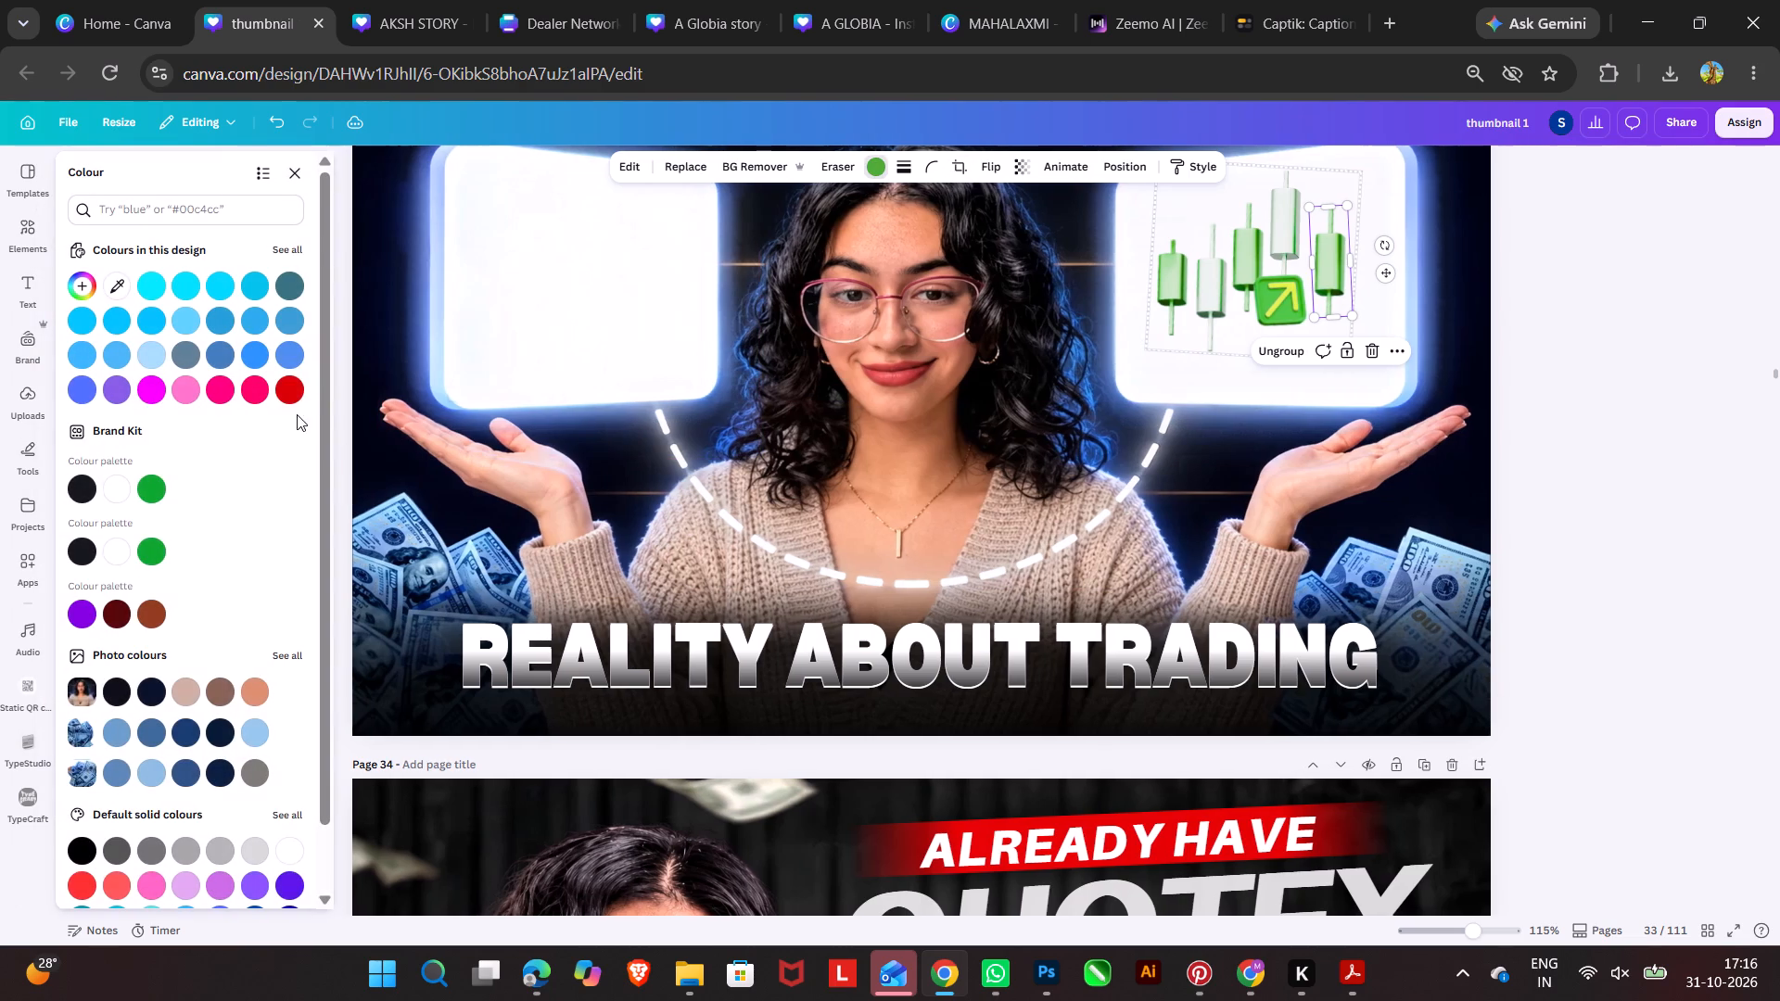
click(299, 393)
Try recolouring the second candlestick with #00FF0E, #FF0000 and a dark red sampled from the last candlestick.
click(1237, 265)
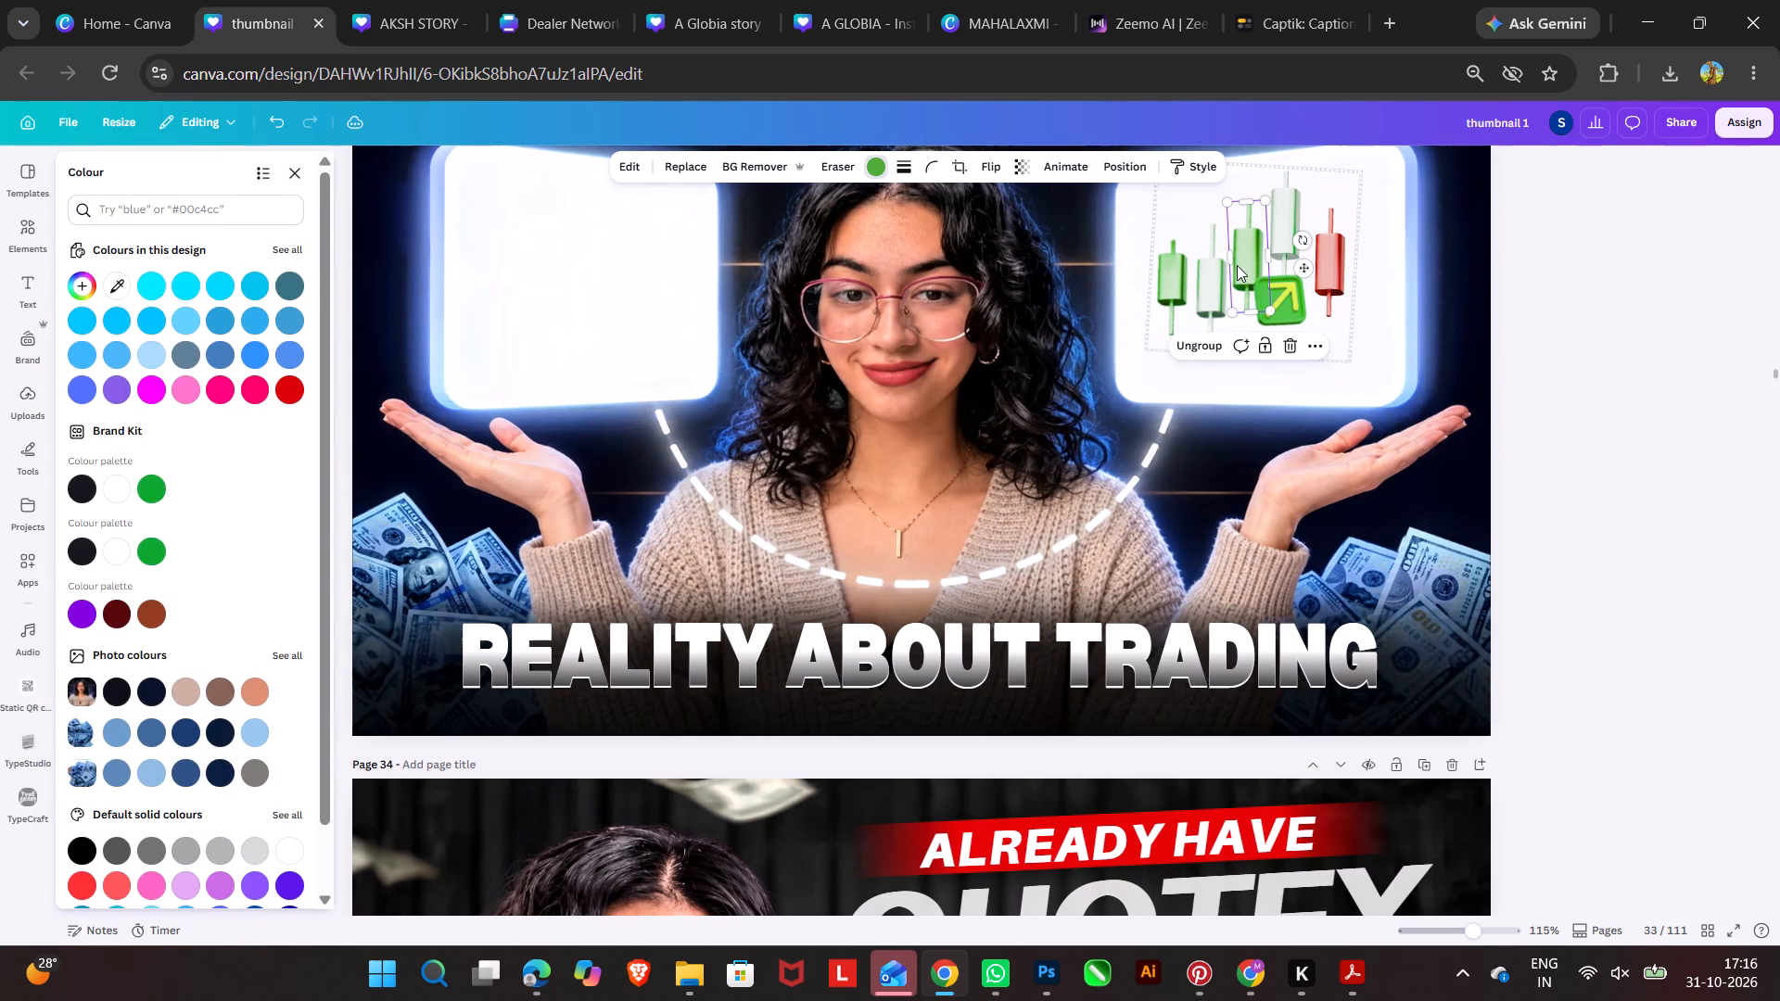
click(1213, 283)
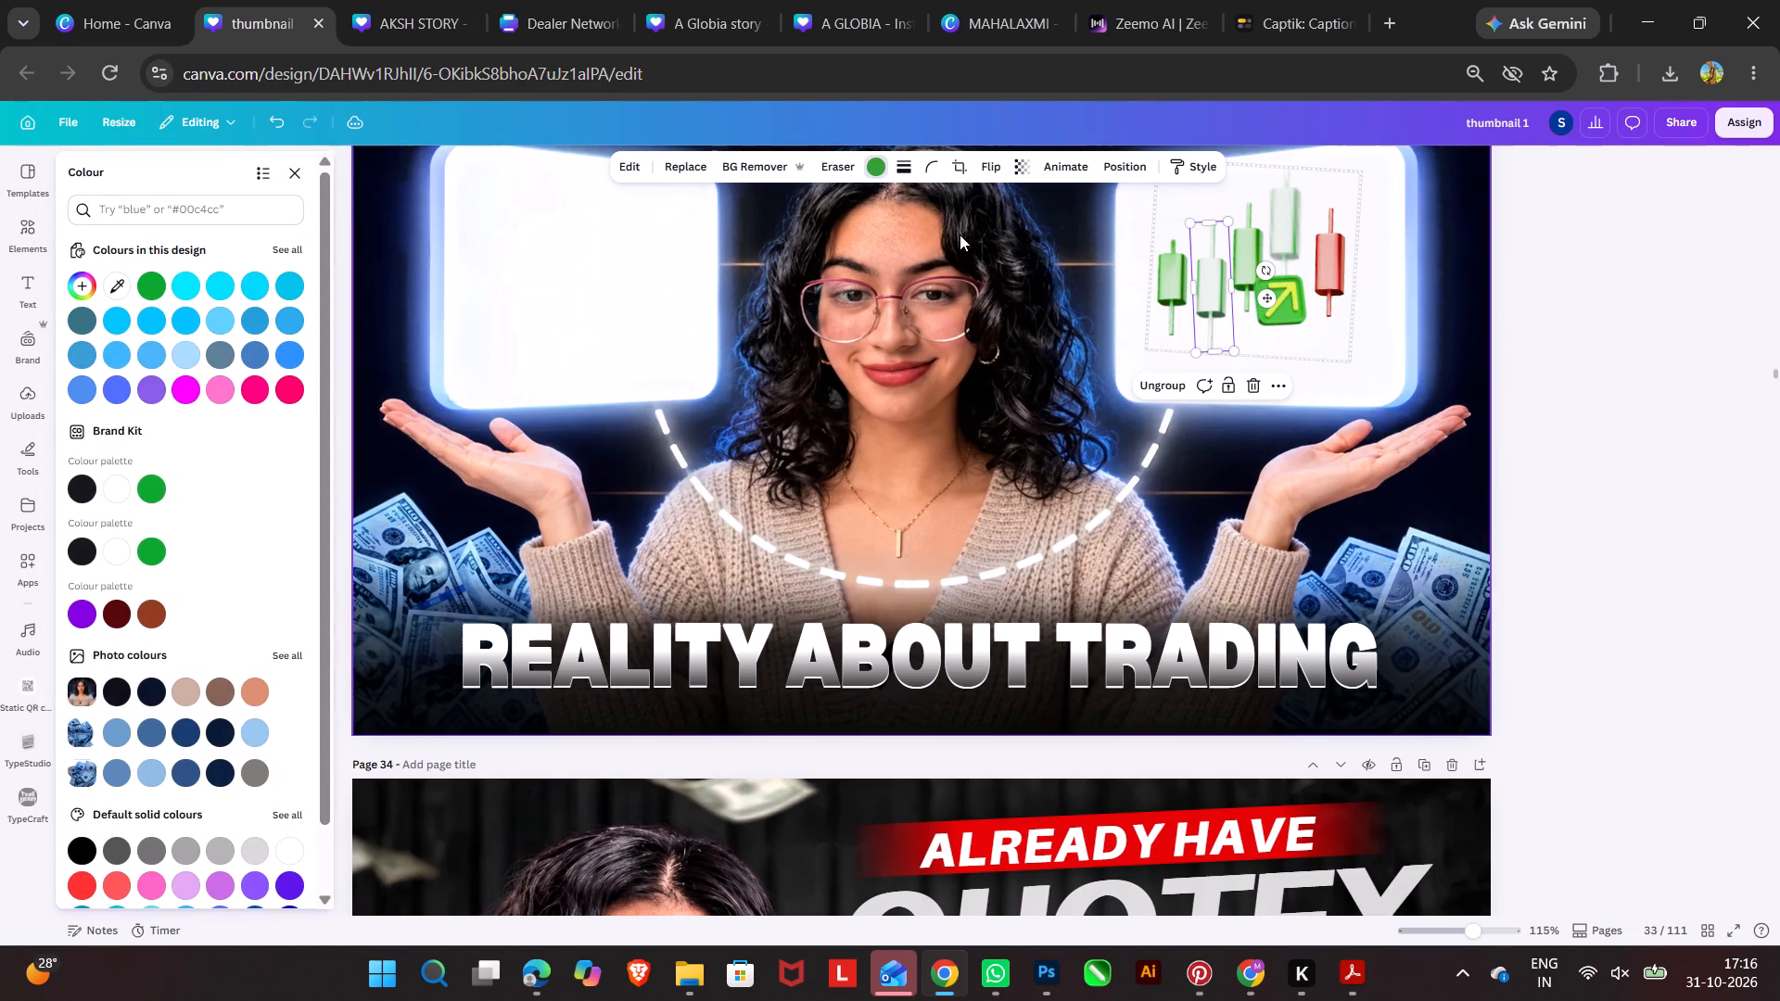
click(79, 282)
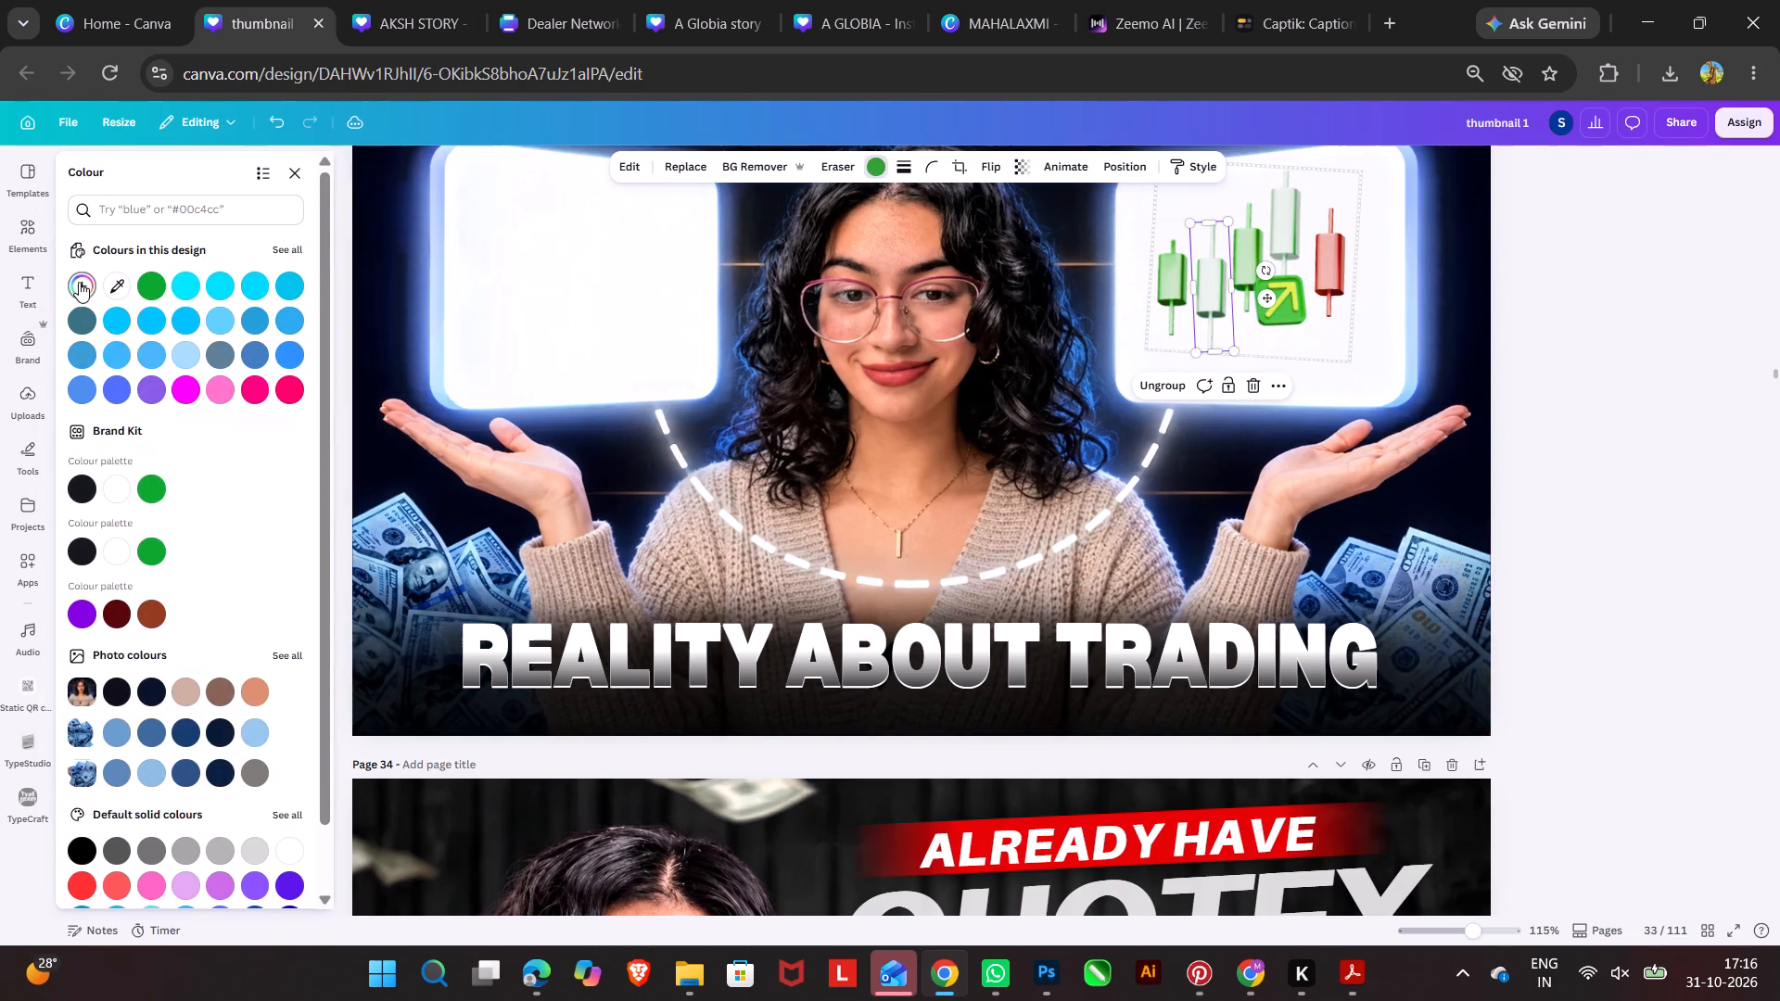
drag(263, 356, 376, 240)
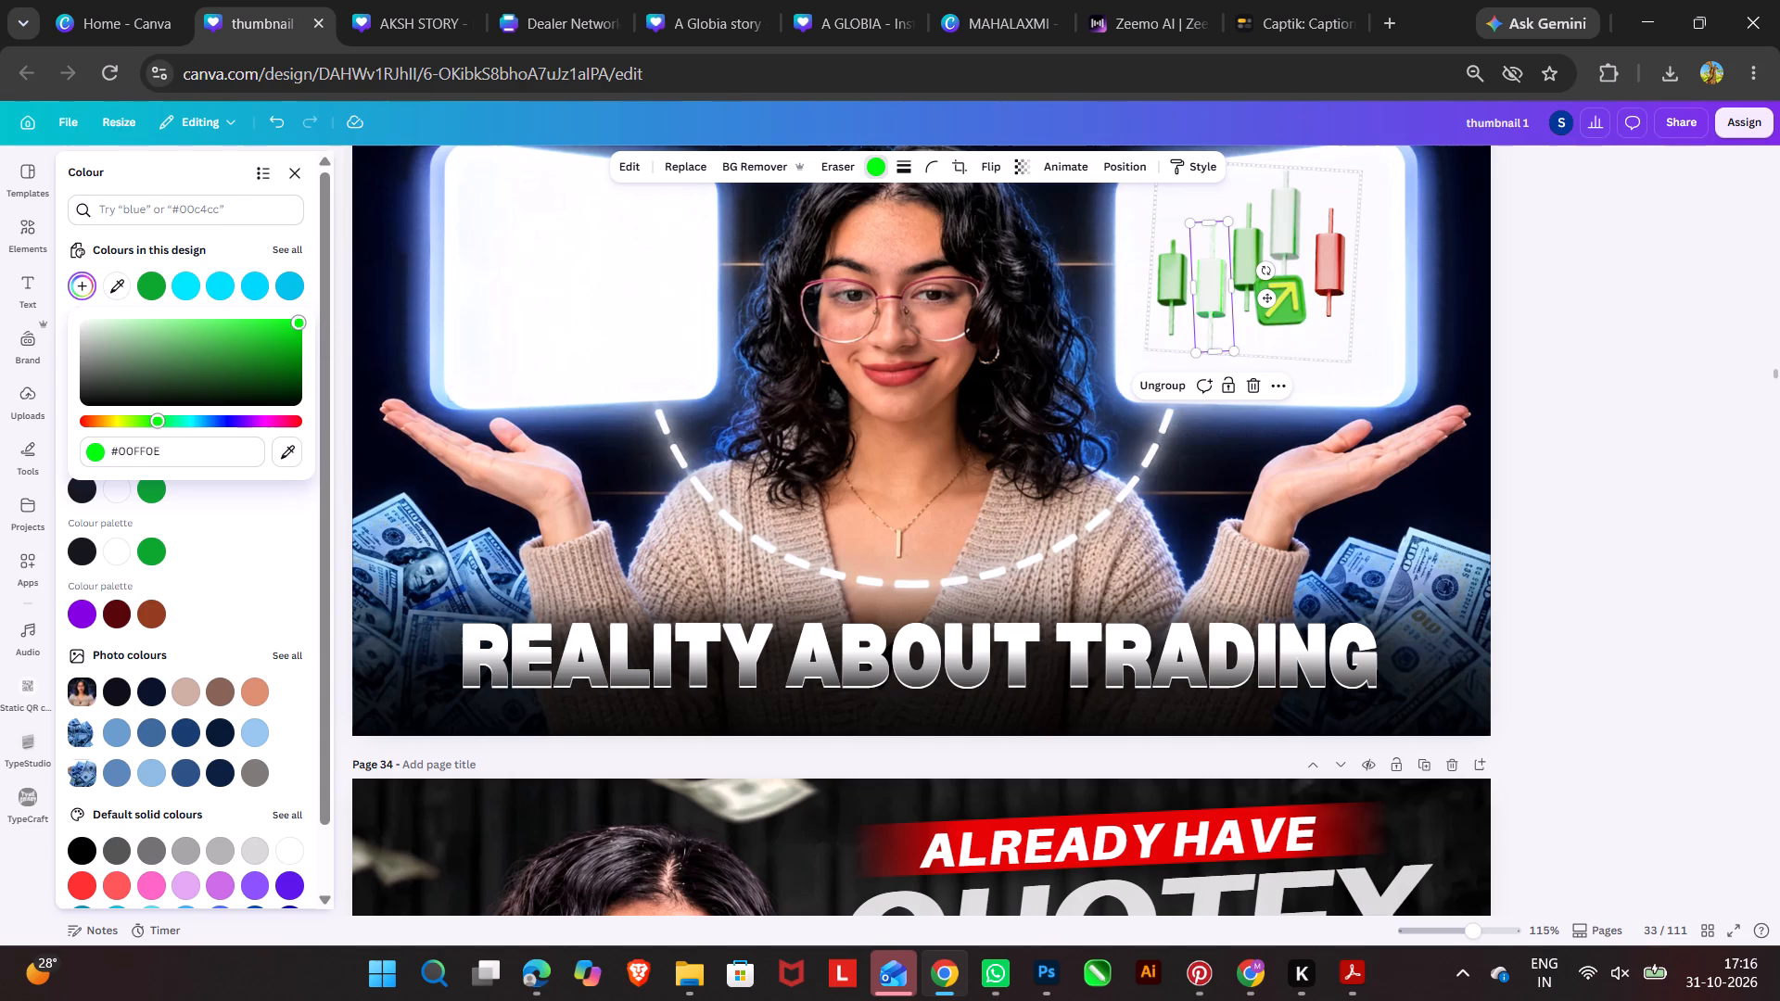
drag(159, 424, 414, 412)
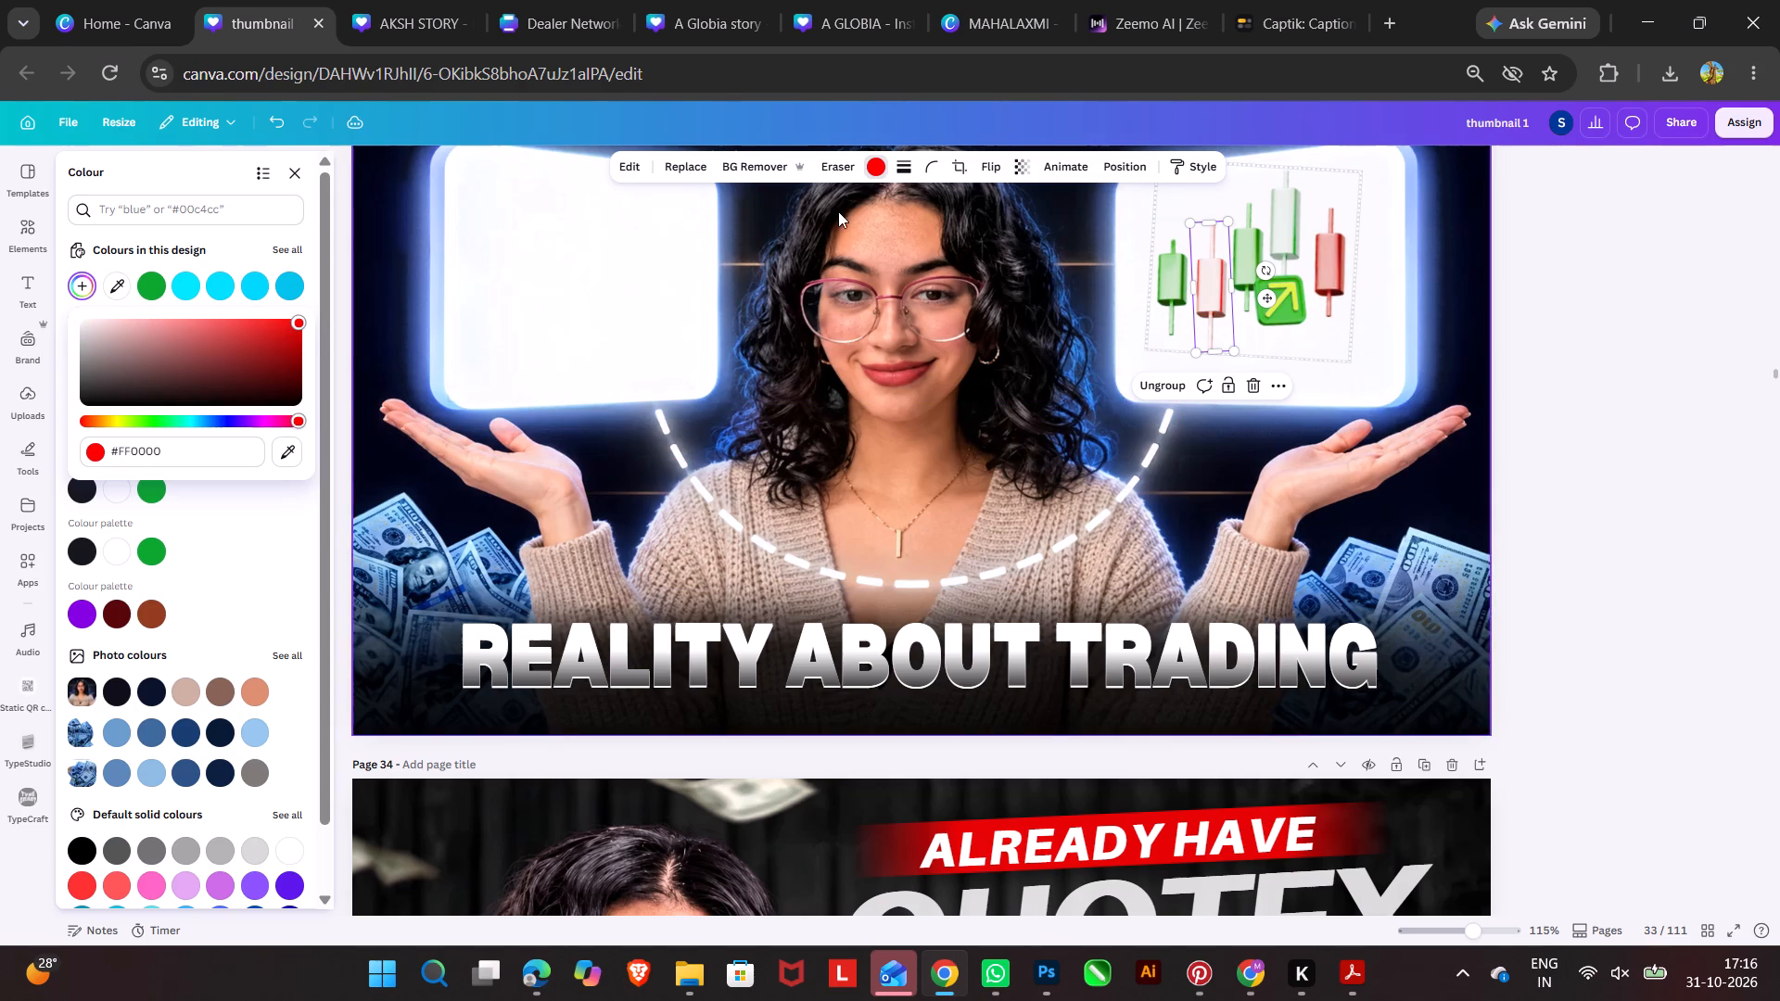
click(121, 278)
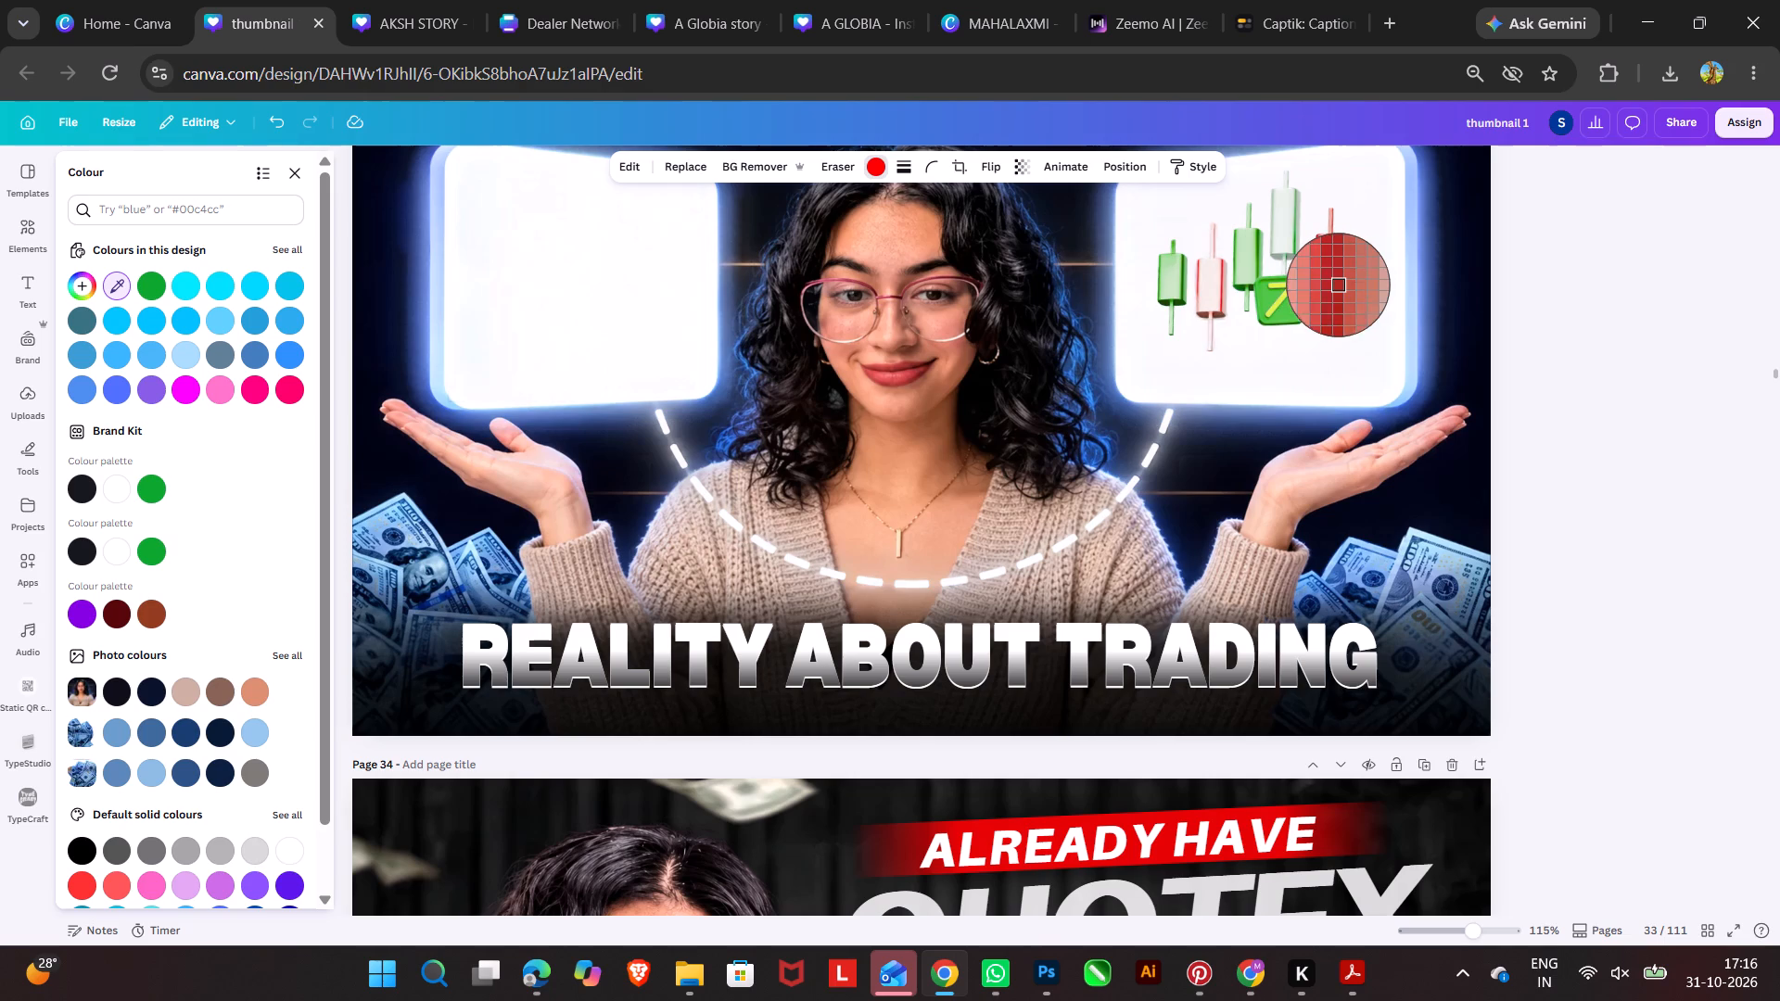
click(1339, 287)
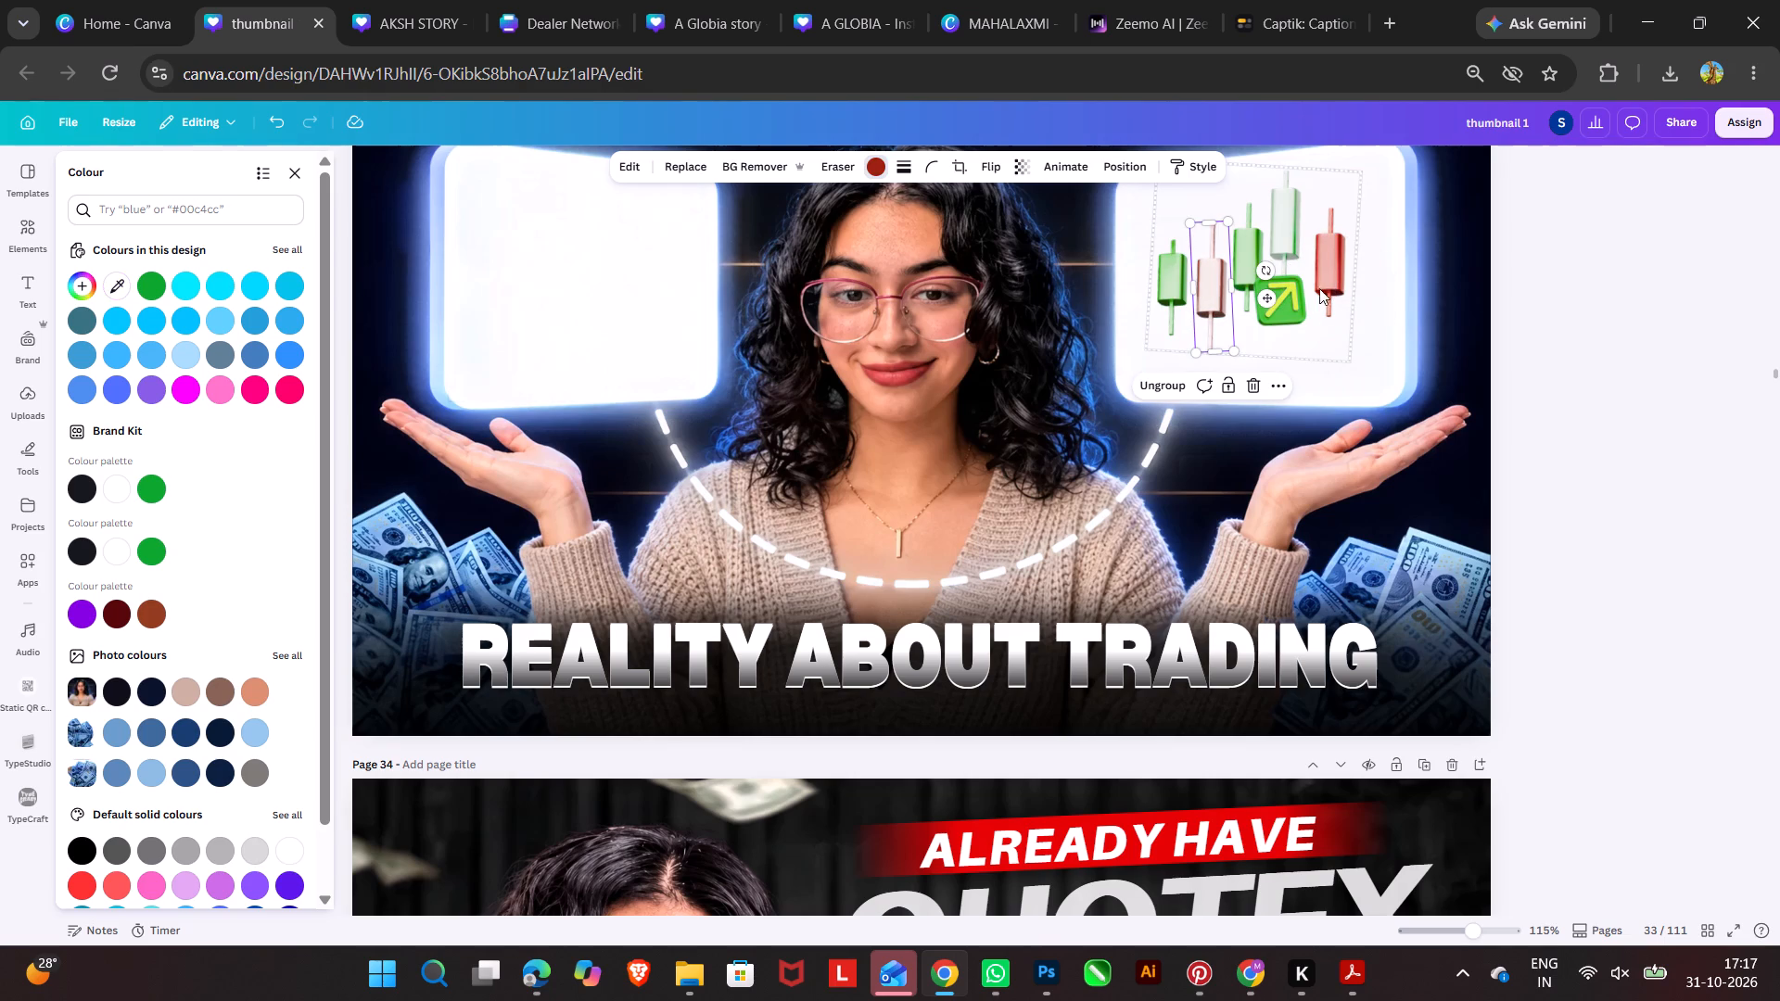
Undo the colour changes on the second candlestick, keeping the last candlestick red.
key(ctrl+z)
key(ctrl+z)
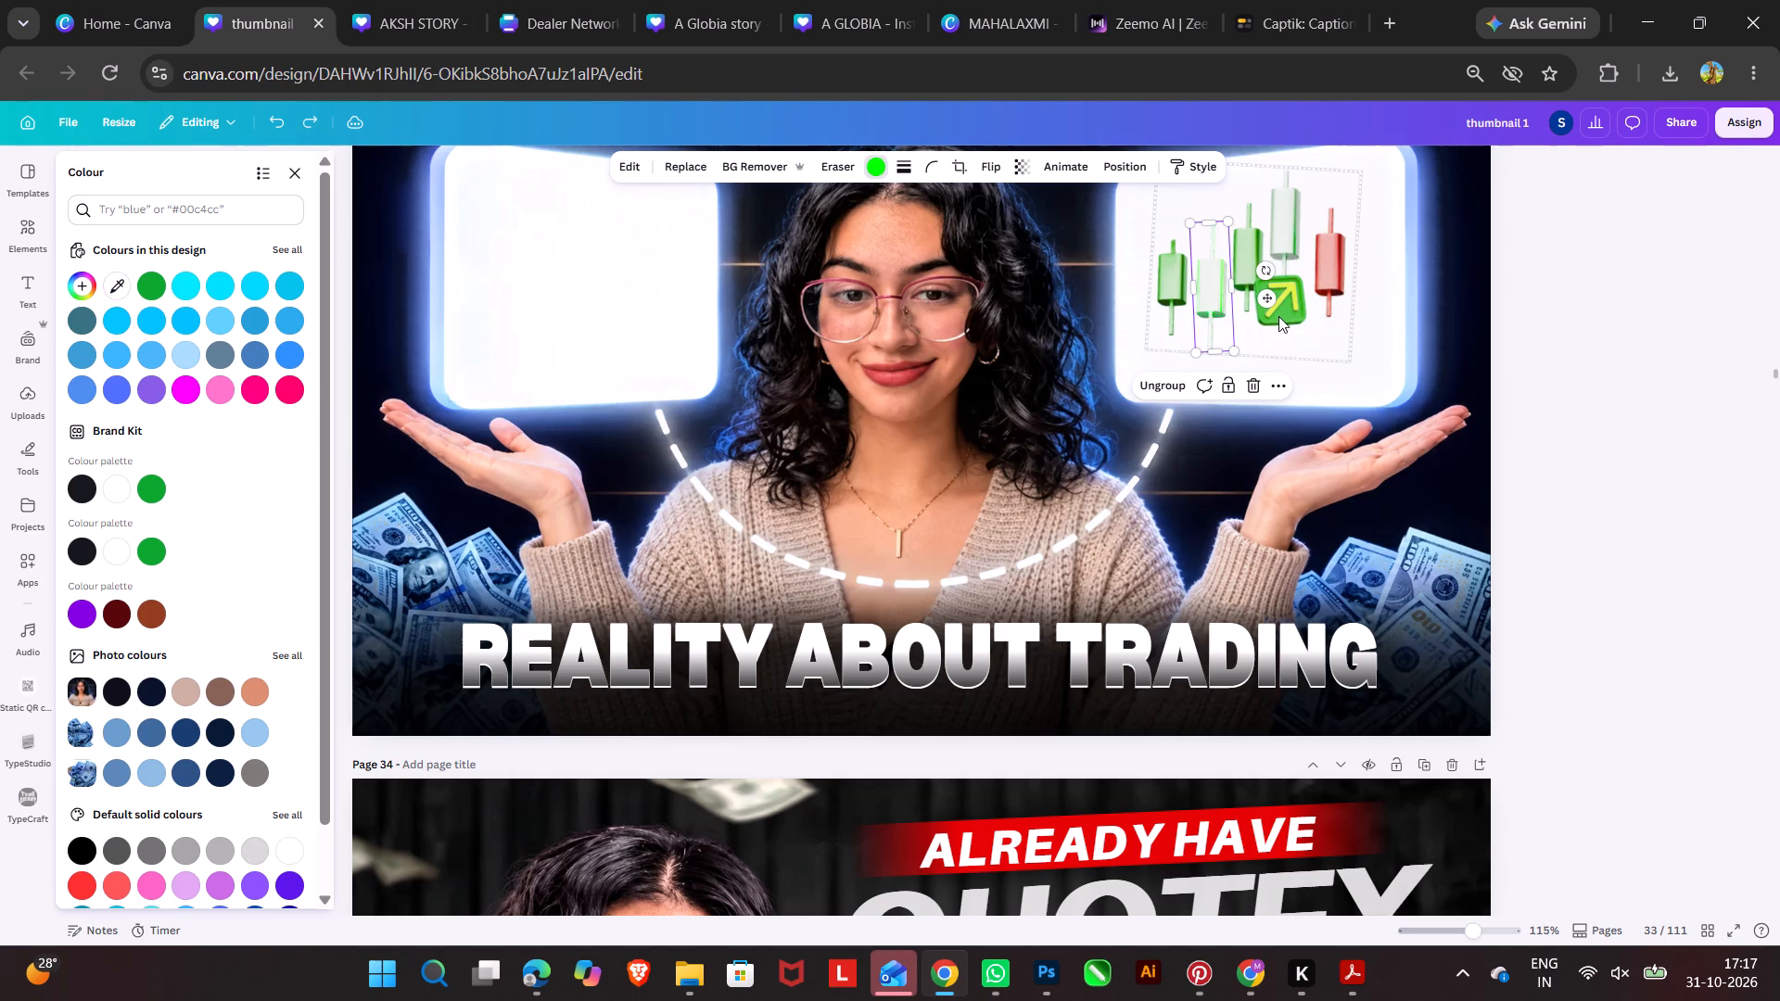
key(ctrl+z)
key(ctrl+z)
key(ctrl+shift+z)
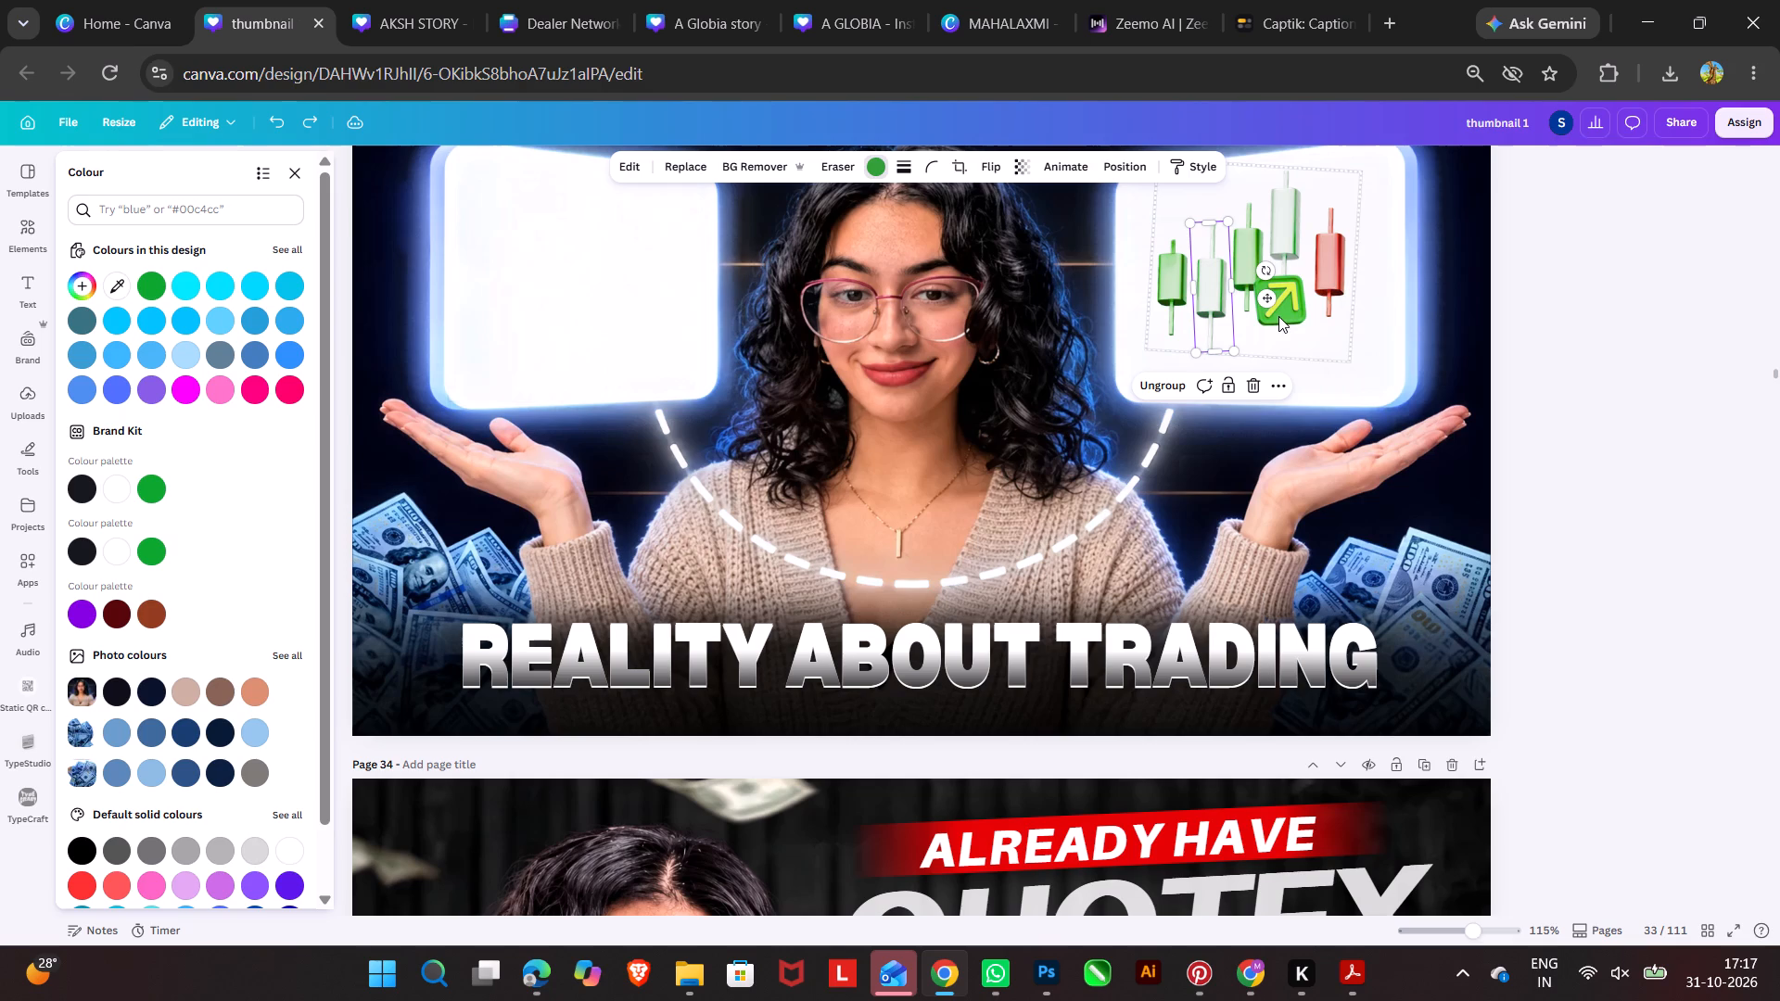
Recolour the third and first candlesticks with the same red as the last candlestick.
click(1244, 252)
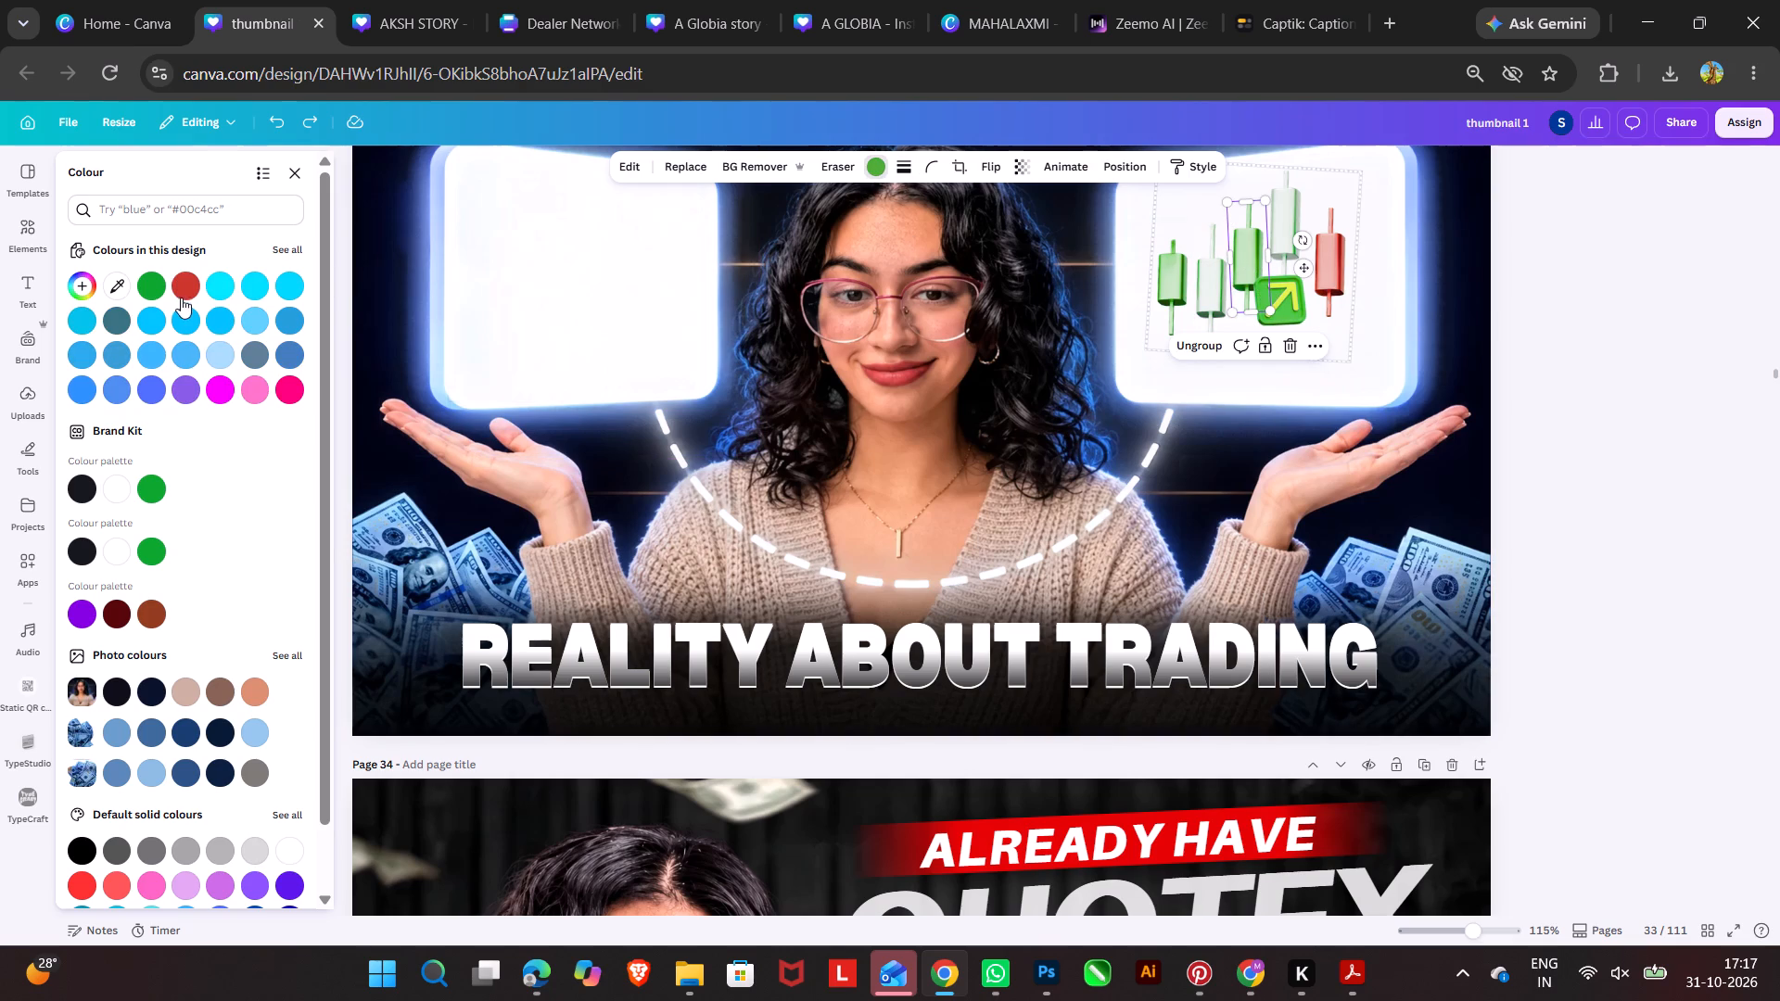
click(178, 283)
click(1160, 260)
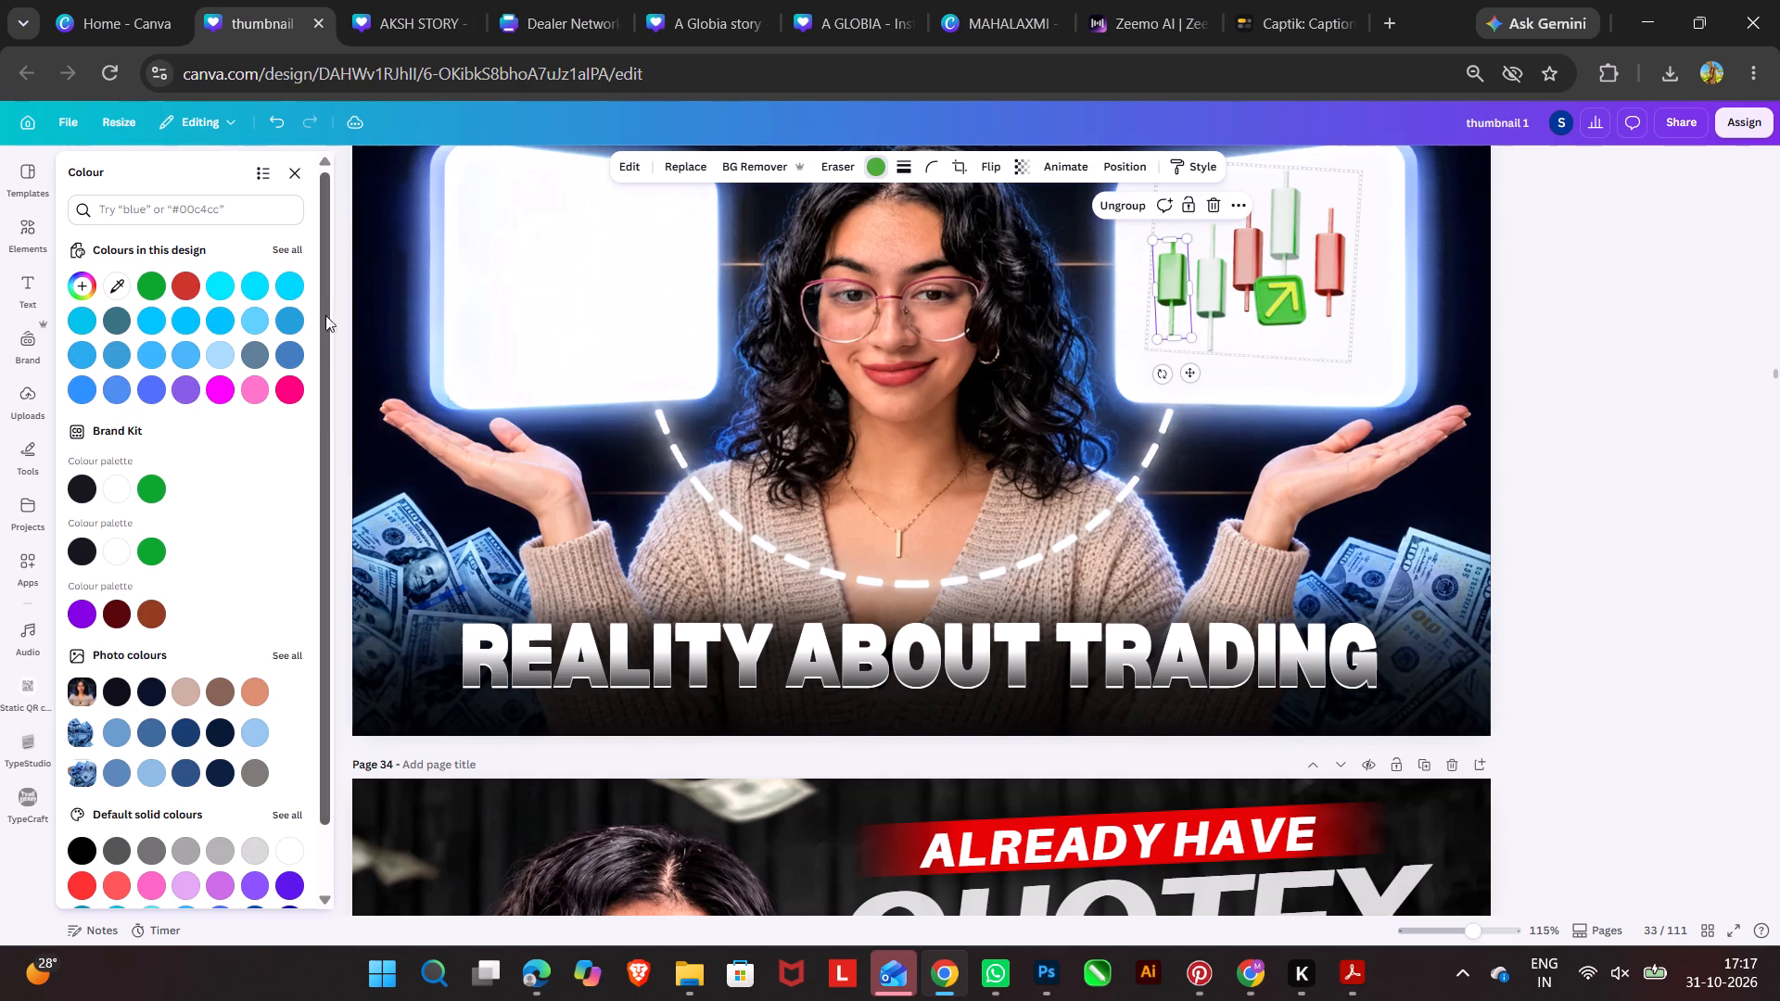
click(187, 280)
double_click(1596, 451)
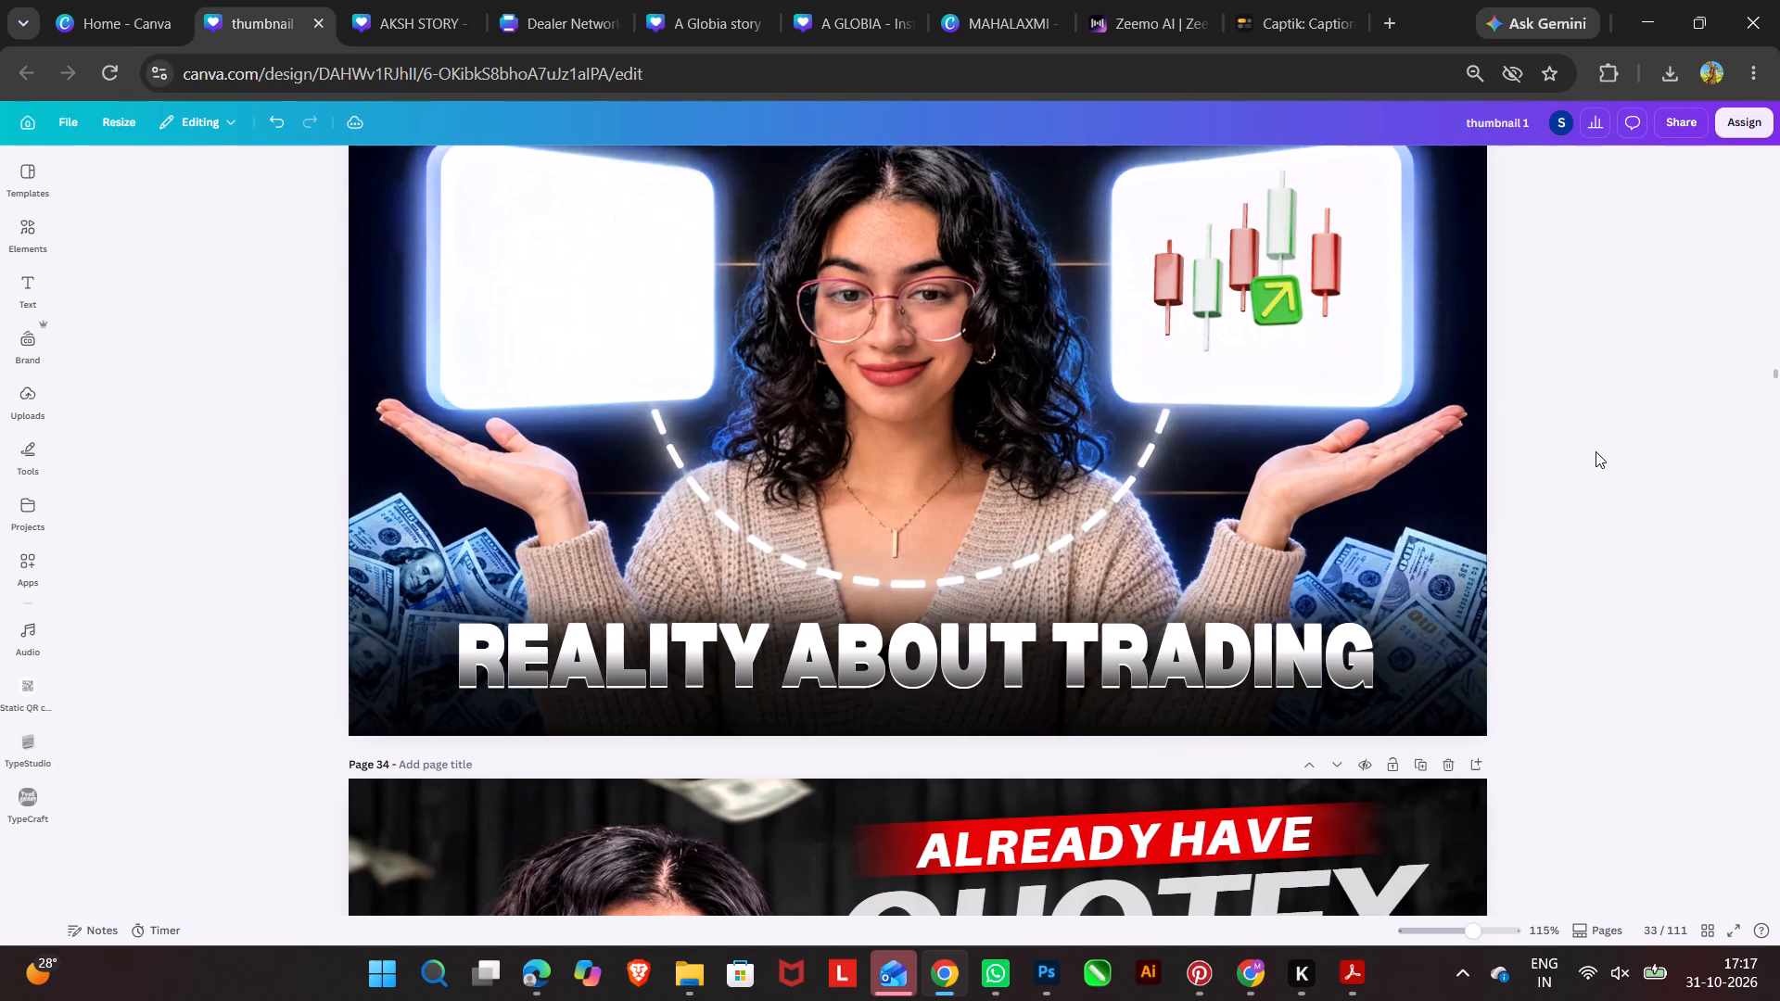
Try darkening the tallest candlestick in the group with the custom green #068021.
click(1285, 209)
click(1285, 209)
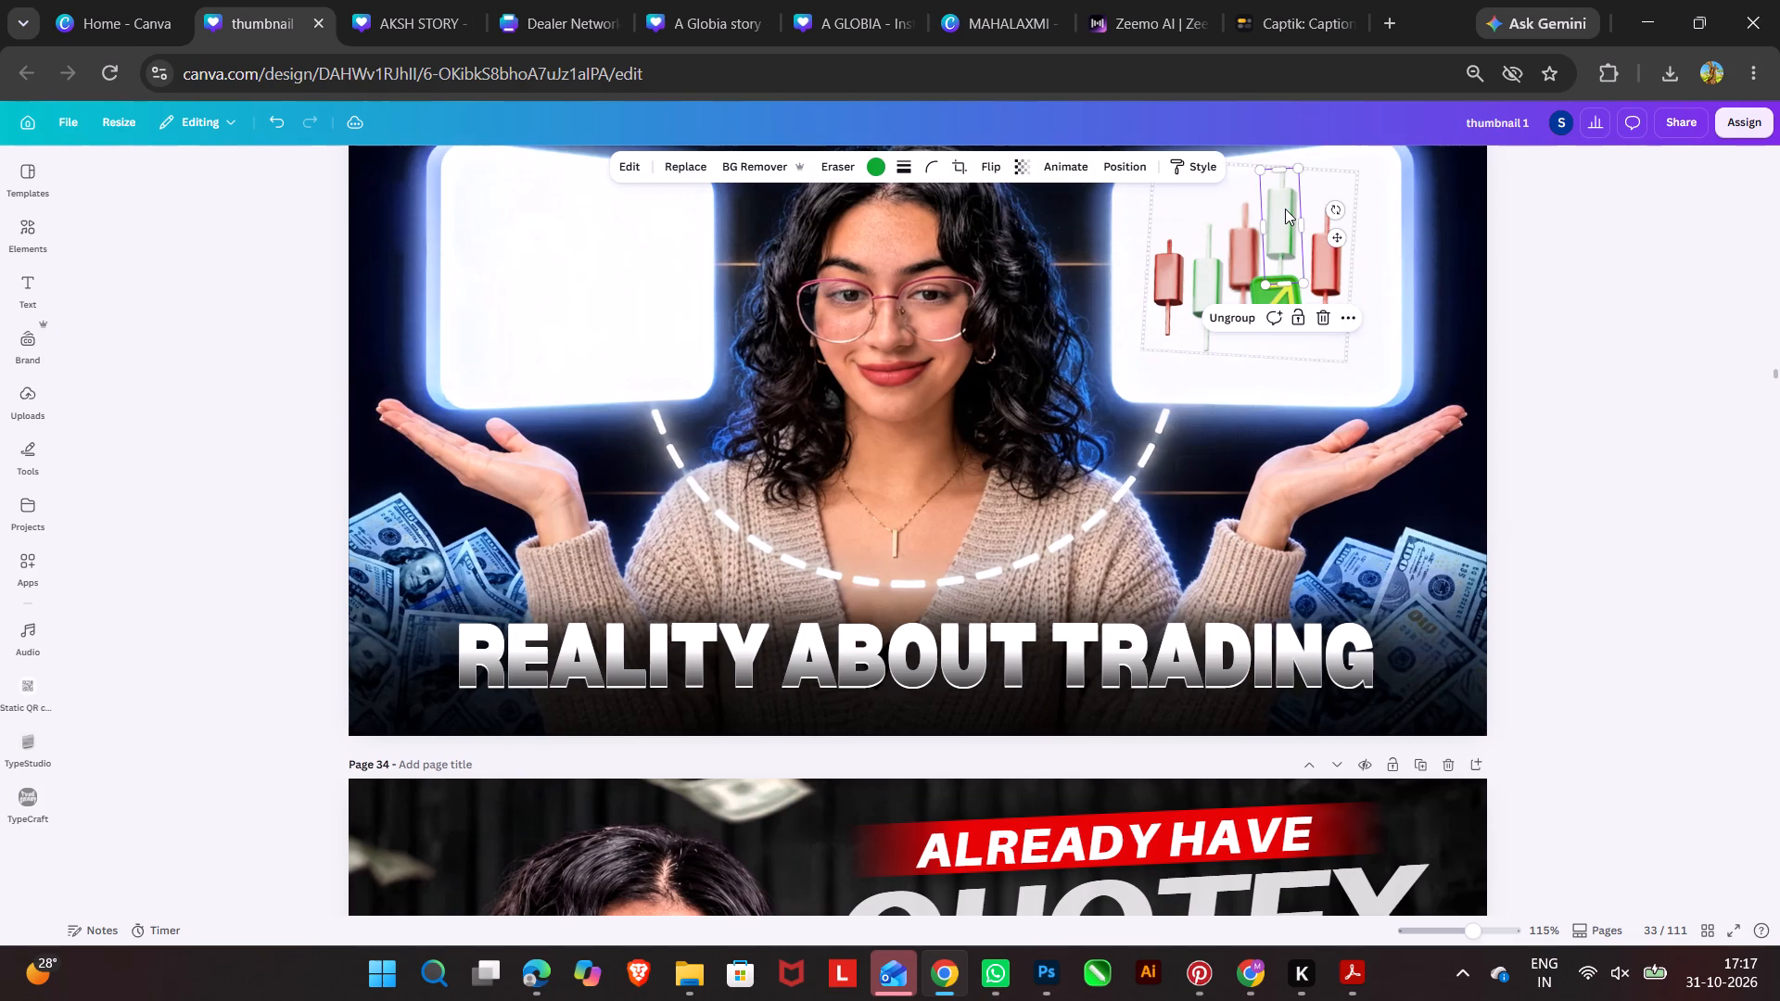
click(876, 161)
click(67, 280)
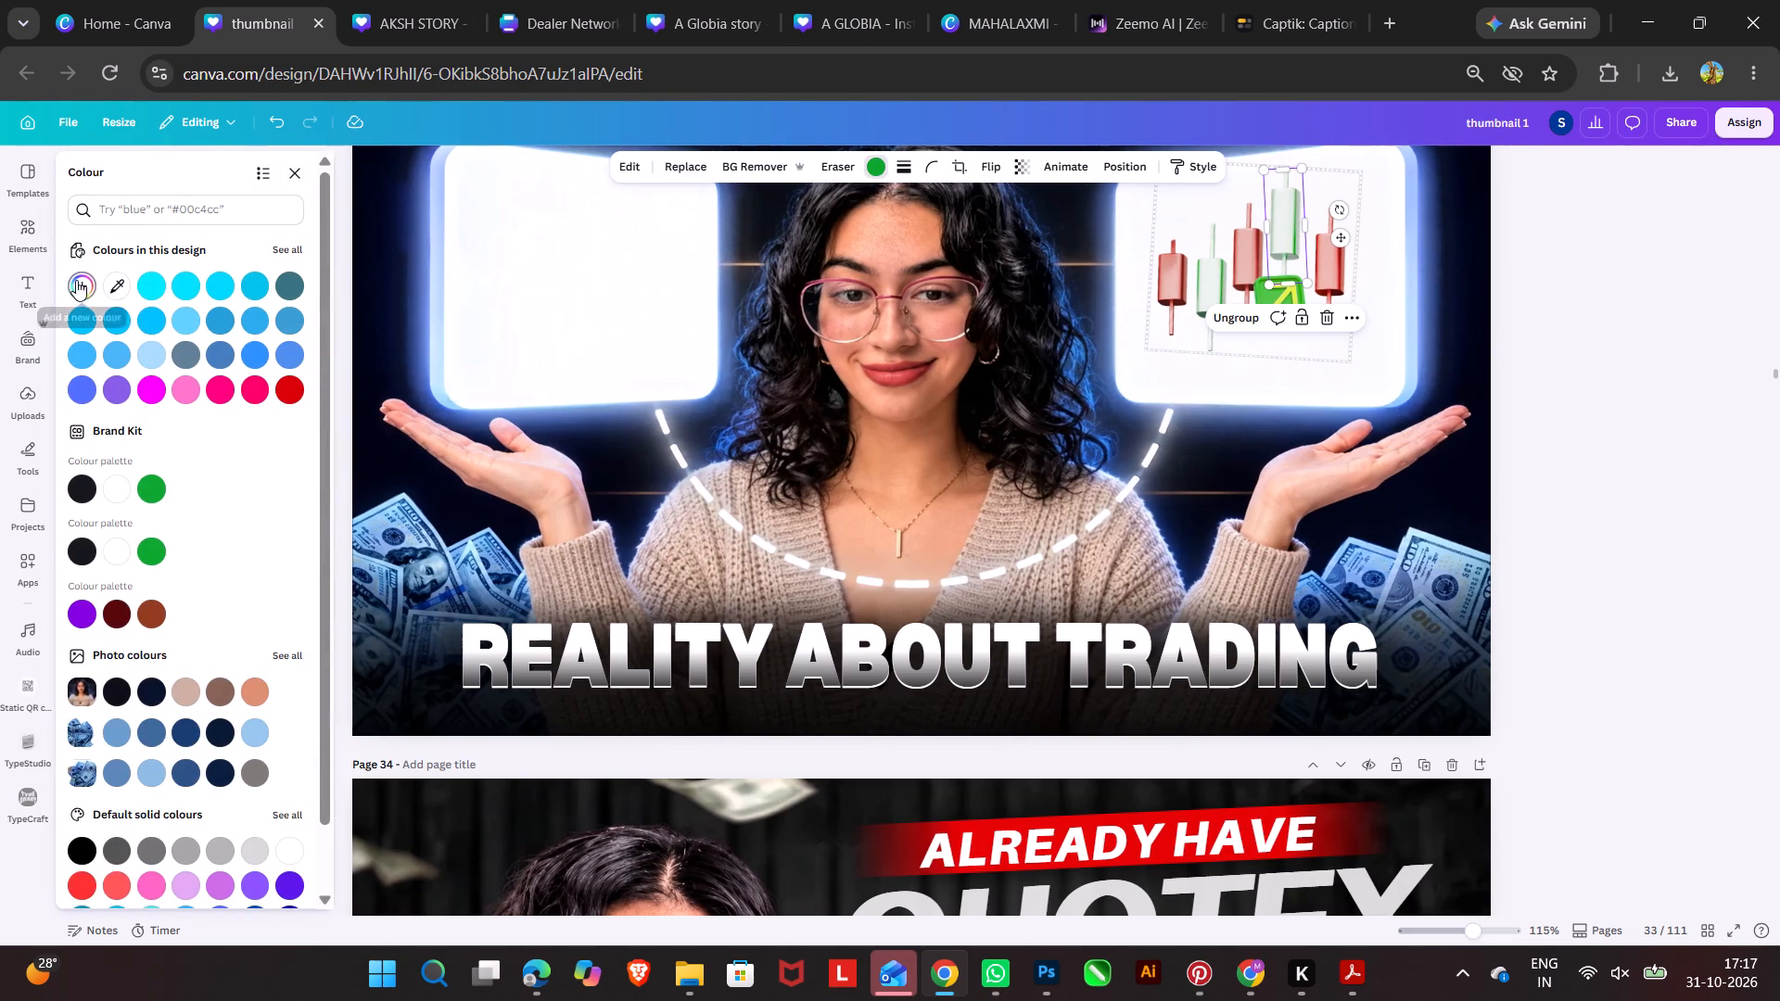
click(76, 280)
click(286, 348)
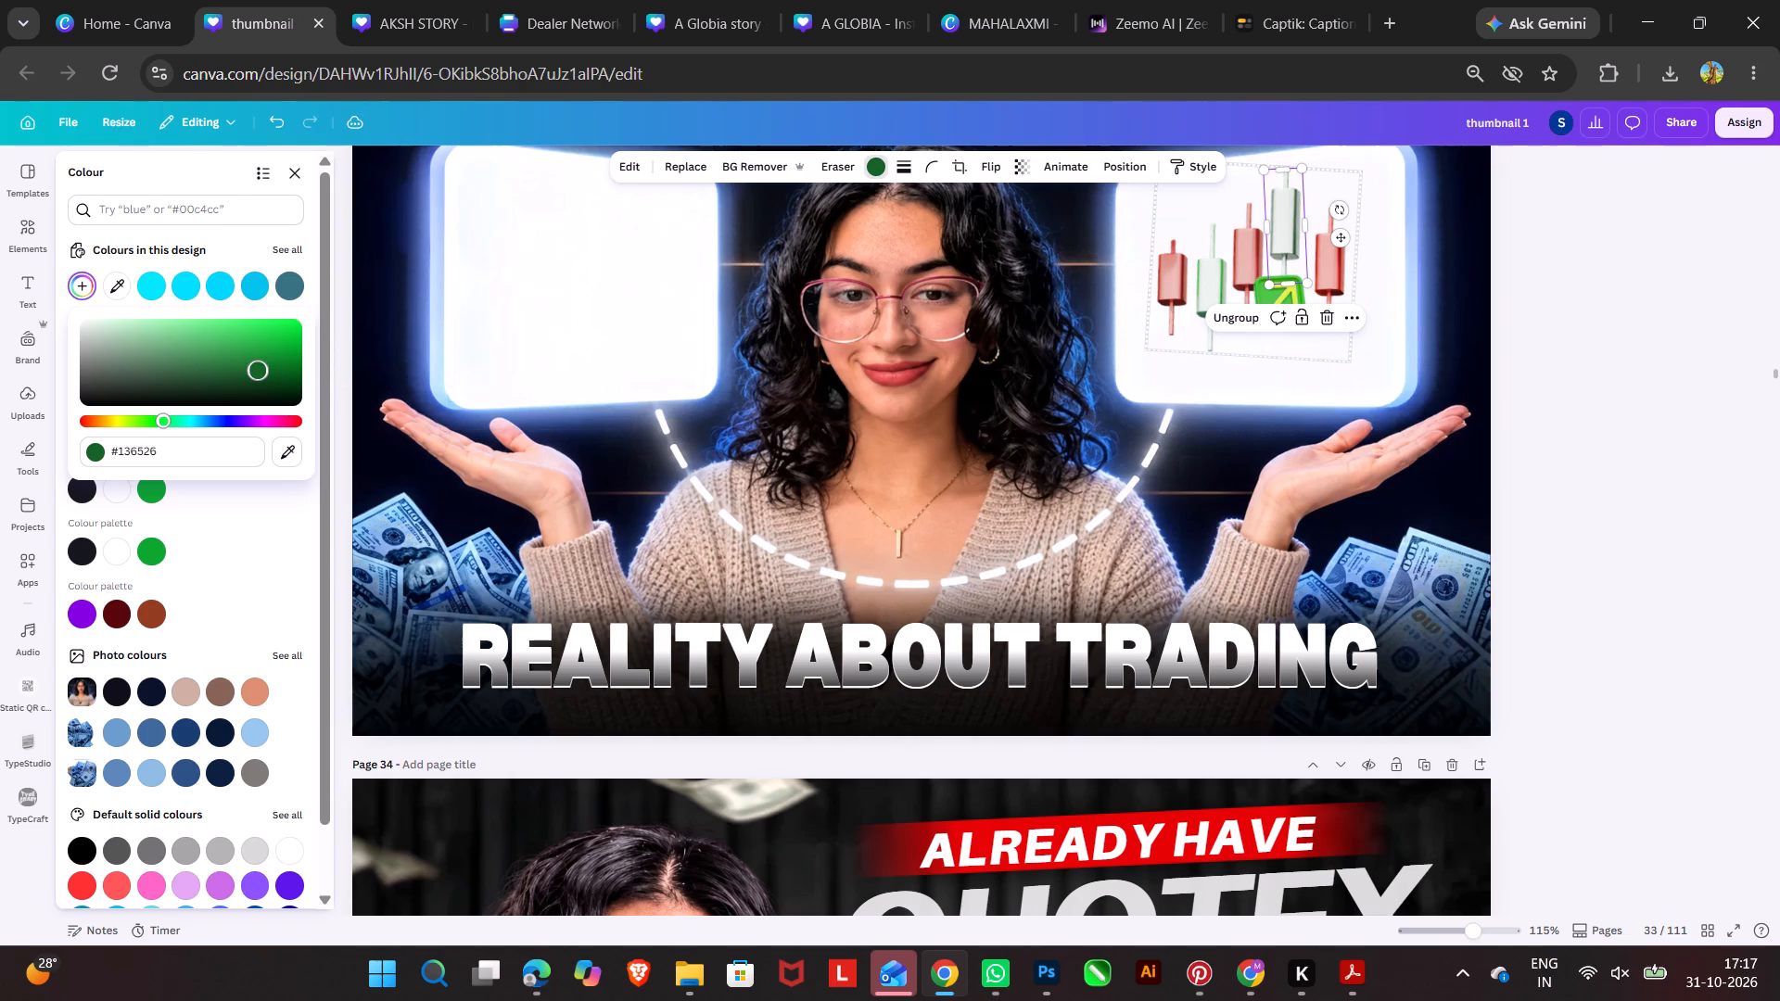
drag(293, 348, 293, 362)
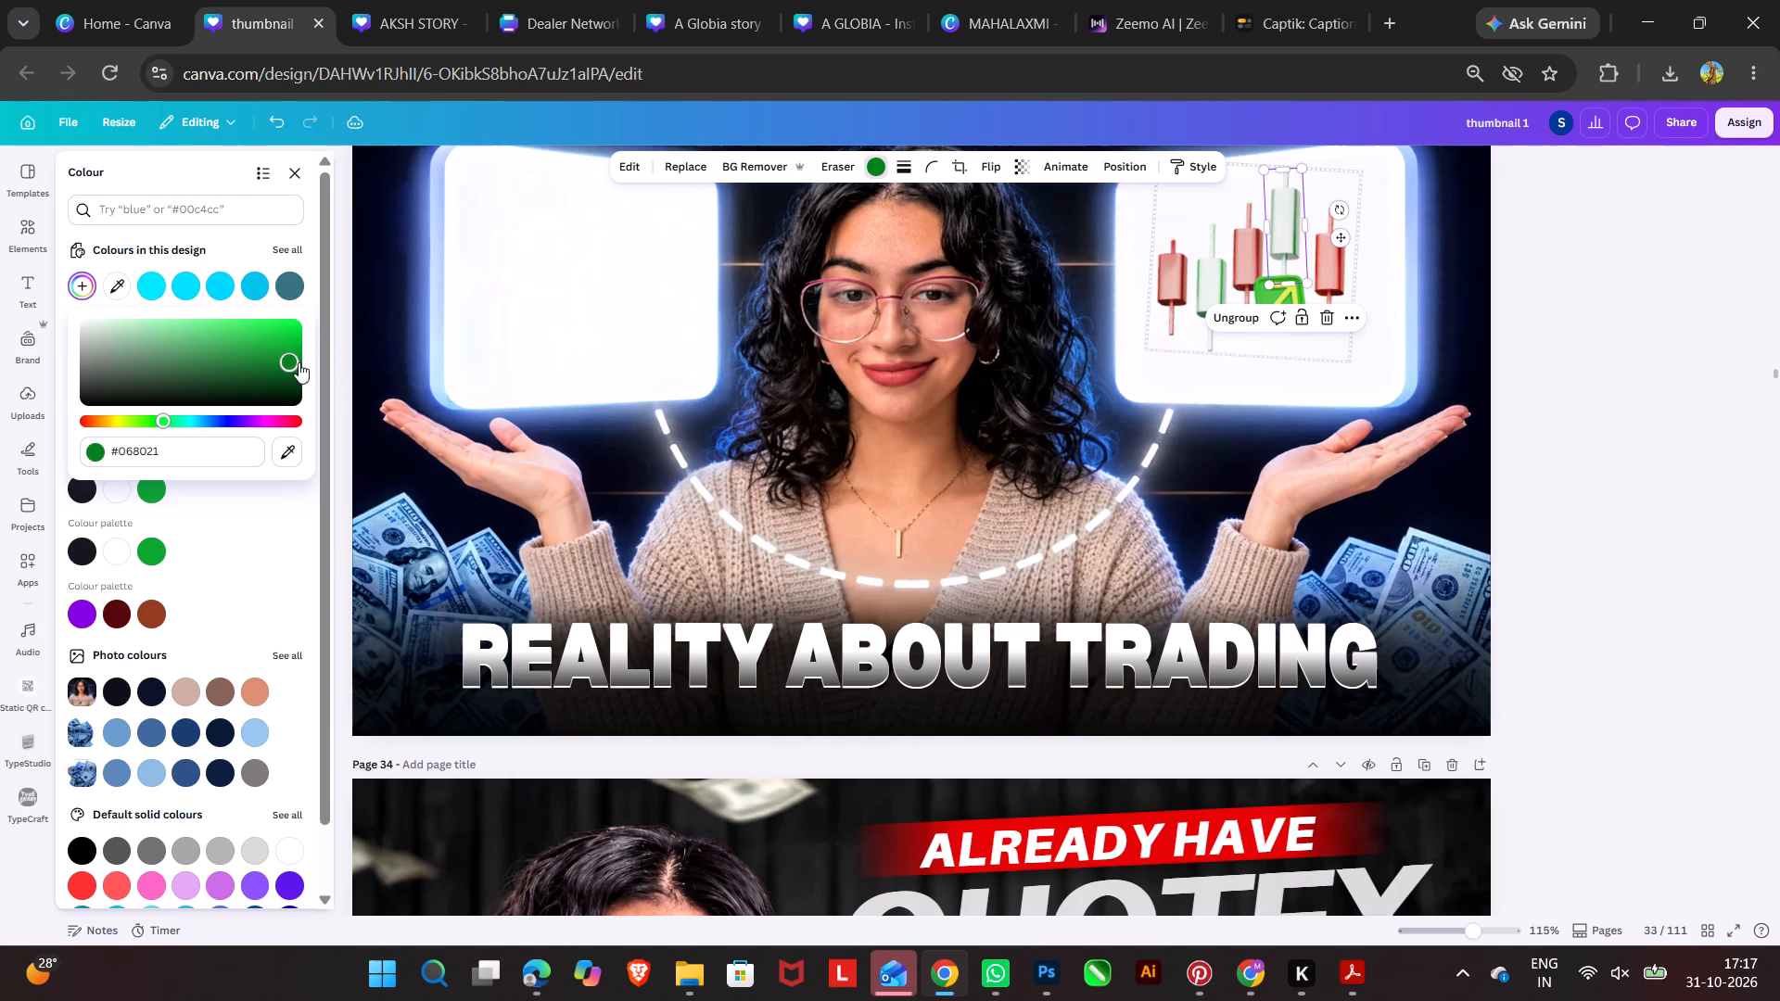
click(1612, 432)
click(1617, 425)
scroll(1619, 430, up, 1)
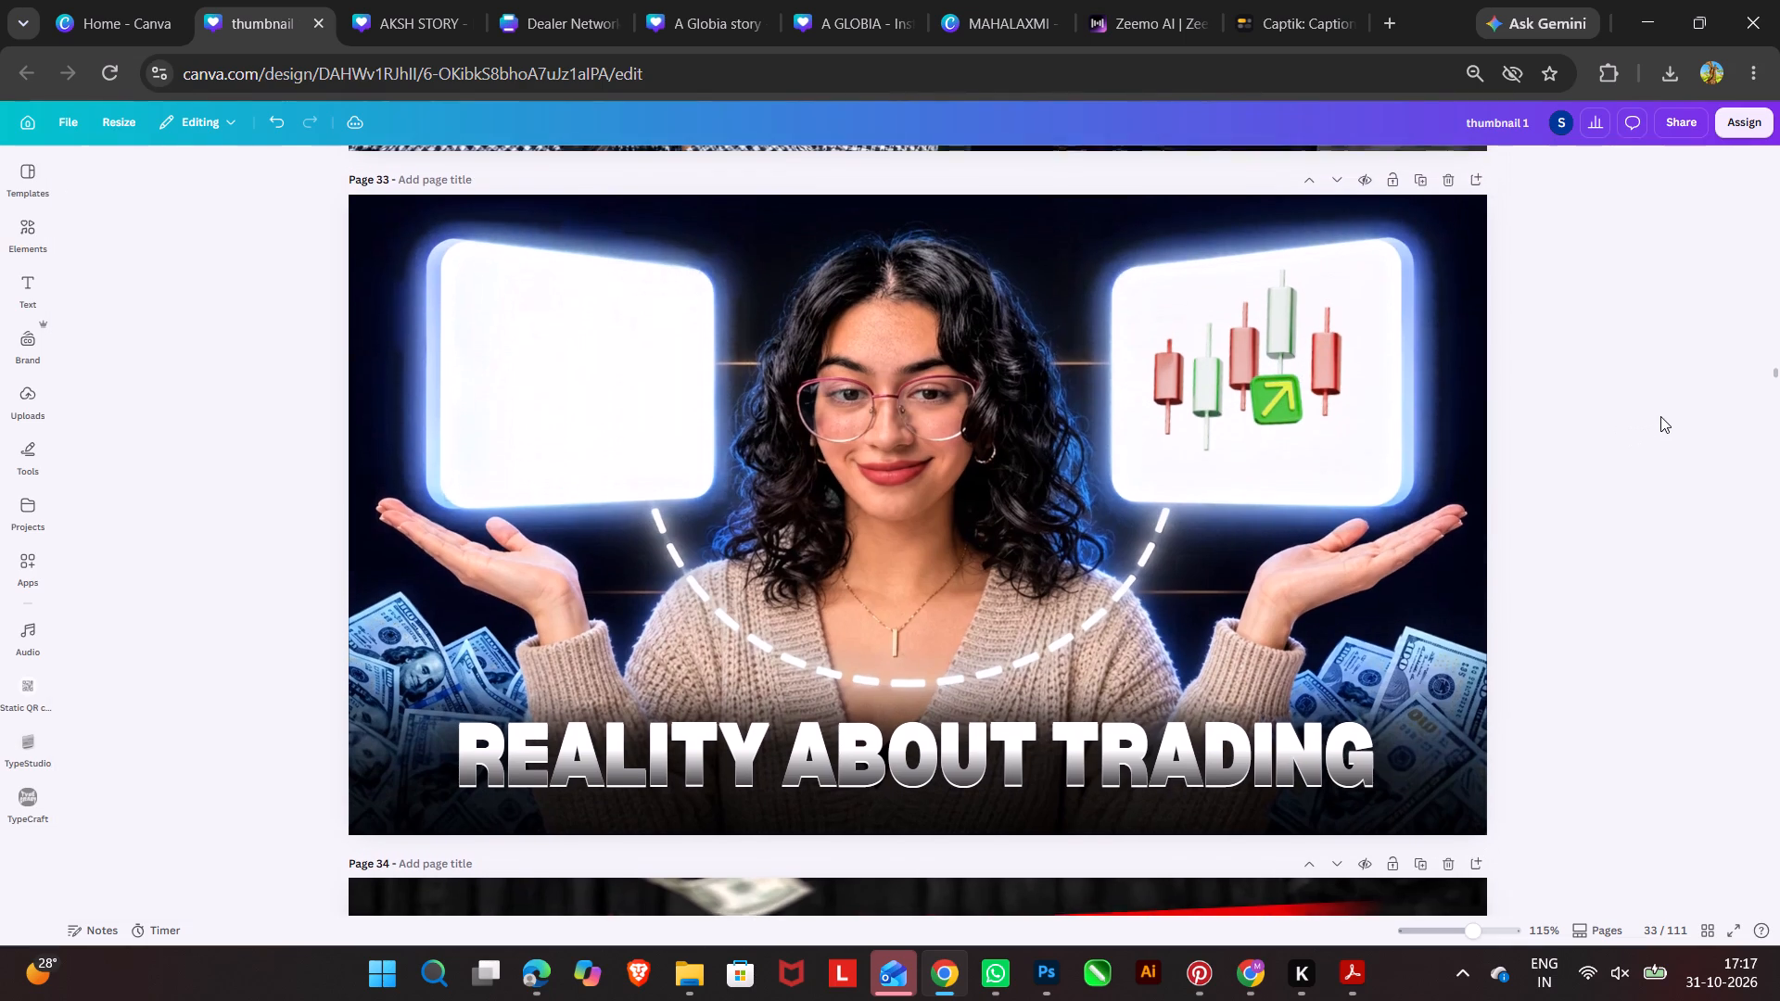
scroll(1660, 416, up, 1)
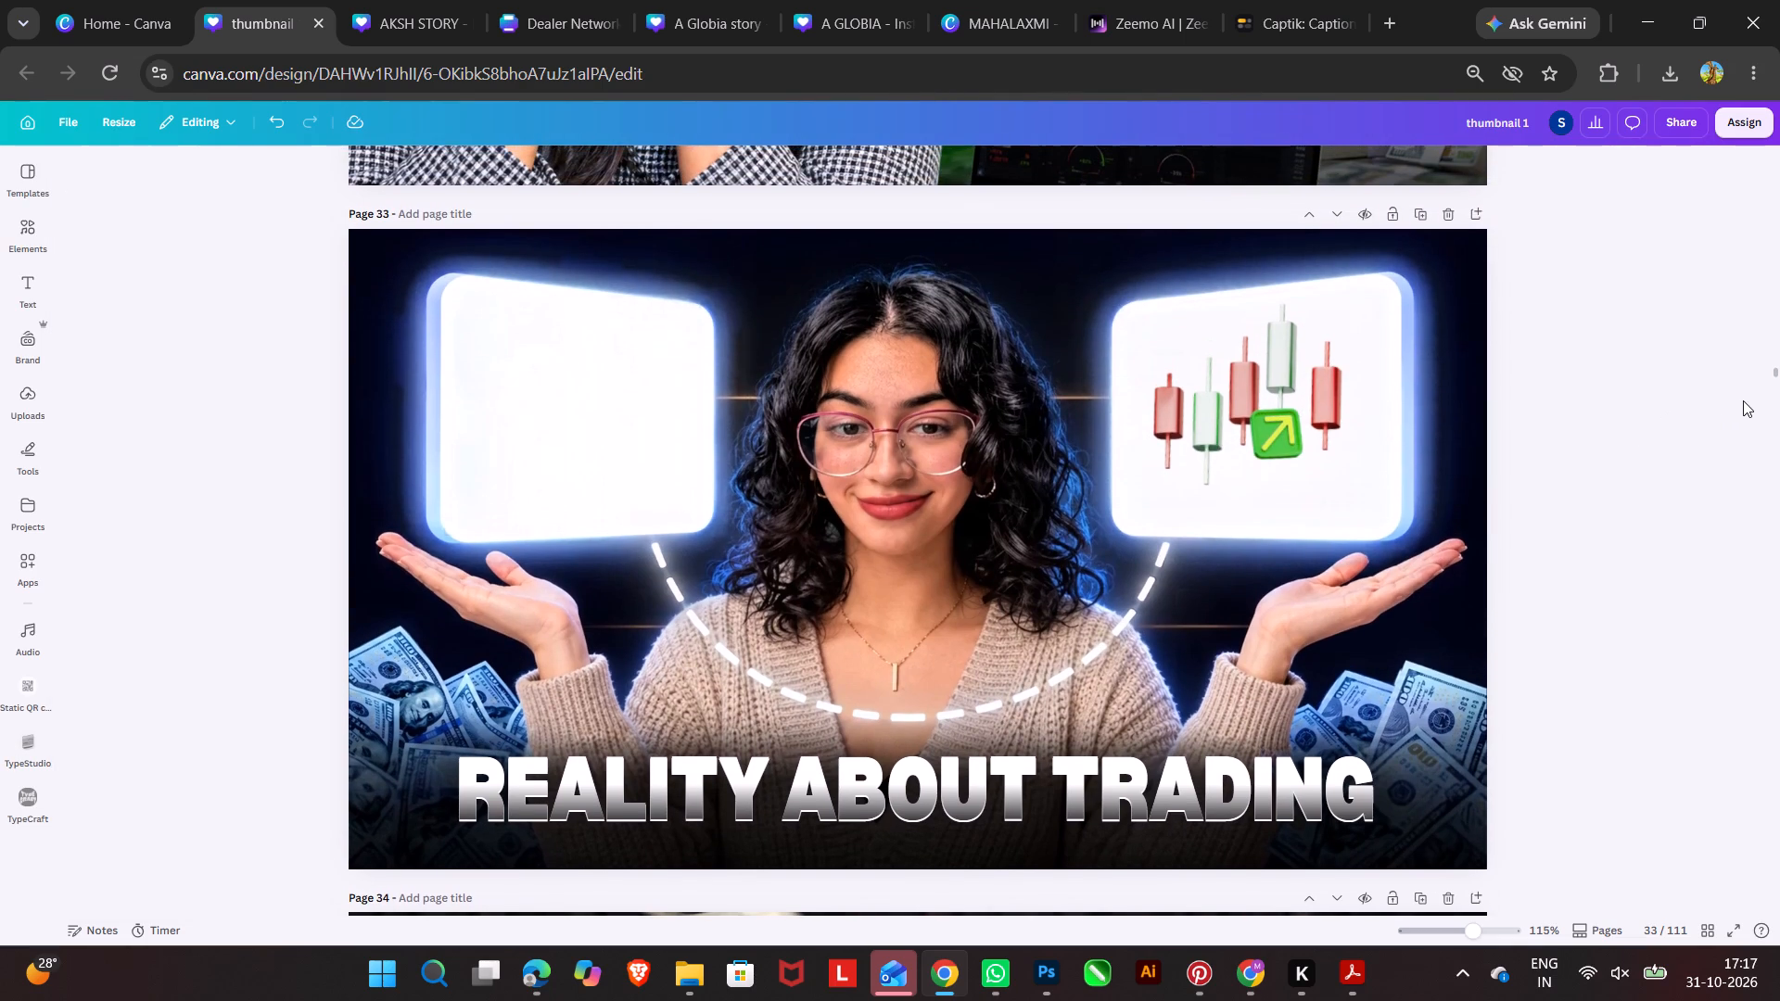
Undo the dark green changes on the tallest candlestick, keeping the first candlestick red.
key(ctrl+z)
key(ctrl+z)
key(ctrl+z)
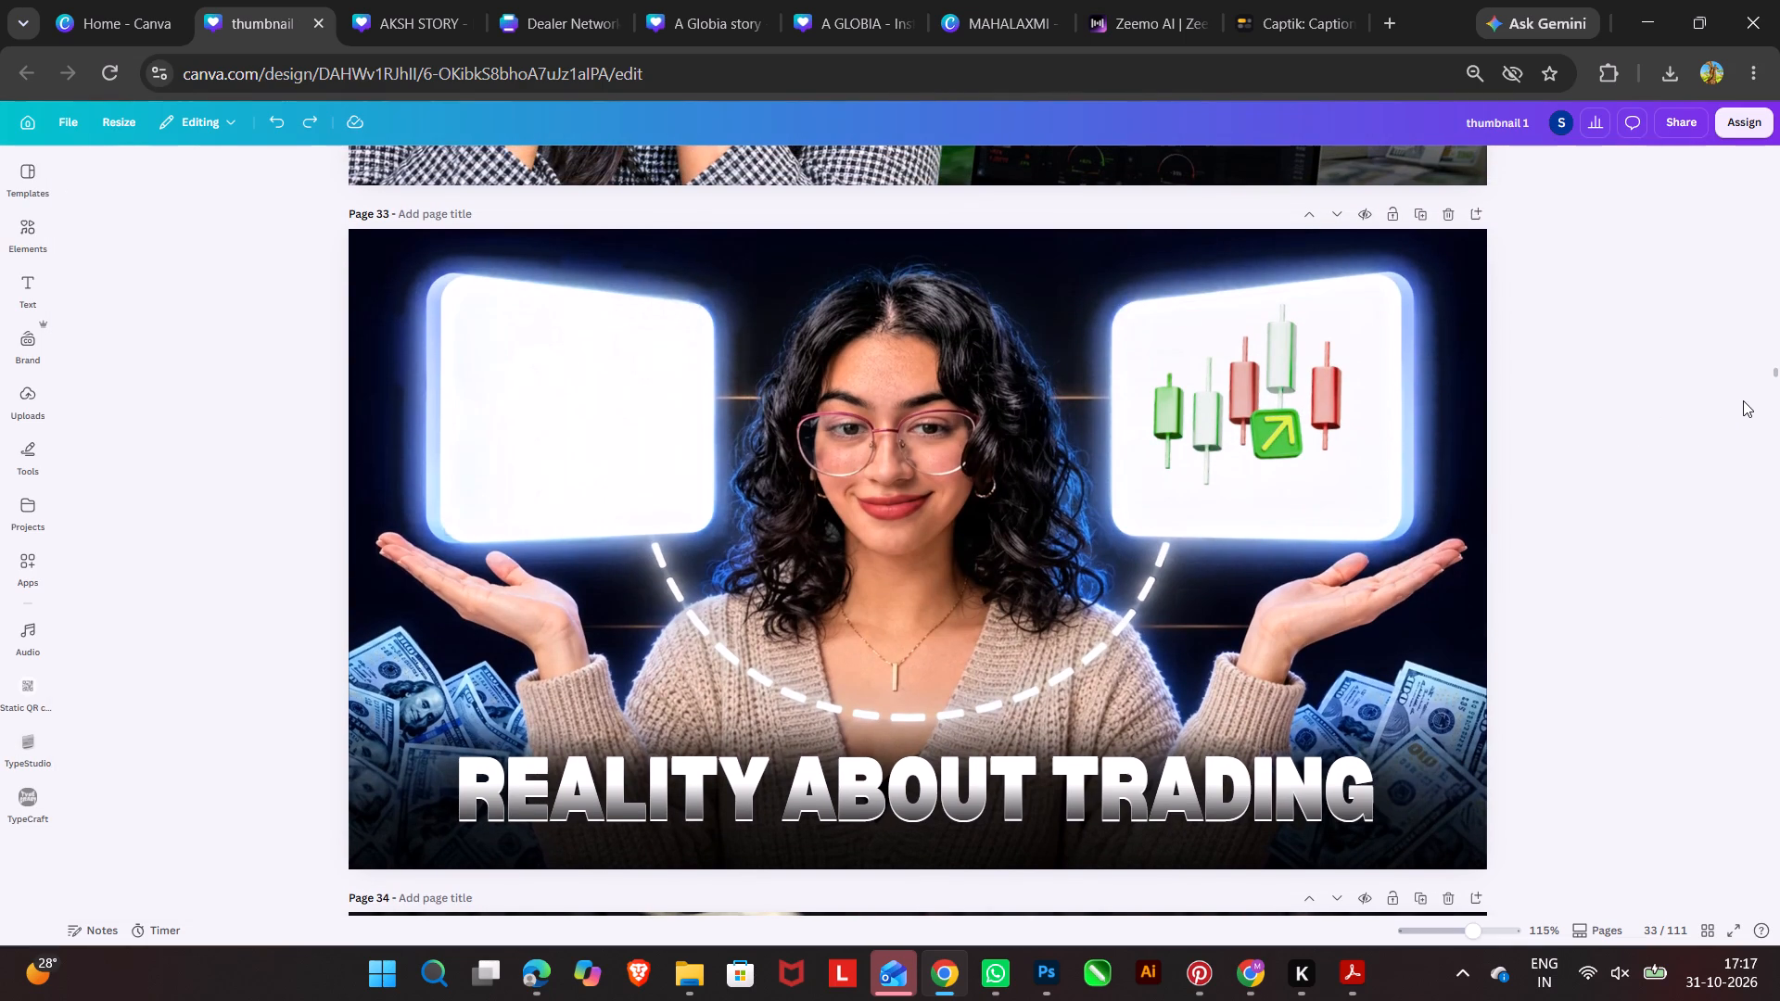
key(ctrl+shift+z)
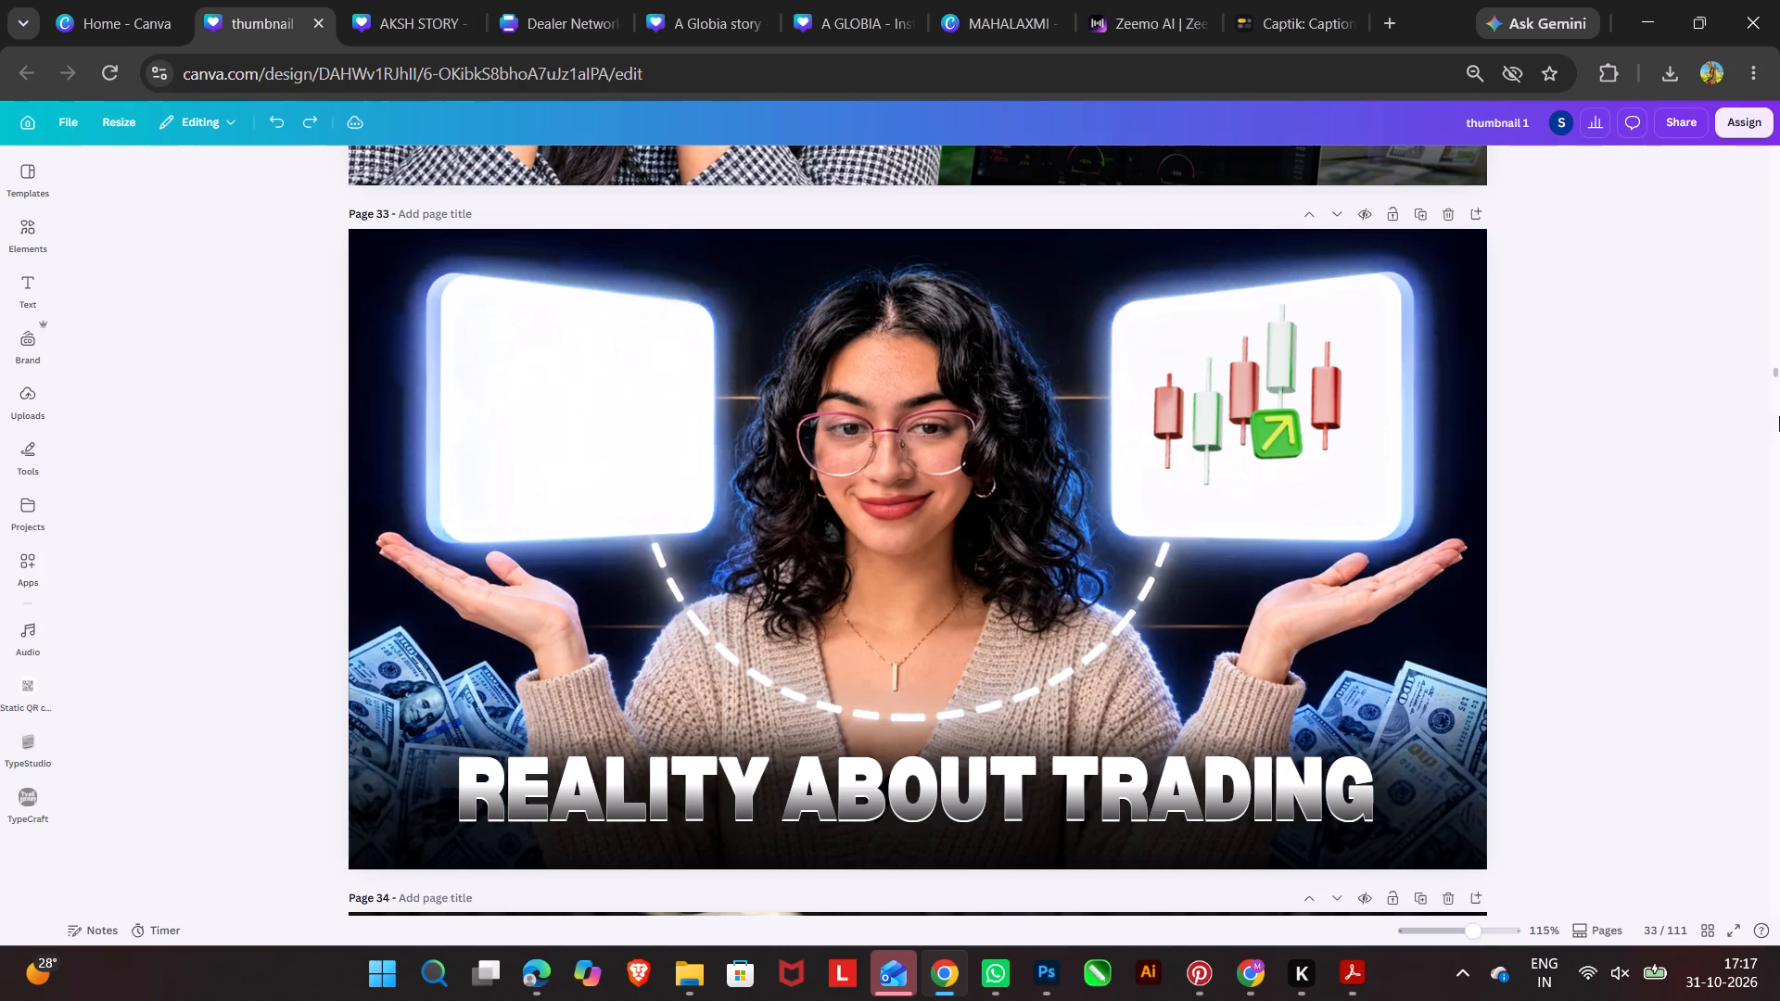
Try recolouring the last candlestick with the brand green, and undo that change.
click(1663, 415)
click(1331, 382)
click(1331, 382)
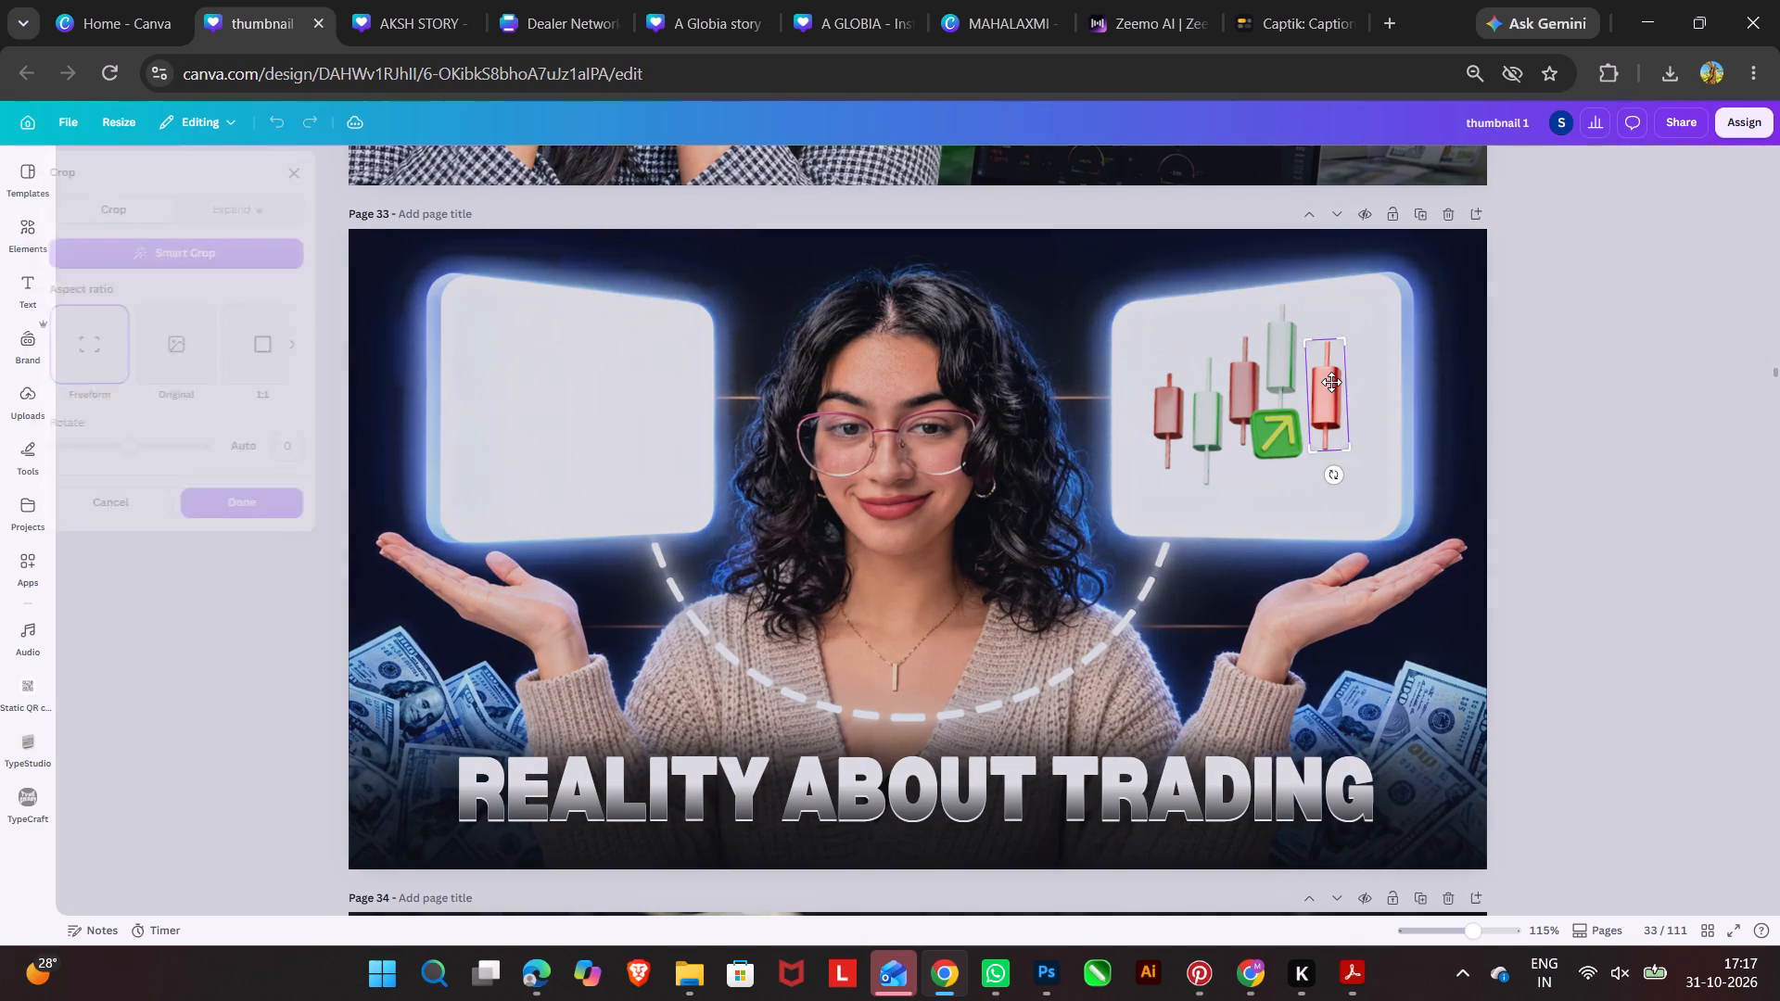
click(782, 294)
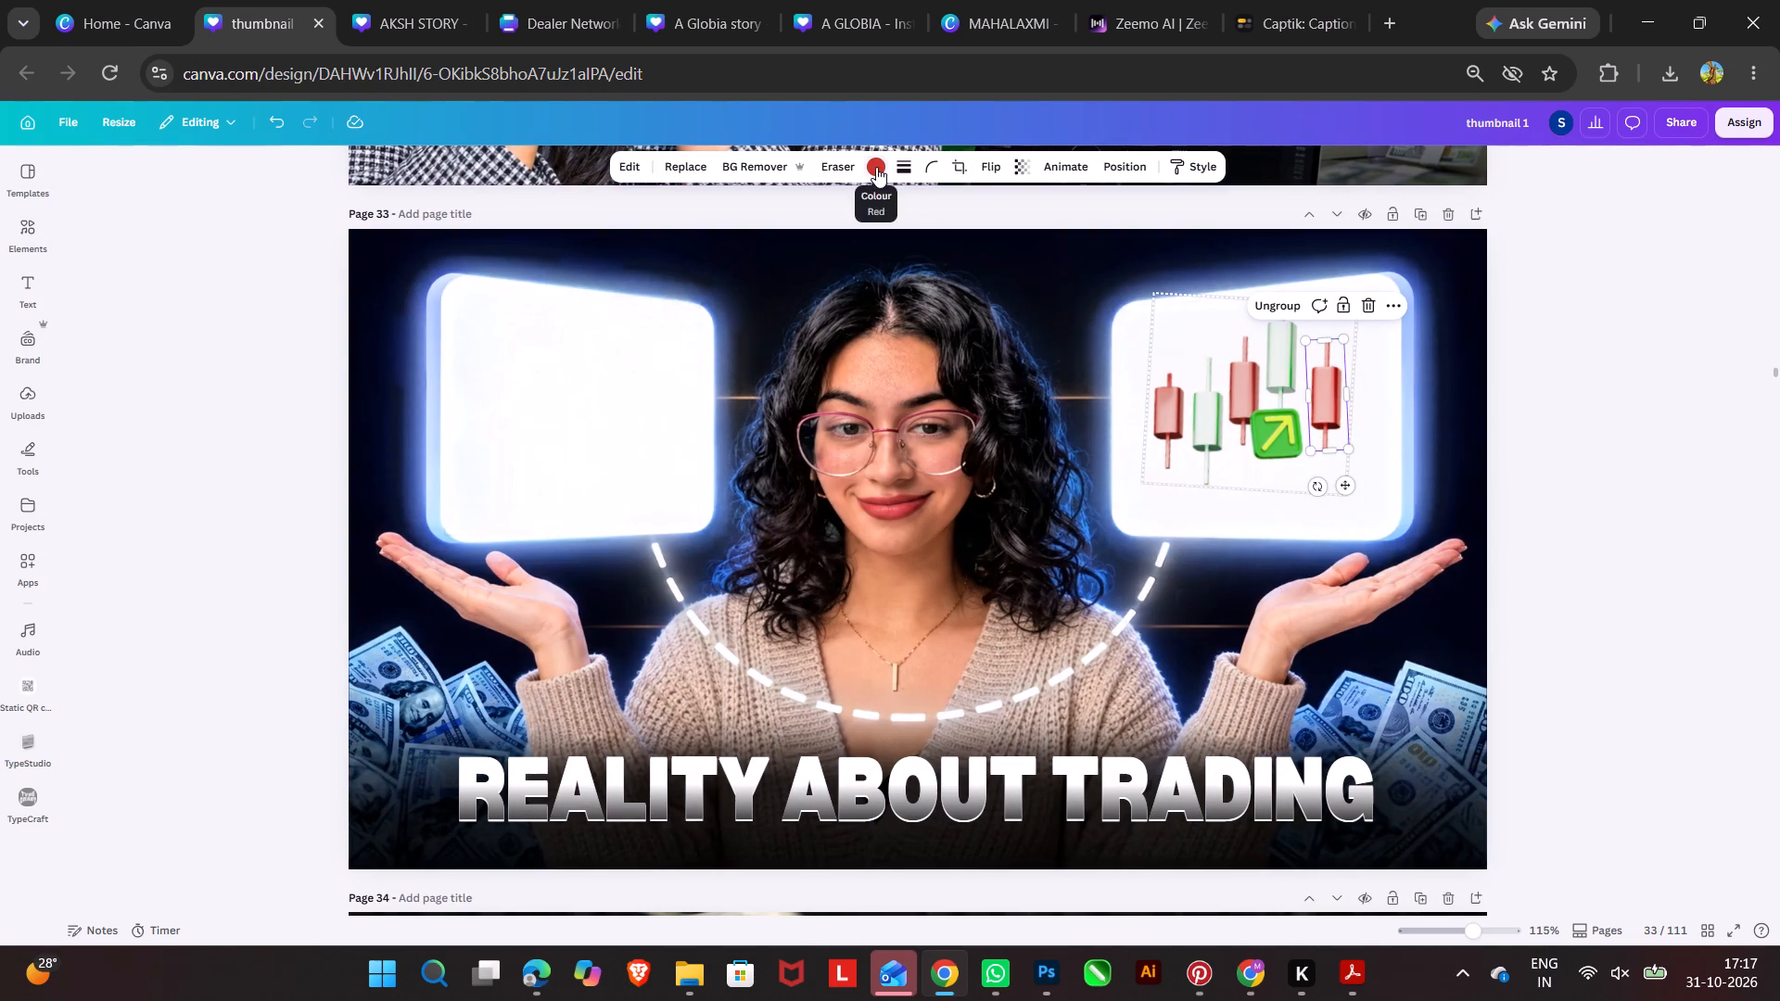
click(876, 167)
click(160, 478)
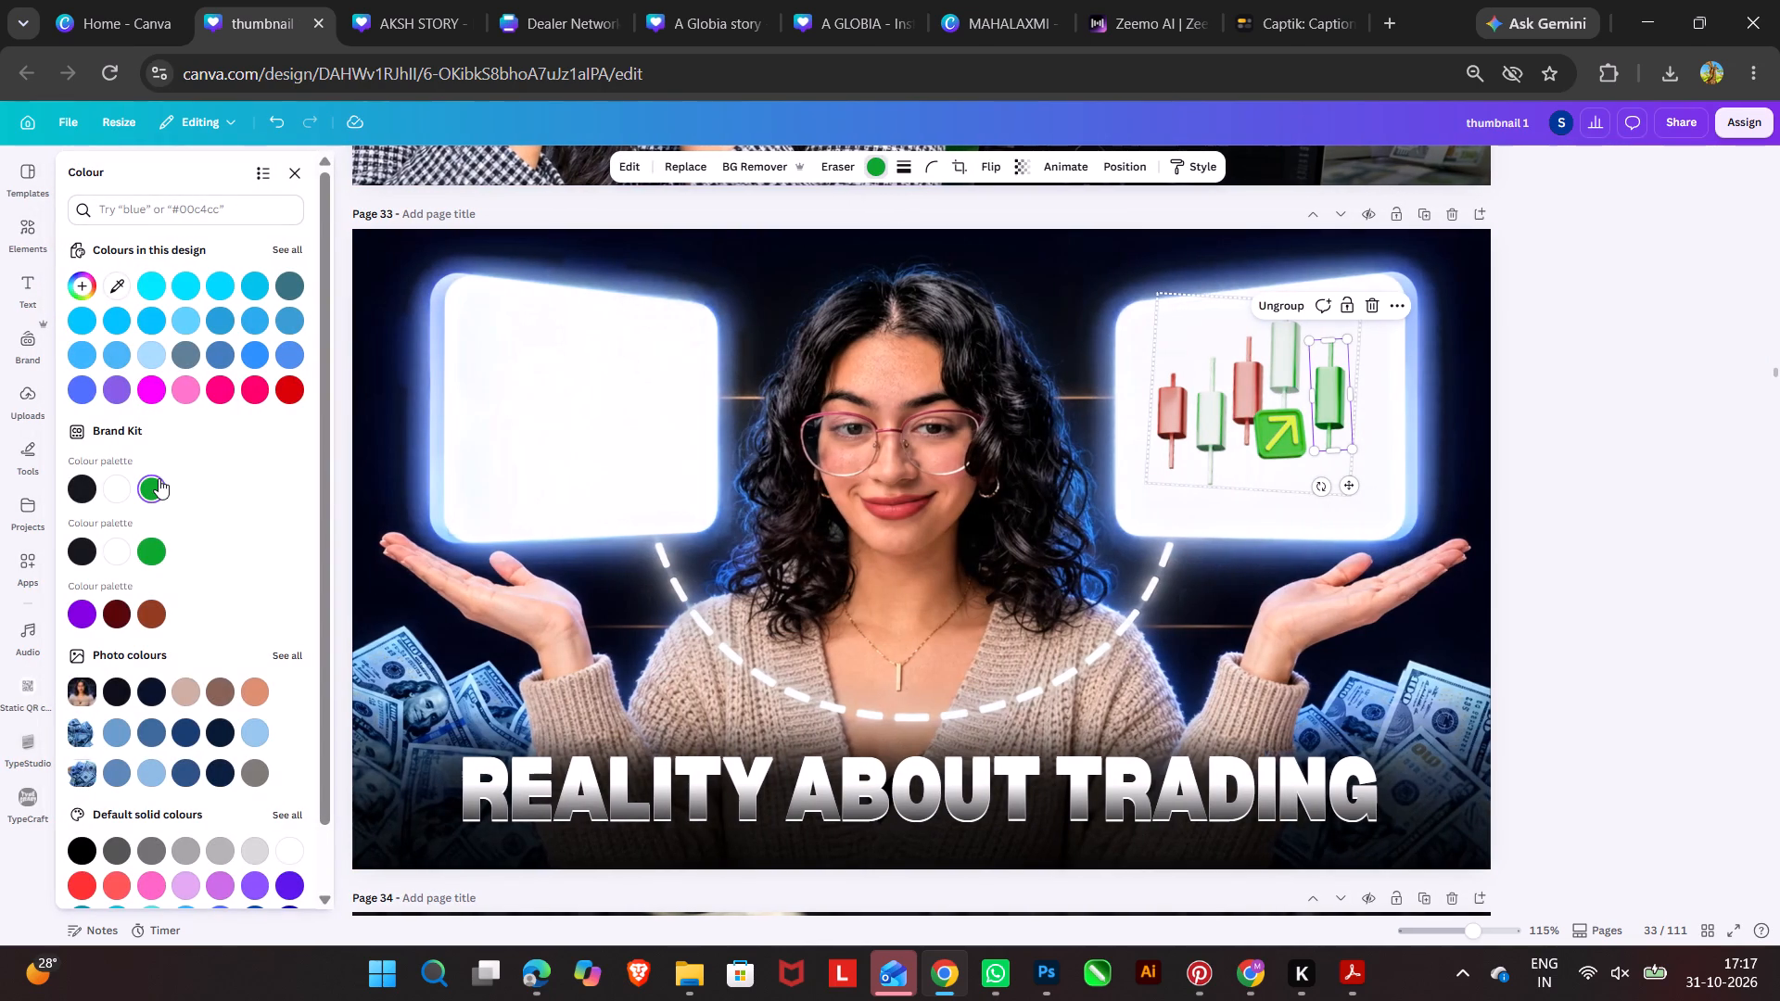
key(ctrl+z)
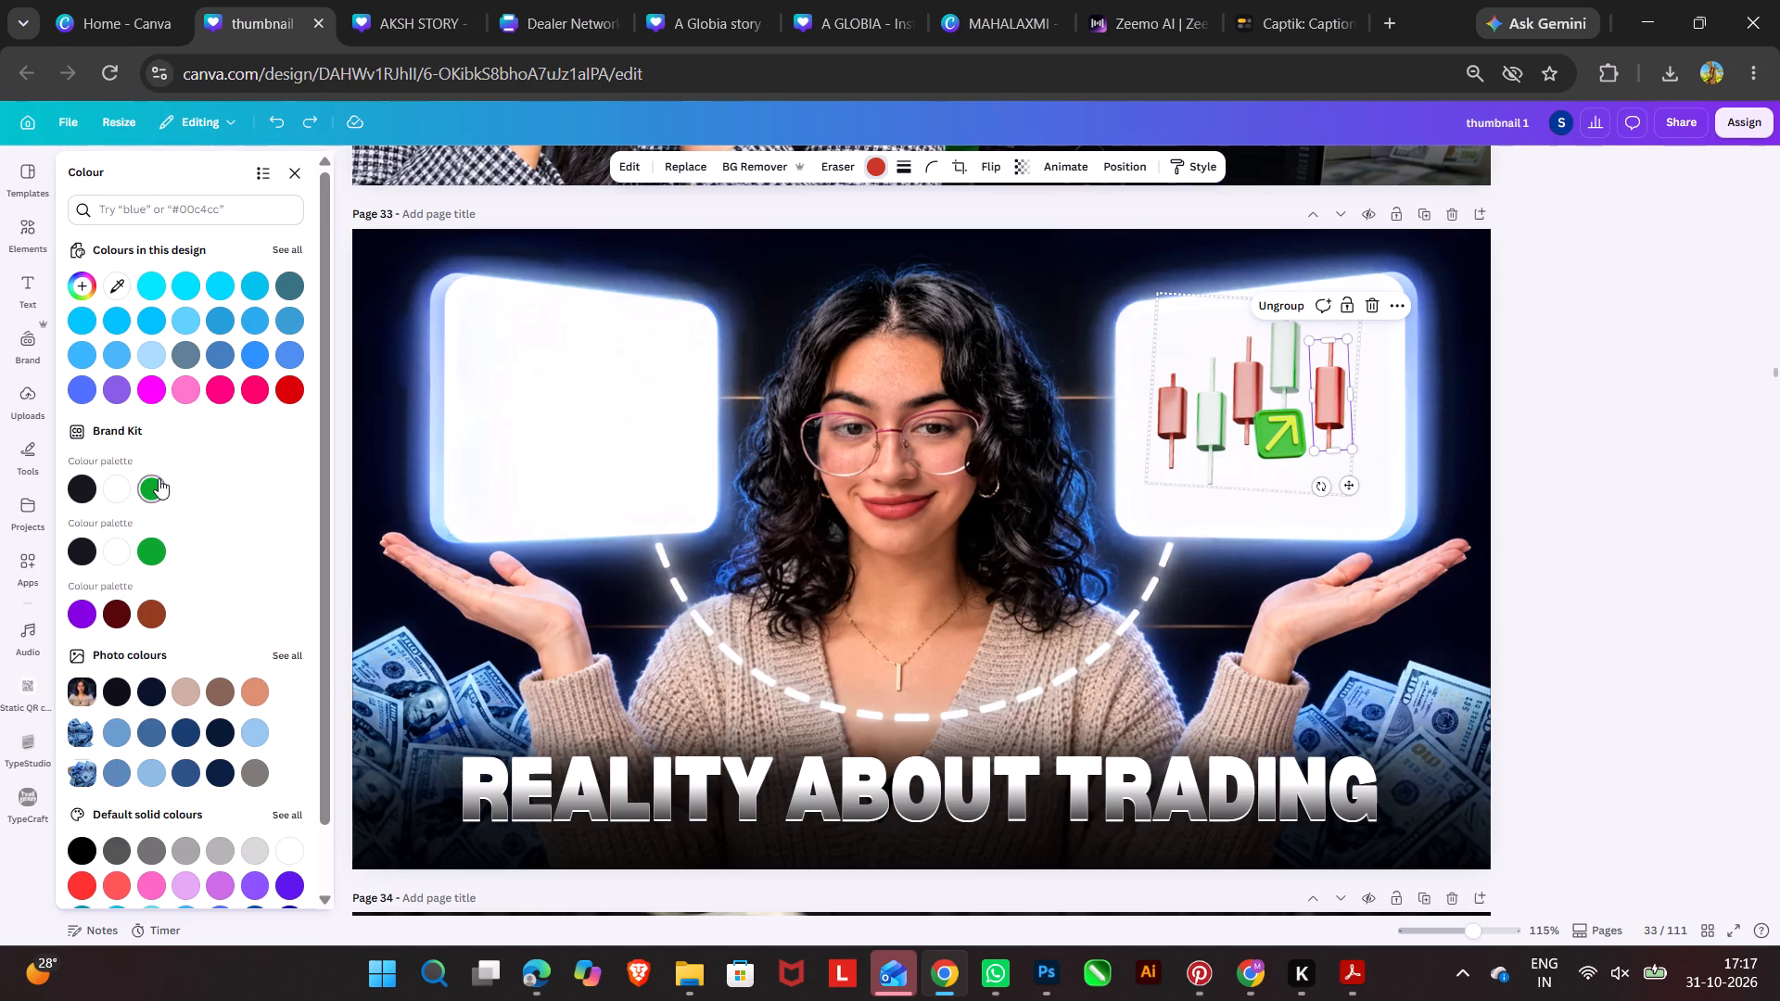
Delete the two pale green candlesticks, the tallest one and the second one, from the group.
click(1273, 360)
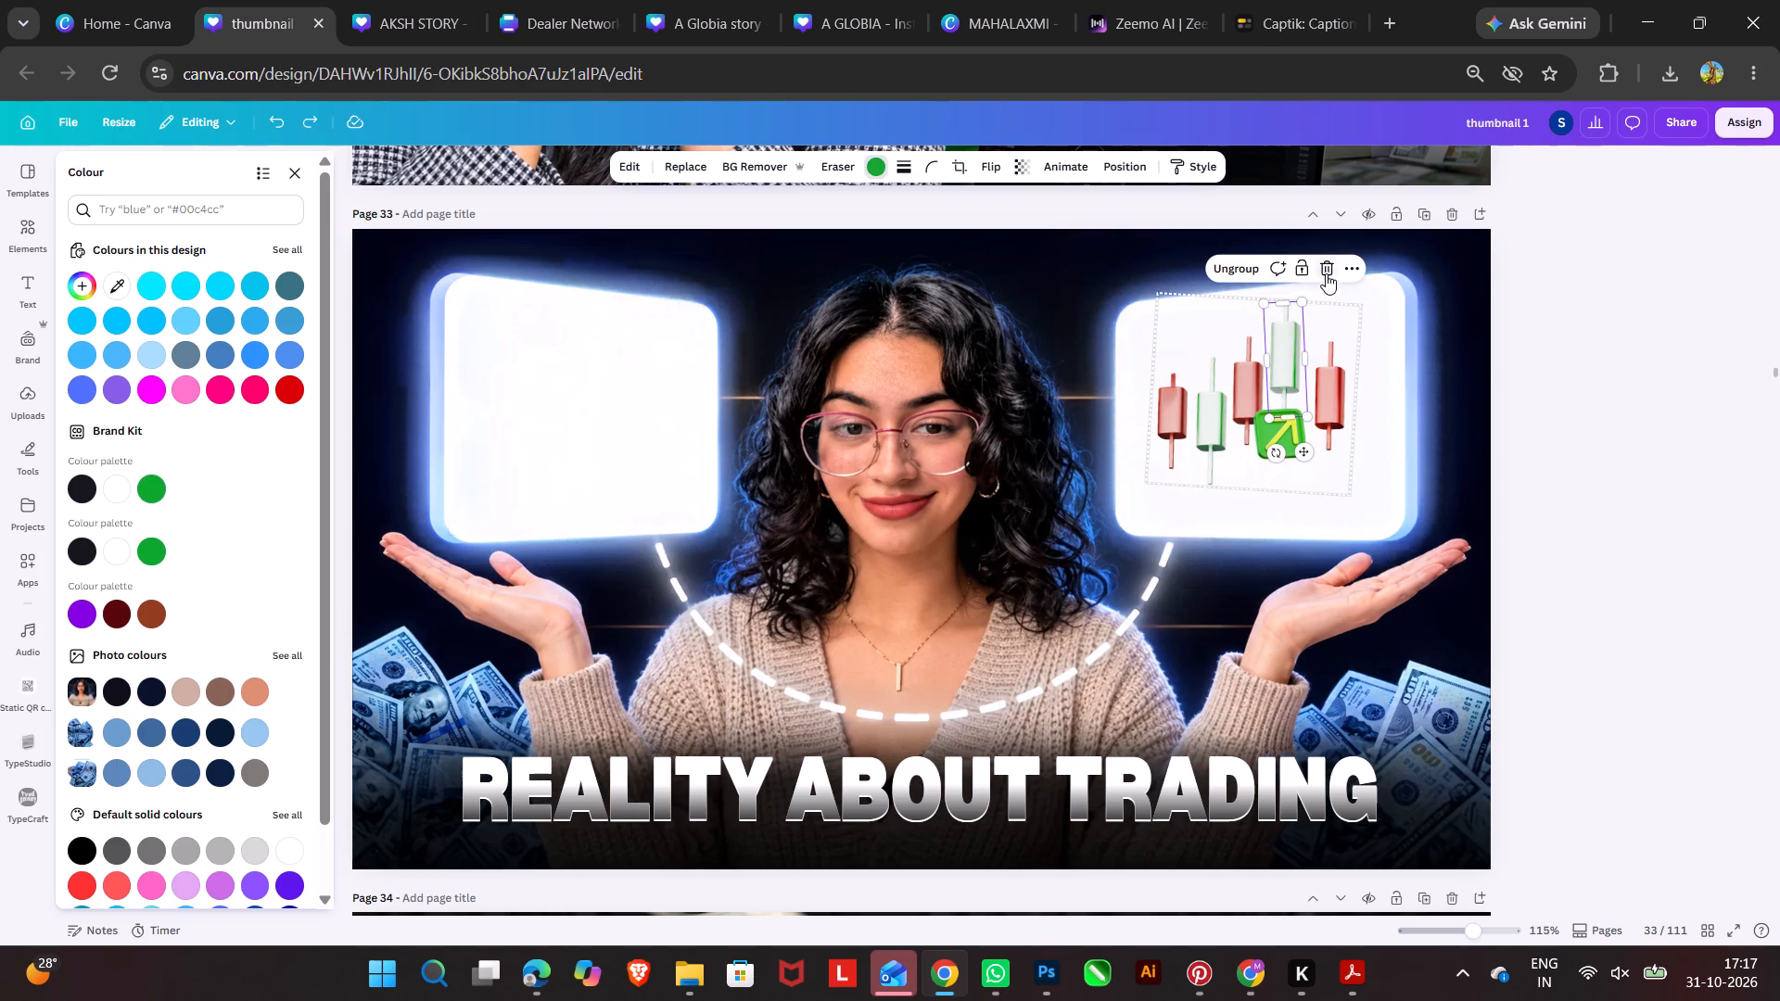
click(1326, 273)
click(1211, 431)
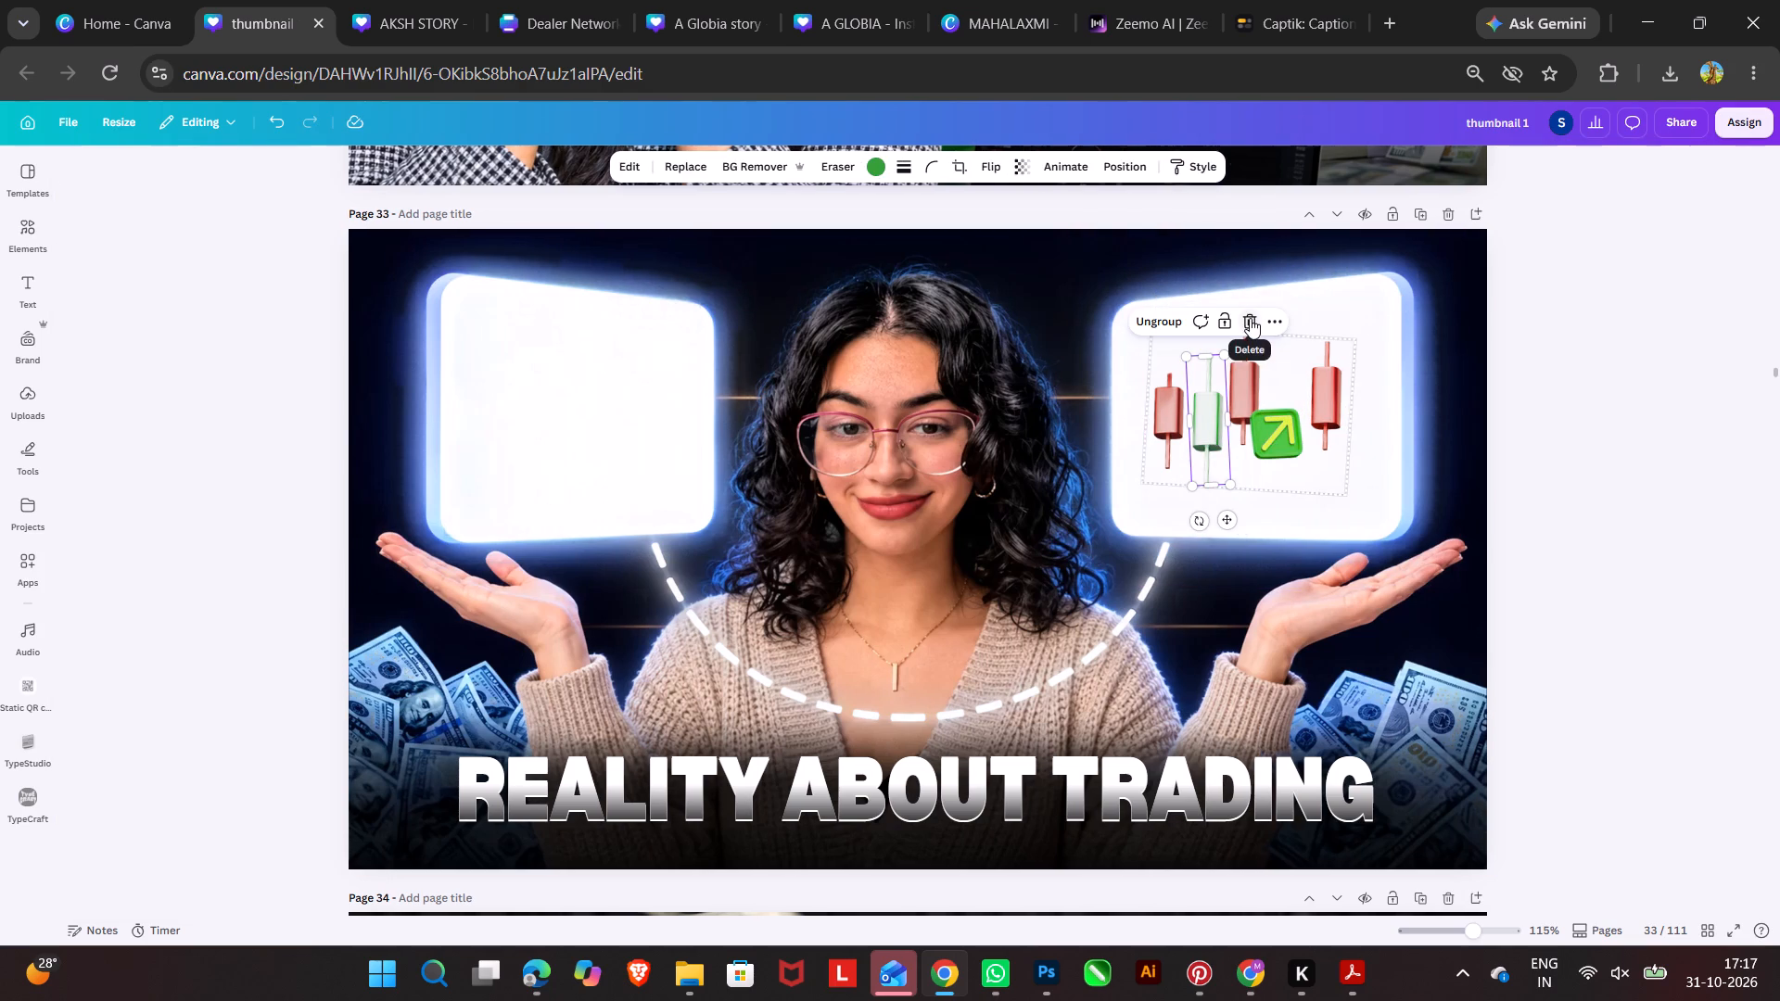
click(1250, 318)
Copy the third red candlestick, place the copy in the empty second position and enlarge it slightly.
click(1245, 381)
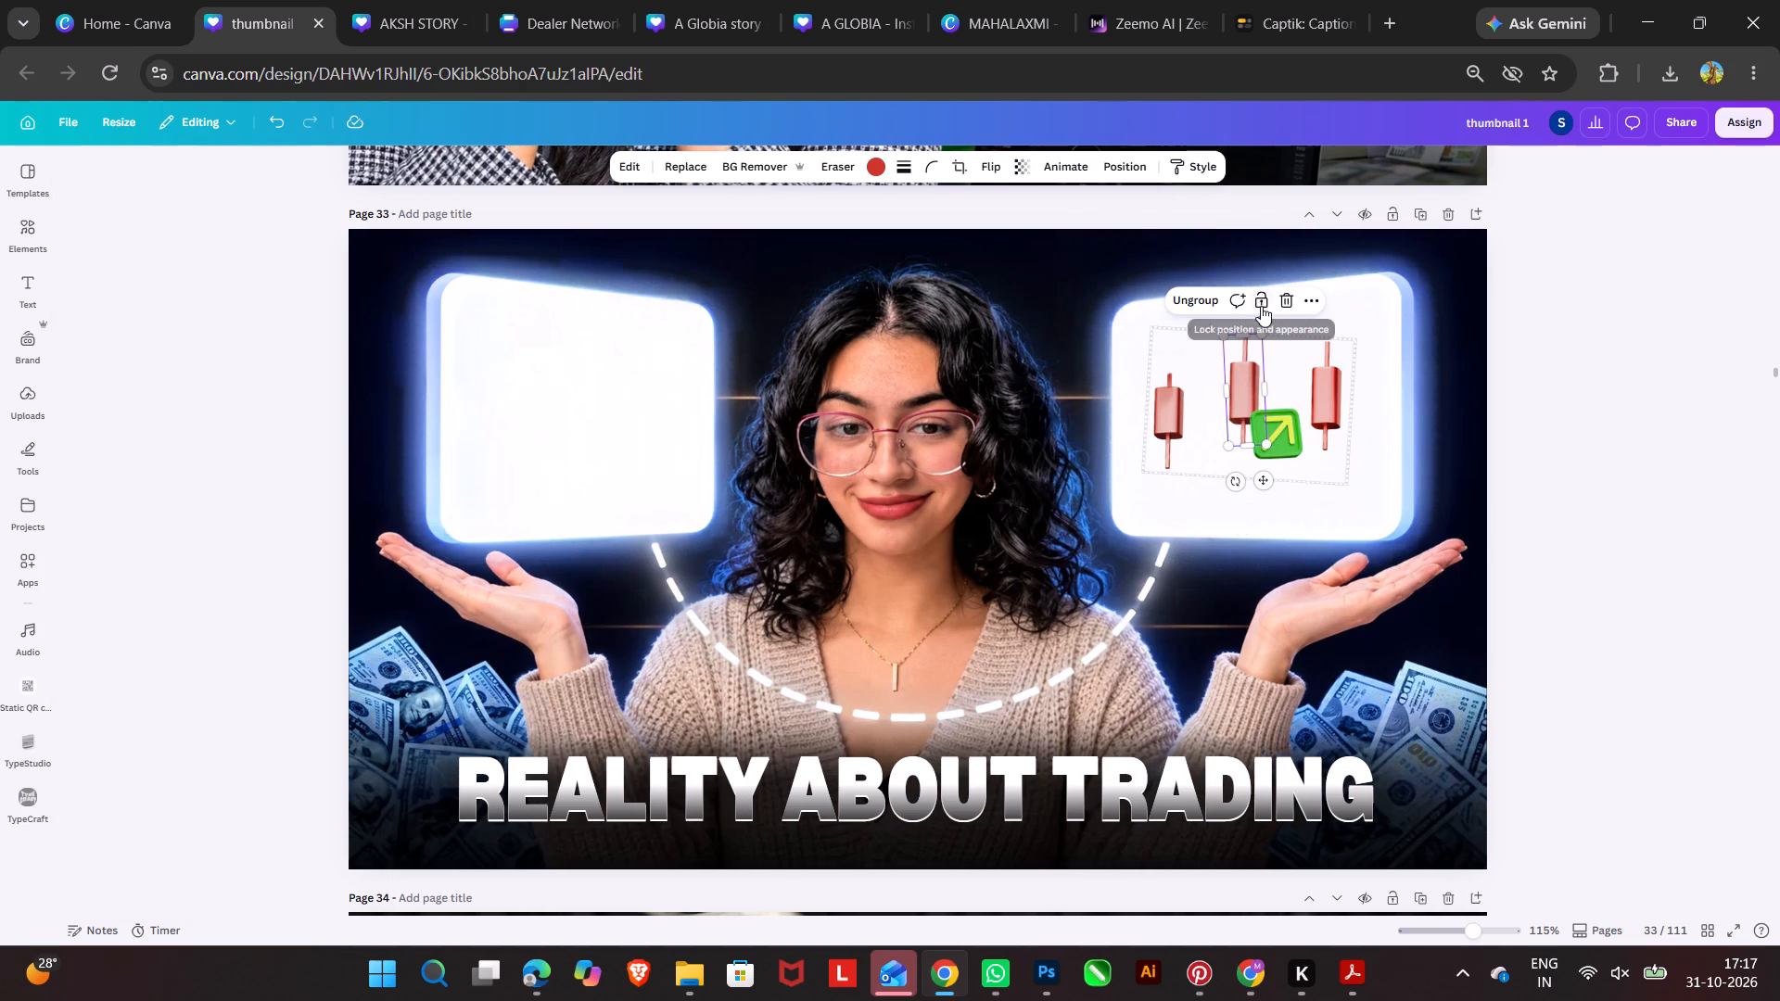
key(ctrl+c)
key(ctrl+v)
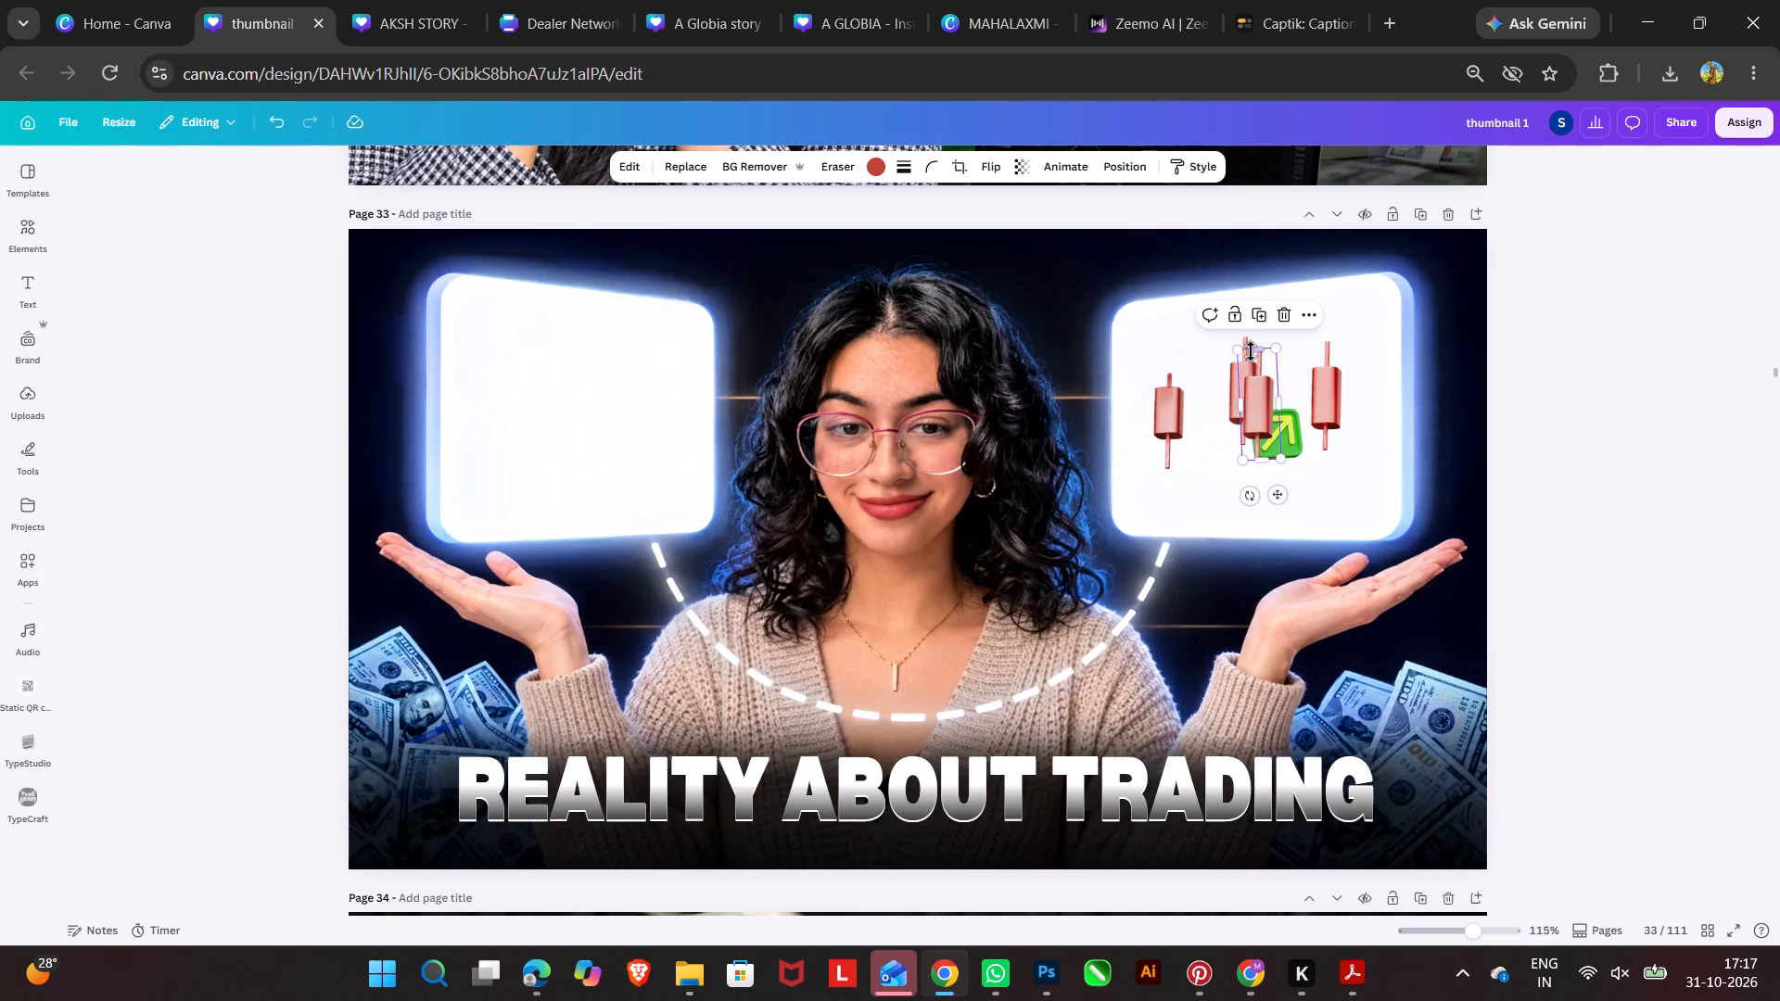
drag(1259, 406, 1209, 424)
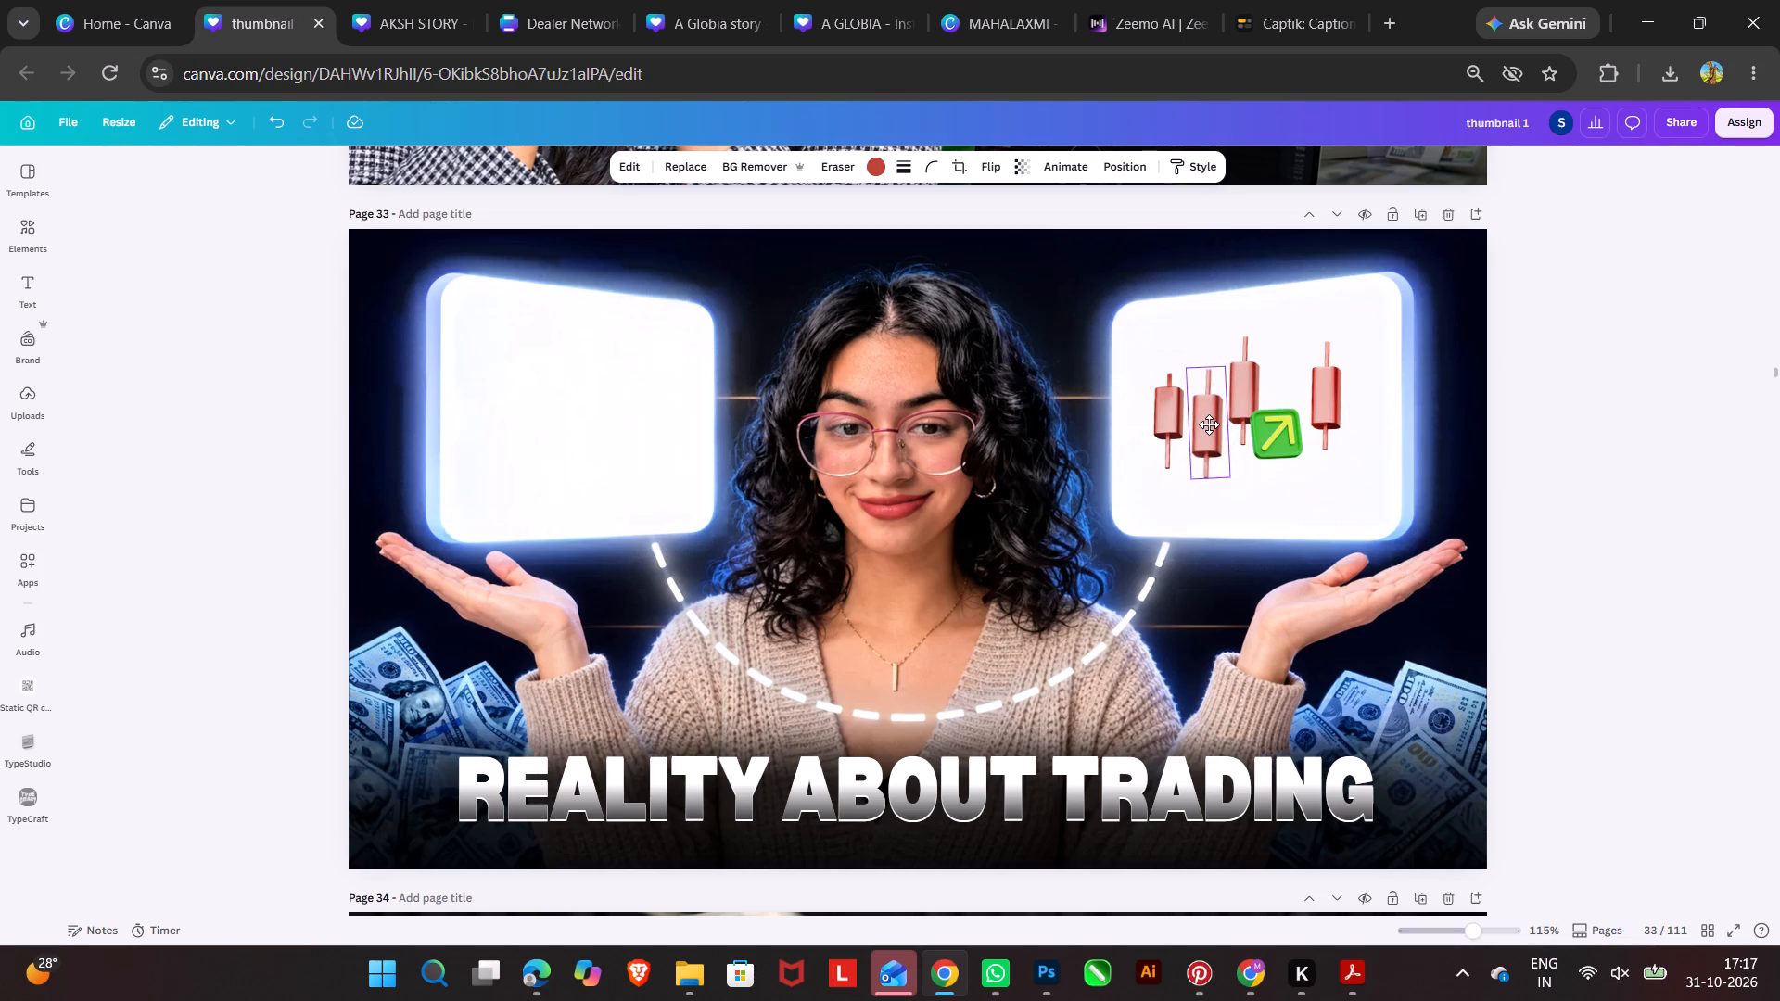
drag(1209, 424, 1211, 417)
drag(1195, 467, 1184, 480)
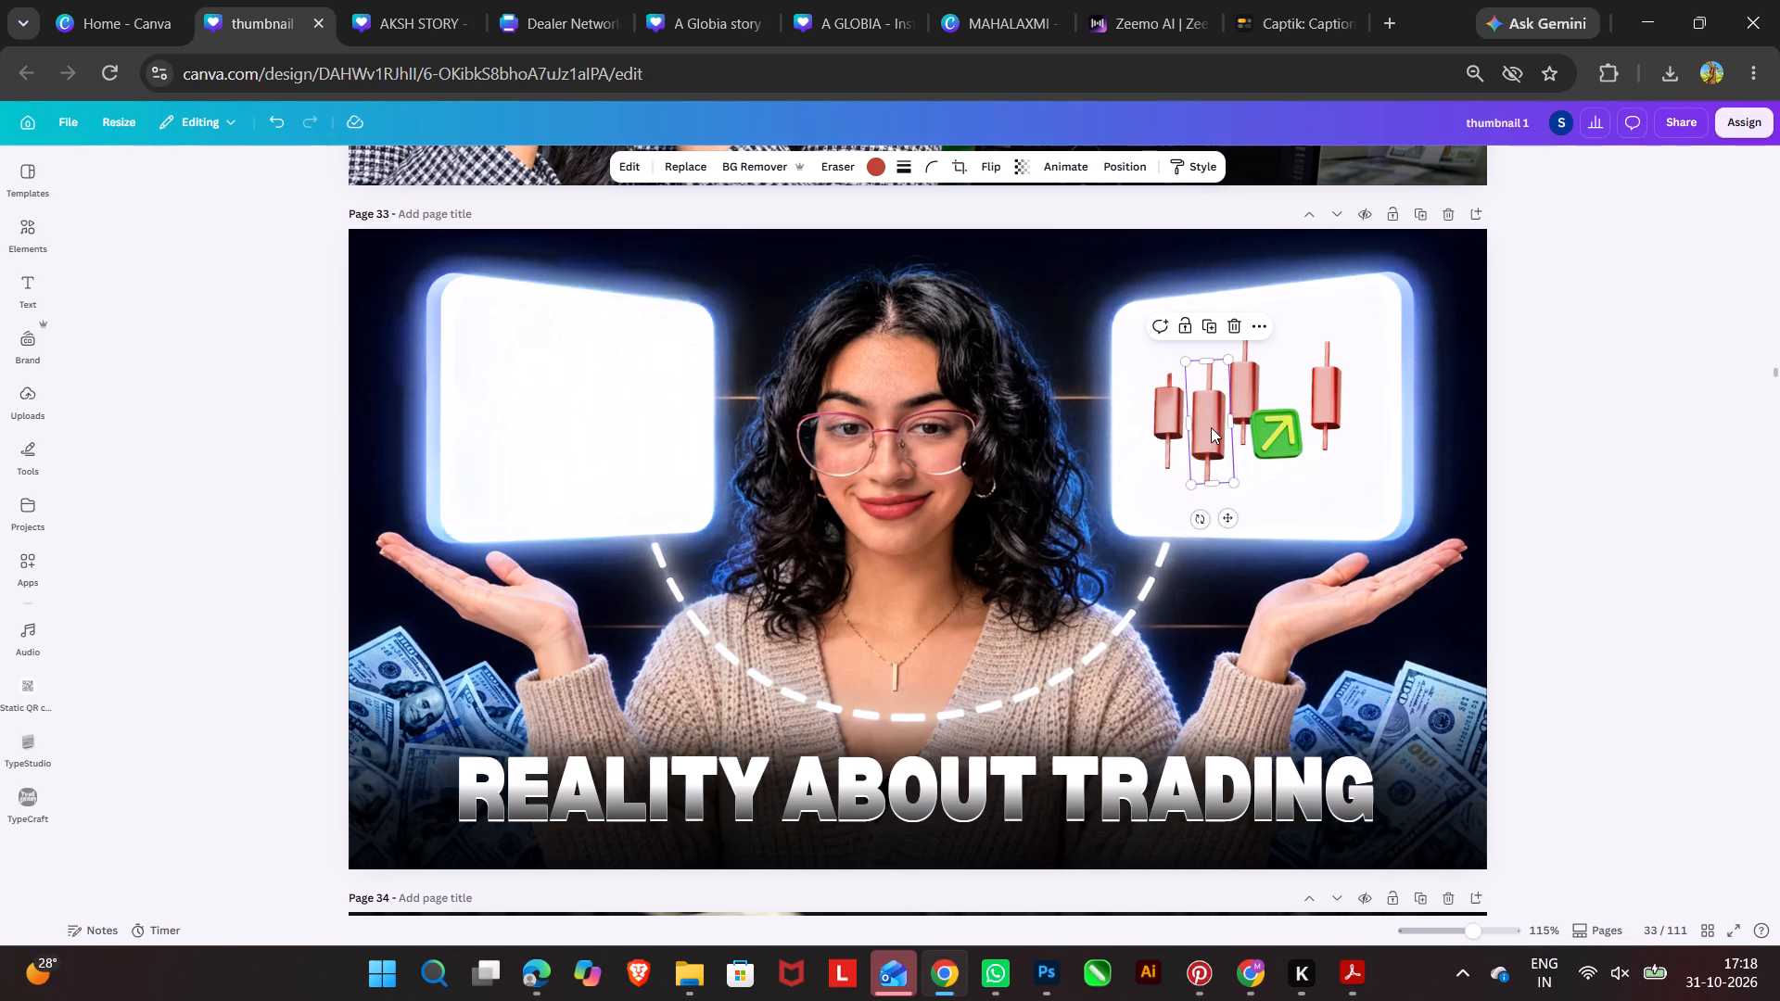
Duplicate the new second candlestick and place the copy in the empty tallest position above the green arrow.
click(1211, 427)
click(1200, 315)
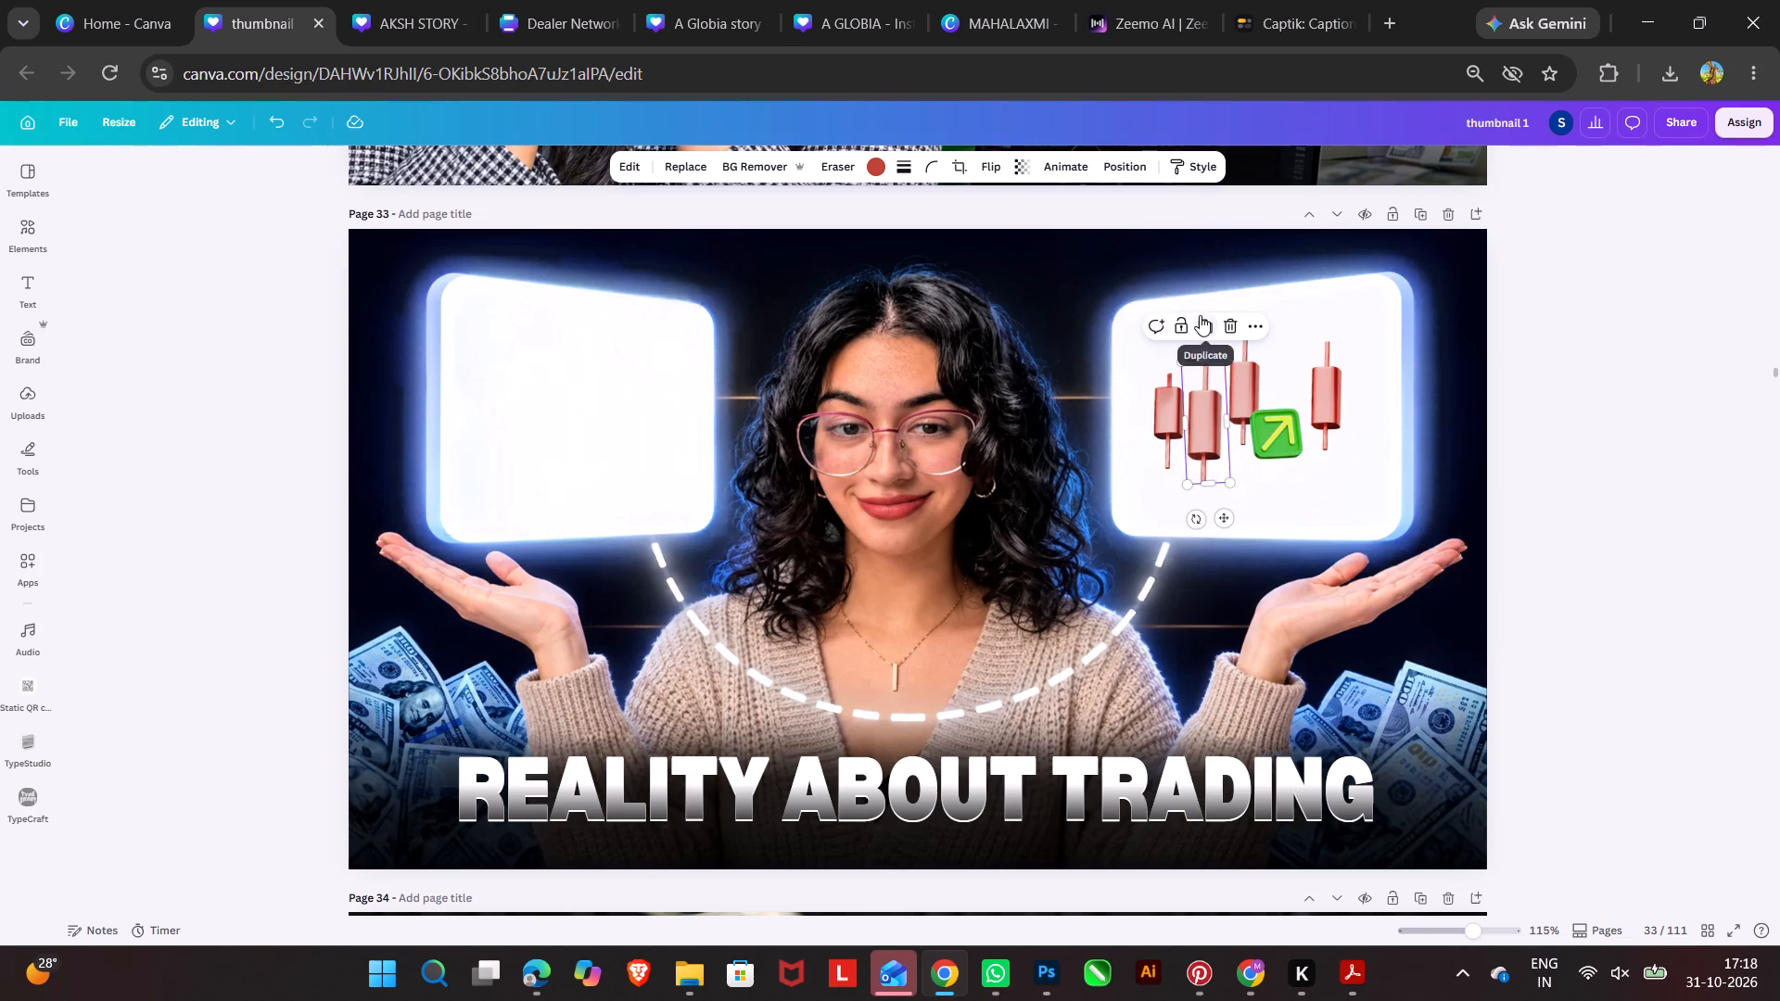
drag(1216, 418, 1289, 337)
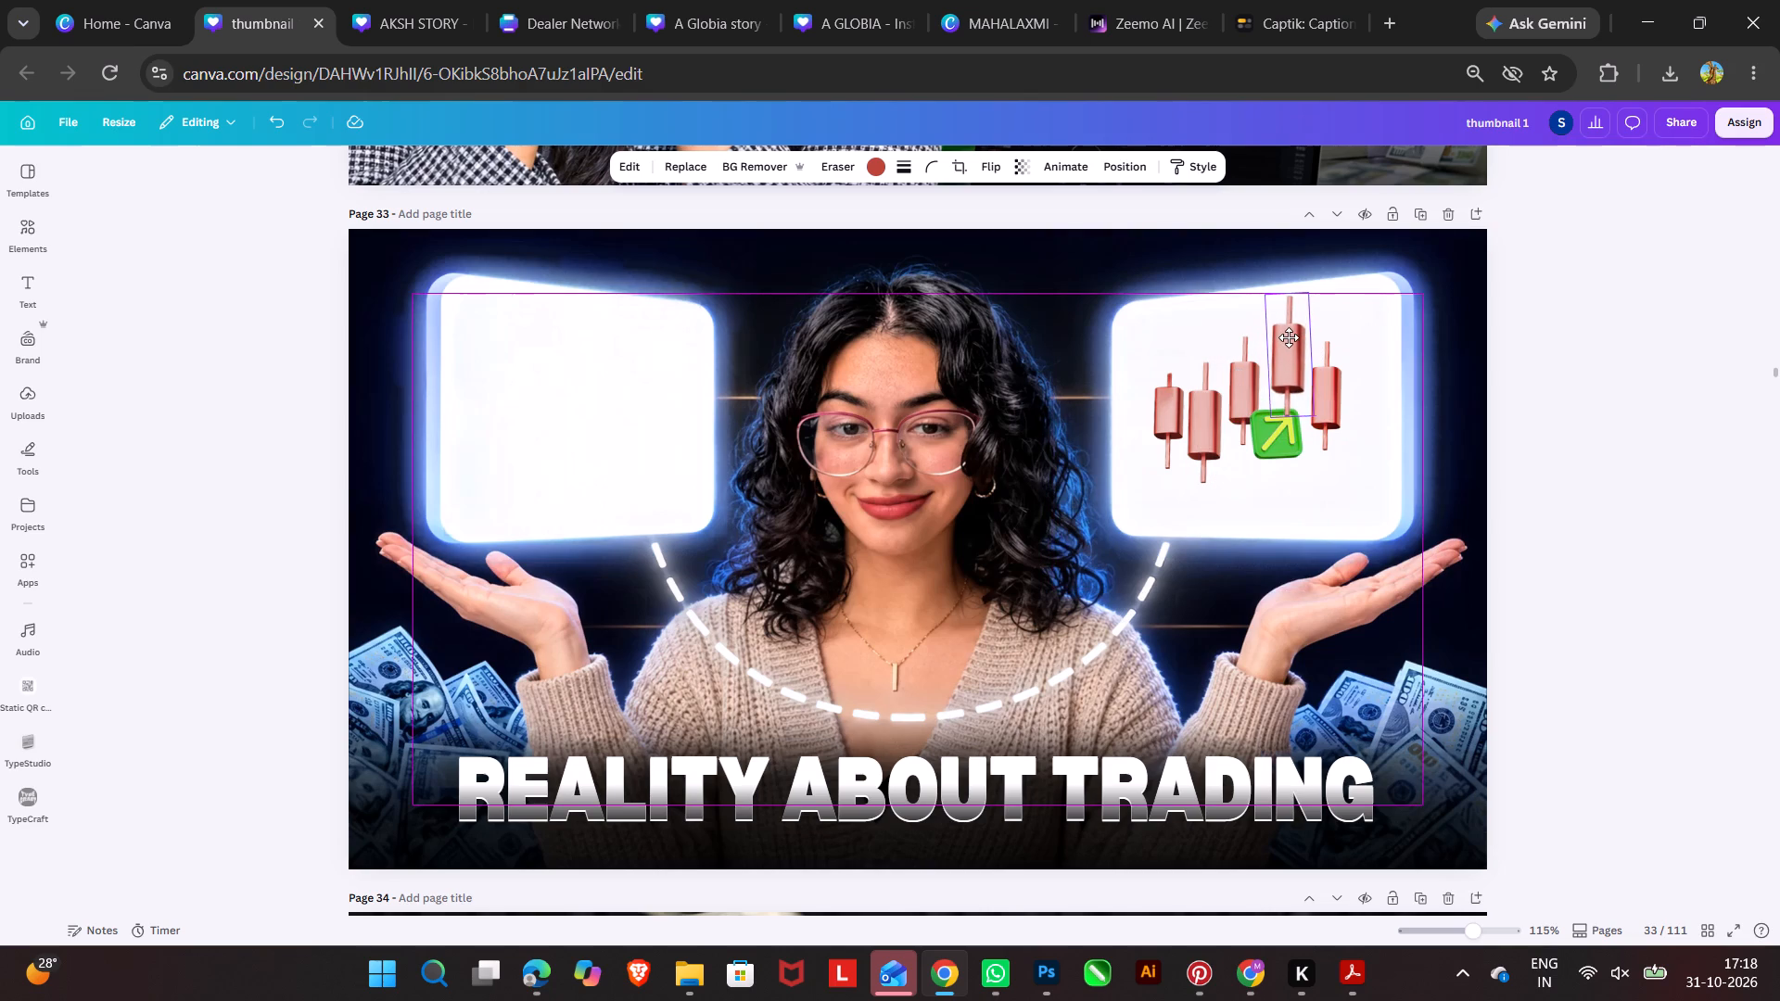
drag(1289, 337, 1286, 349)
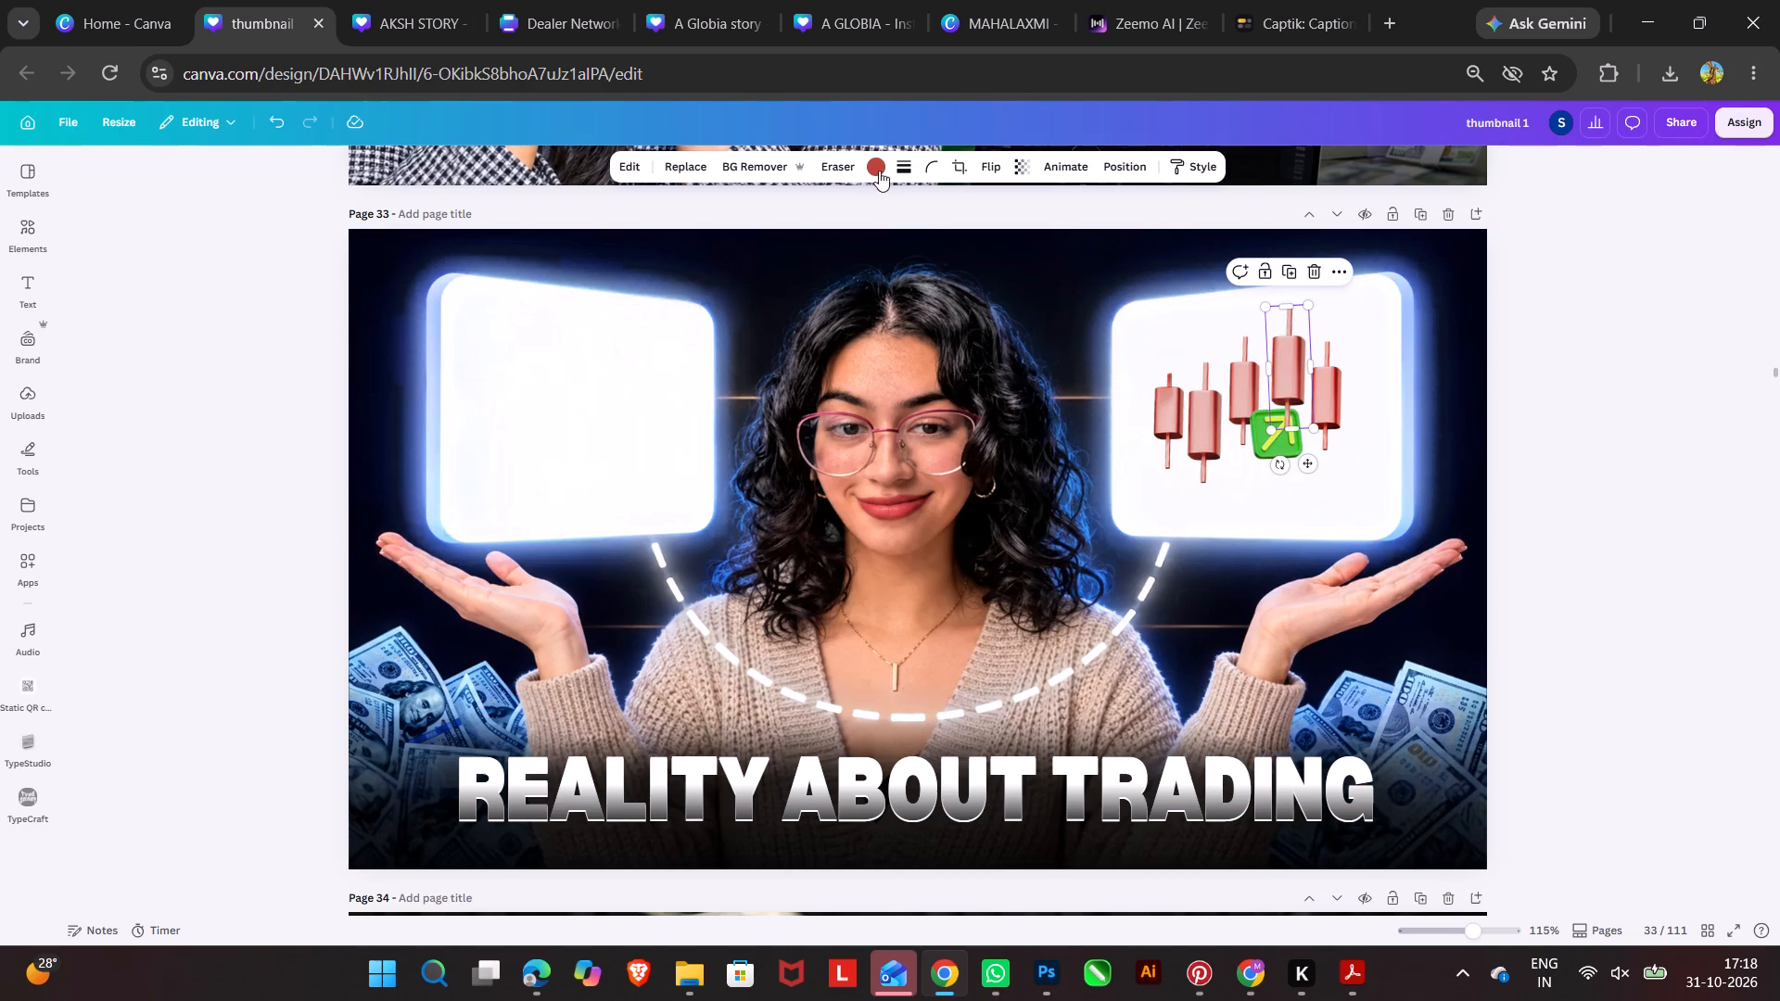
Recolour the two new candlesticks, the fourth and the second, with the brand green.
click(877, 168)
click(151, 485)
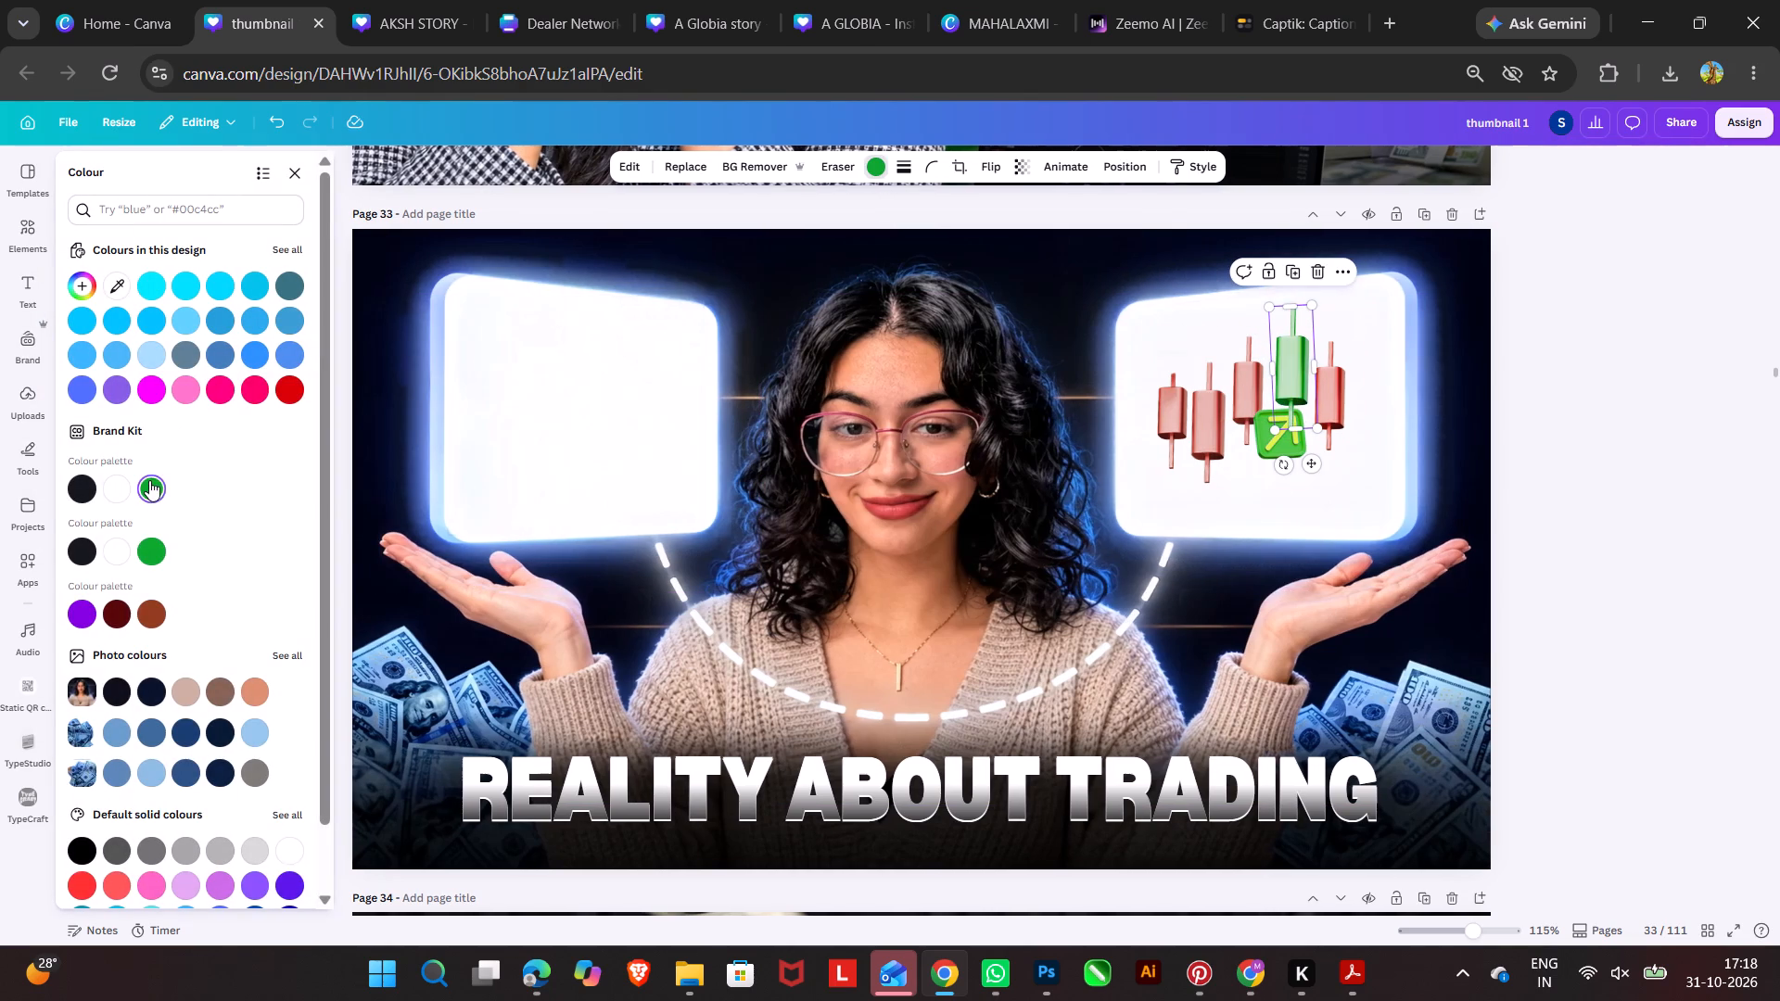
click(1209, 443)
click(149, 487)
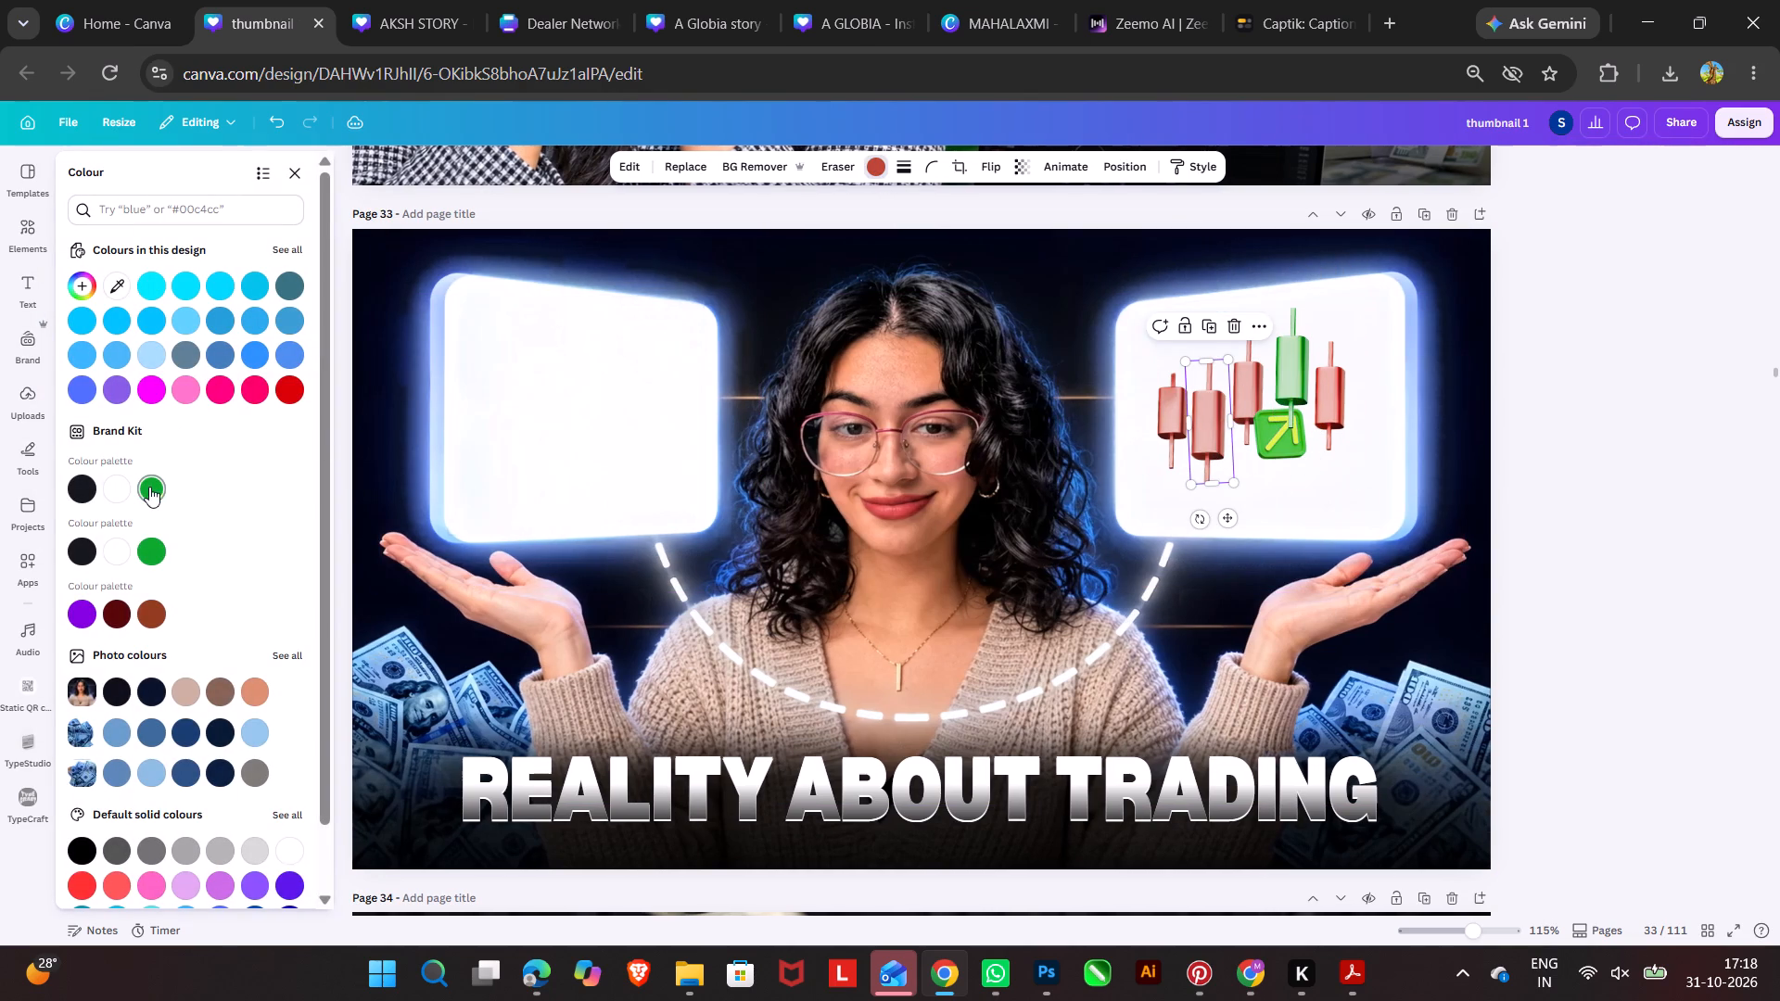
Reorder the layers so both green candlesticks sit directly beneath the red candlestick and arrow group.
click(1112, 168)
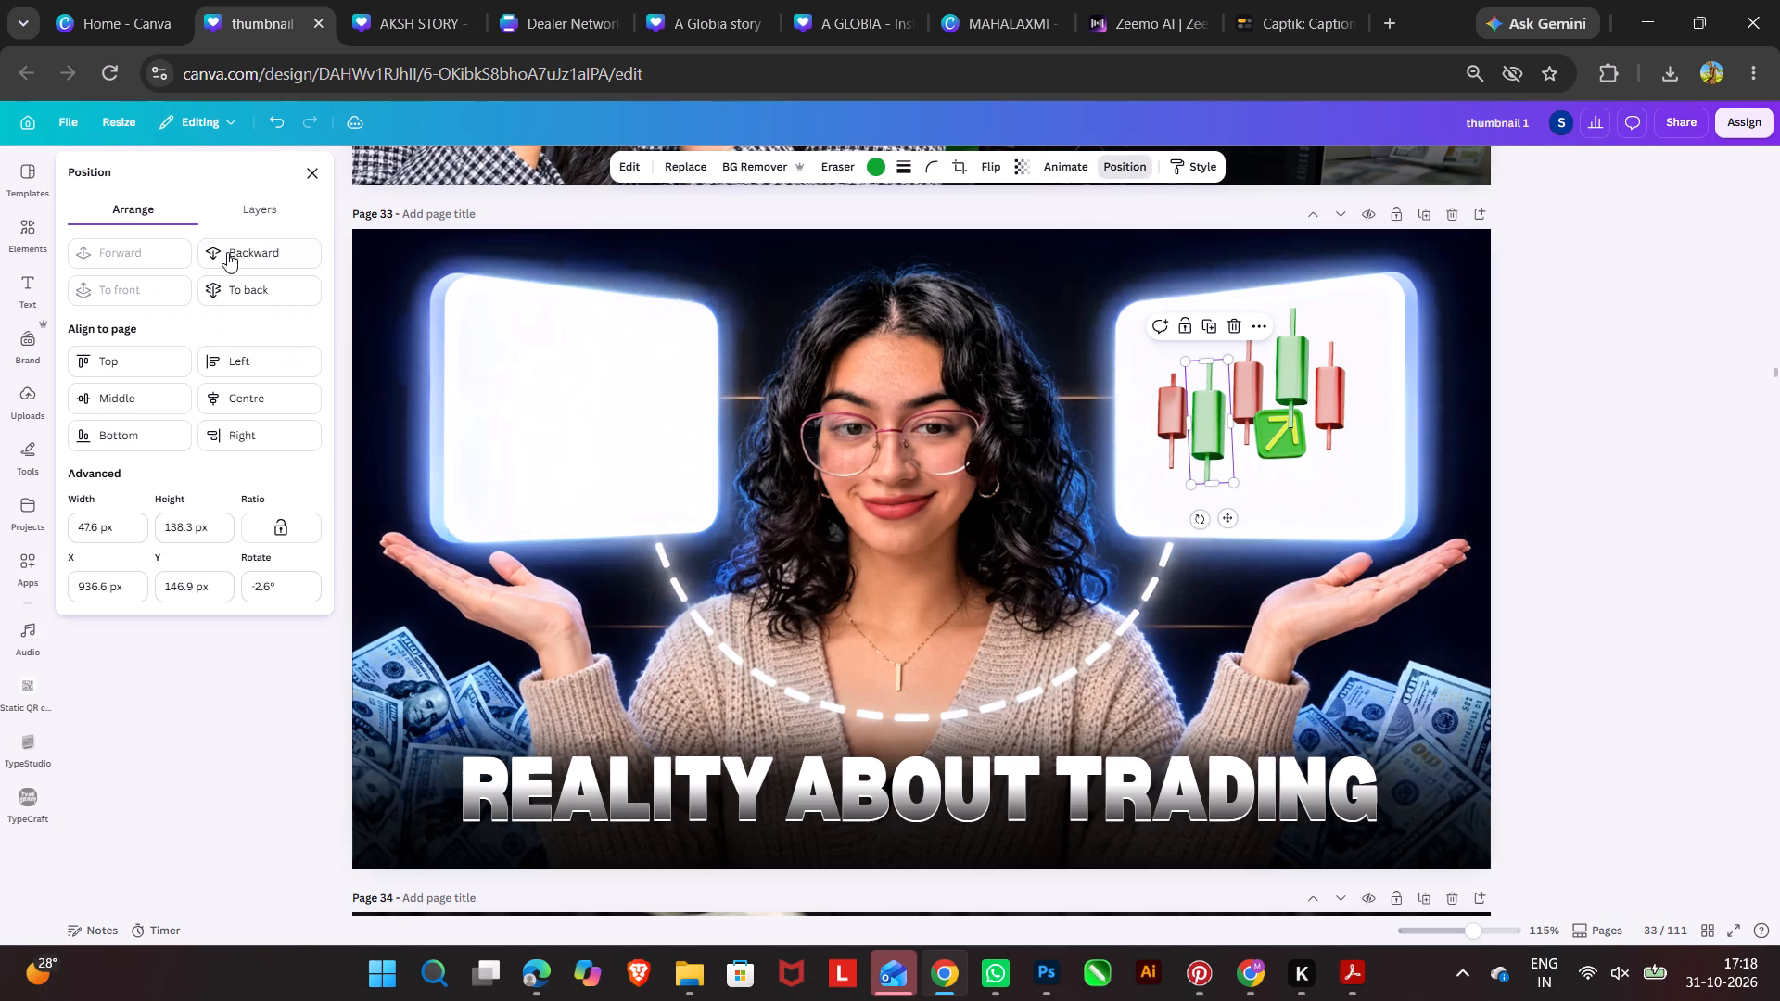
click(253, 215)
drag(210, 356, 212, 419)
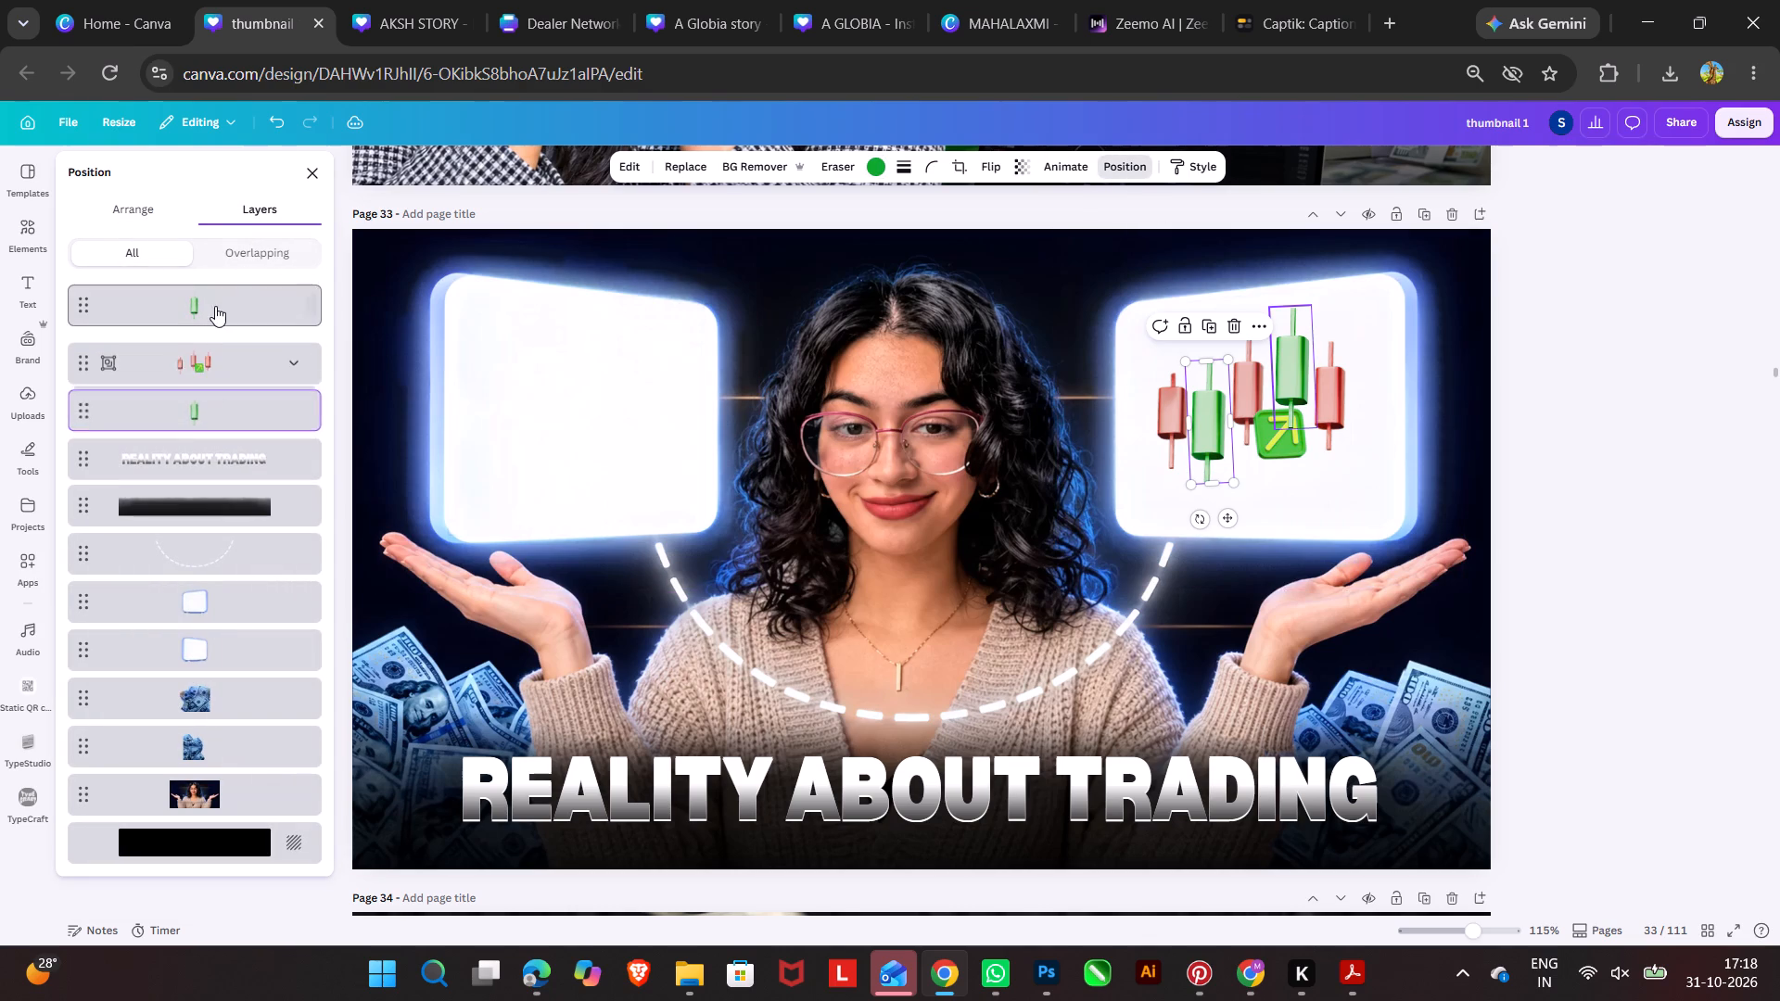
drag(216, 305, 221, 381)
Group the two green candlesticks with the red candlestick and arrow group.
ctrl+click(215, 400)
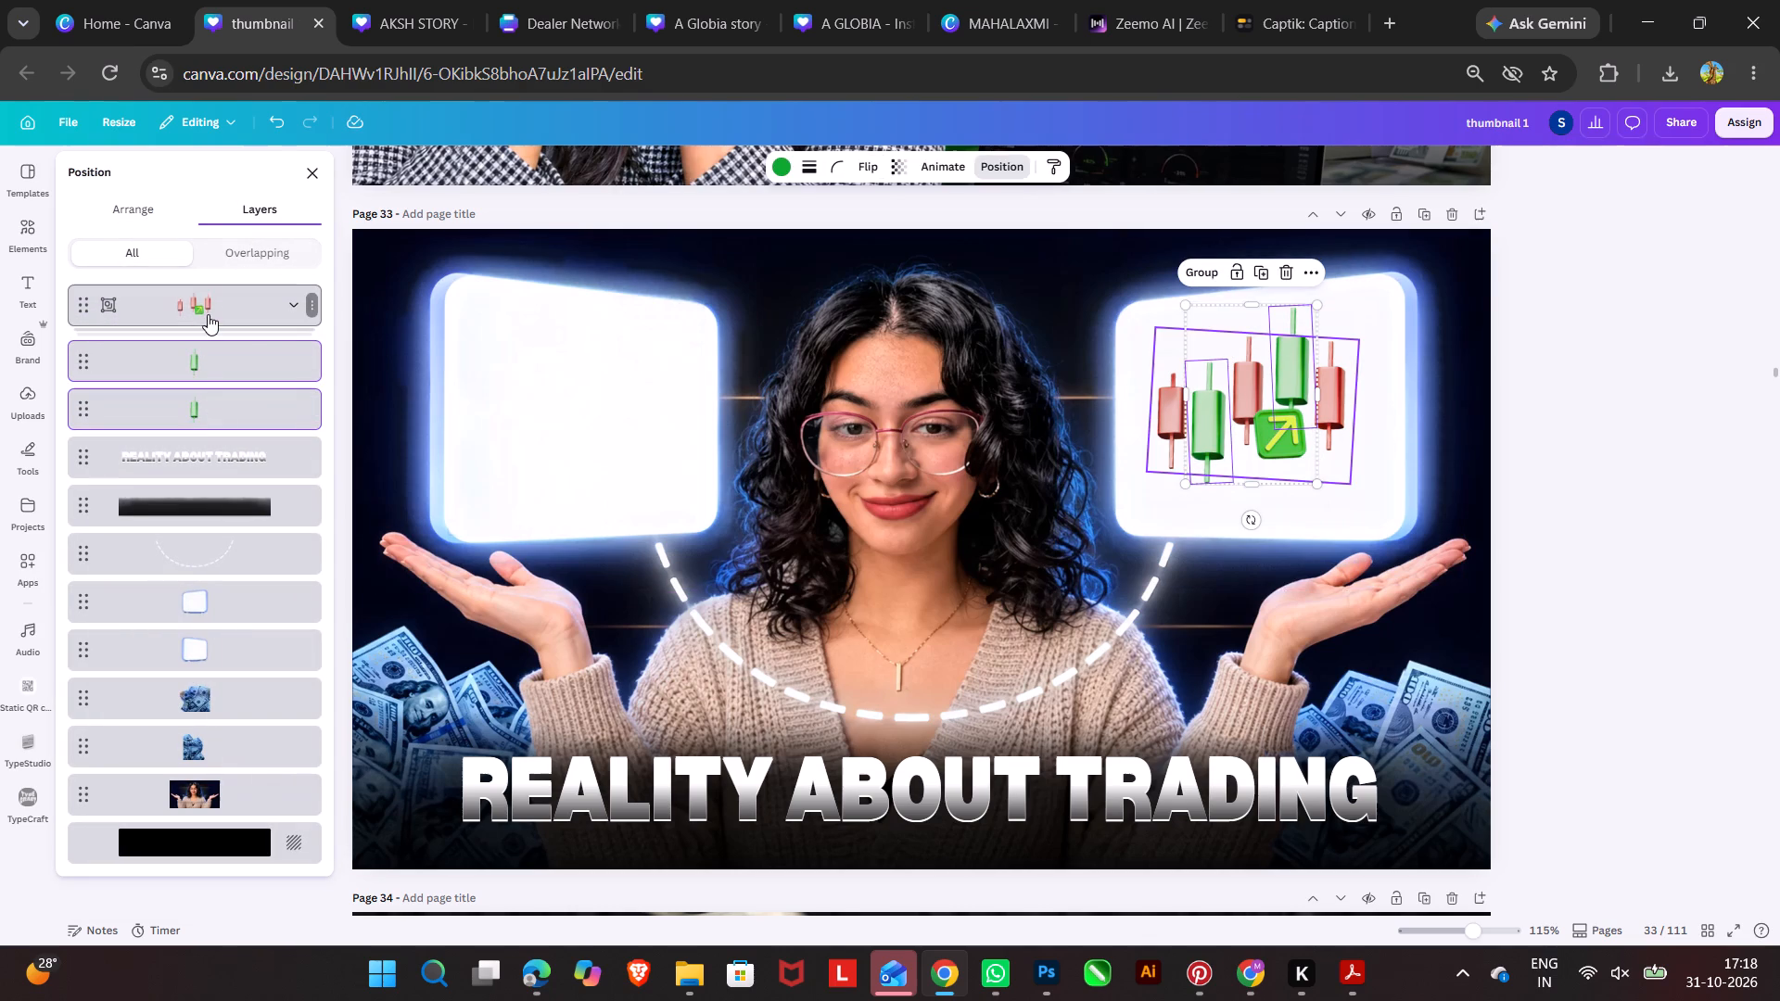
ctrl+click(208, 314)
click(1210, 271)
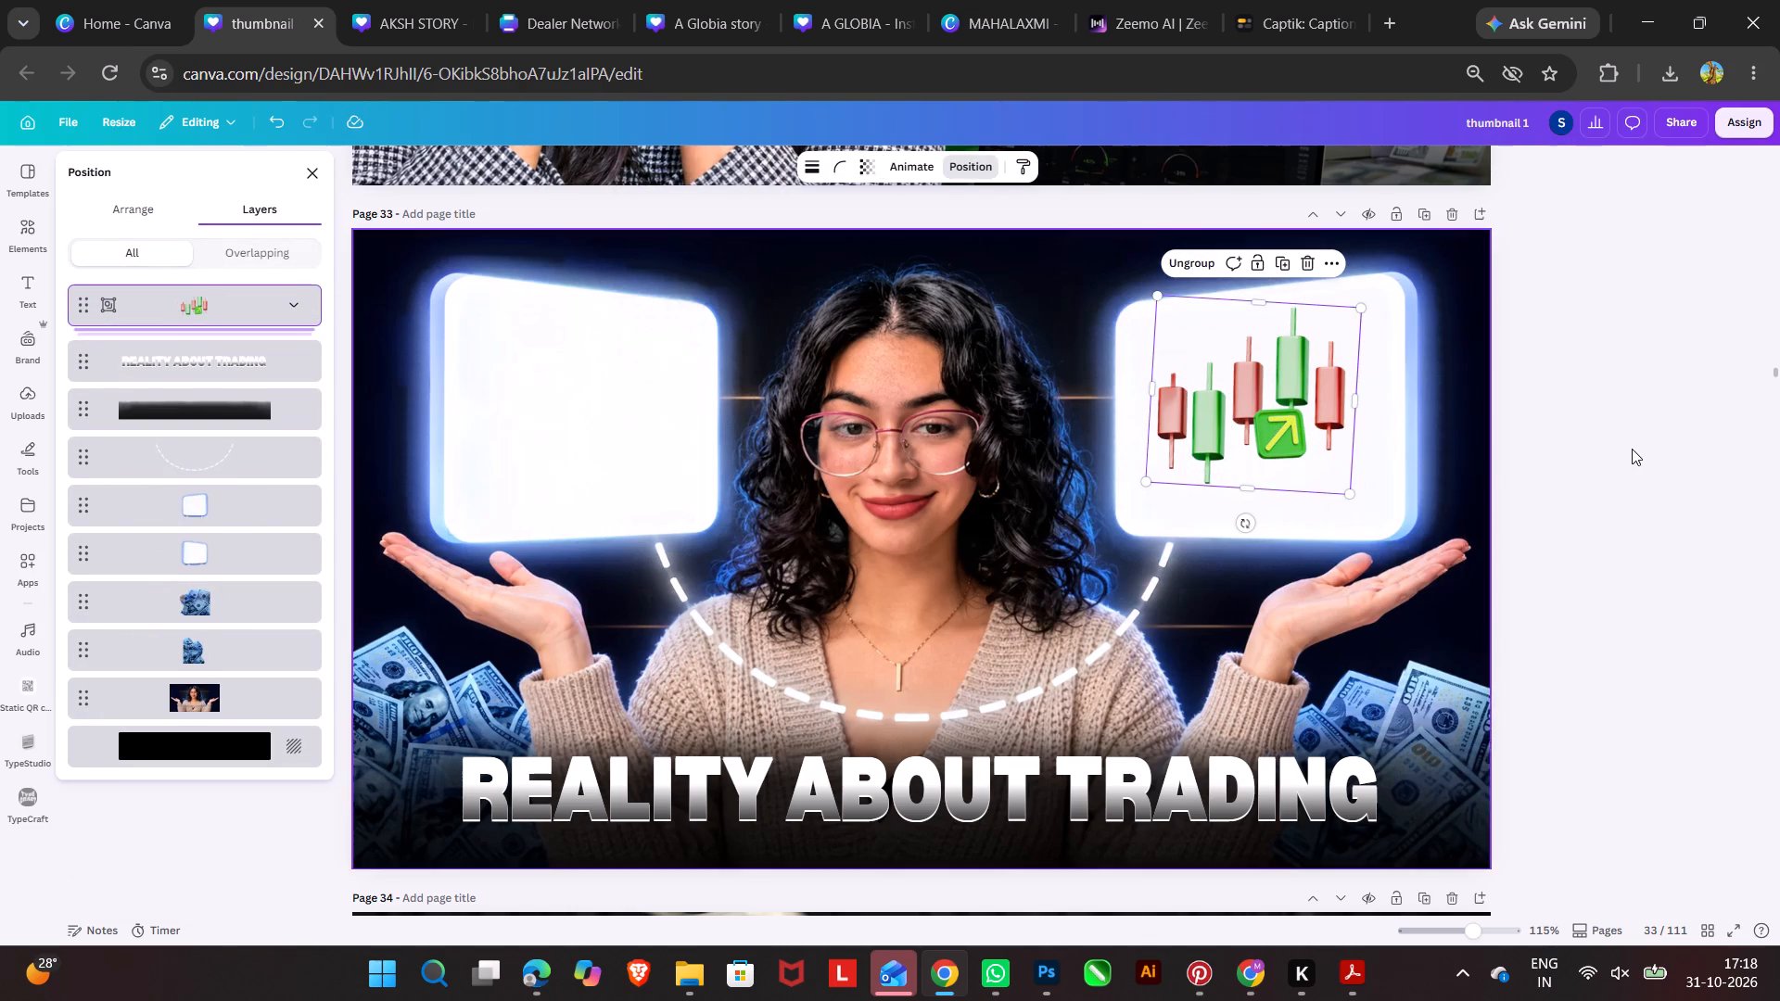
double_click(1632, 449)
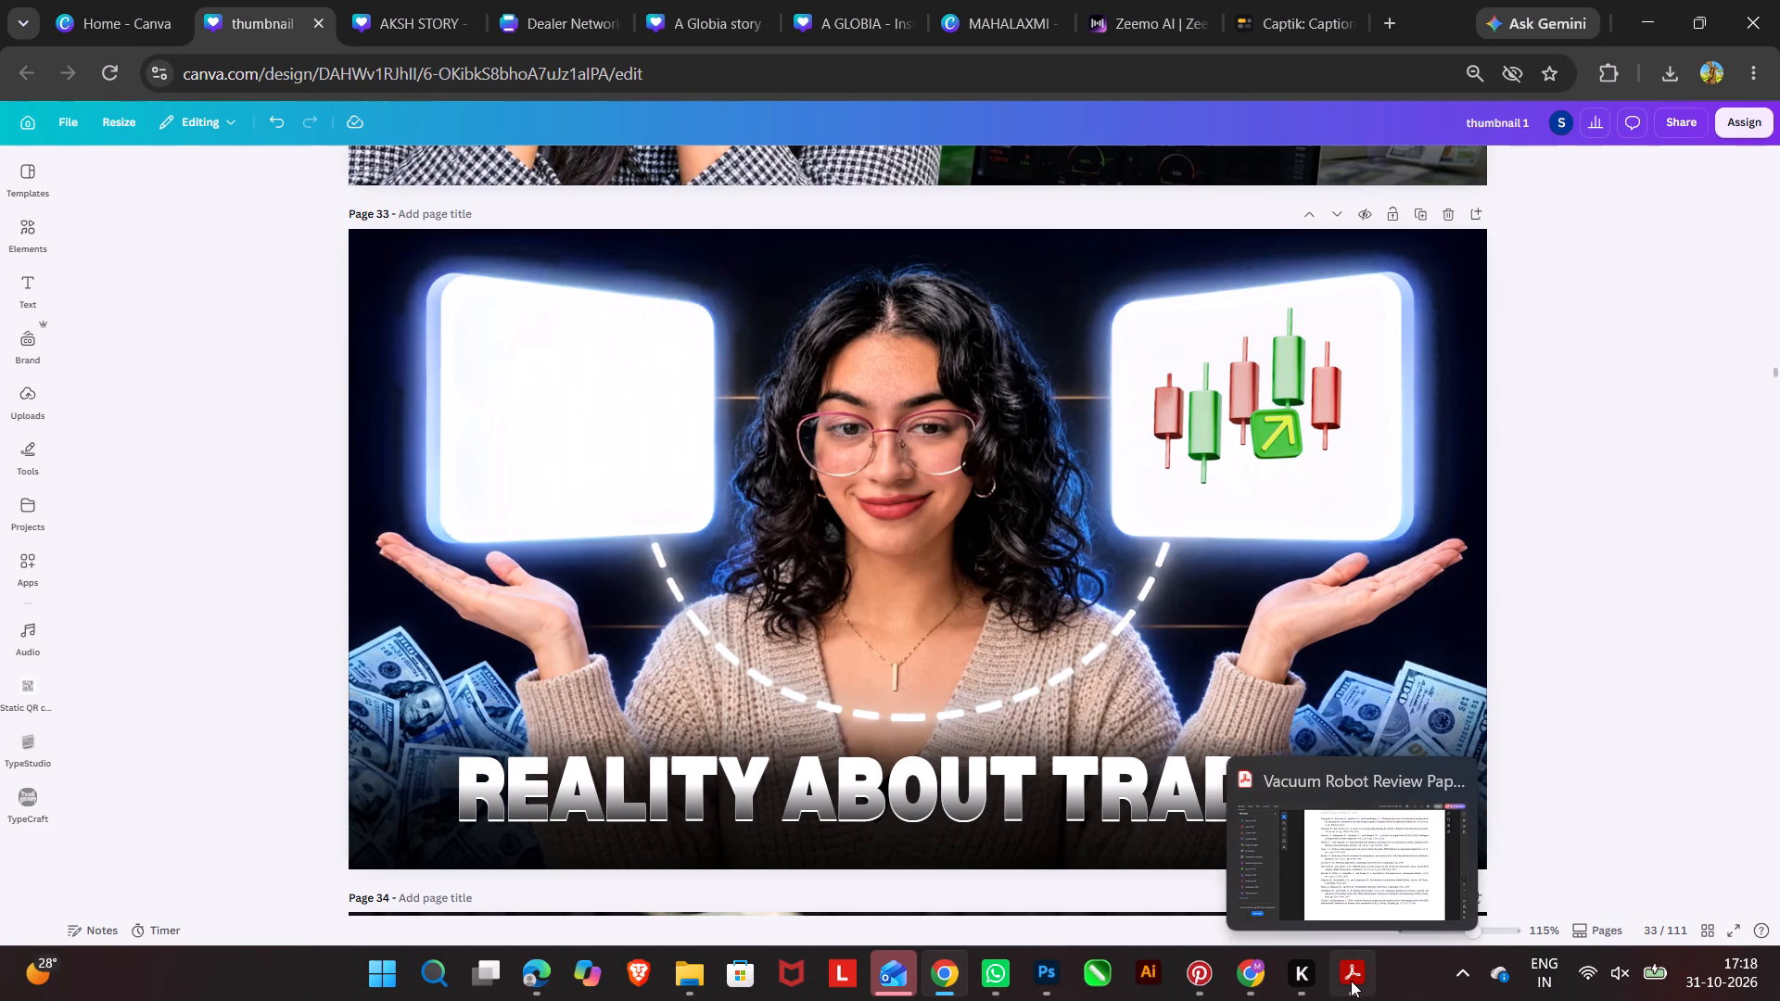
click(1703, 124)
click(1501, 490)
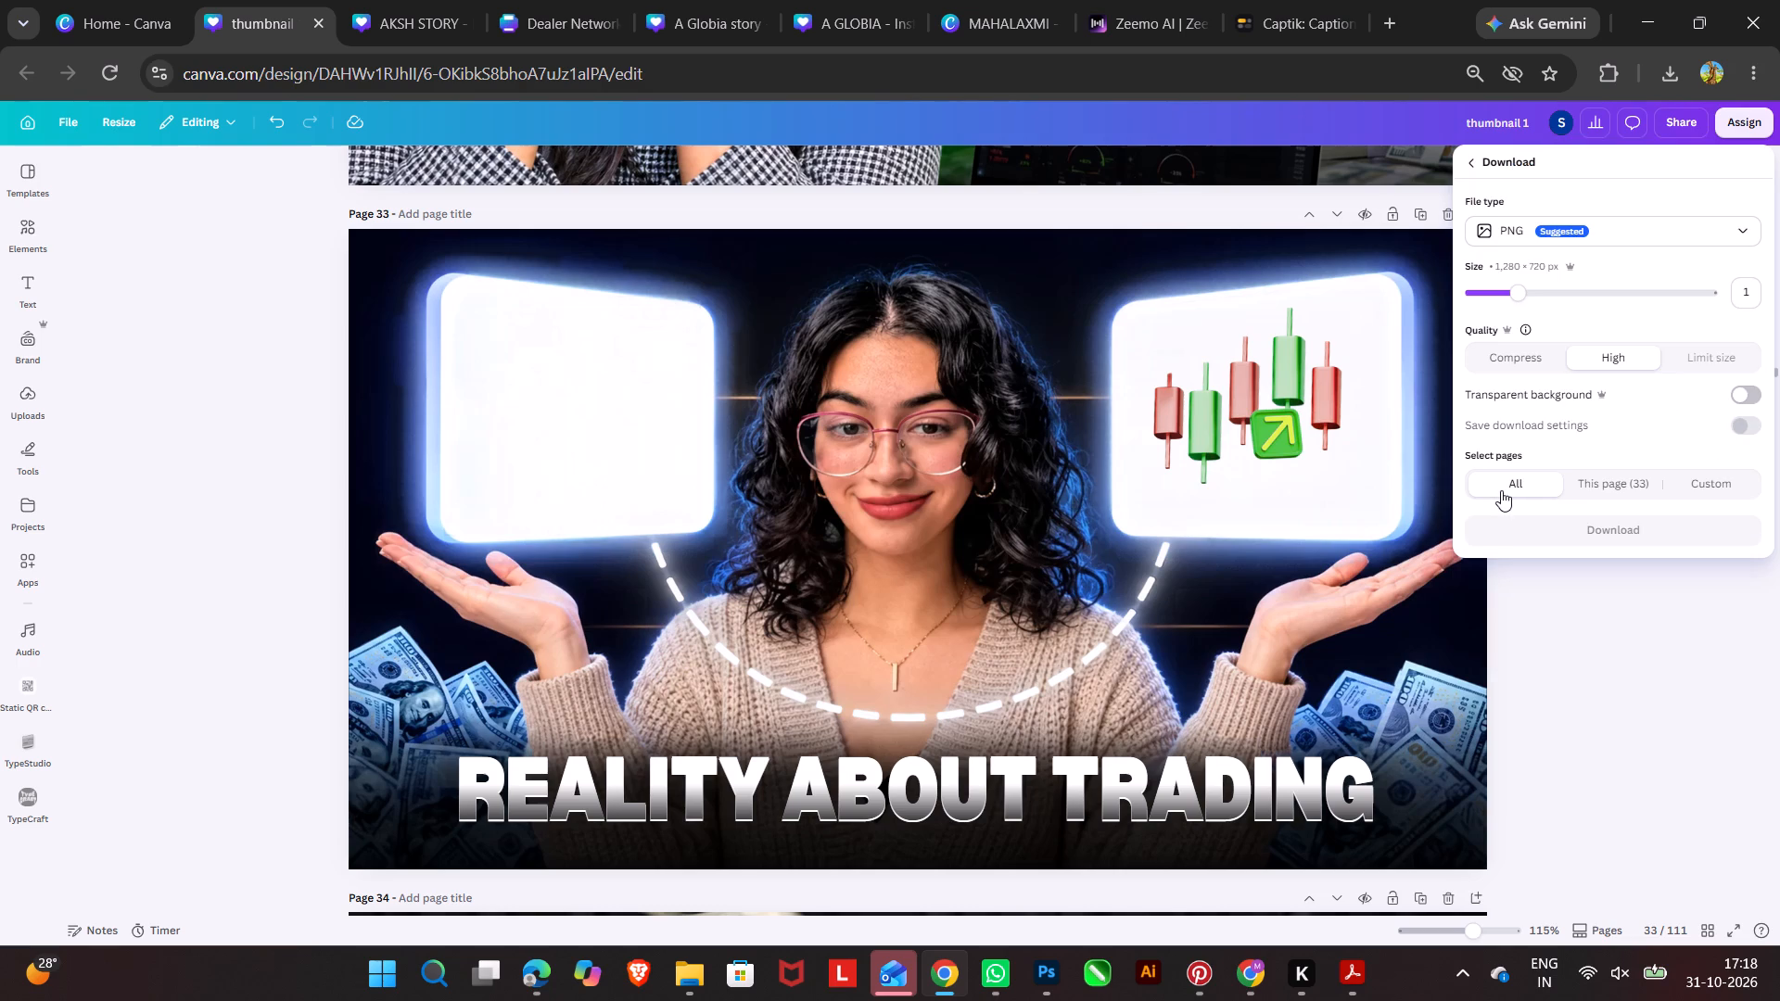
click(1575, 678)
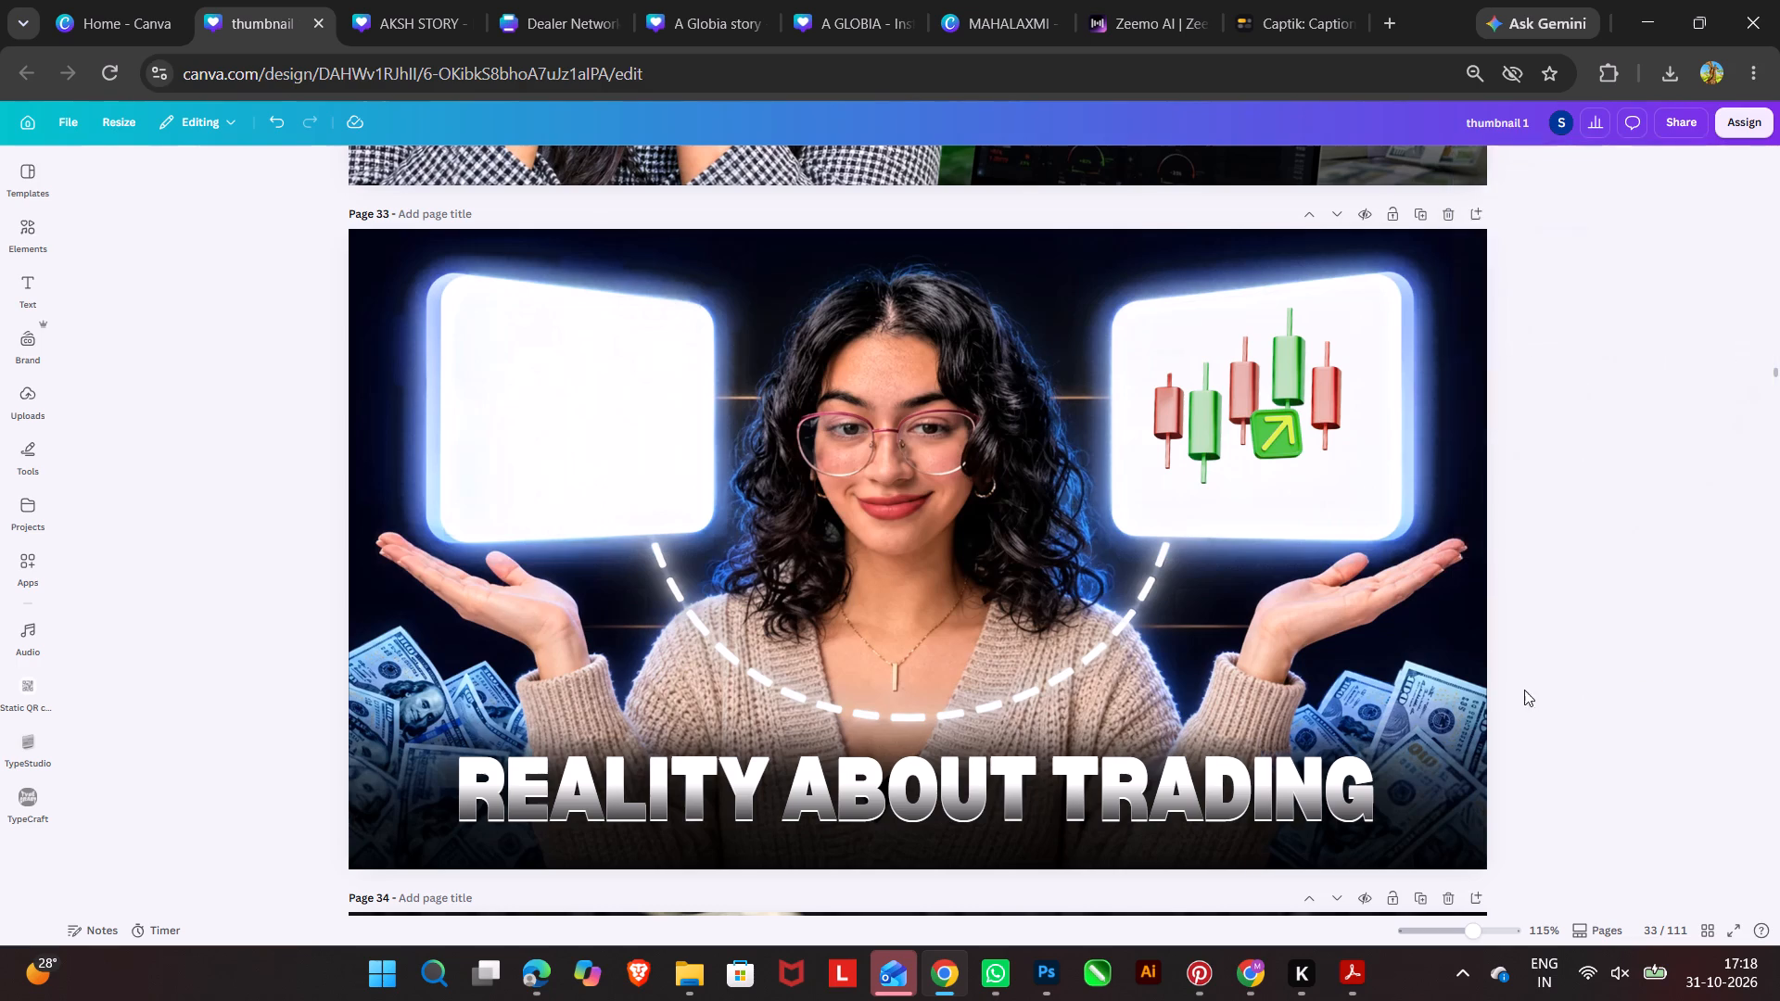
Copy the faint background candlestick group from page 35 and paste it onto page 33.
scroll(1200, 703, up, 9)
scroll(1194, 698, down, 12)
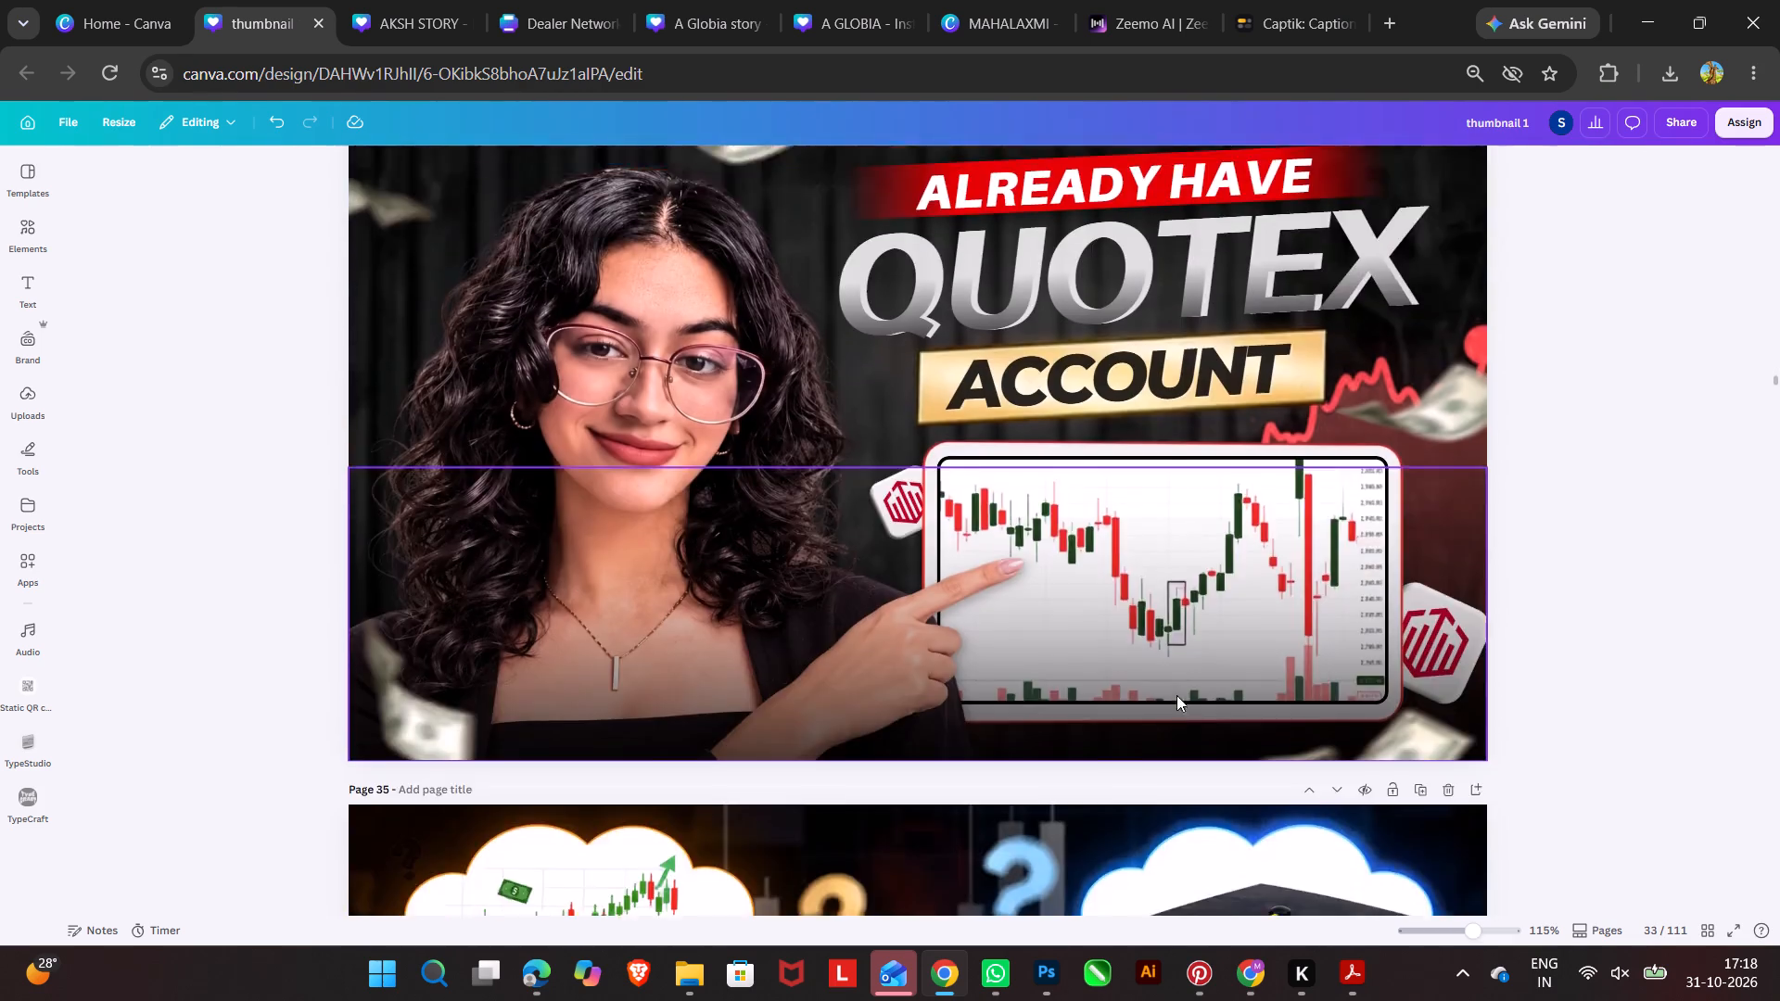
scroll(1176, 695, down, 8)
scroll(1177, 692, up, 5)
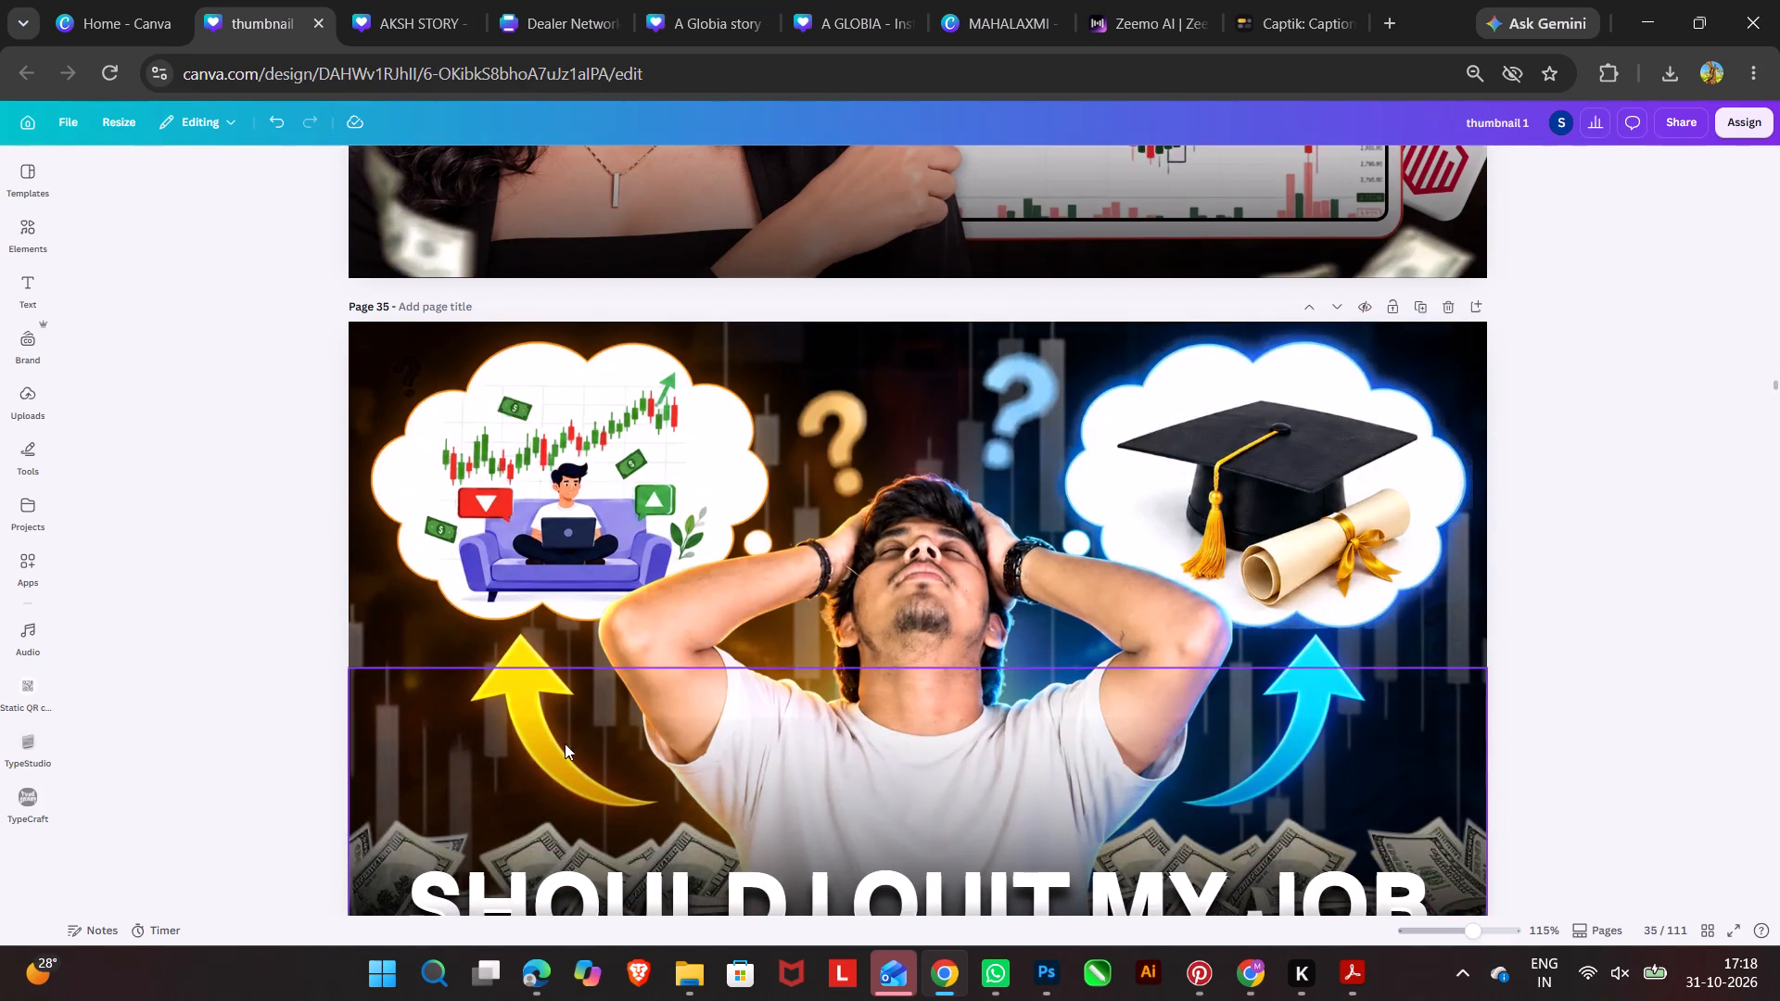
click(368, 635)
drag(368, 635, 439, 629)
key(ctrl+z)
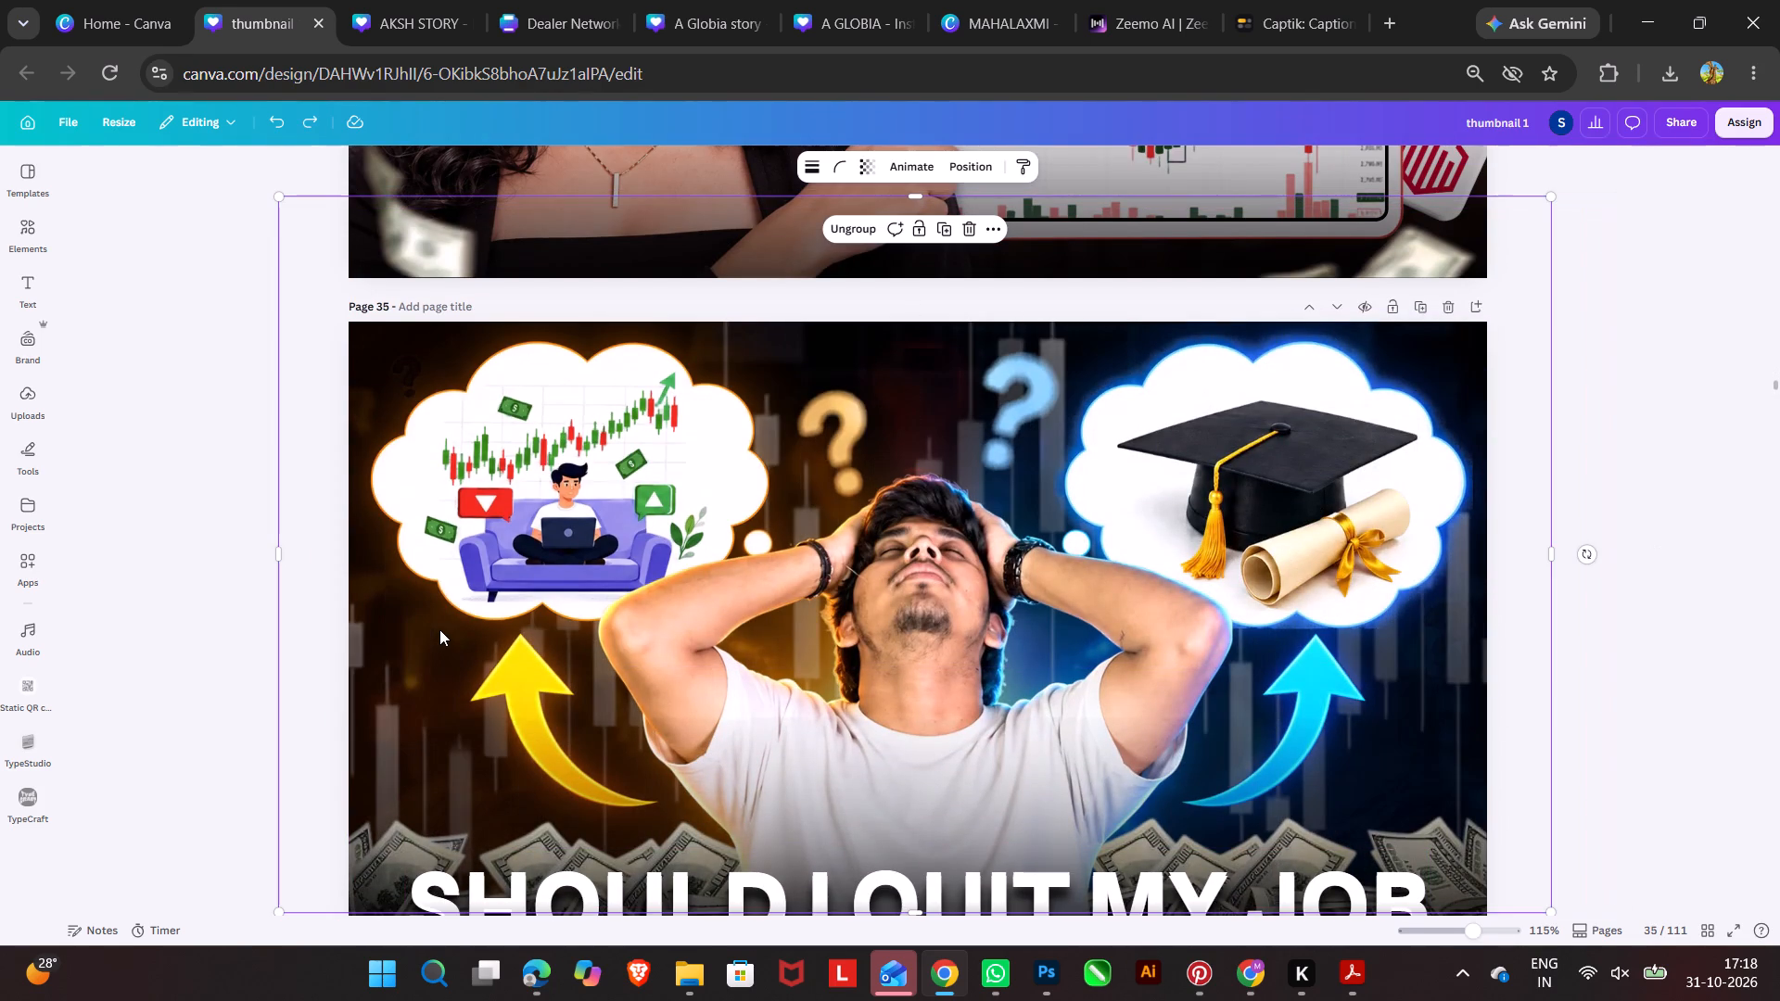
key(ctrl+c)
scroll(441, 628, up, 5)
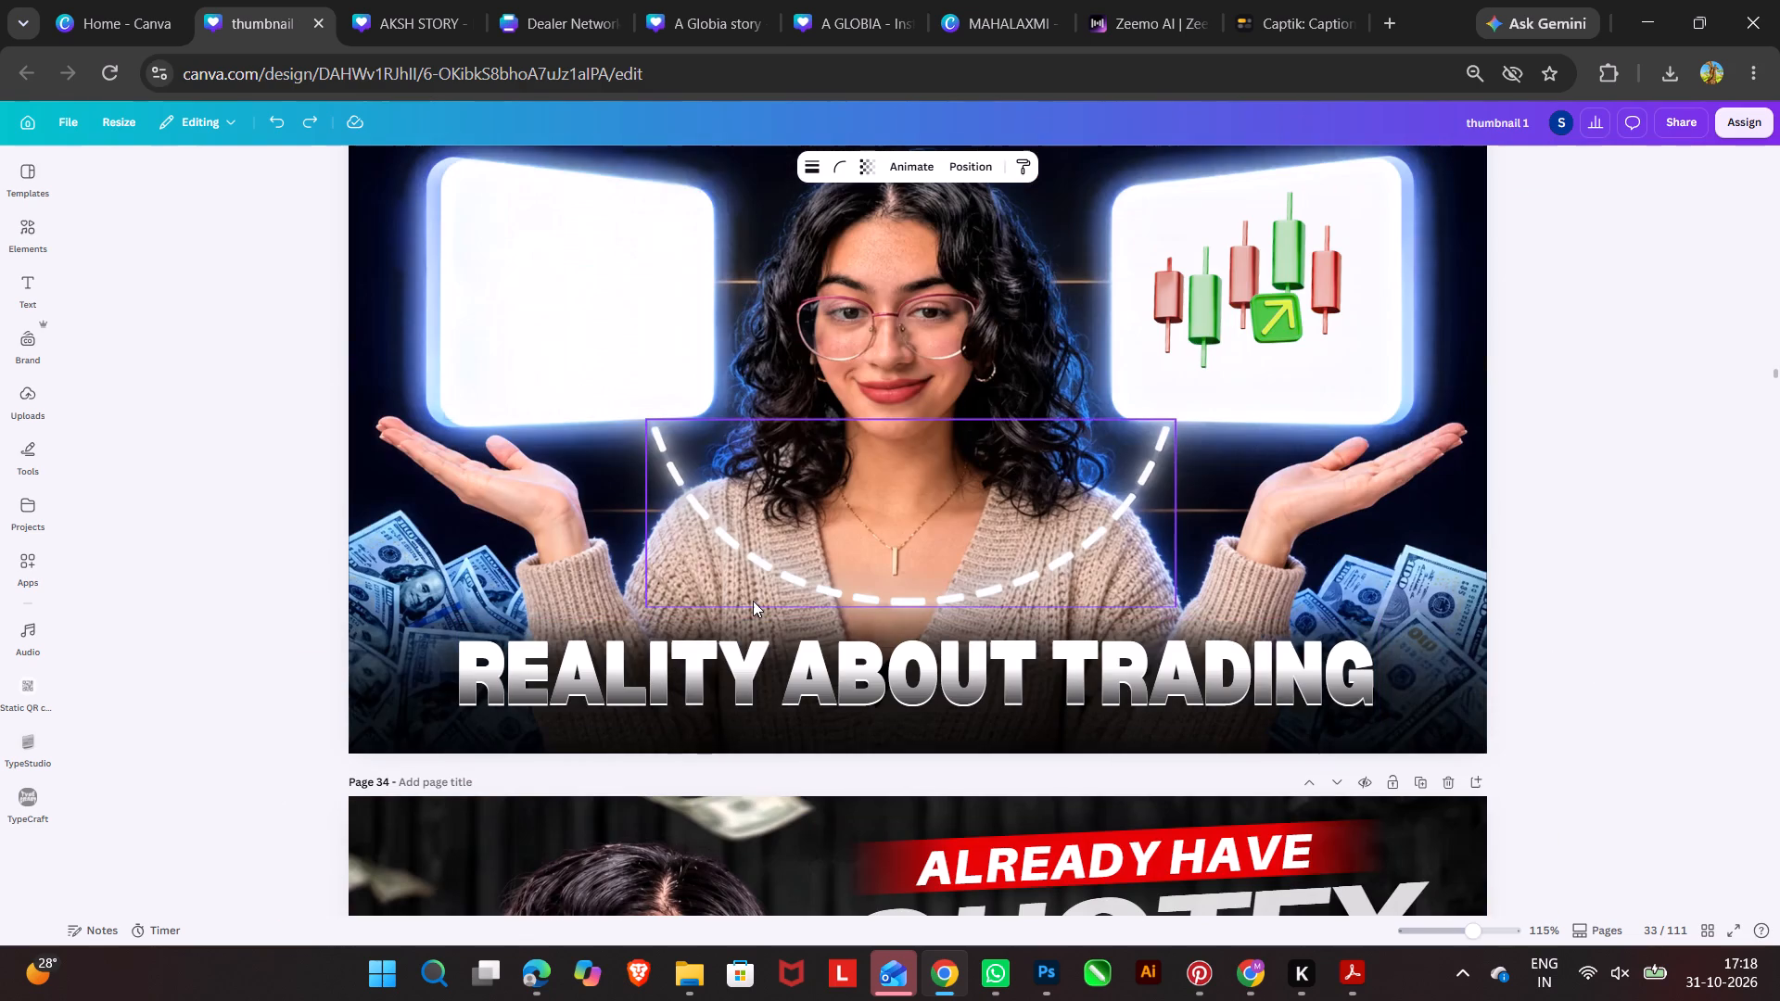
click(753, 601)
key(ctrl+v)
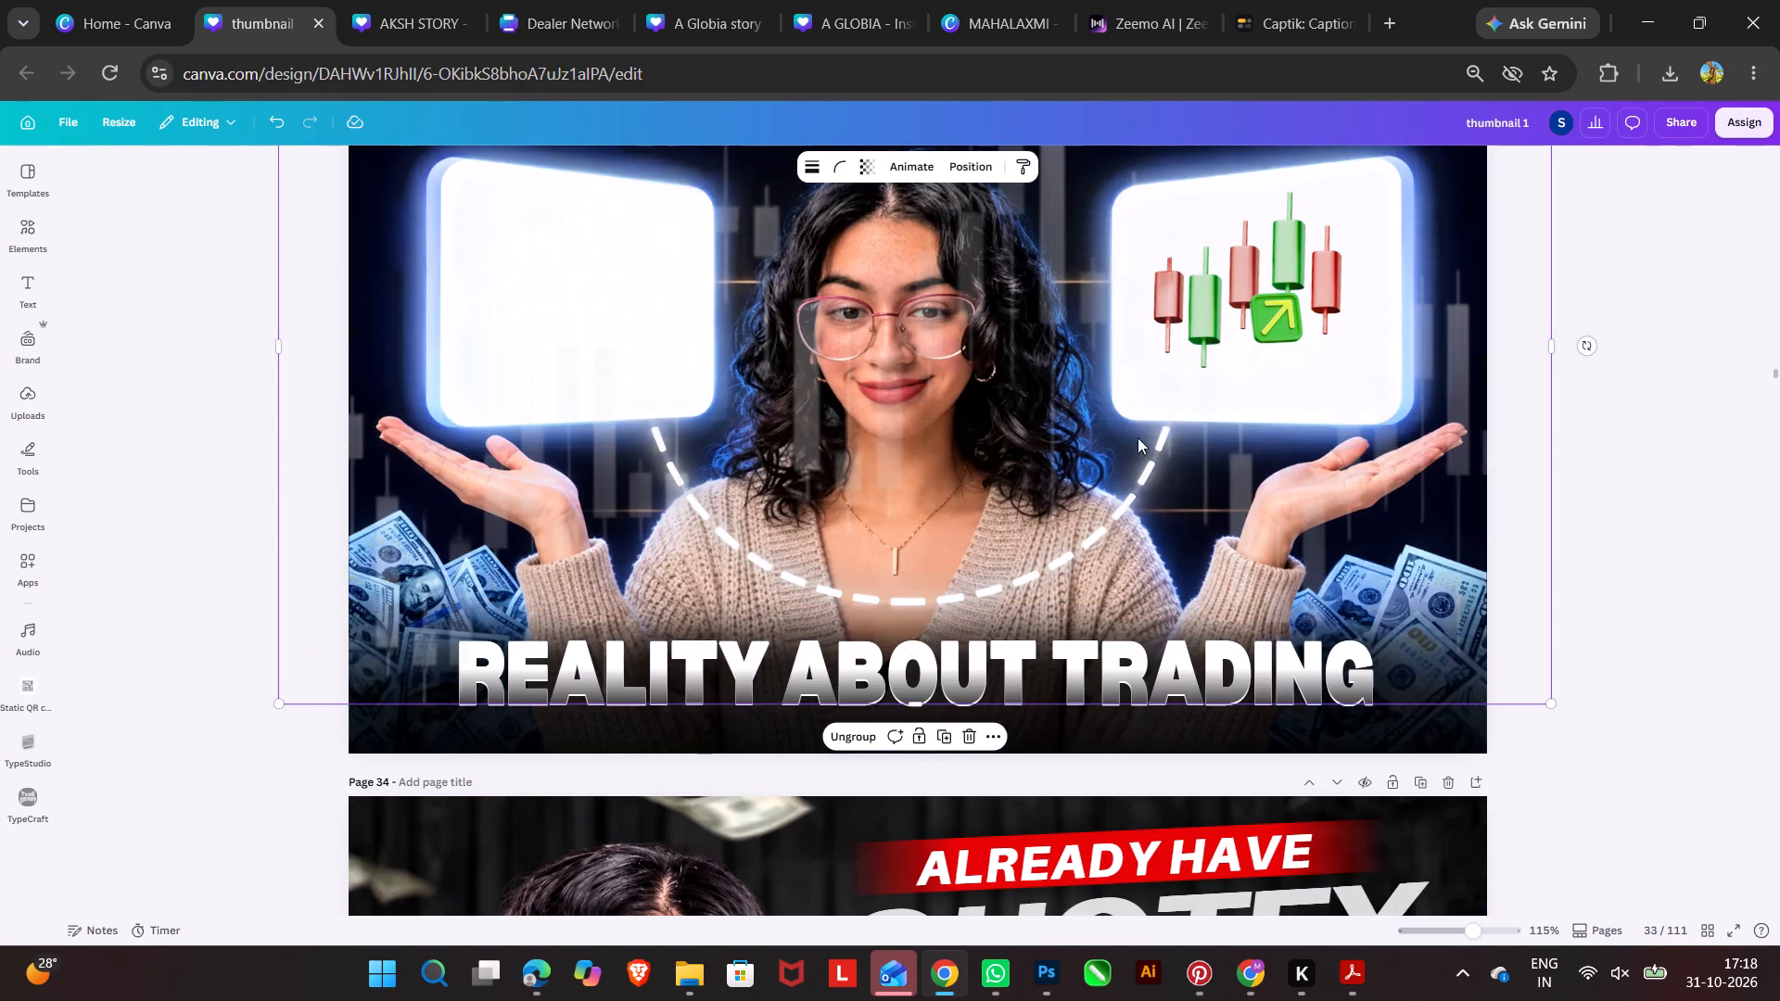
Move the faint candlestick group down the layer order to sit directly above the photo of the woman.
click(955, 165)
drag(212, 305, 200, 370)
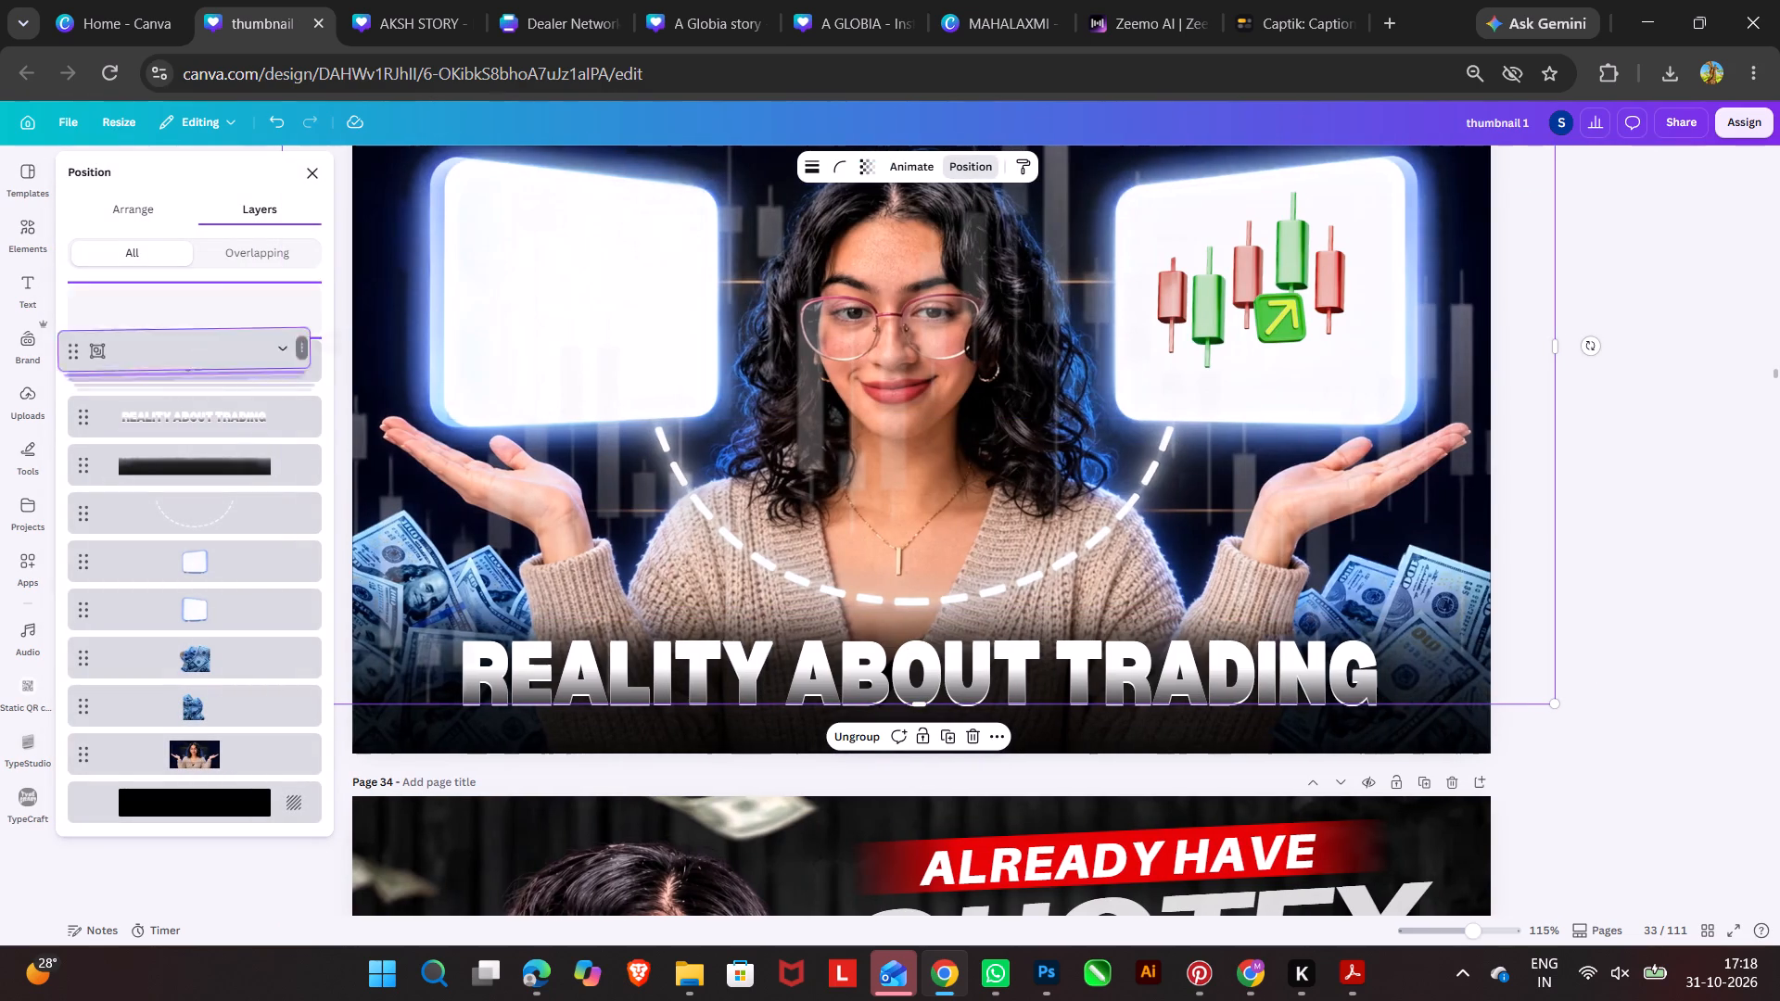
drag(200, 370, 195, 720)
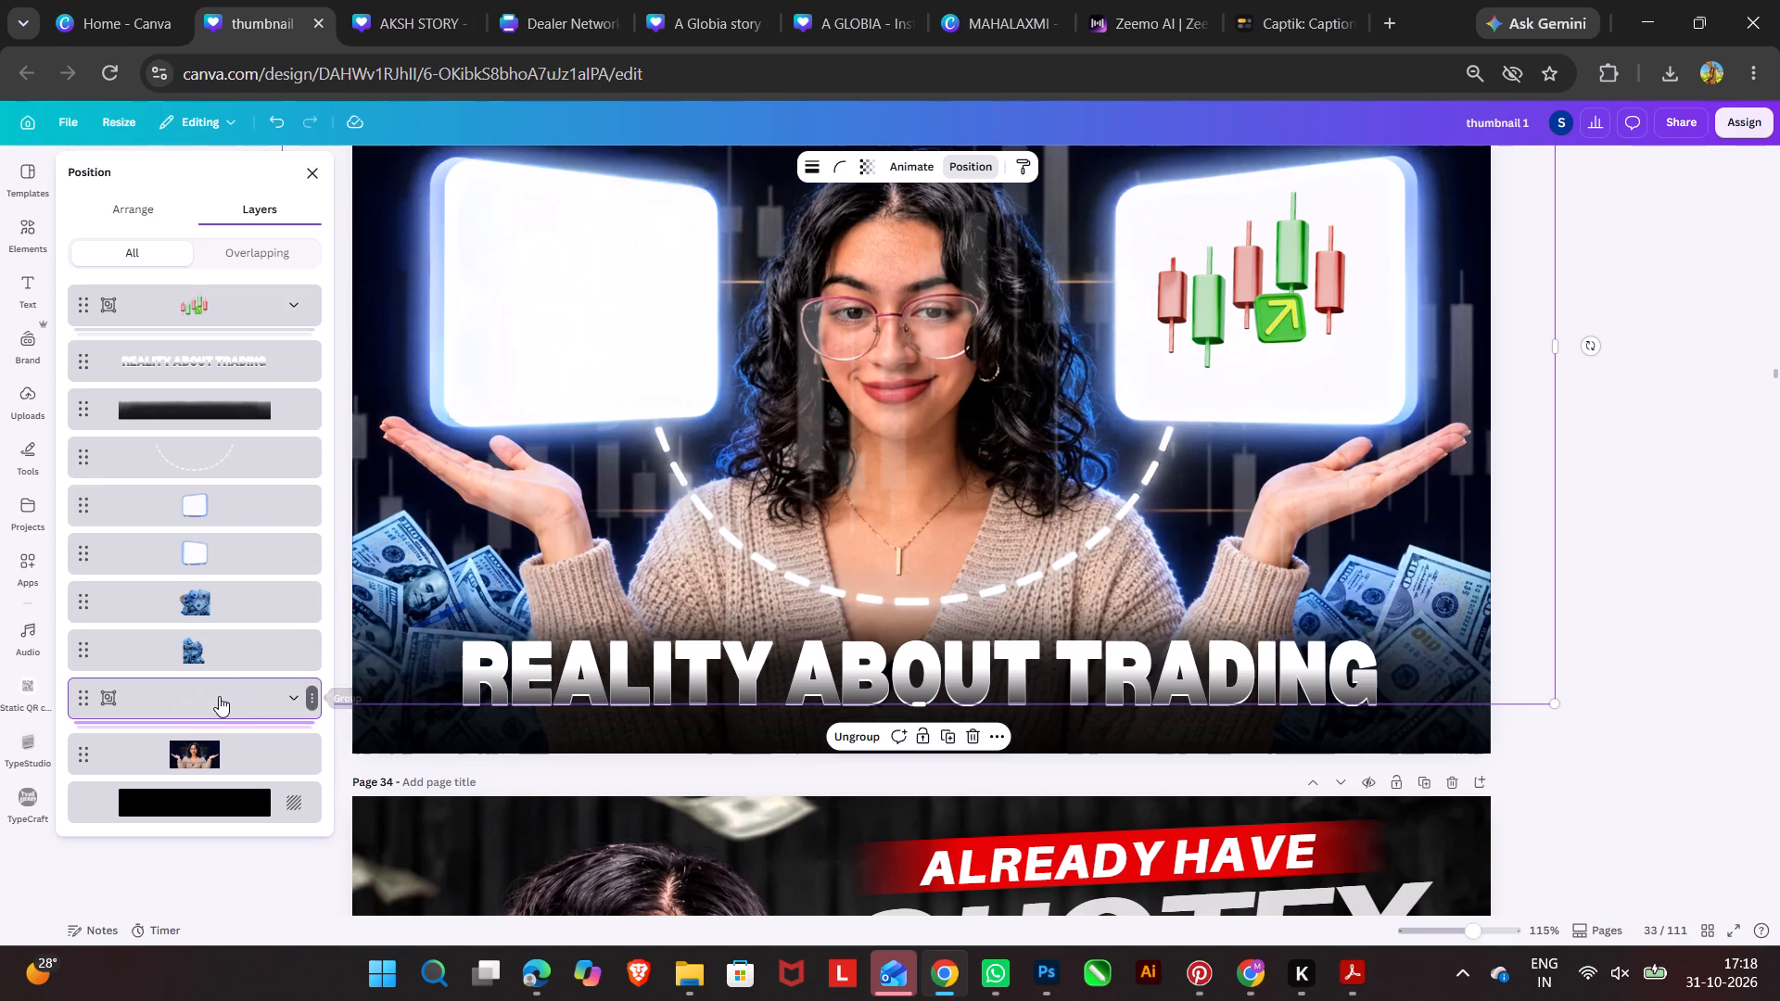
click(215, 698)
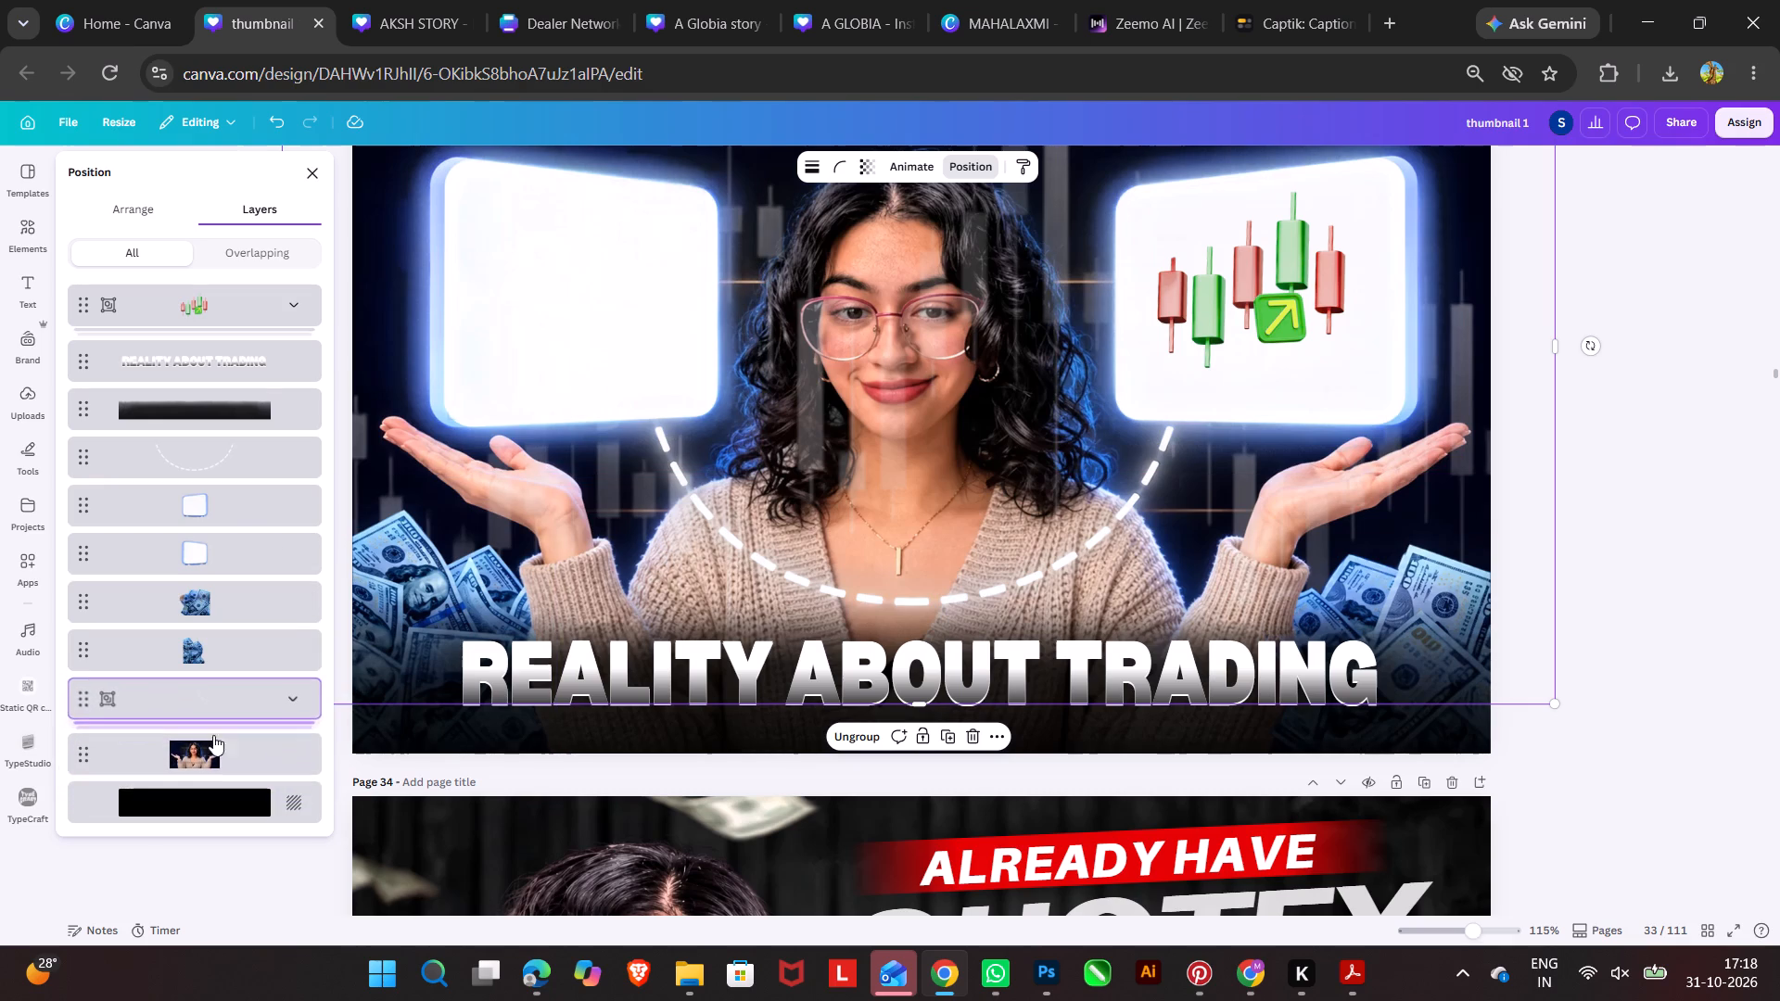
Duplicate the photo of the woman, align the copy exactly over the original and remove the copy's background.
click(213, 744)
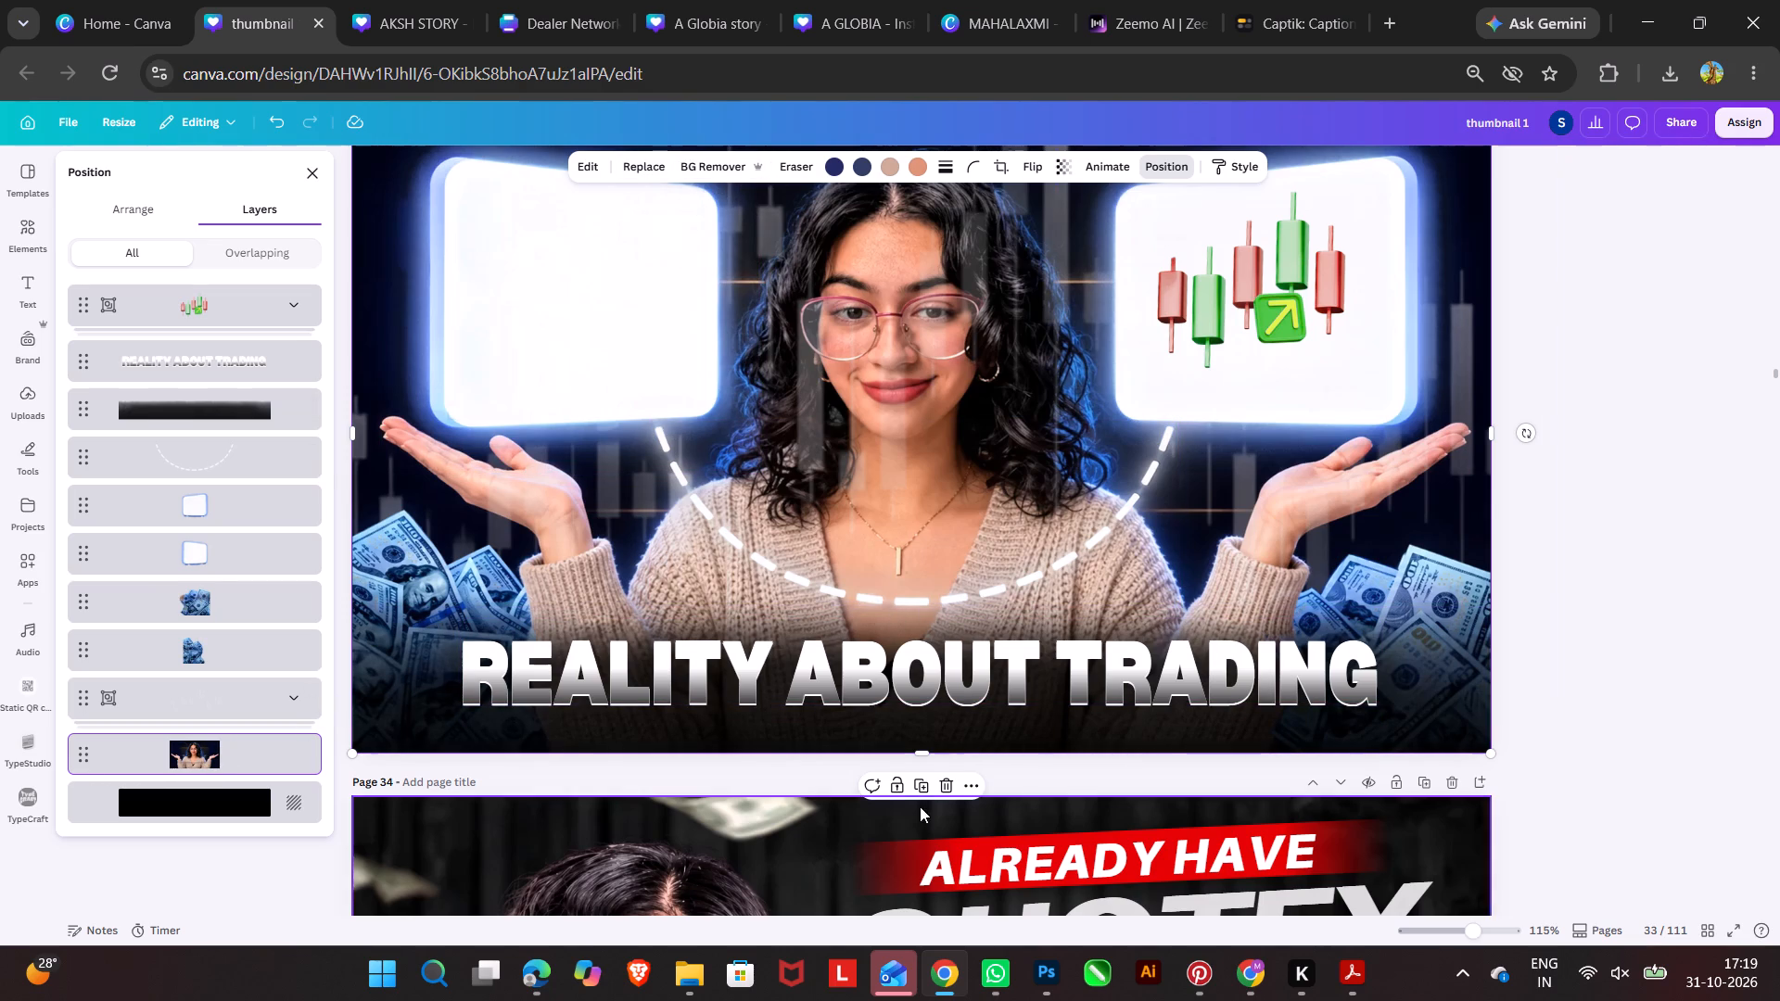
click(926, 780)
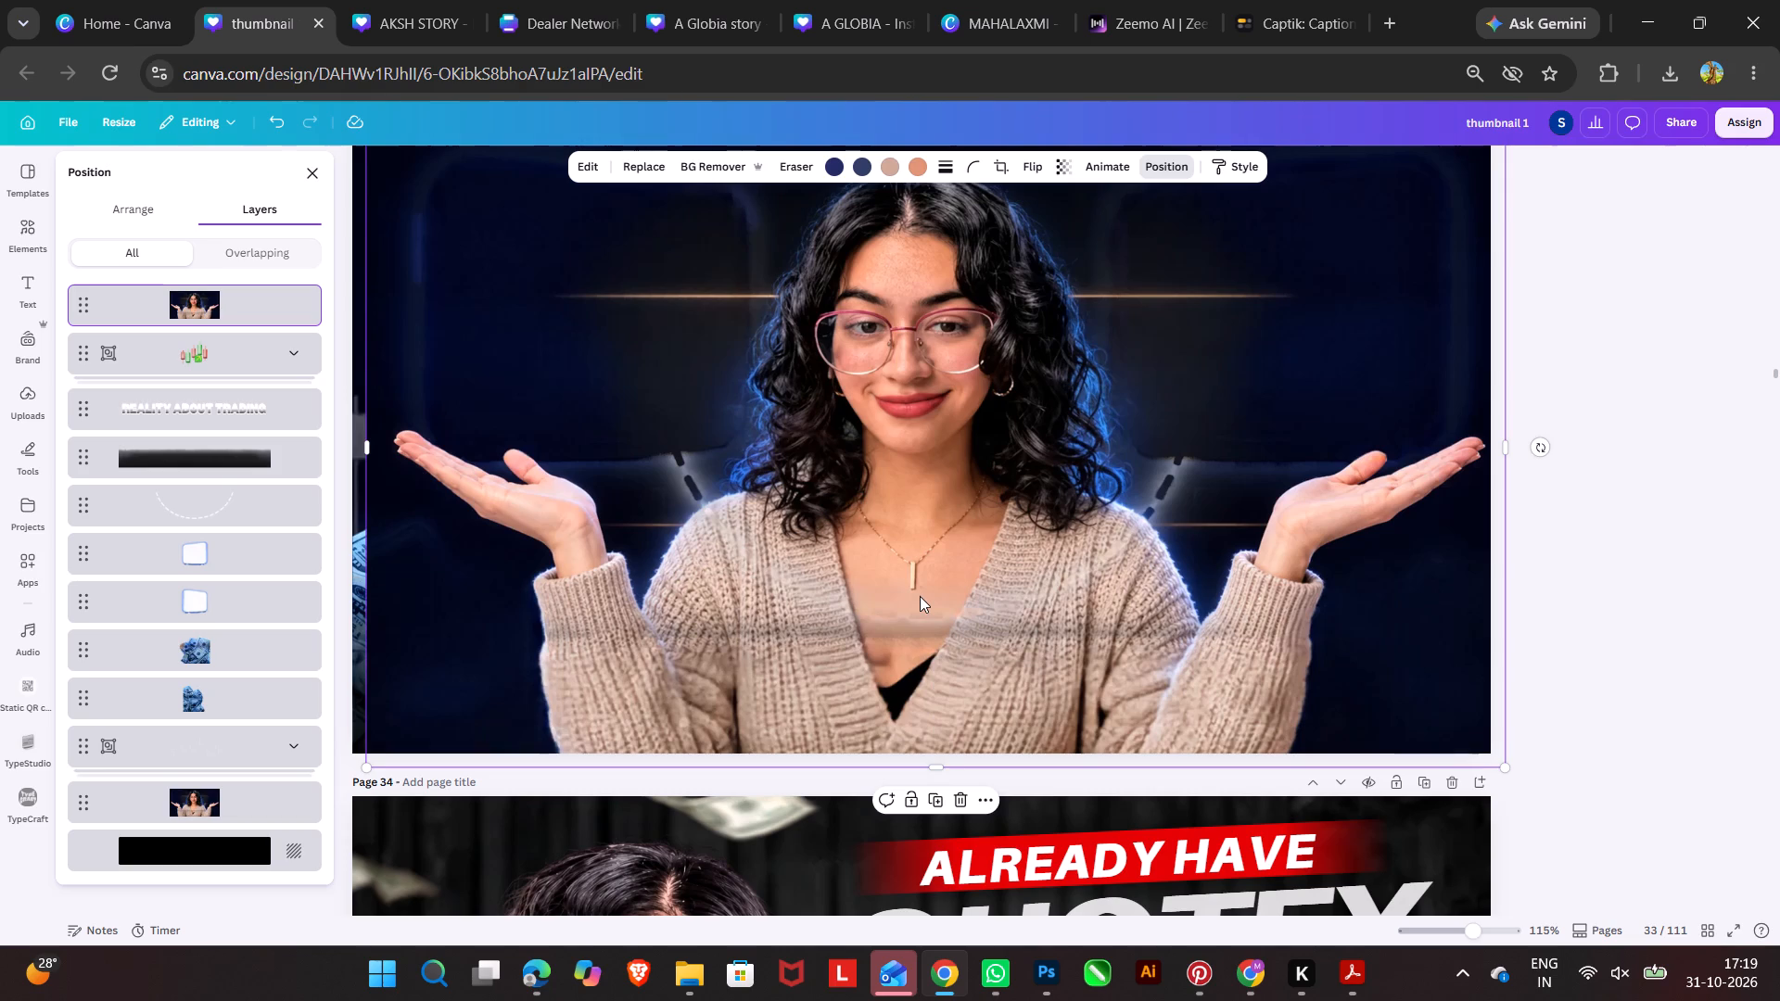
drag(920, 596, 906, 579)
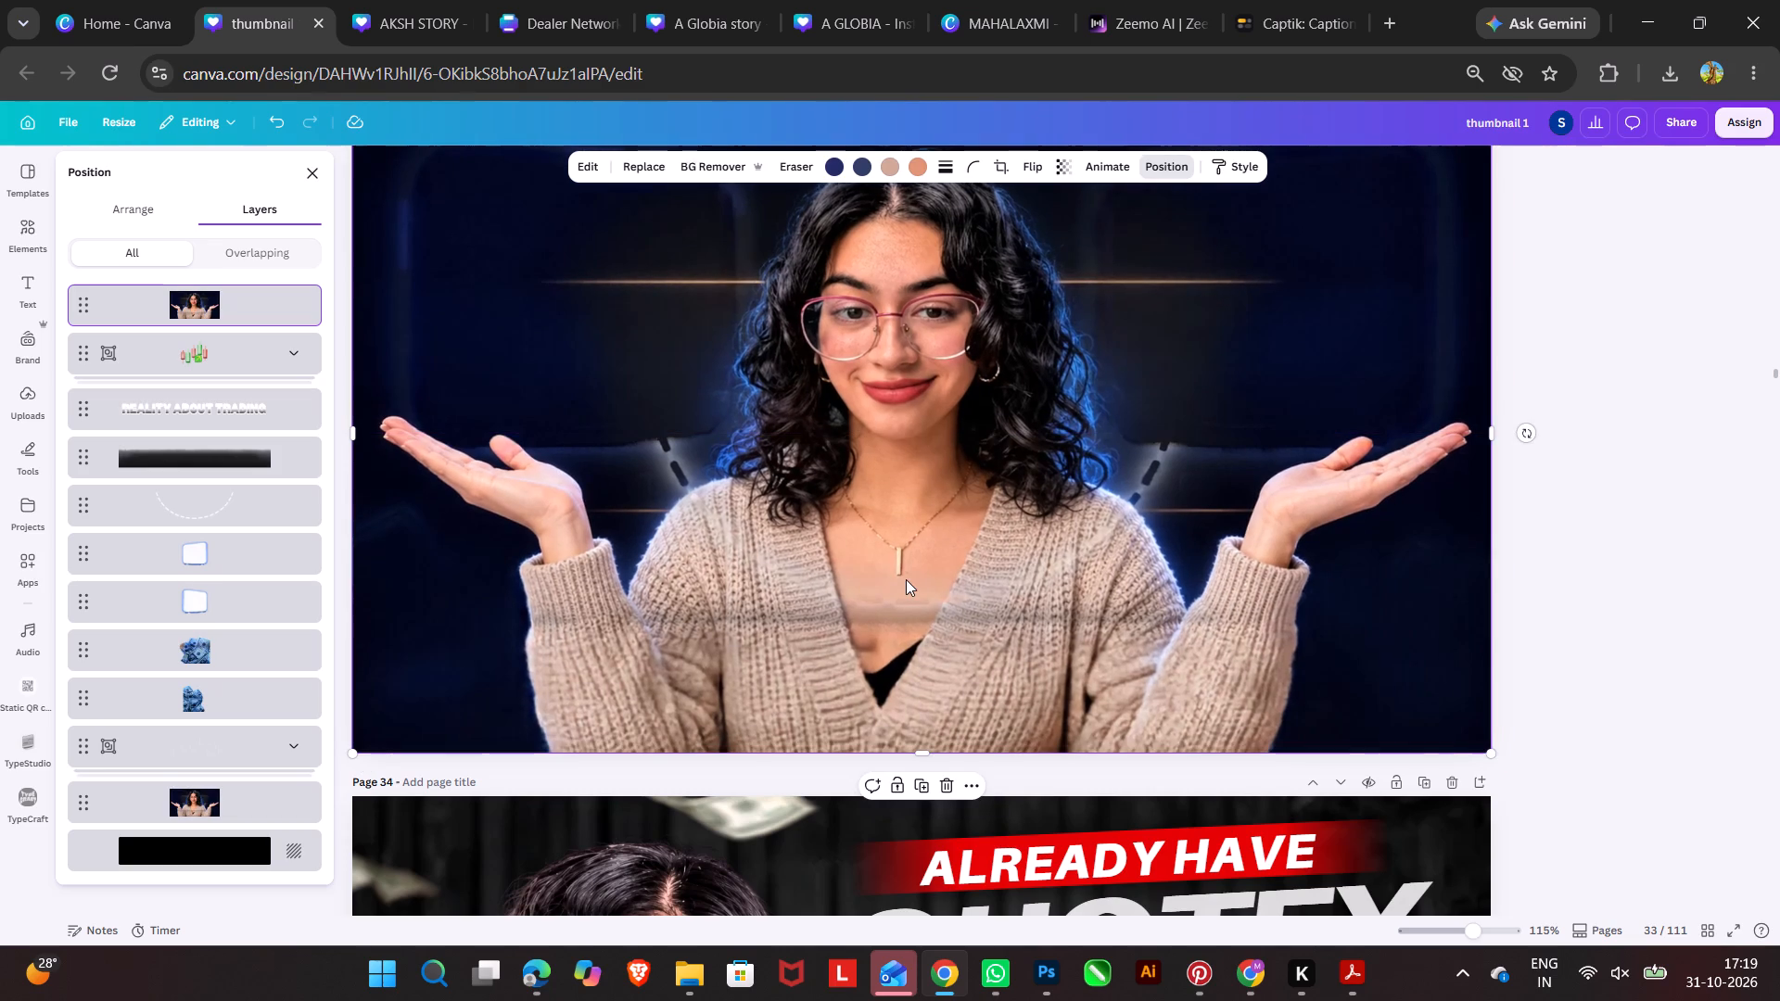
click(718, 165)
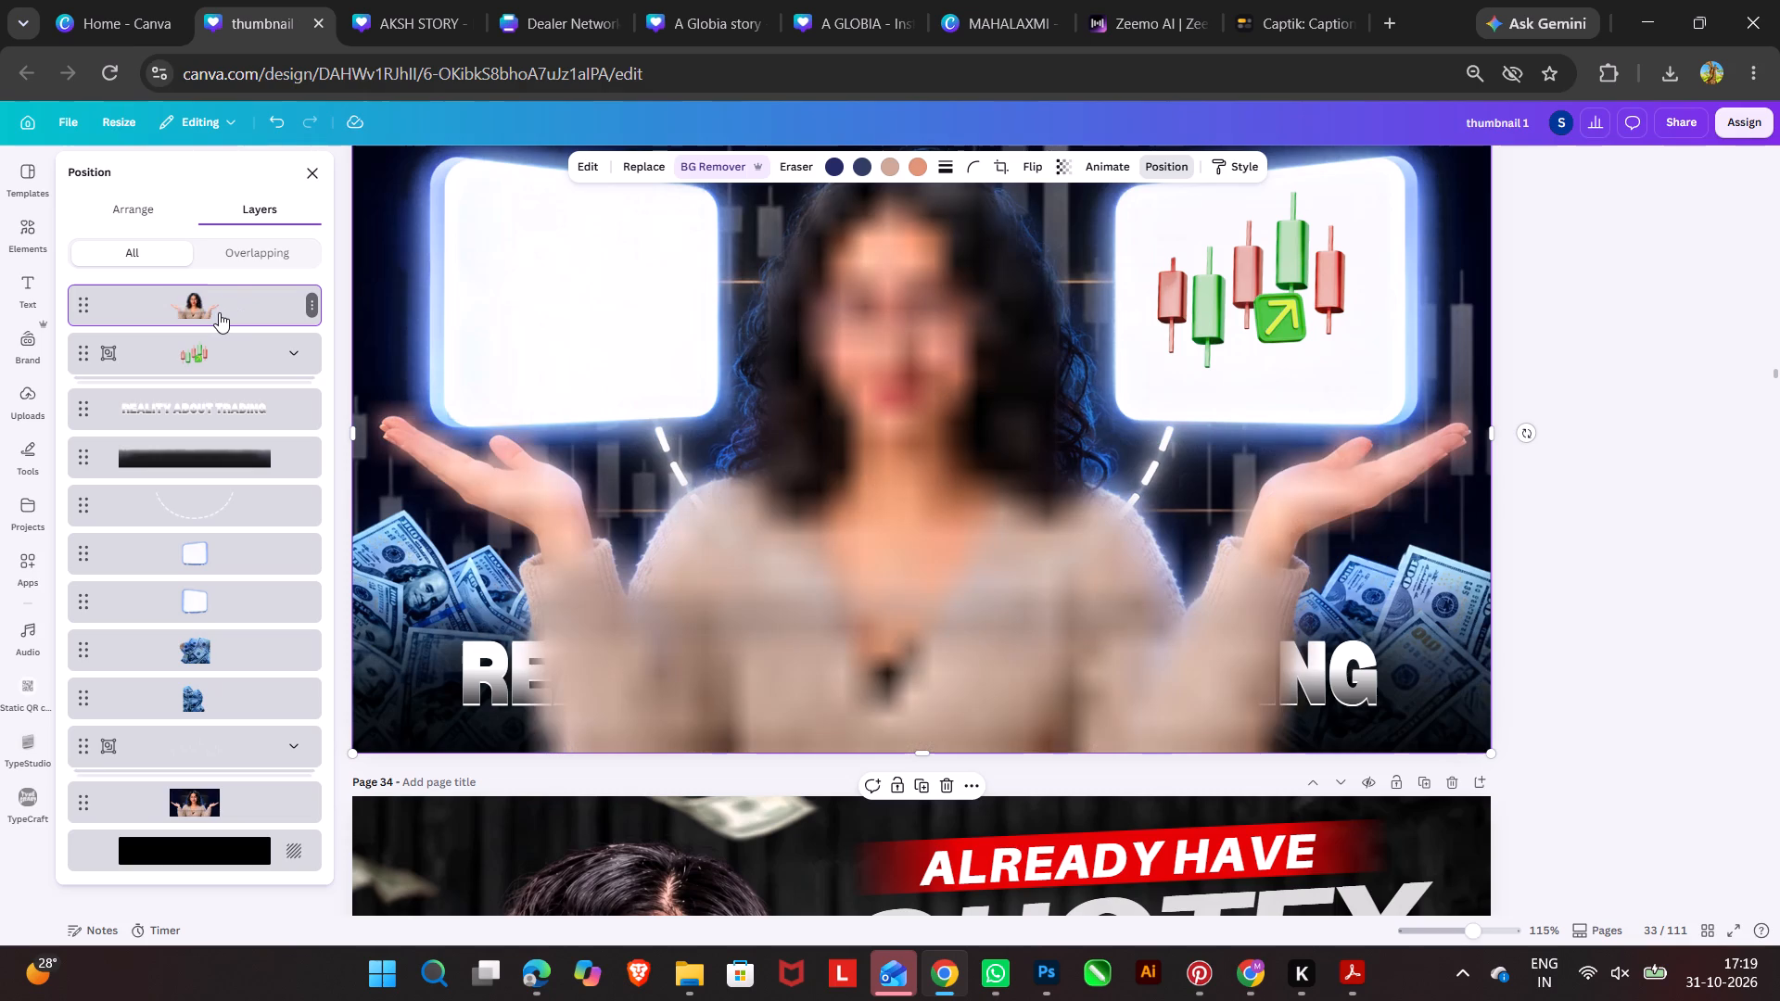
Move the woman's cutout down the layer order to sit directly above the faint candlestick group.
drag(219, 312, 221, 739)
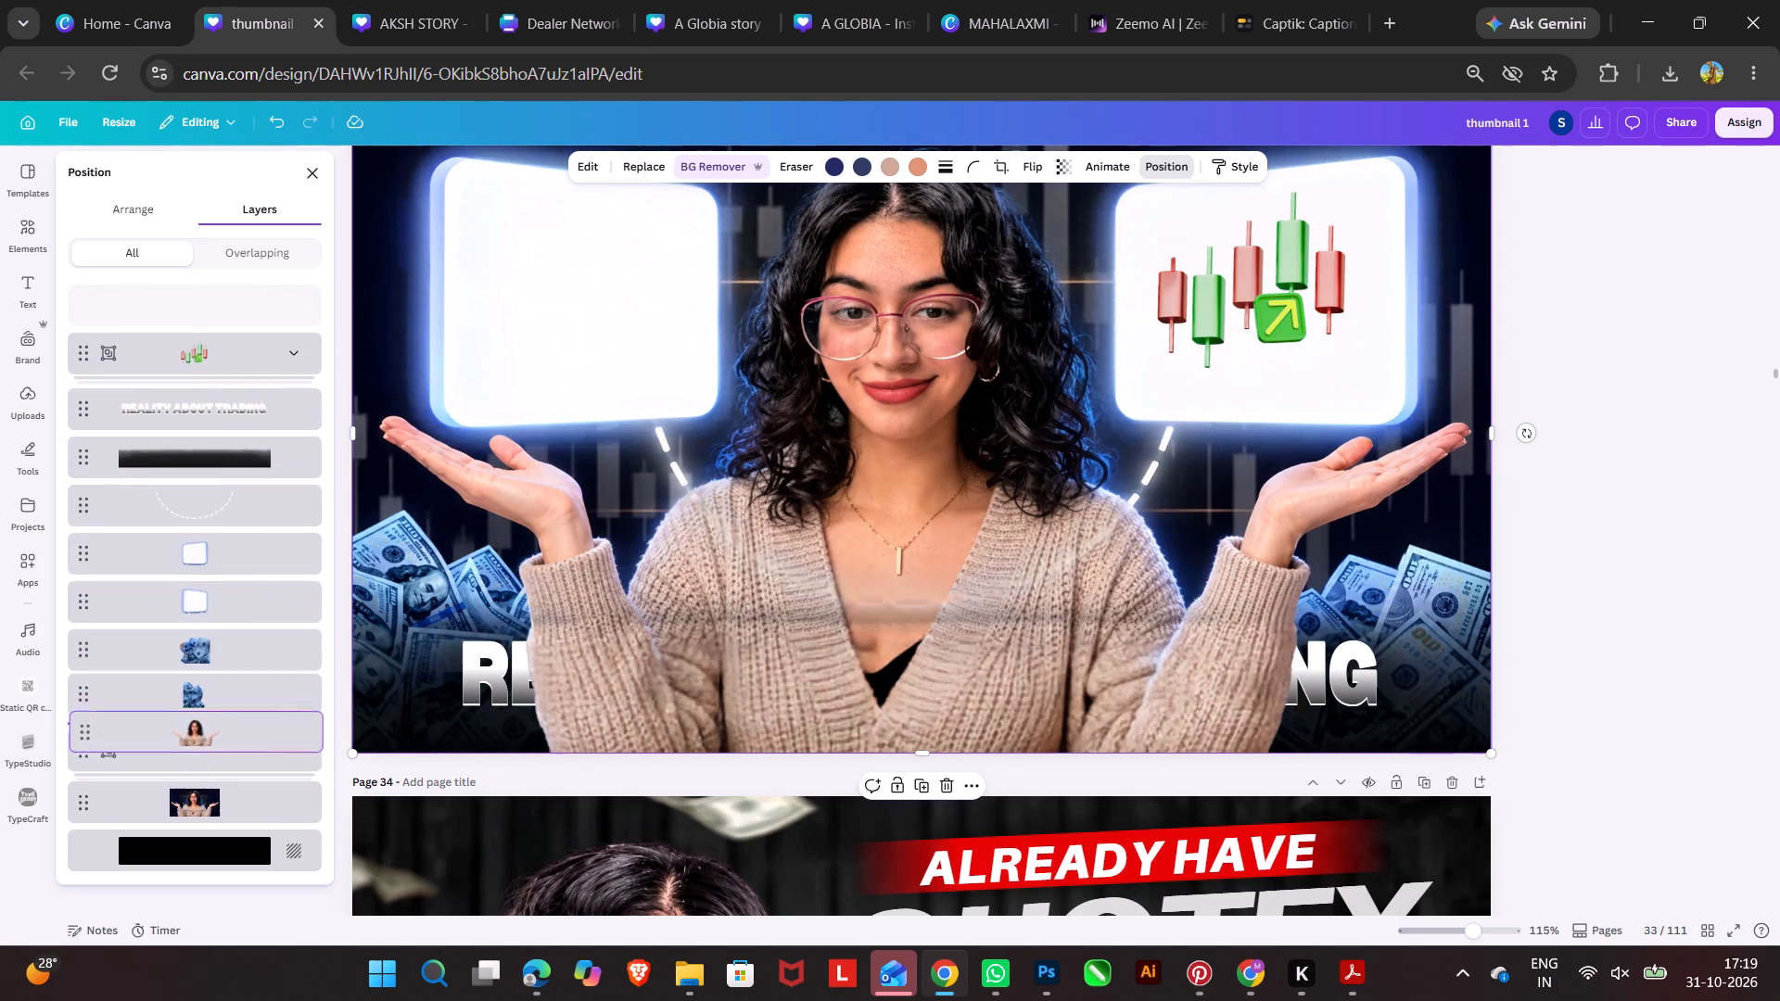
drag(221, 739, 222, 732)
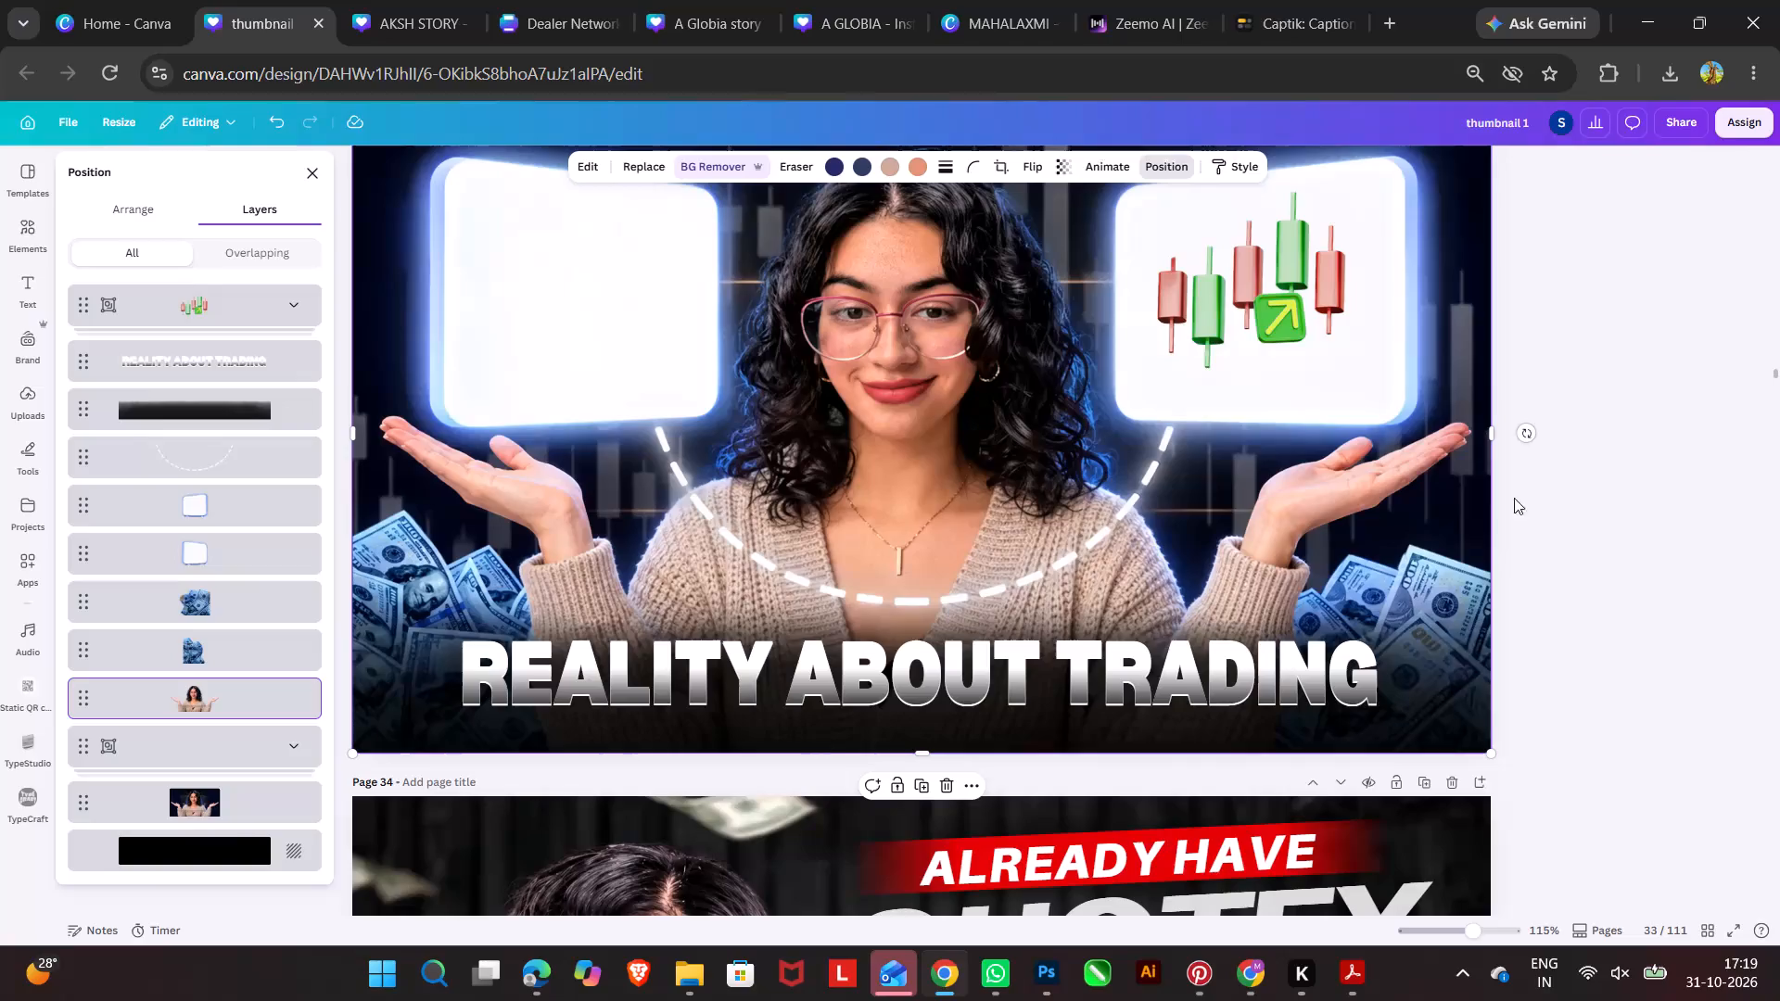
double_click(1651, 466)
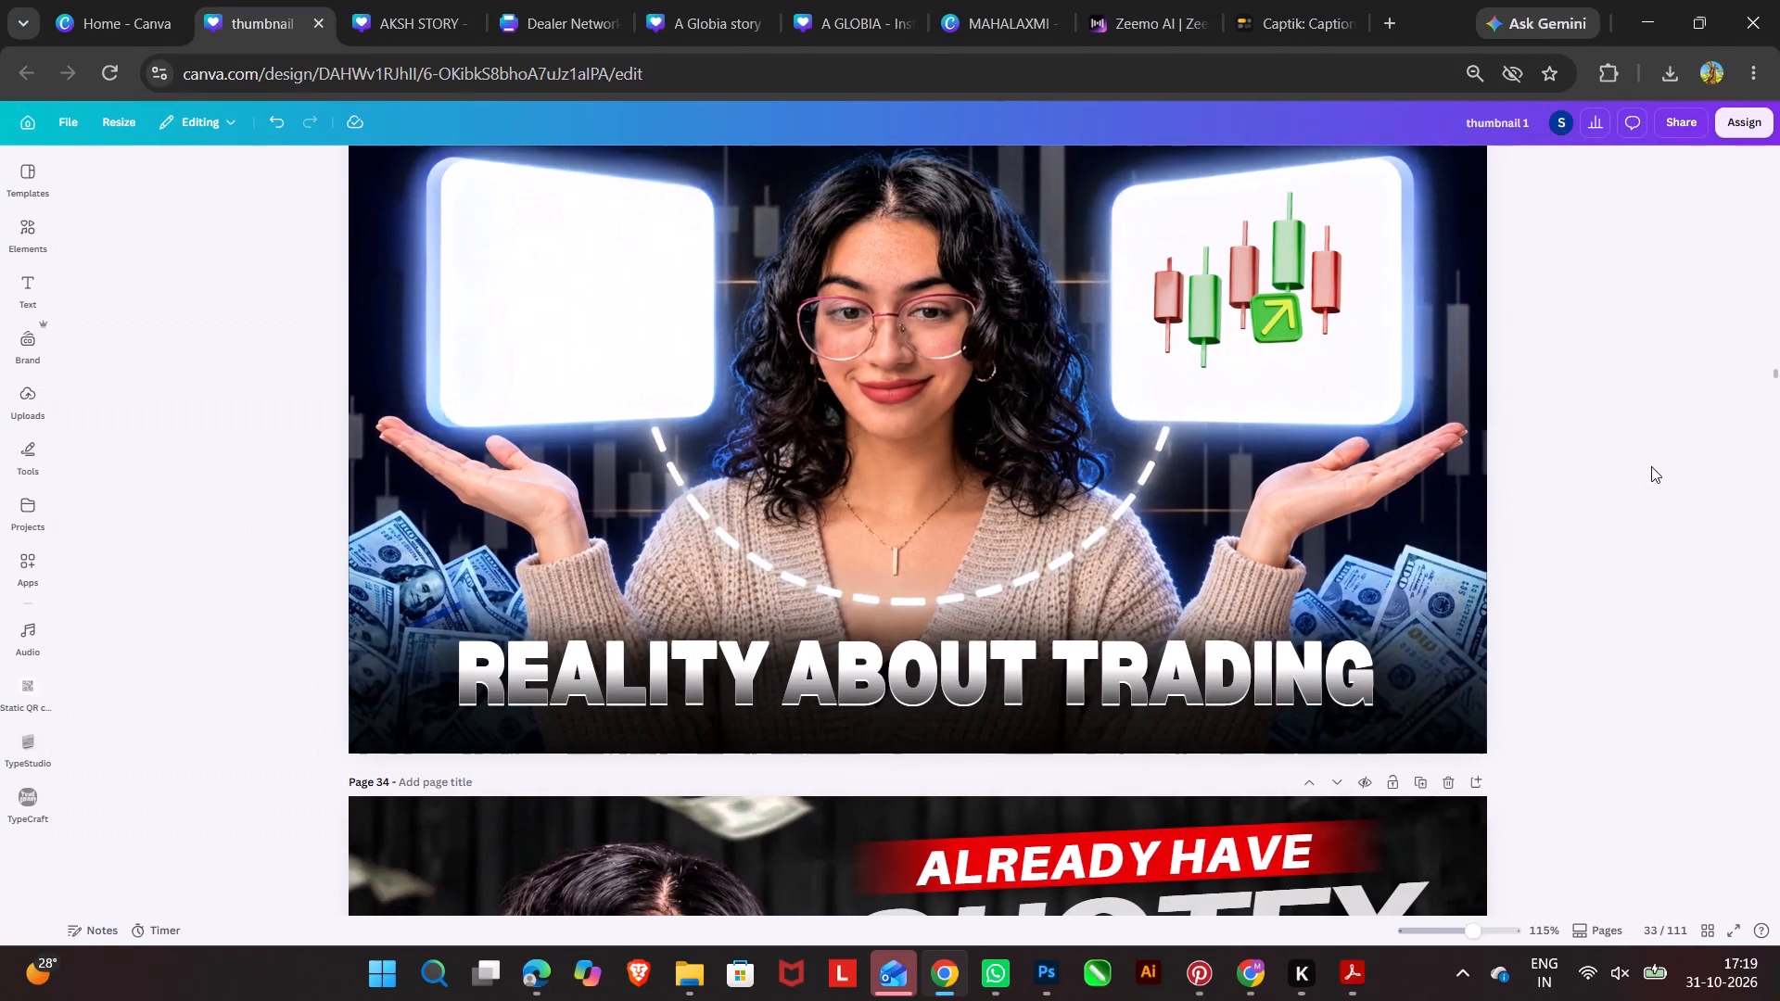
Download only page 33 as a PNG.
click(1680, 126)
click(1498, 478)
click(1609, 495)
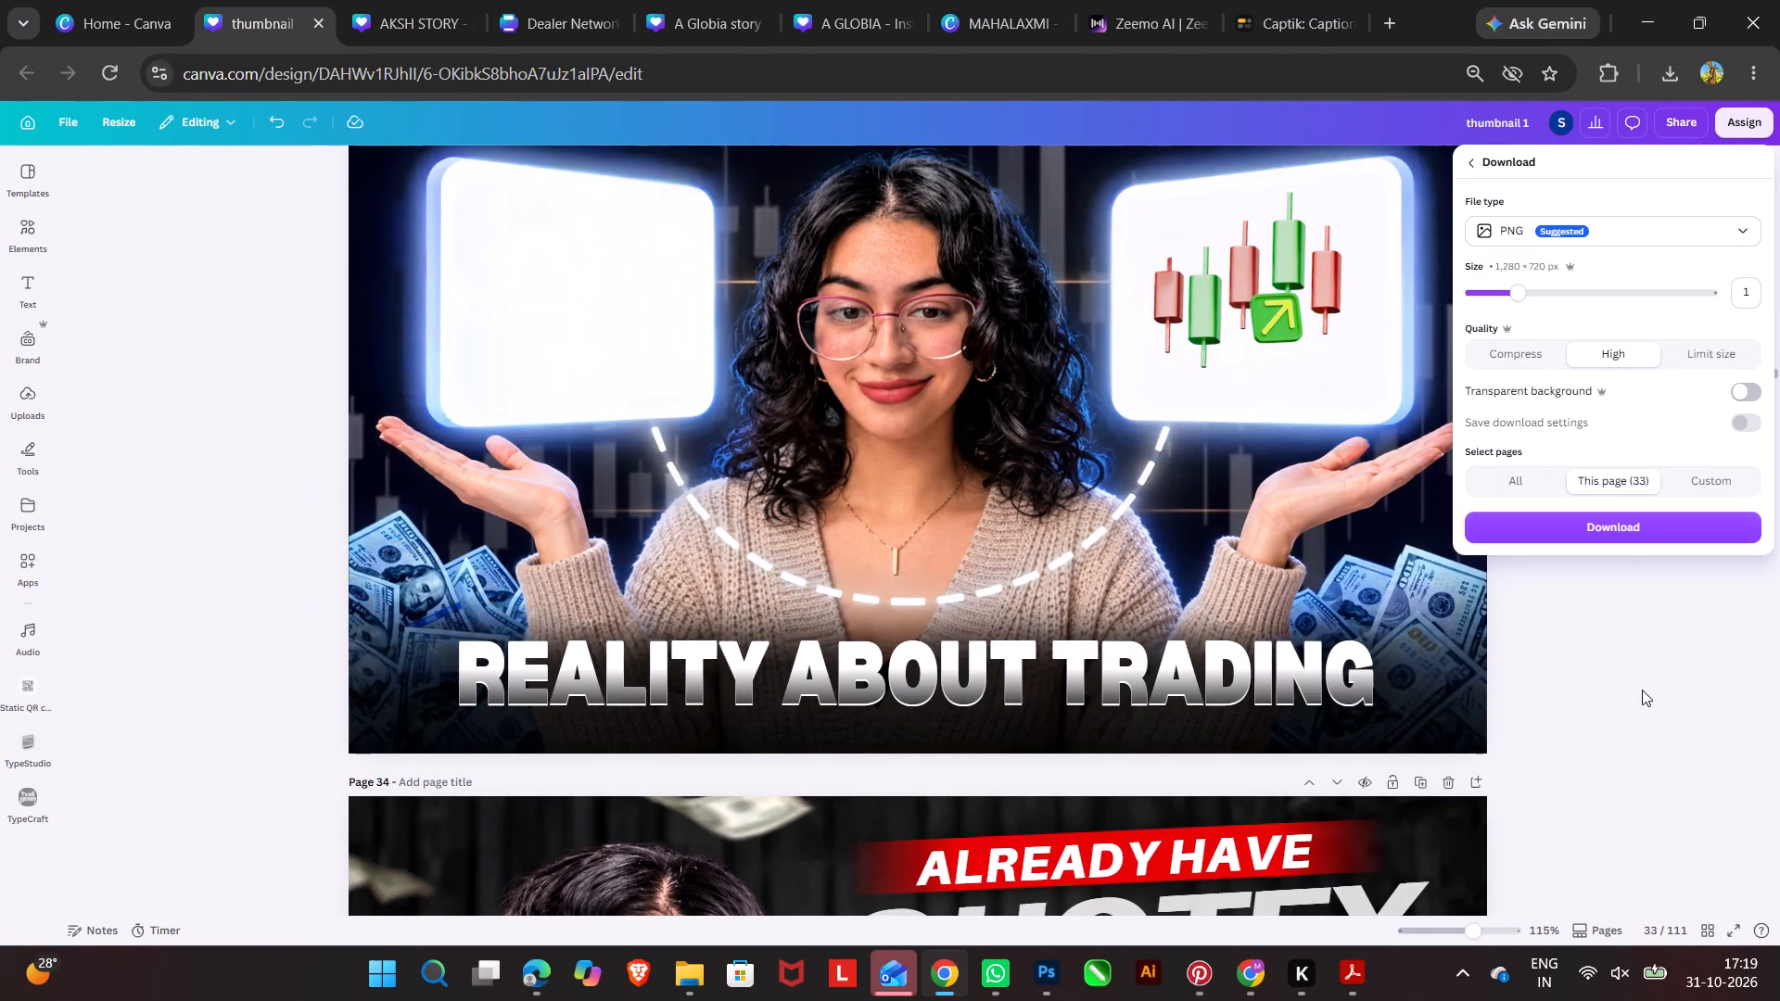
click(1629, 526)
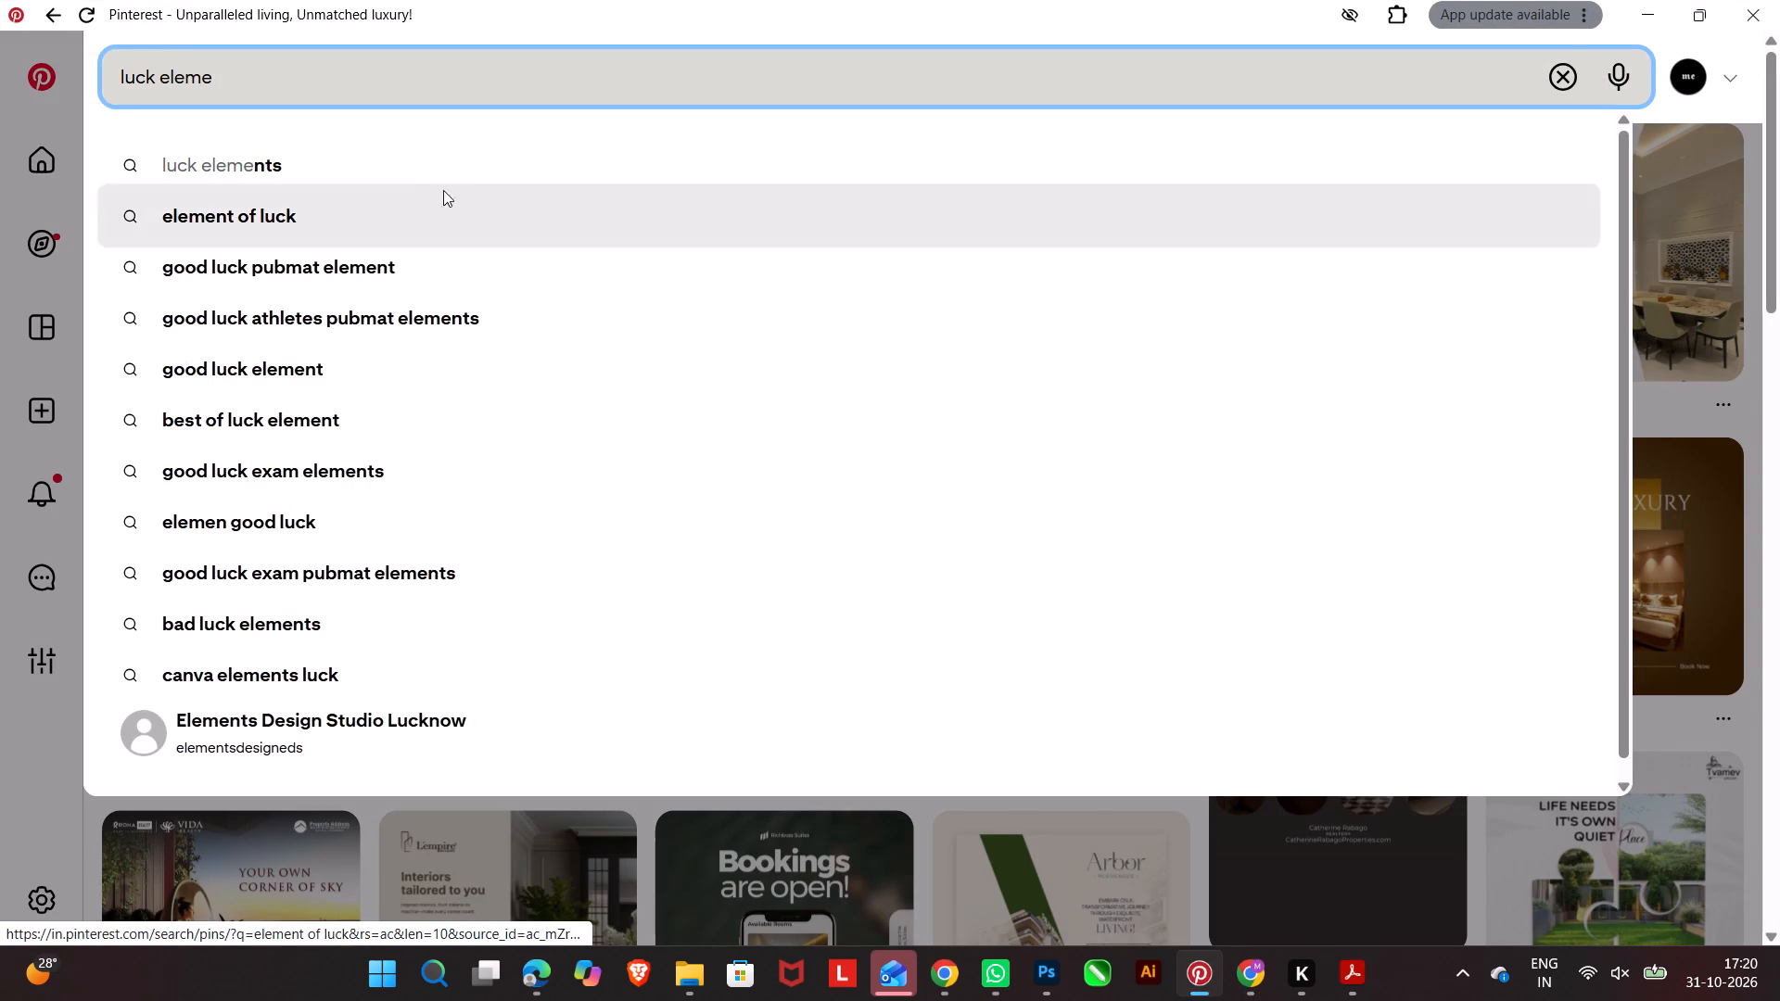
click(426, 158)
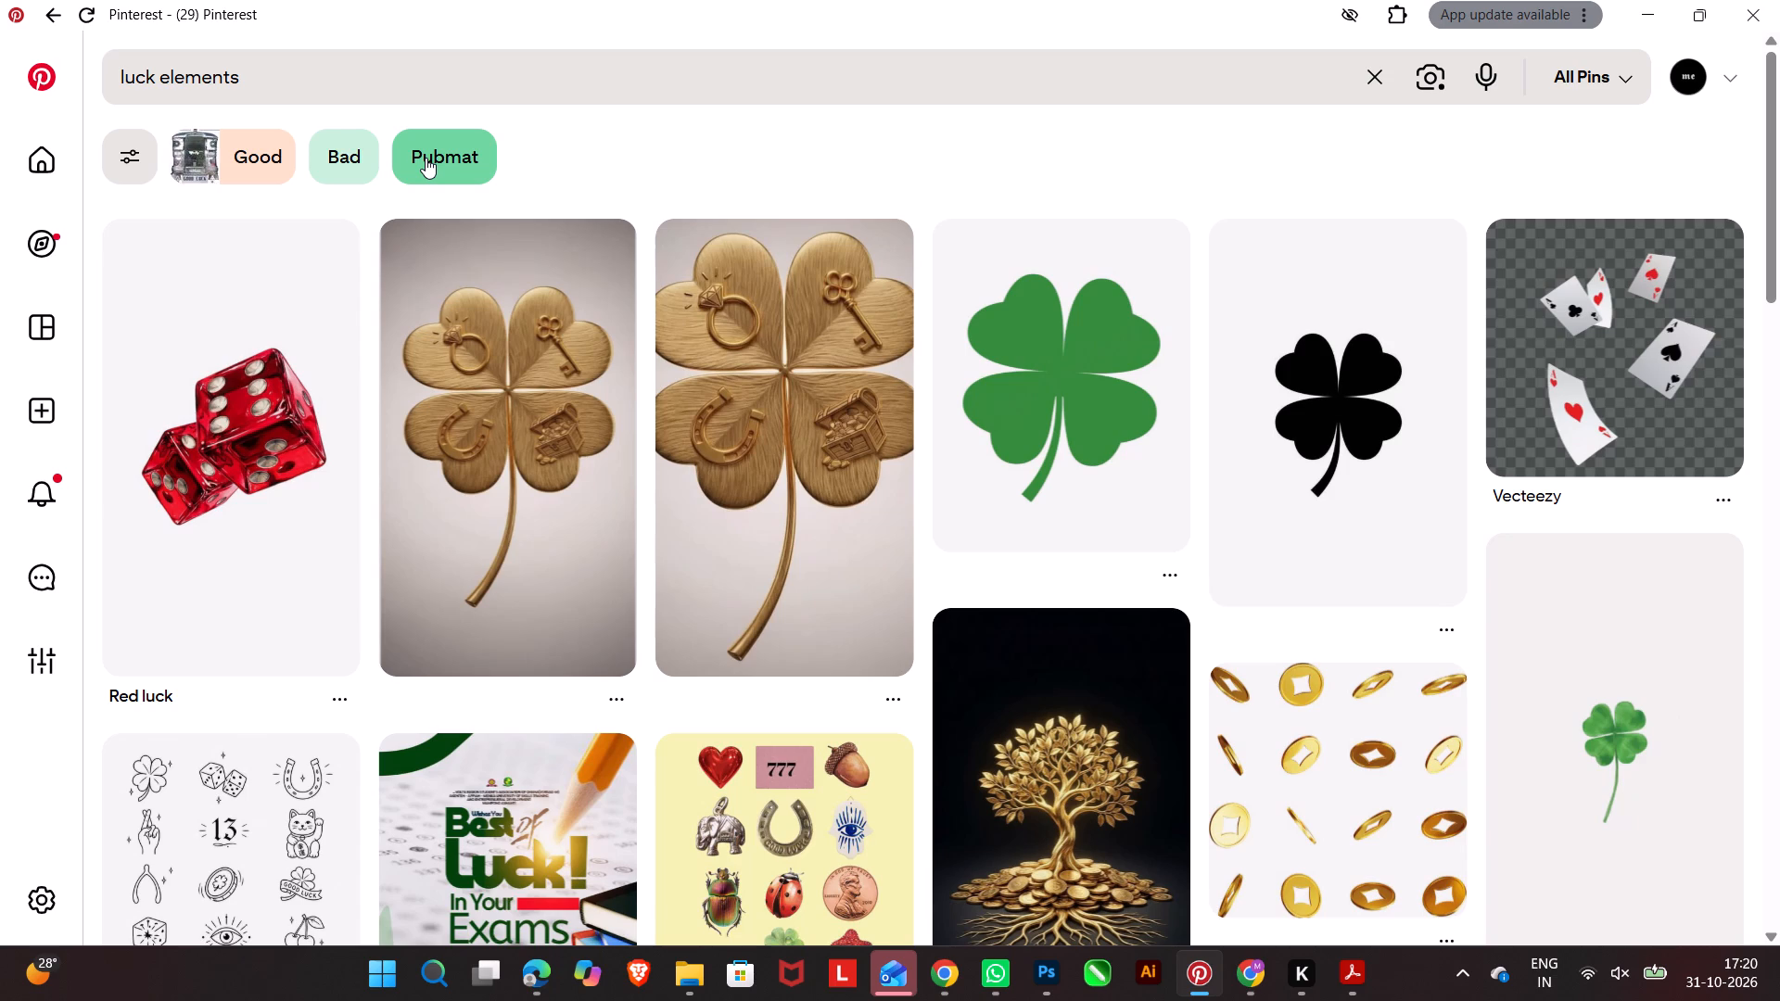
scroll(426, 158, down, 3)
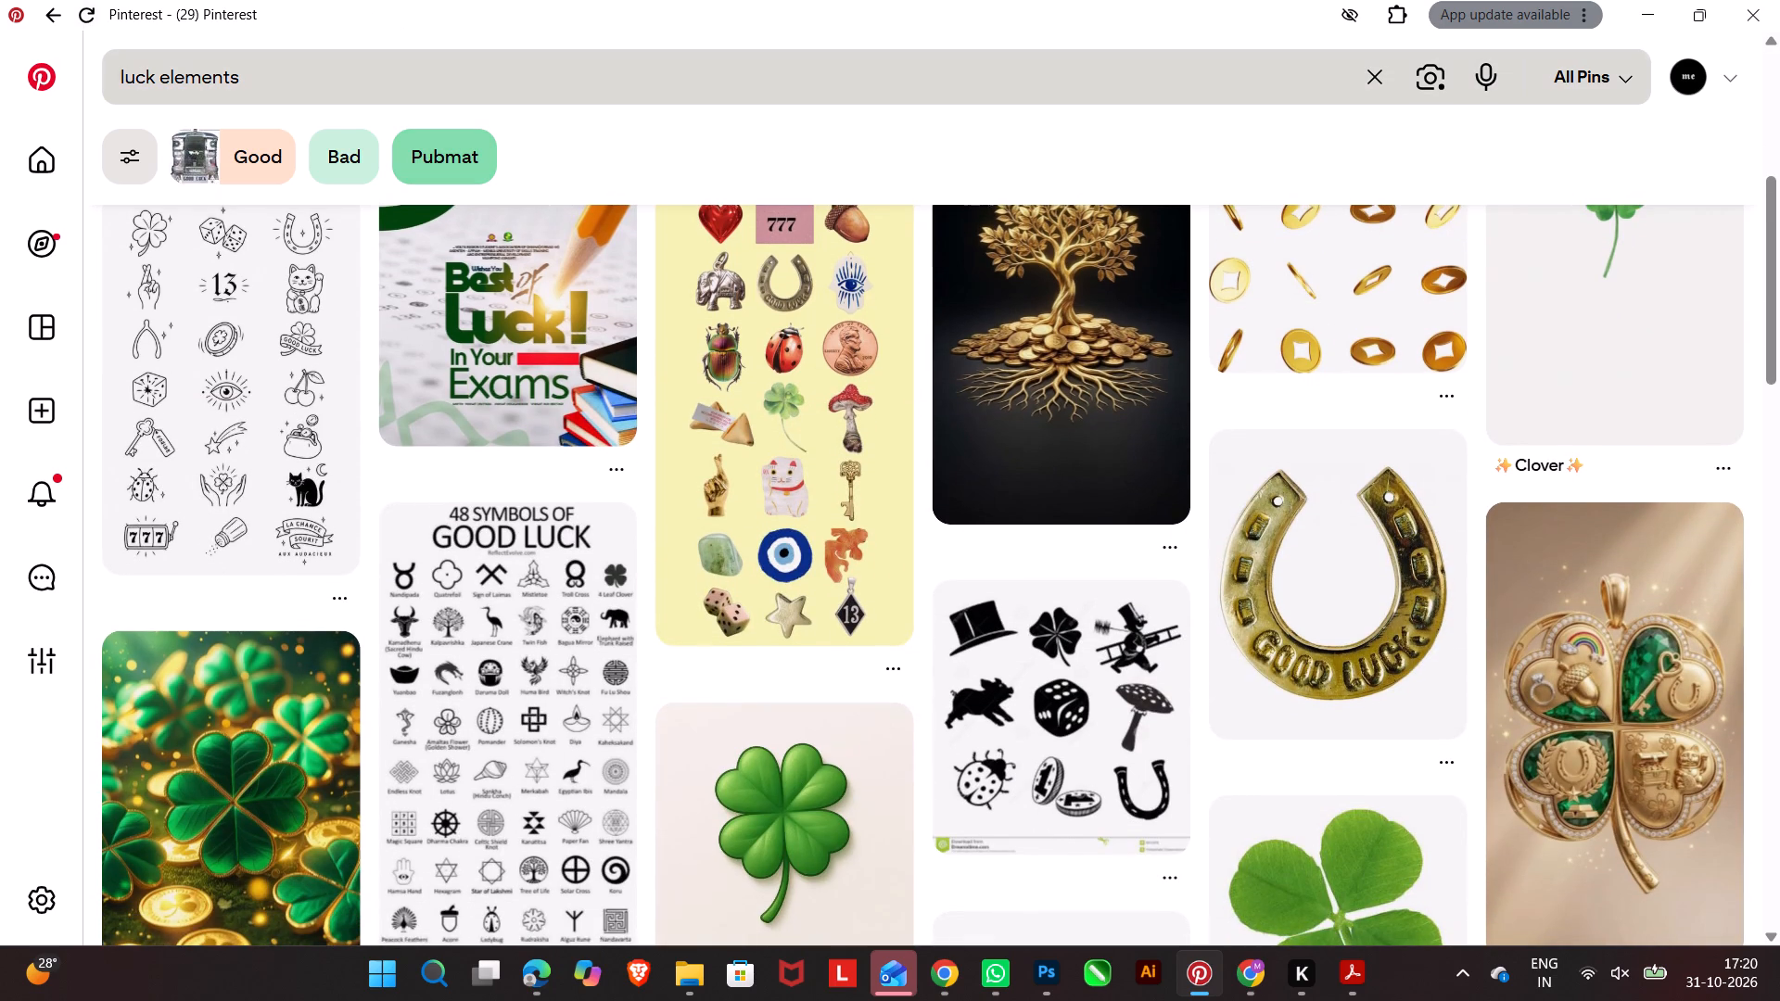
Refine the Pinterest search to "luck 3Delements".
click(278, 70)
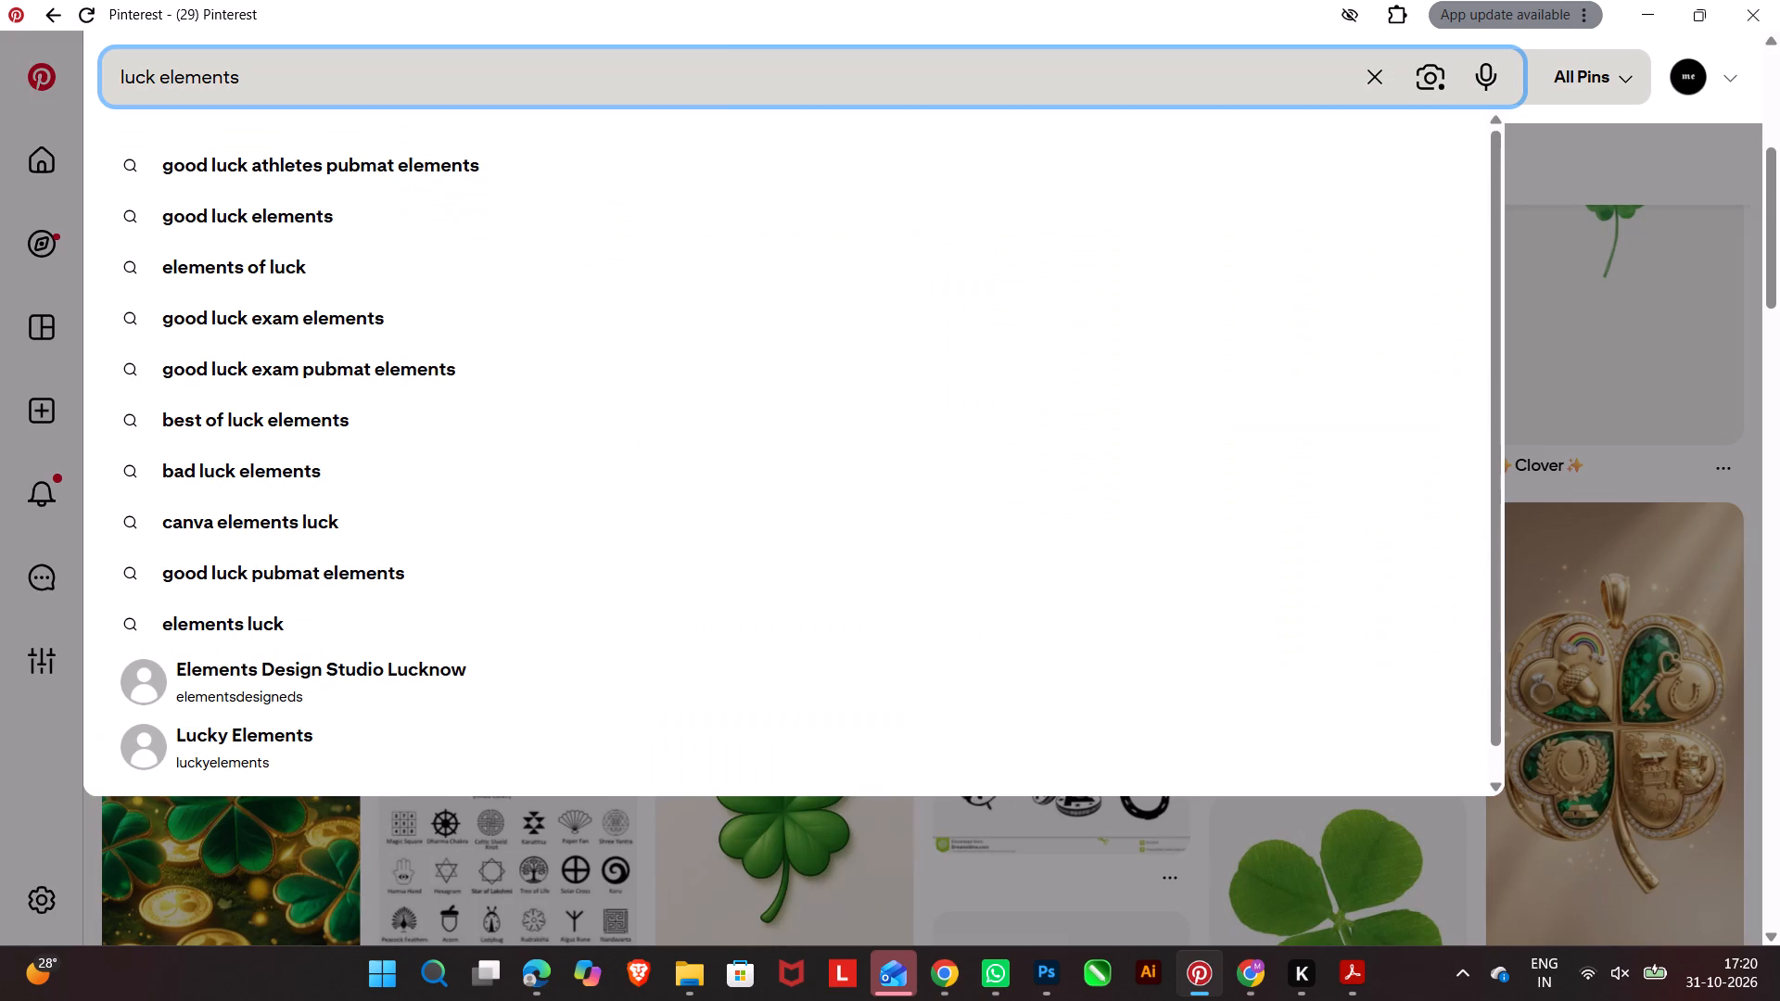
click(161, 78)
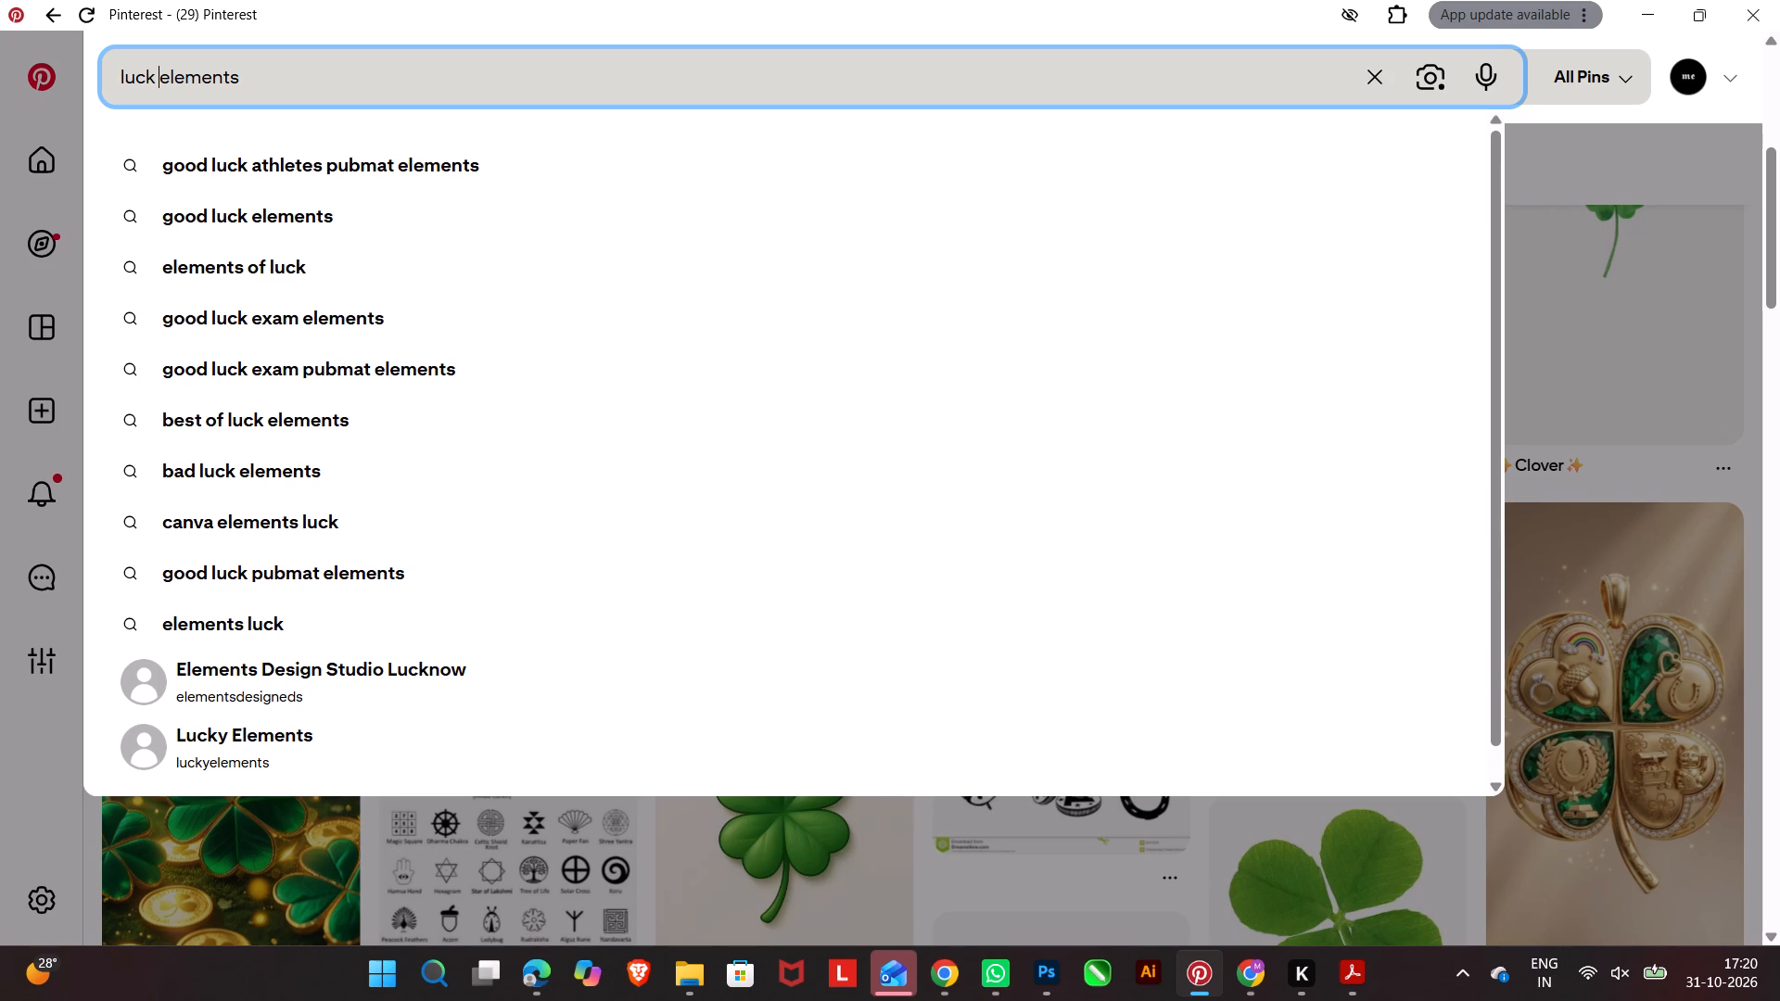
text(3D)
key(Return)
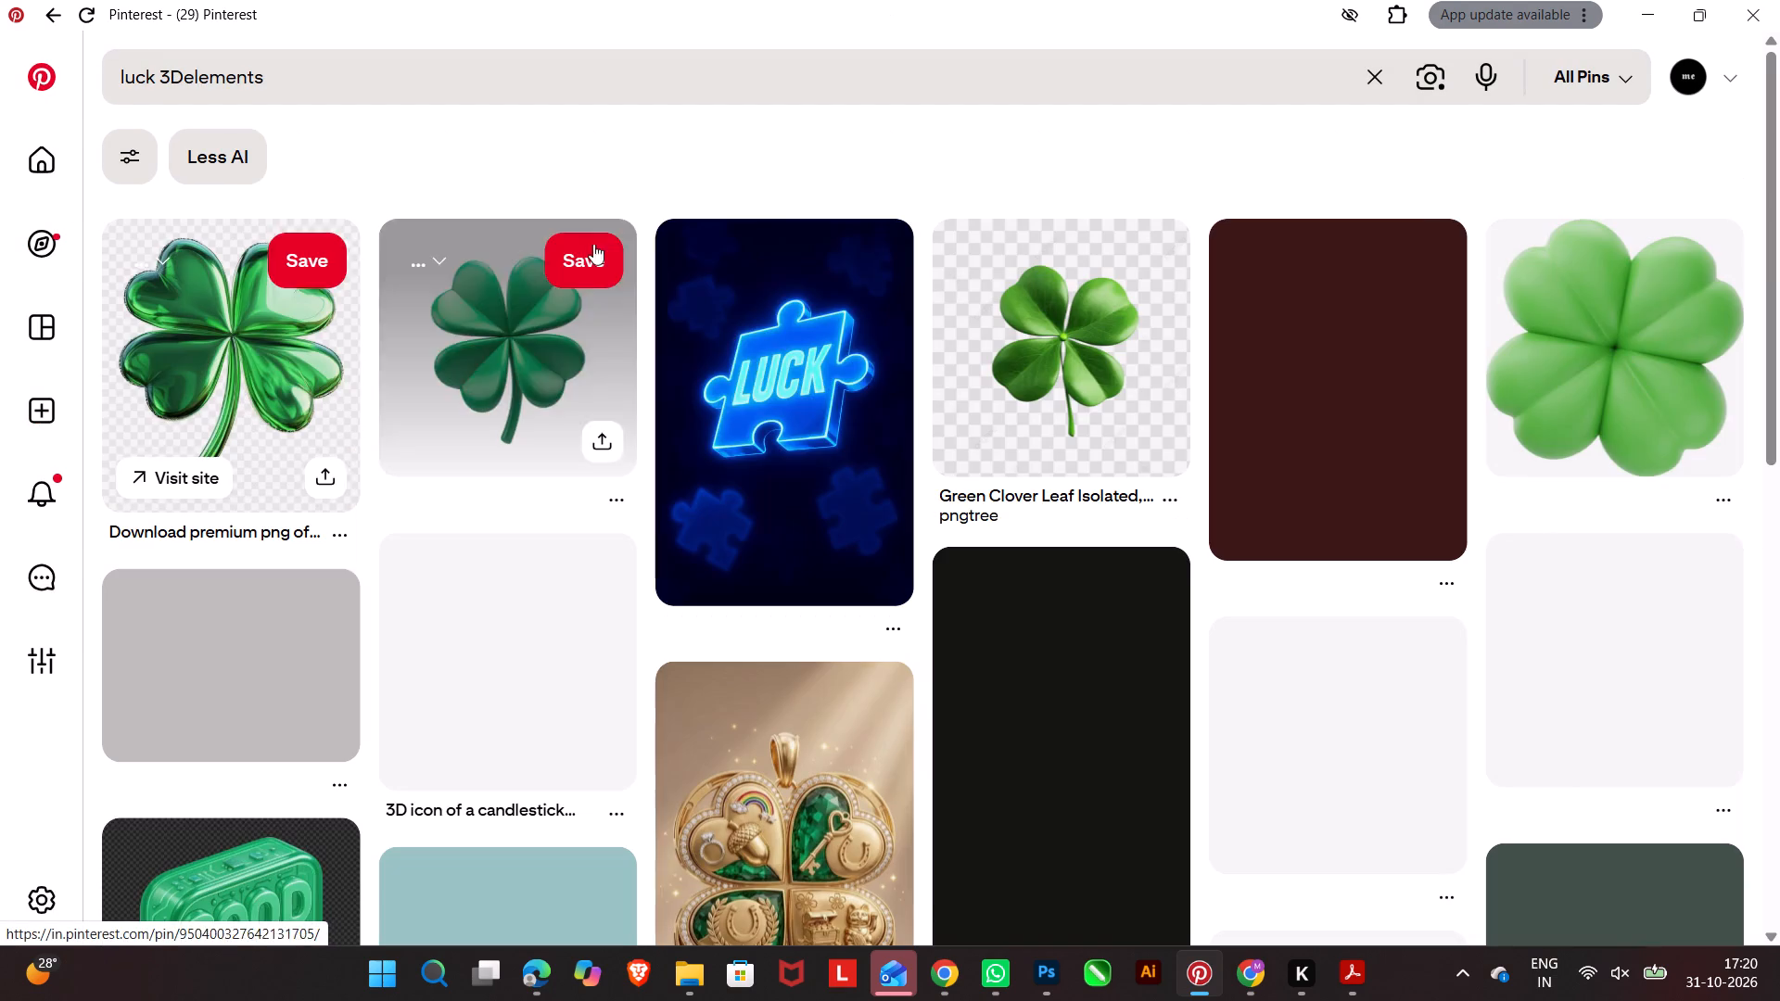
Open the pin of the glowing blue LUCK puzzle piece and copy its image.
click(775, 374)
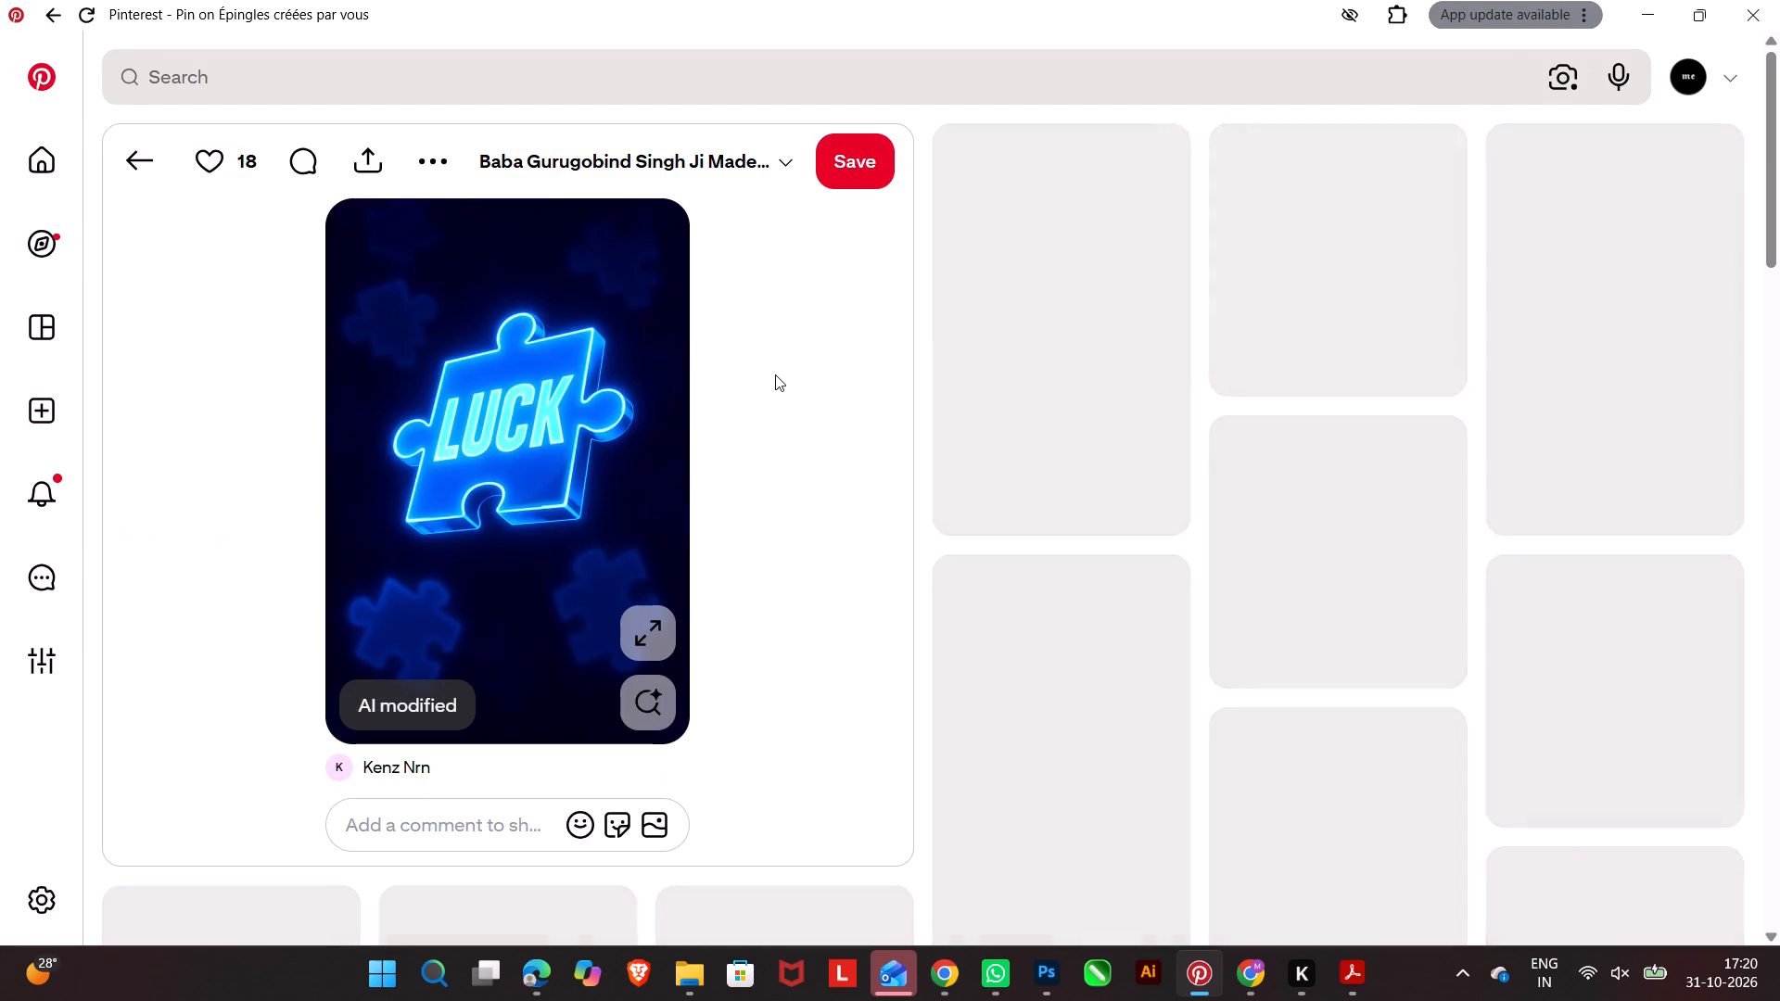
right_click(464, 451)
click(571, 547)
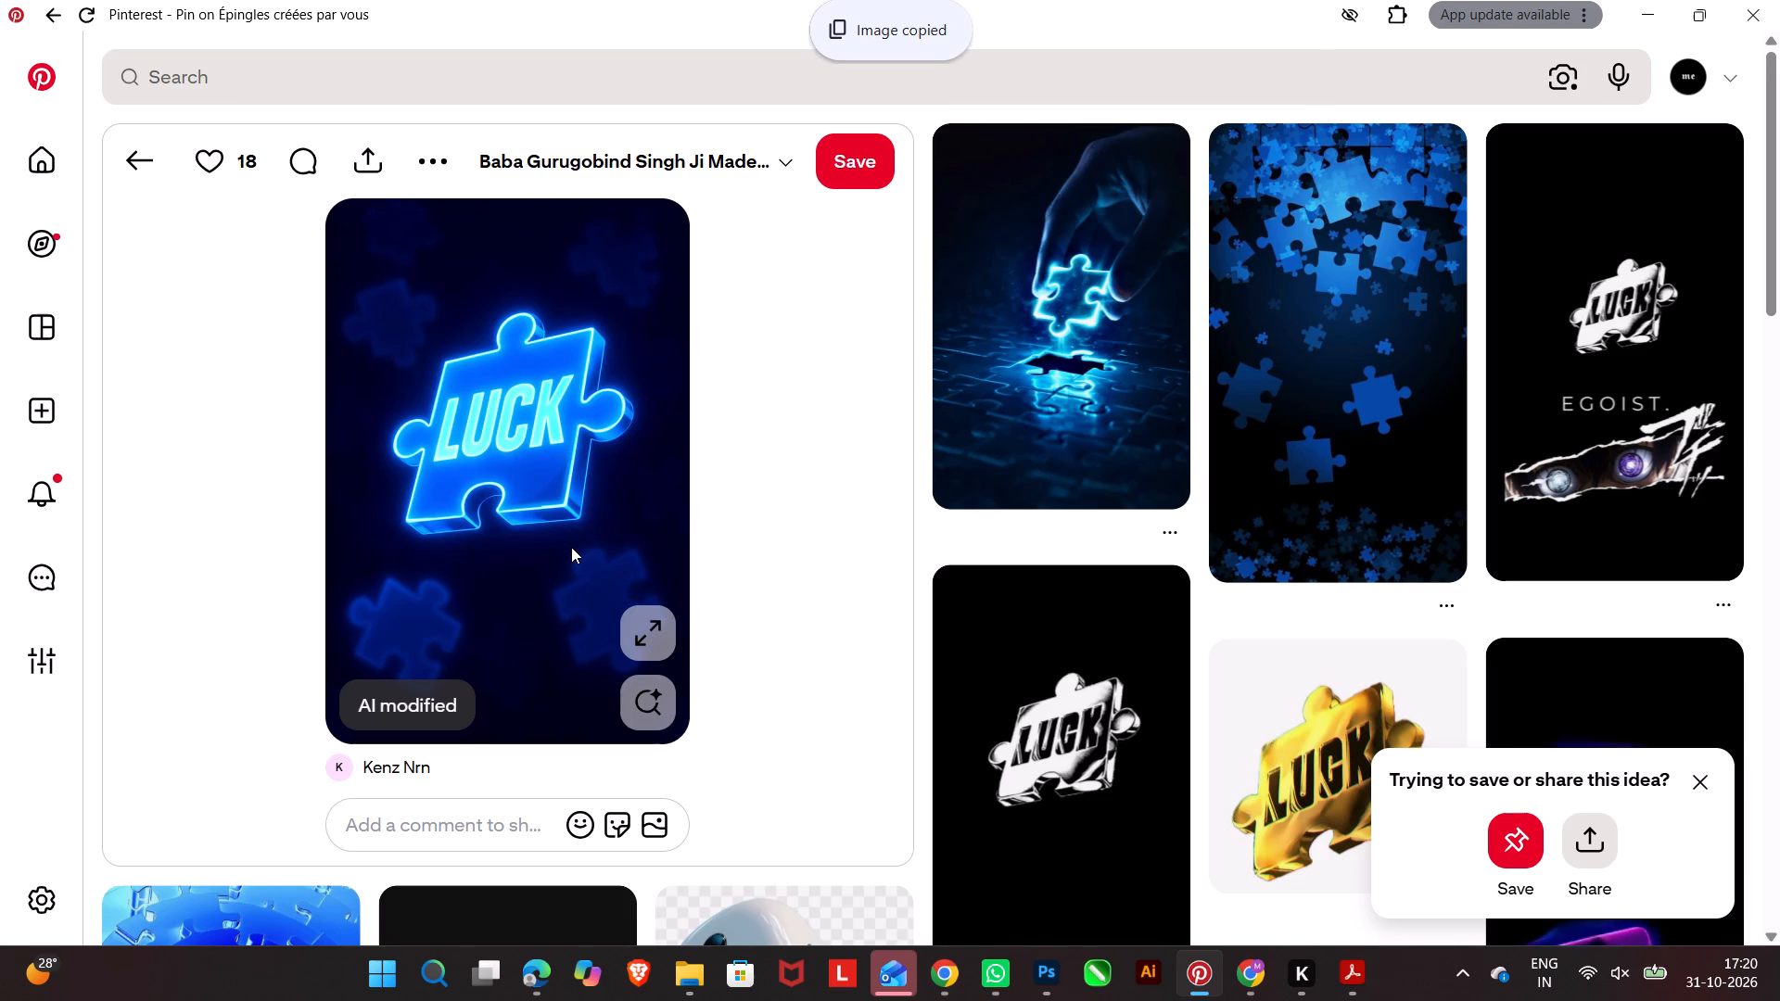
right_click(531, 453)
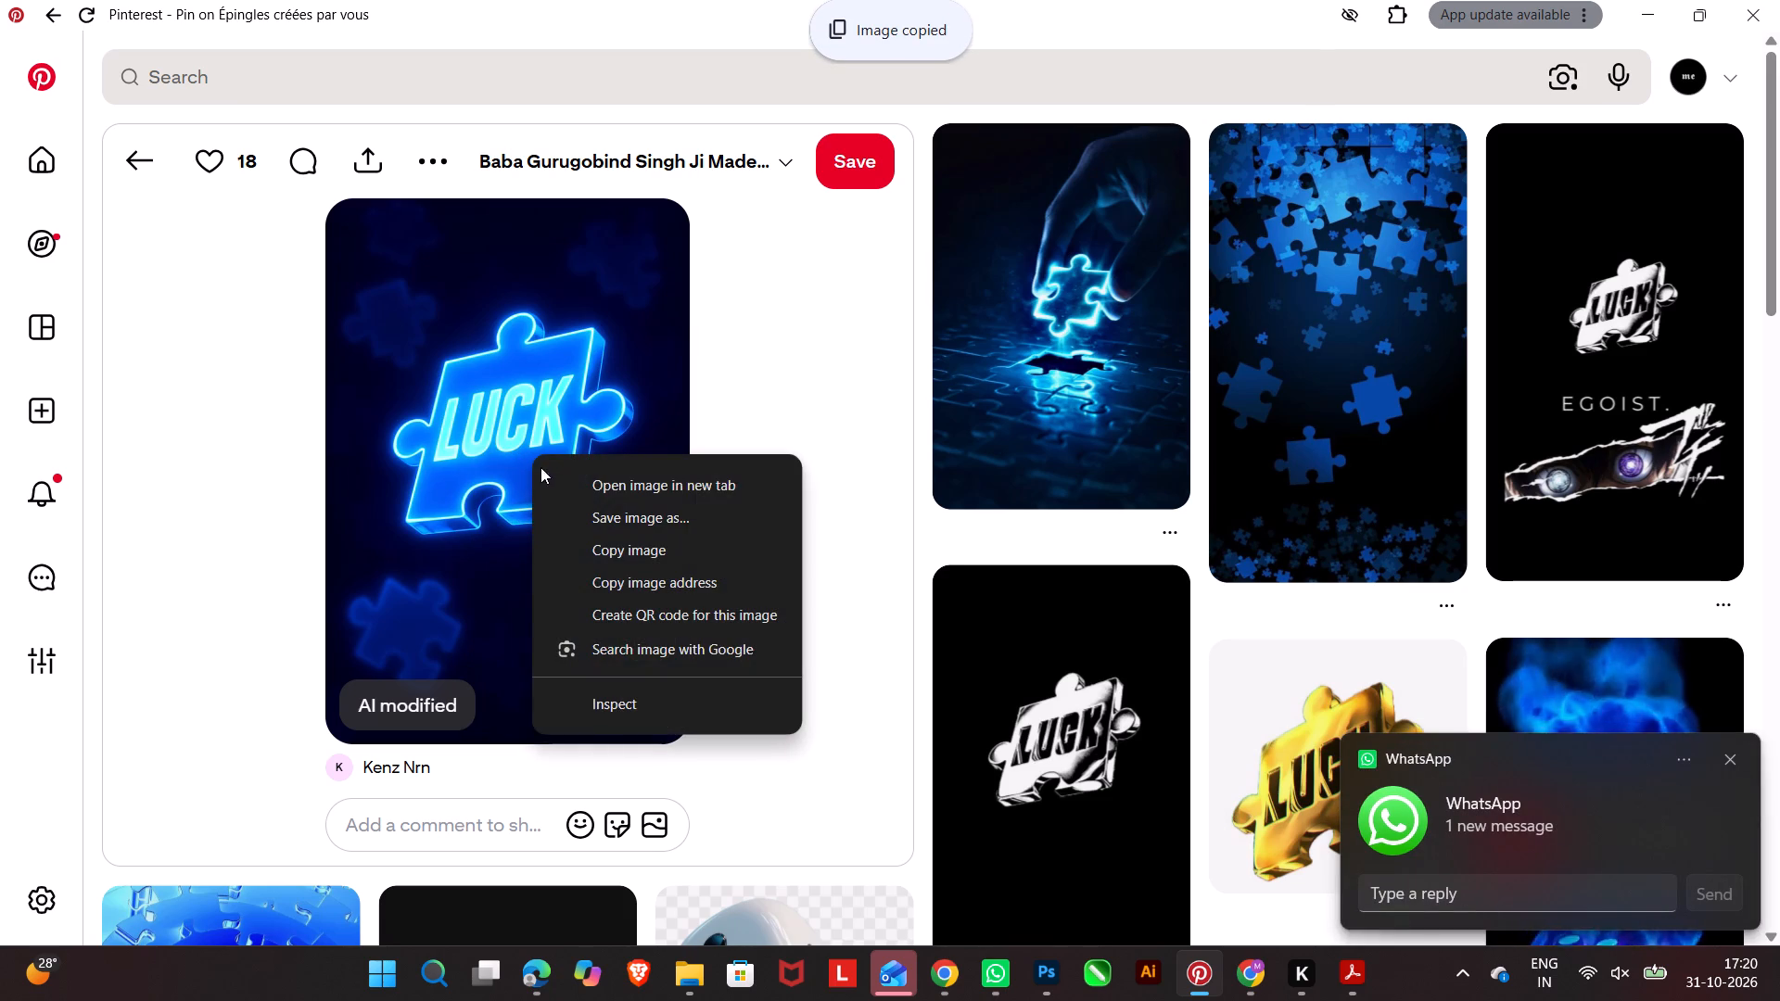
click(652, 554)
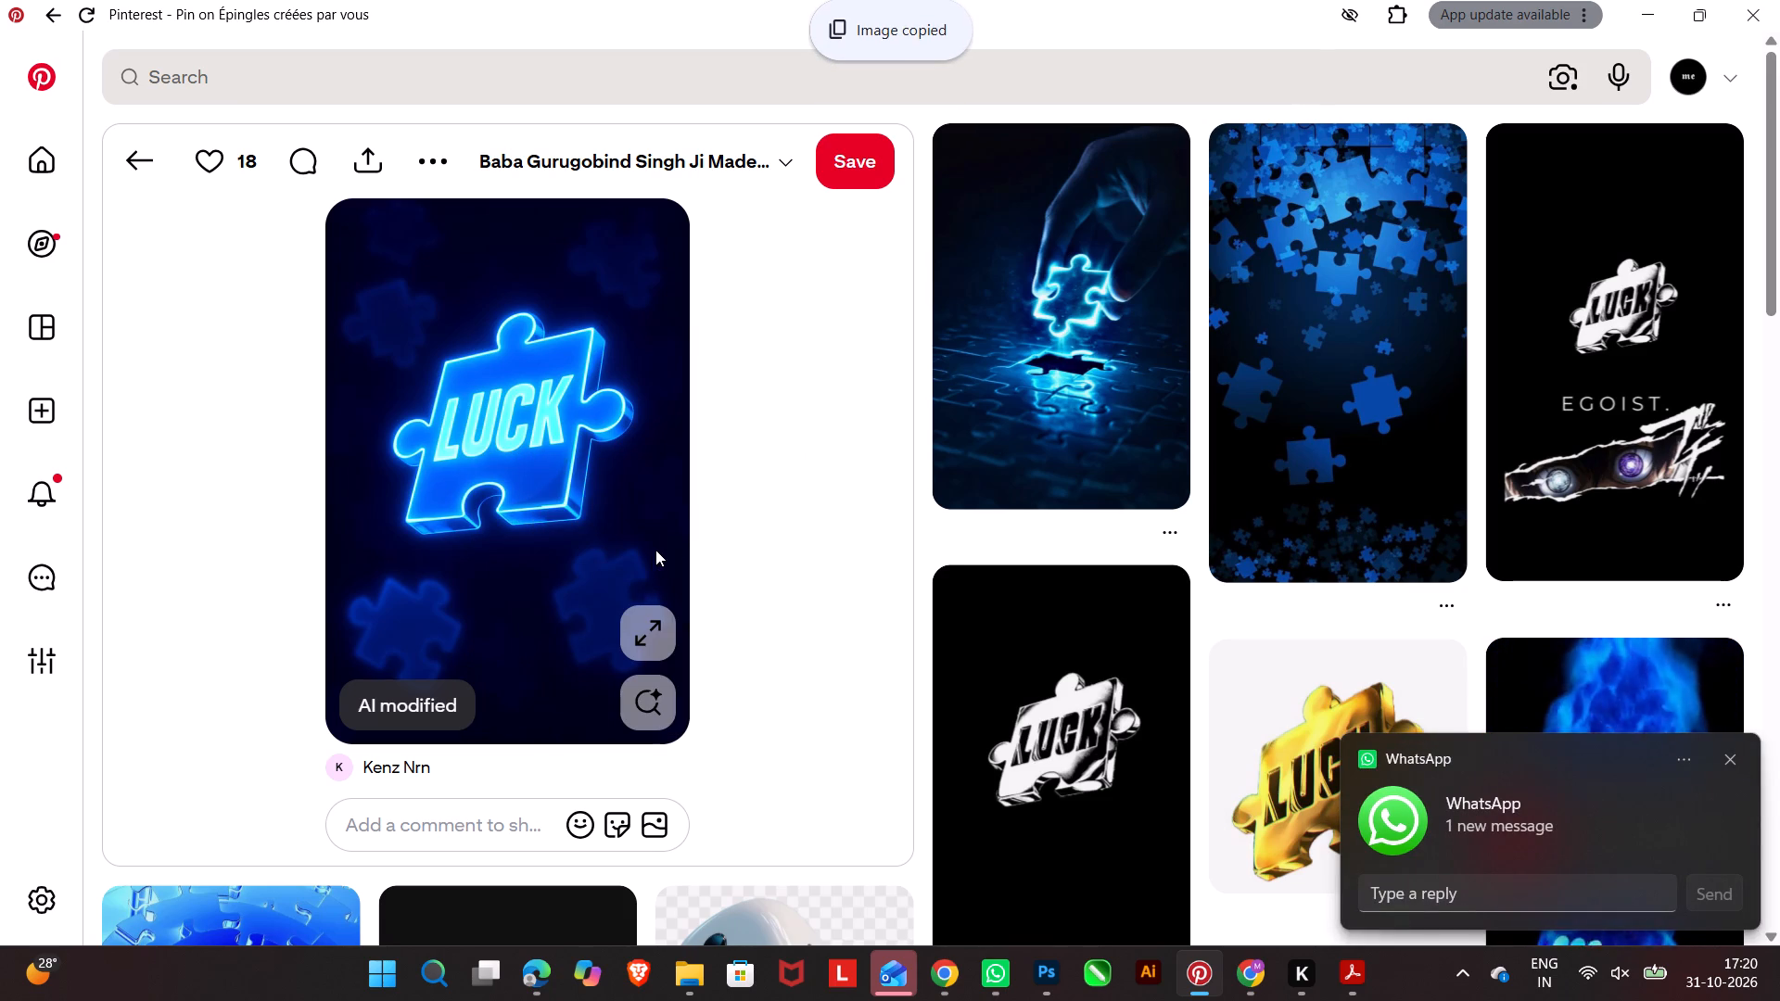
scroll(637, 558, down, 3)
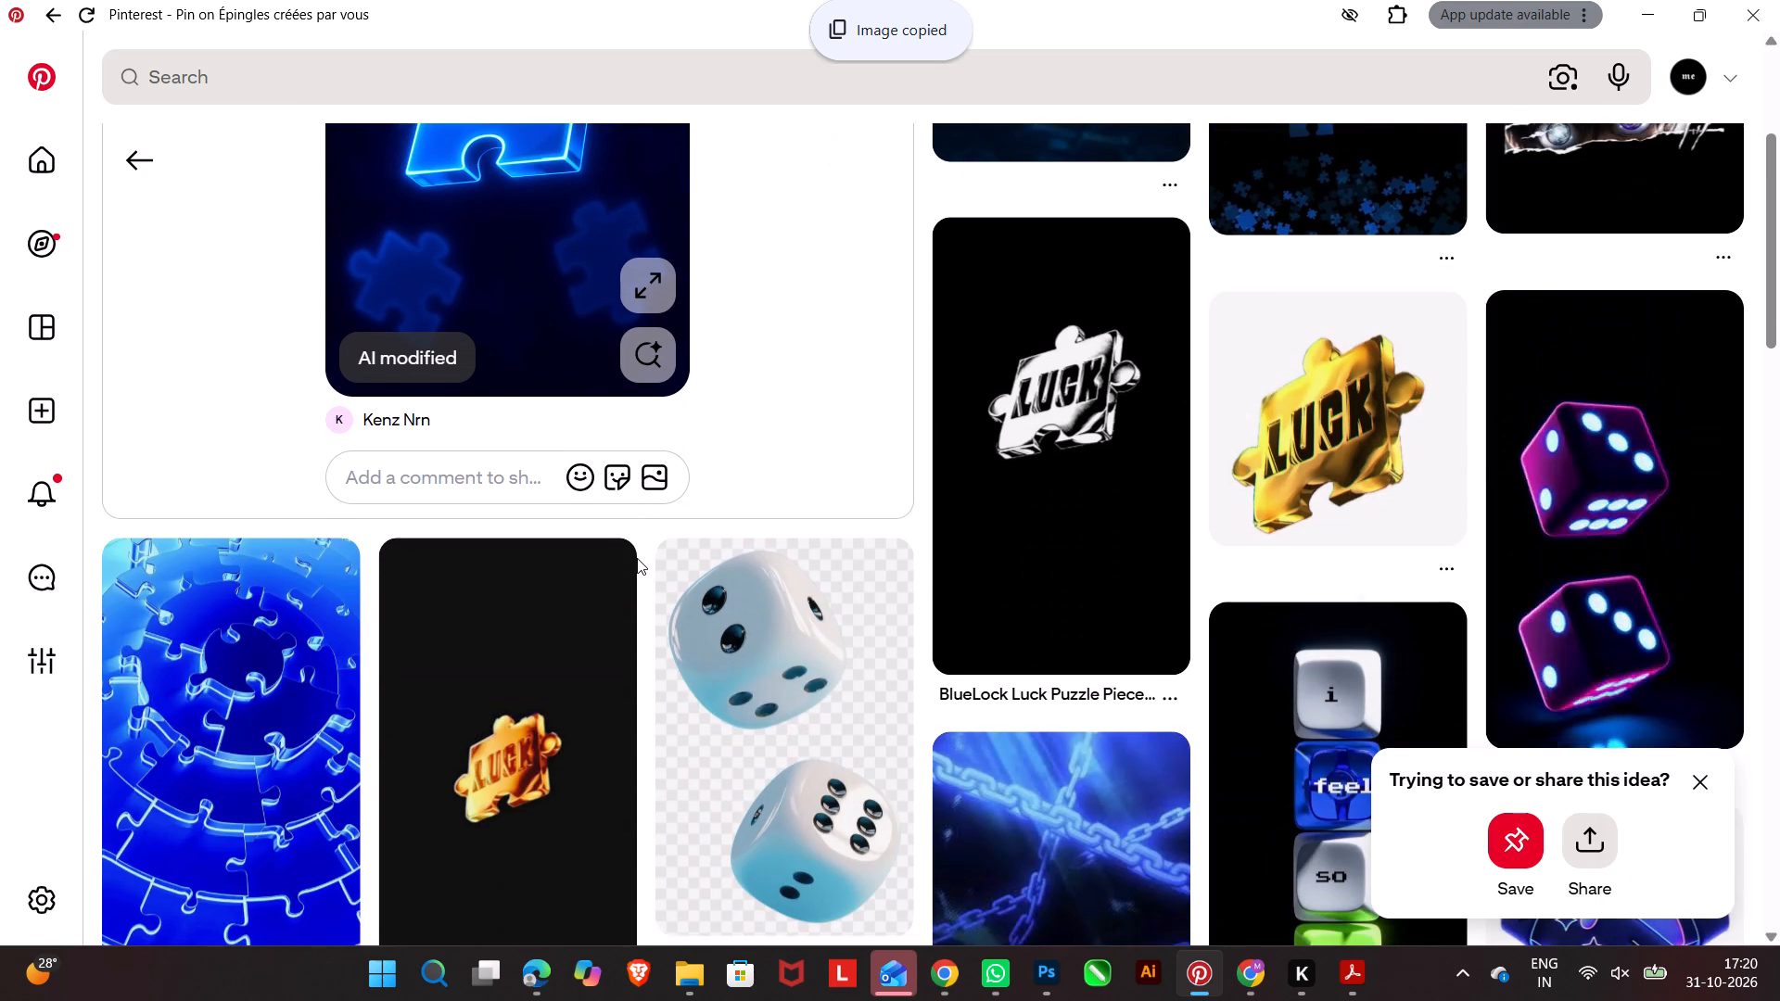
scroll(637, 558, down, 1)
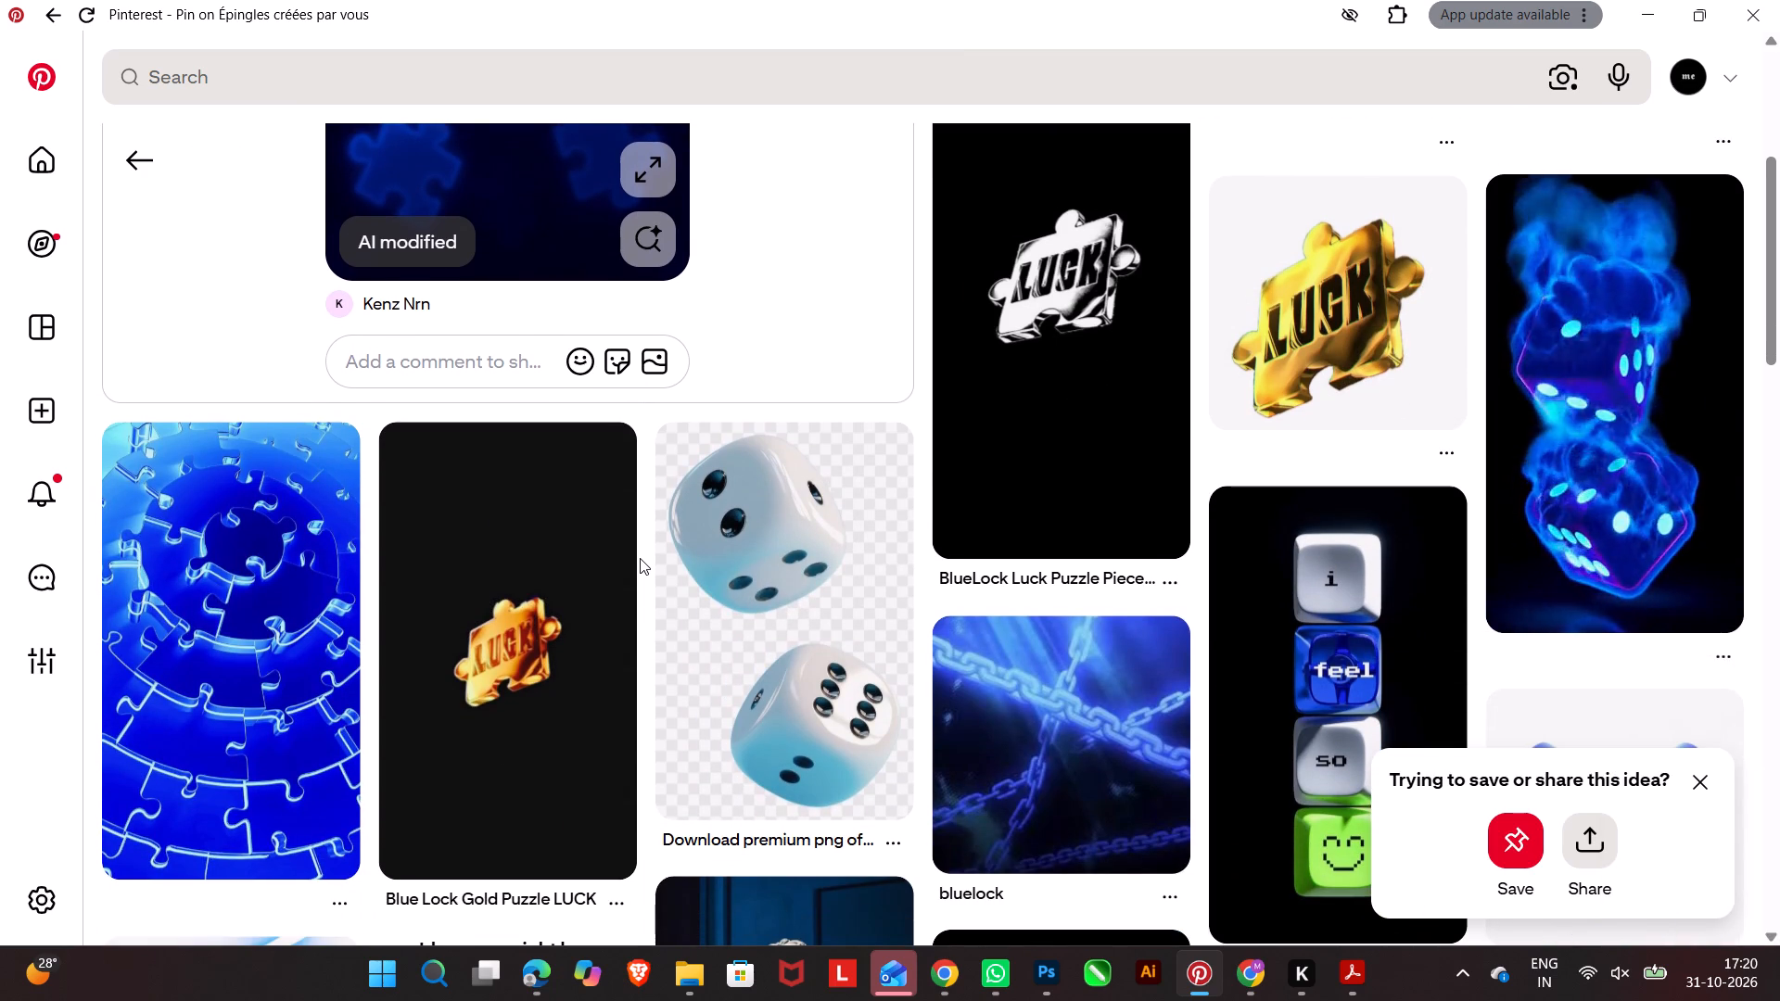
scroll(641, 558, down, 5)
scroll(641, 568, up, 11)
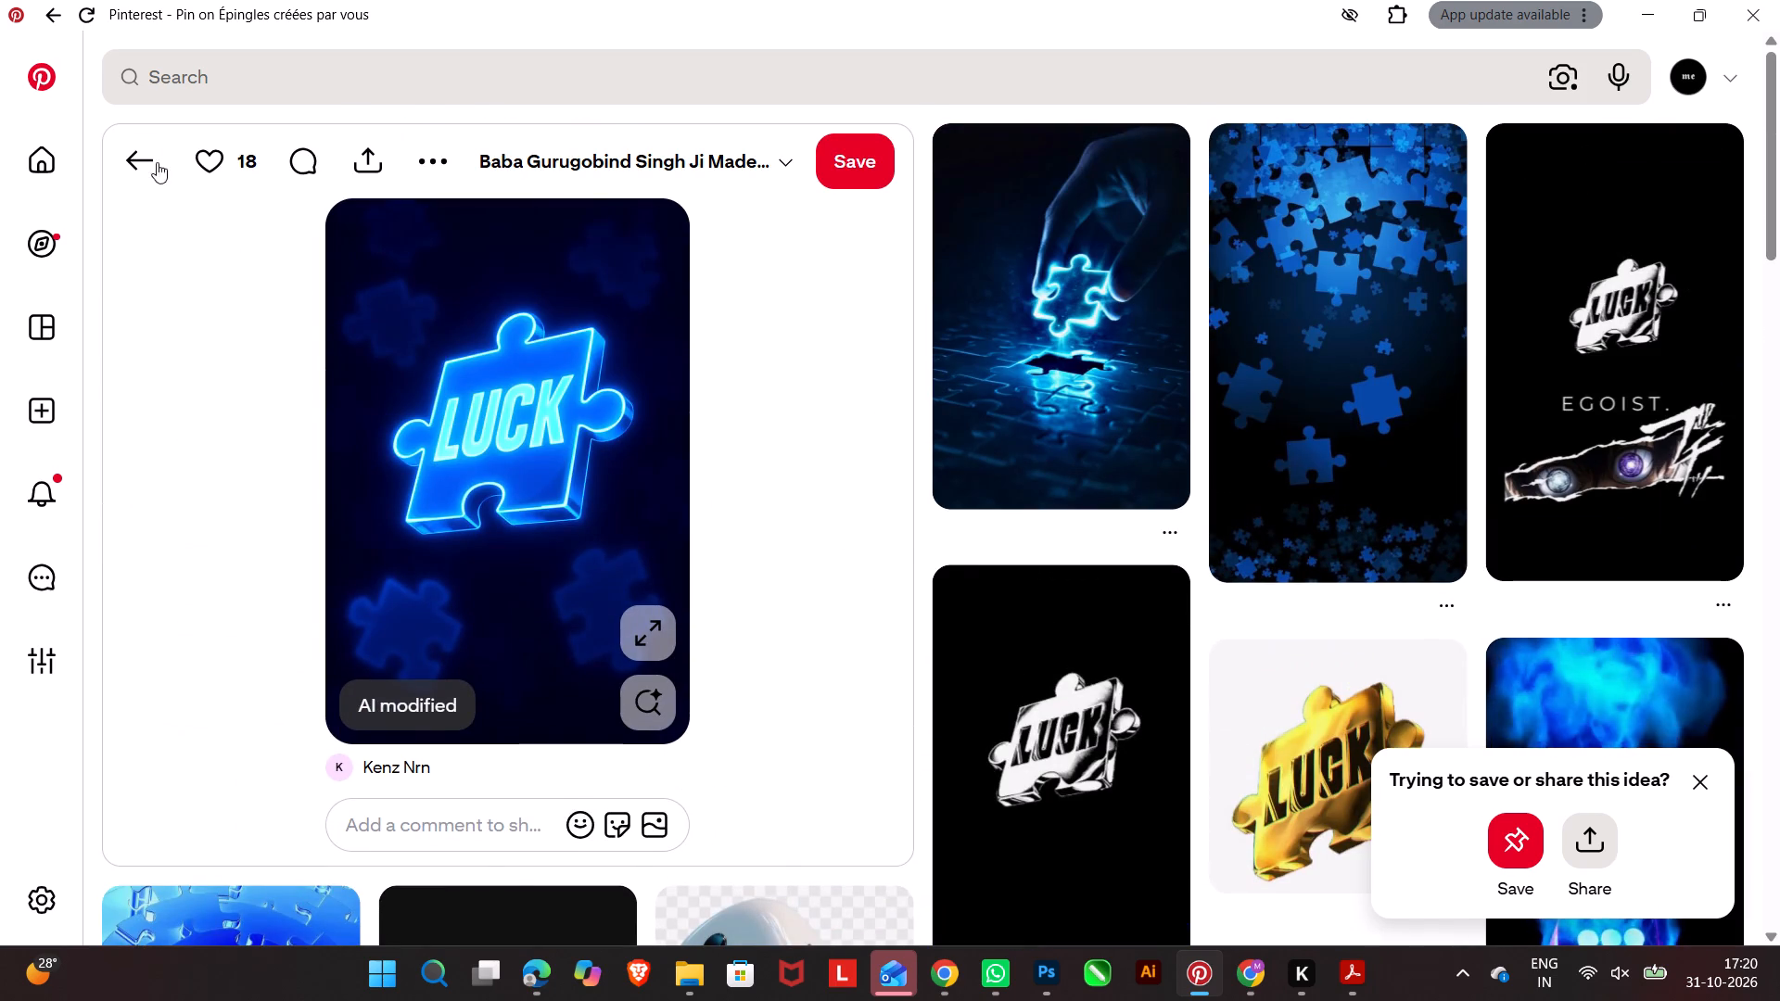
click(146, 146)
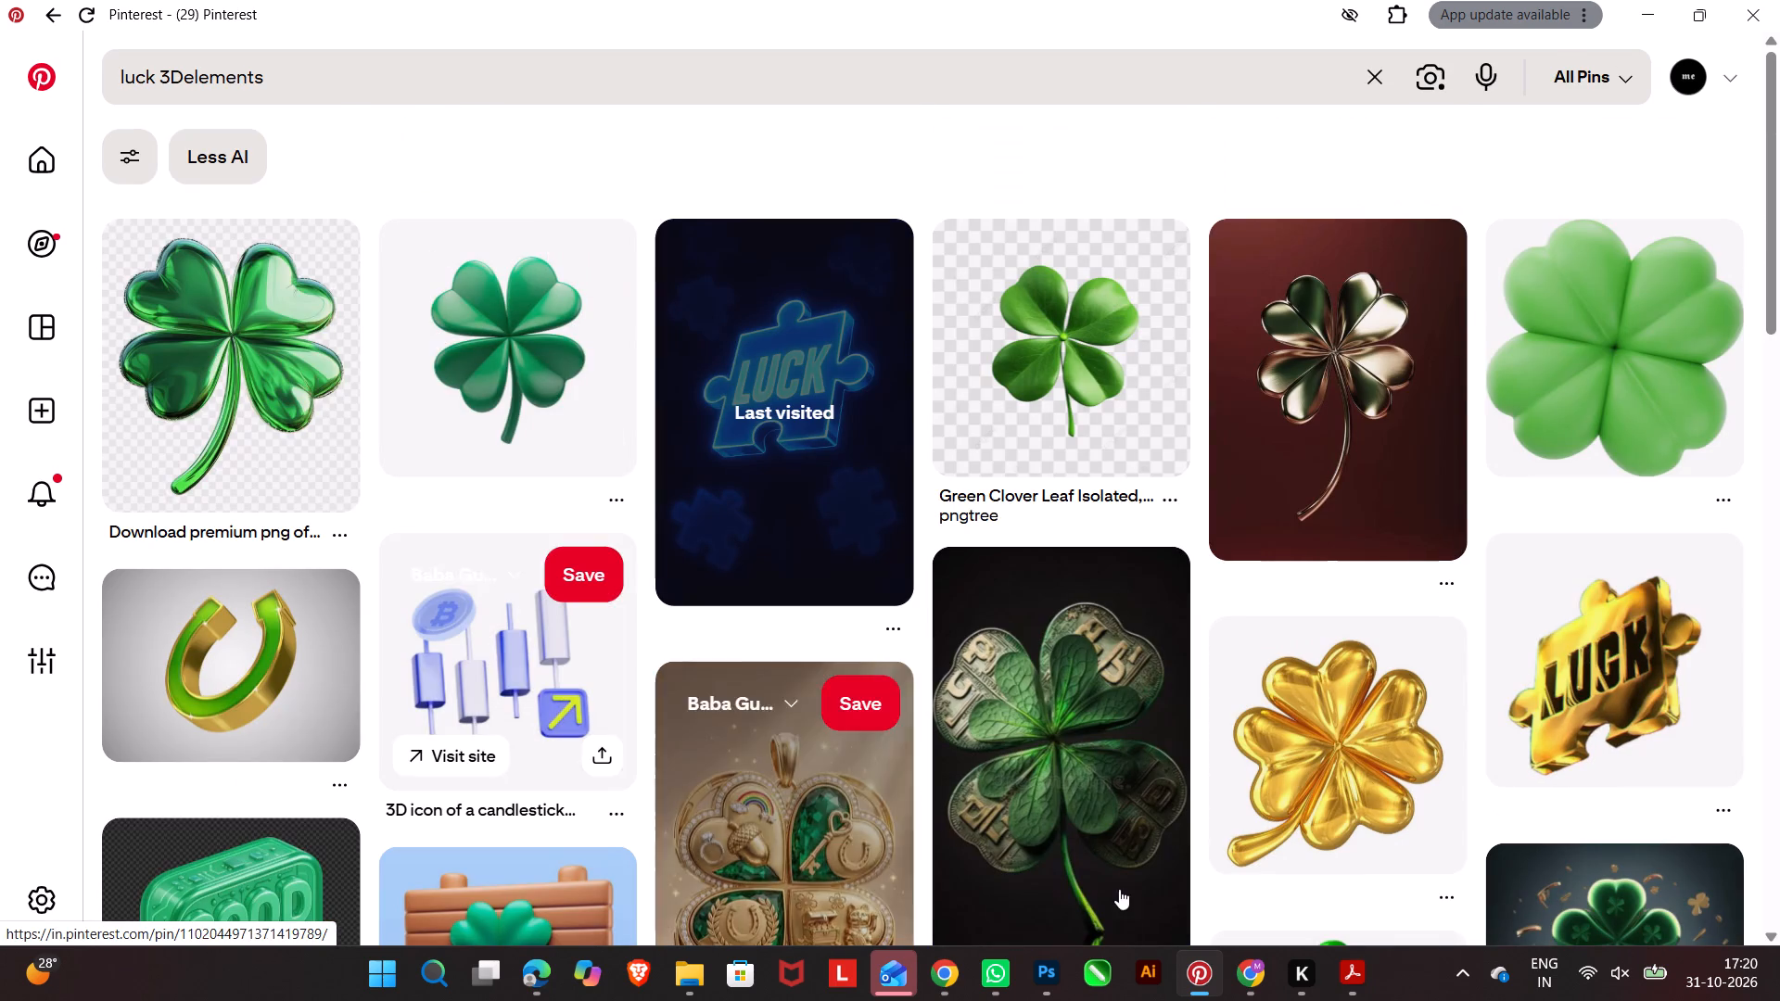
Switch back to the Canva design, look through the overview of all pages and open page 70.
click(948, 970)
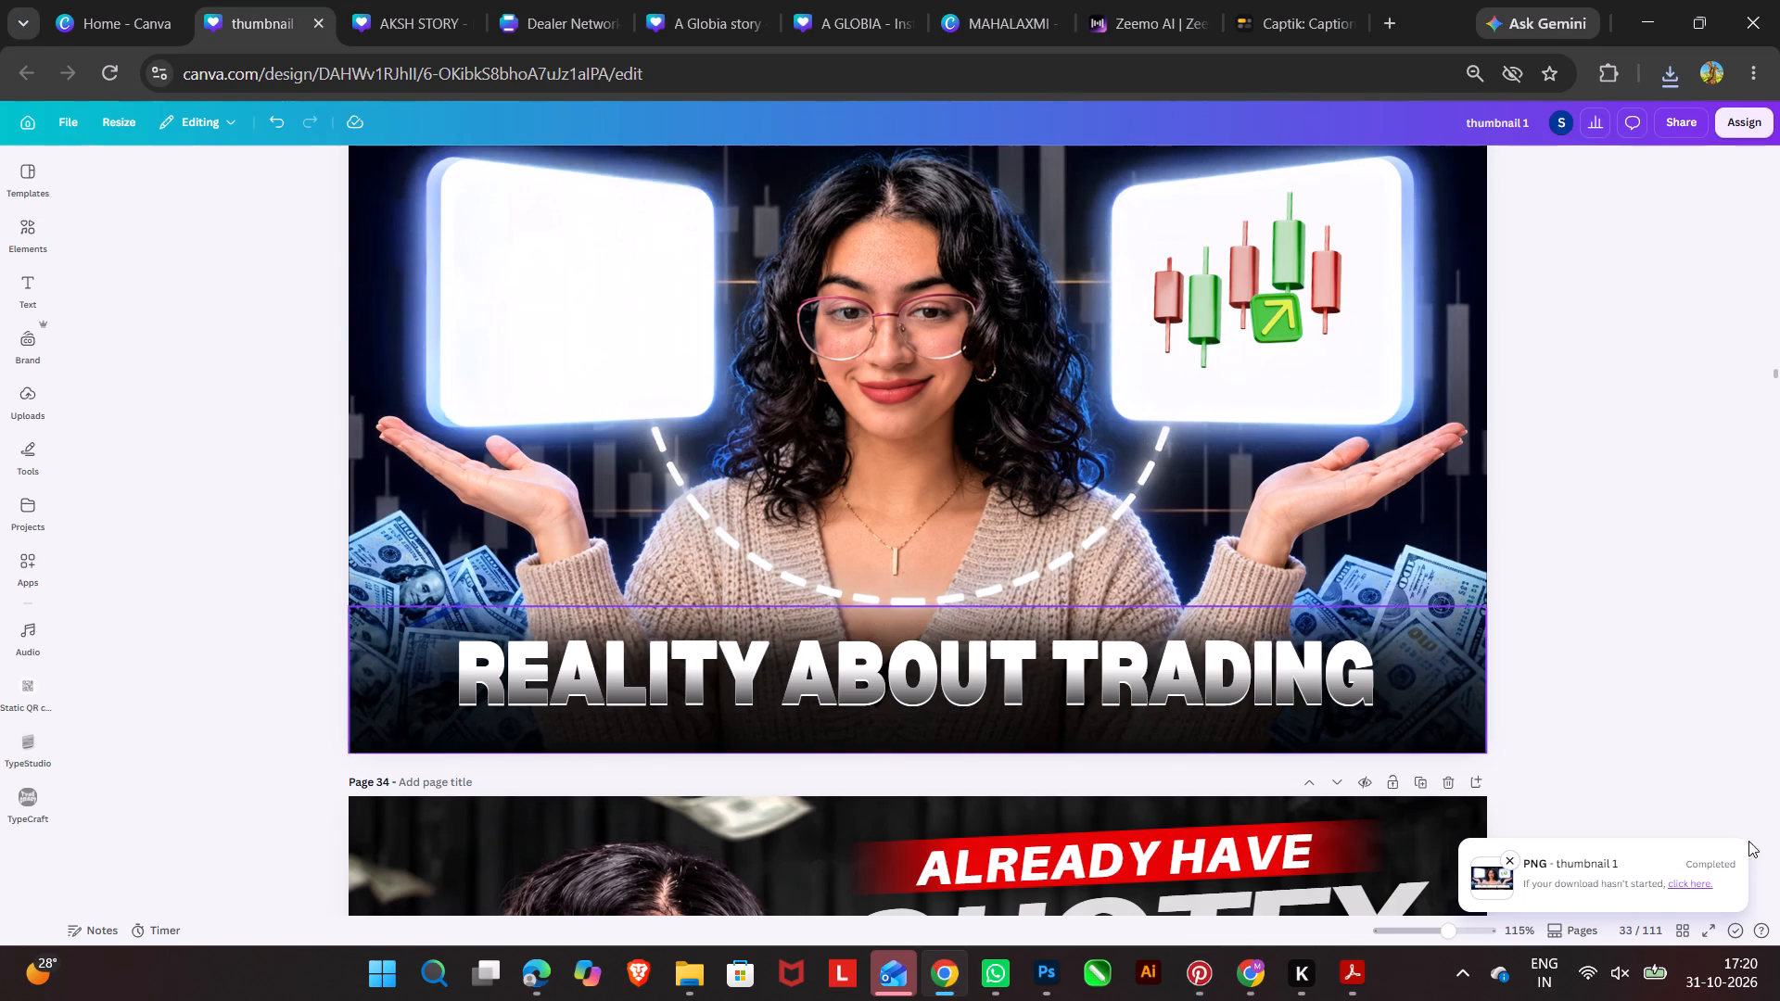
click(1678, 699)
click(1679, 932)
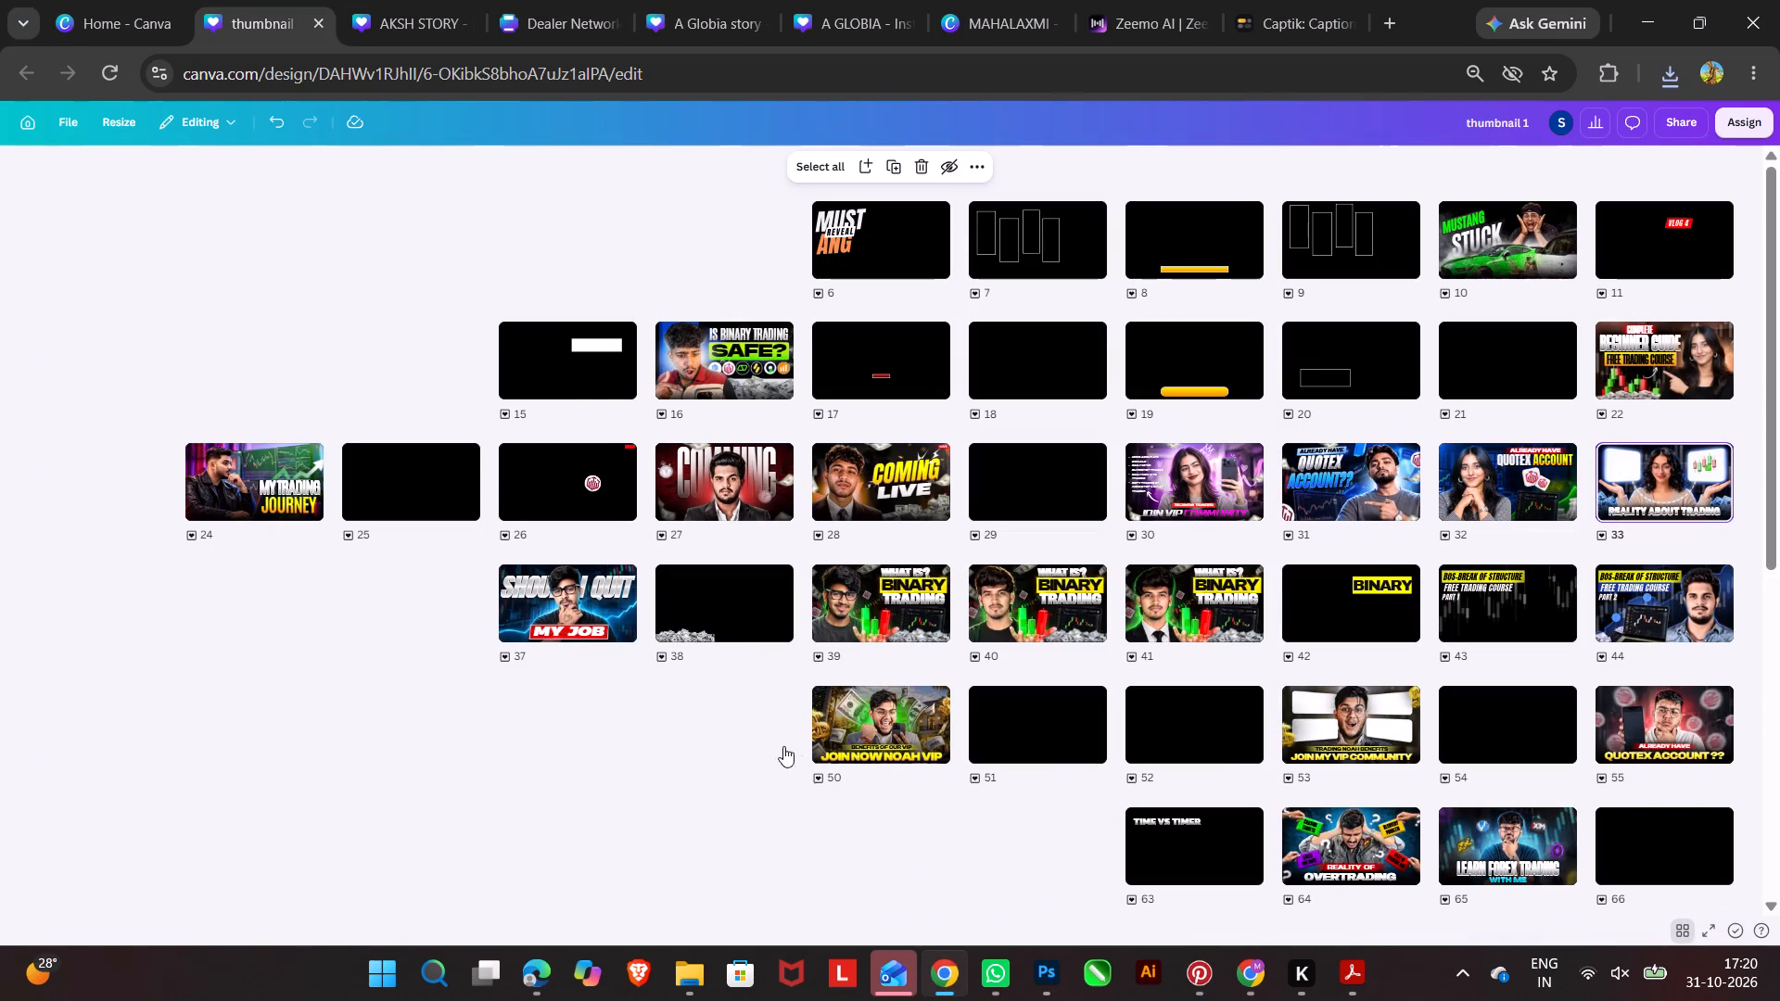
scroll(941, 560, down, 5)
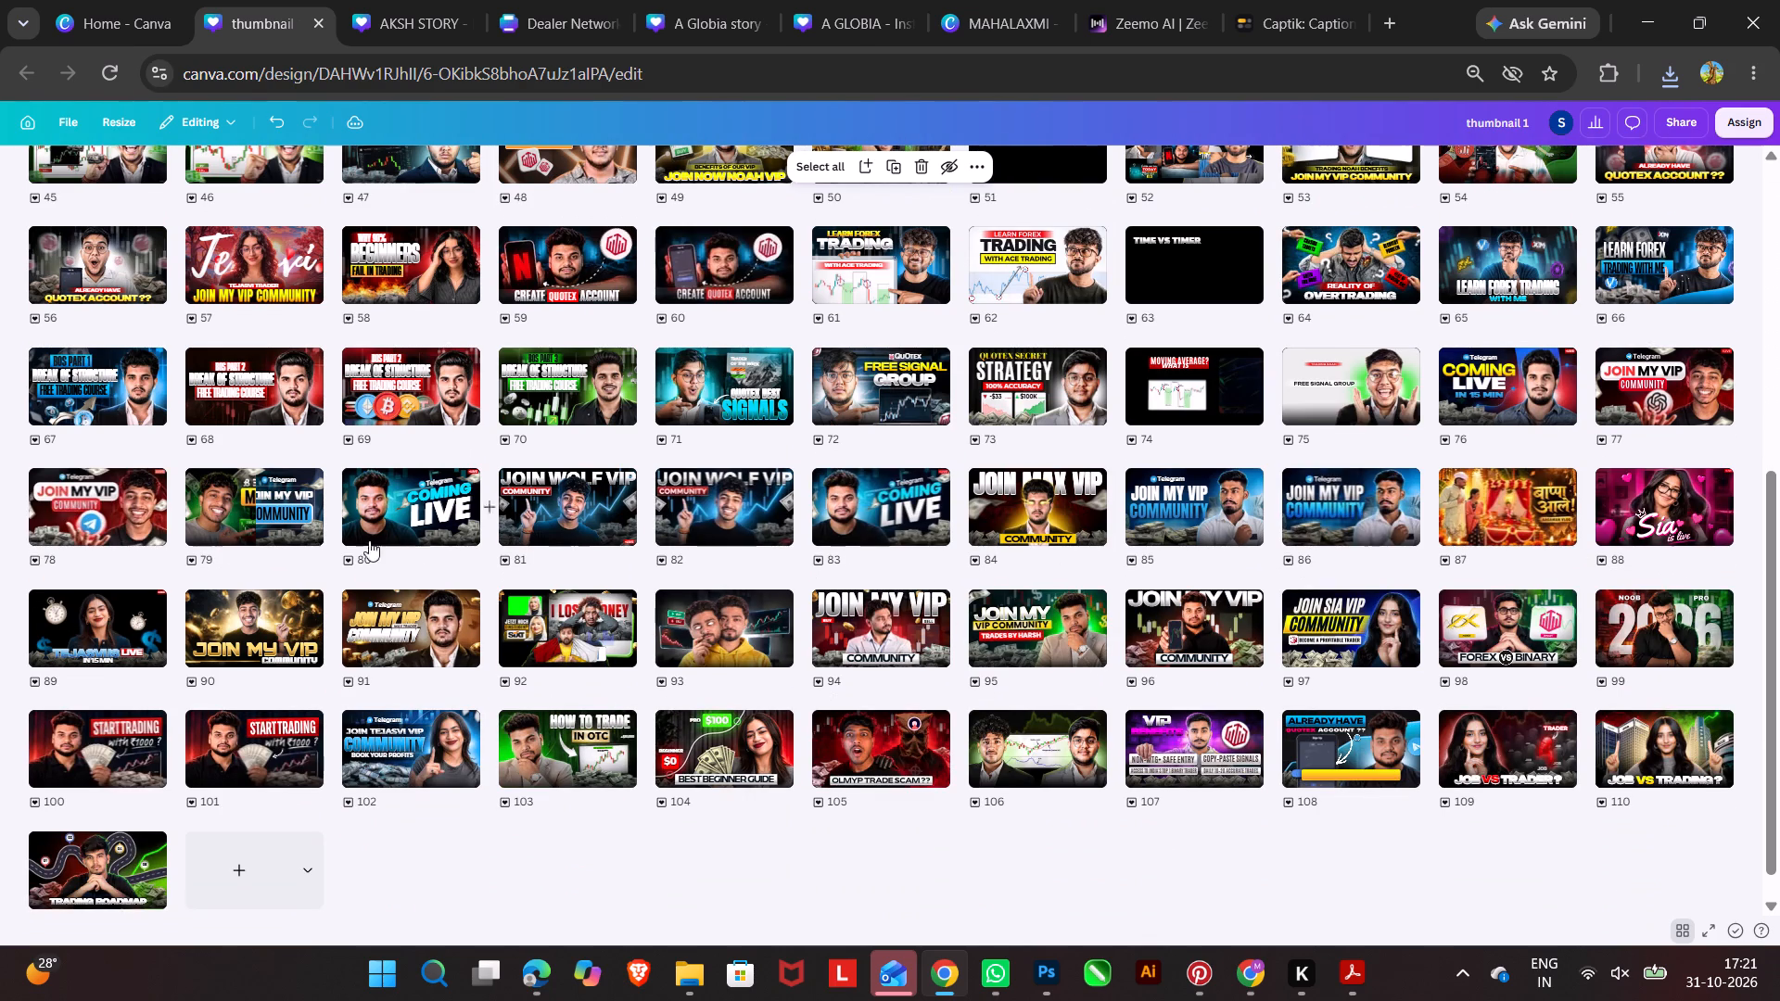
click(564, 399)
double_click(564, 399)
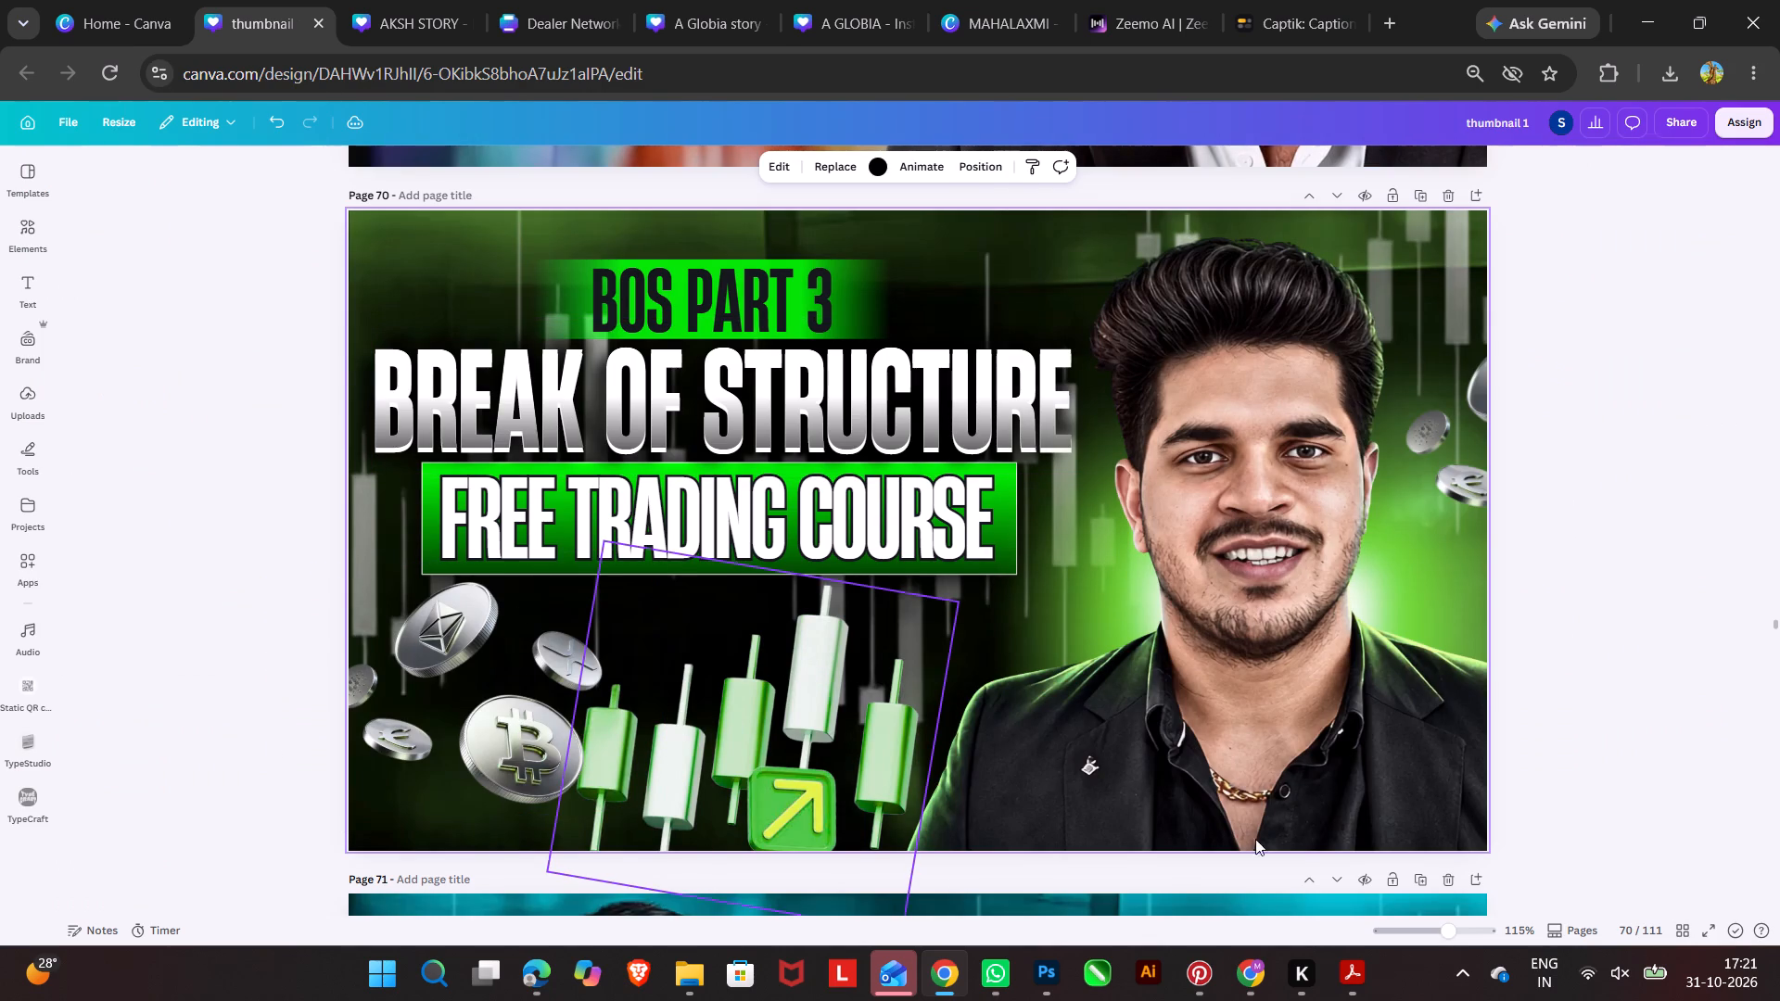
Go back to page 33, the "REALITY ABOUT TRADING" thumbnail, through the overview of all pages.
click(1681, 931)
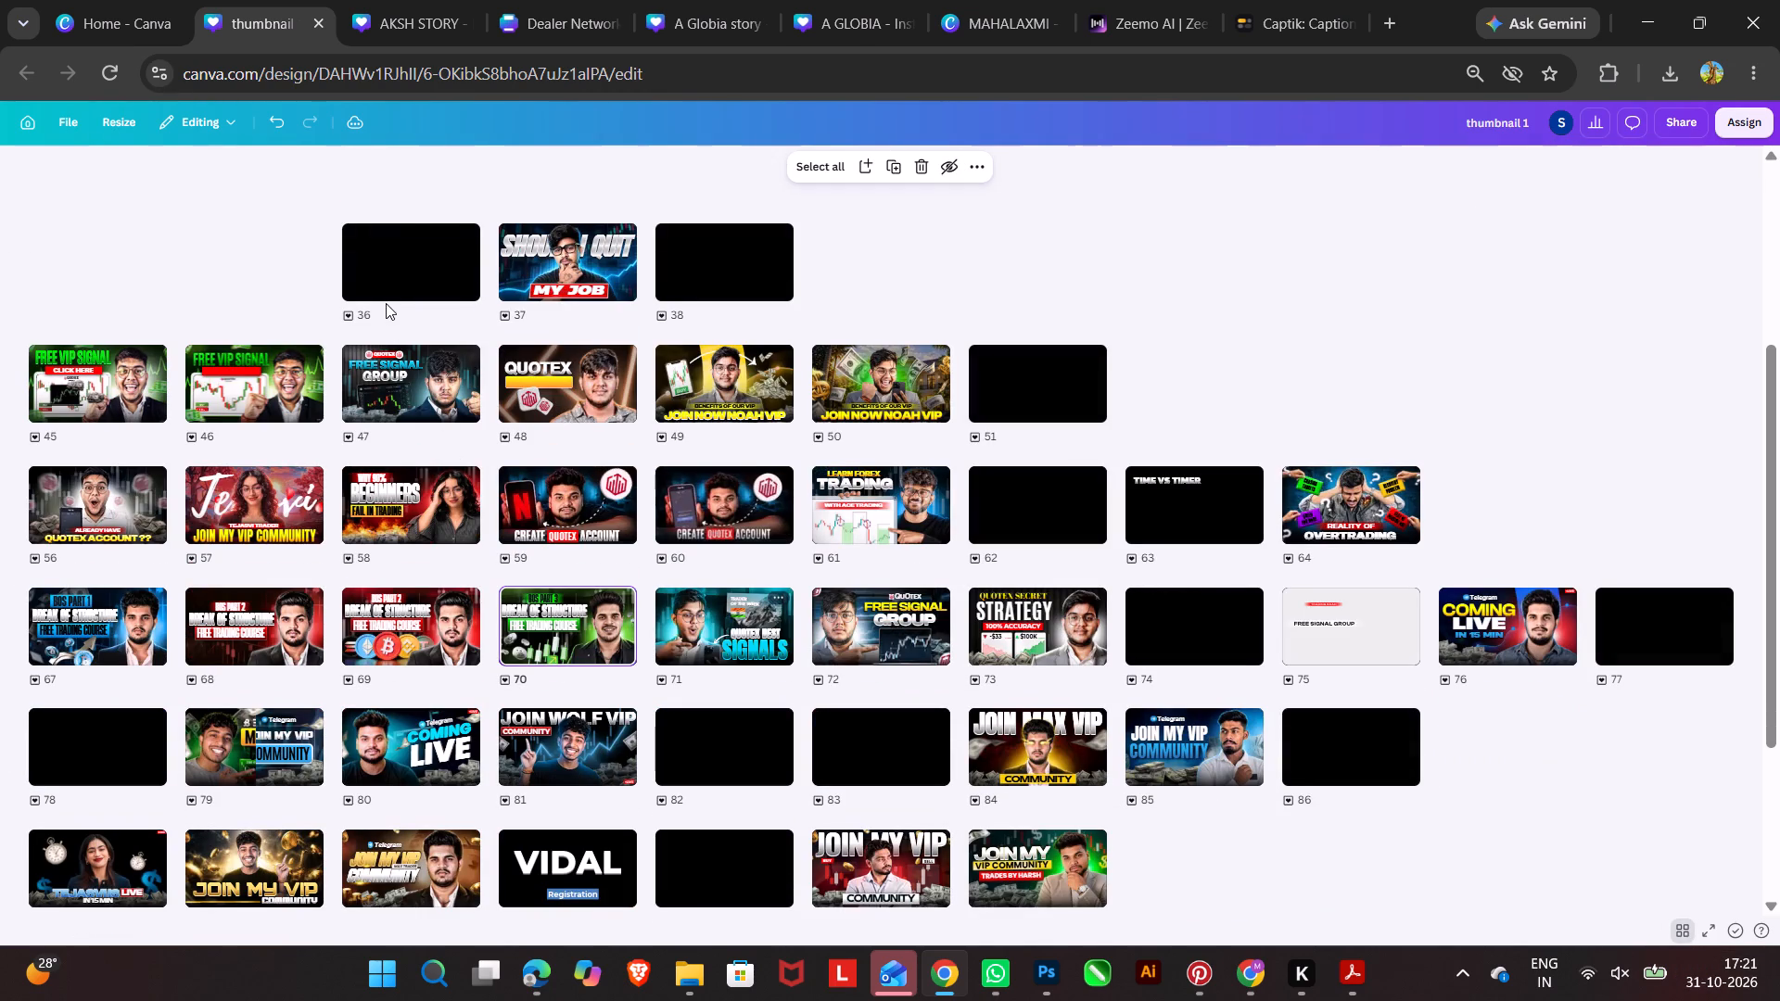
scroll(628, 422, up, 3)
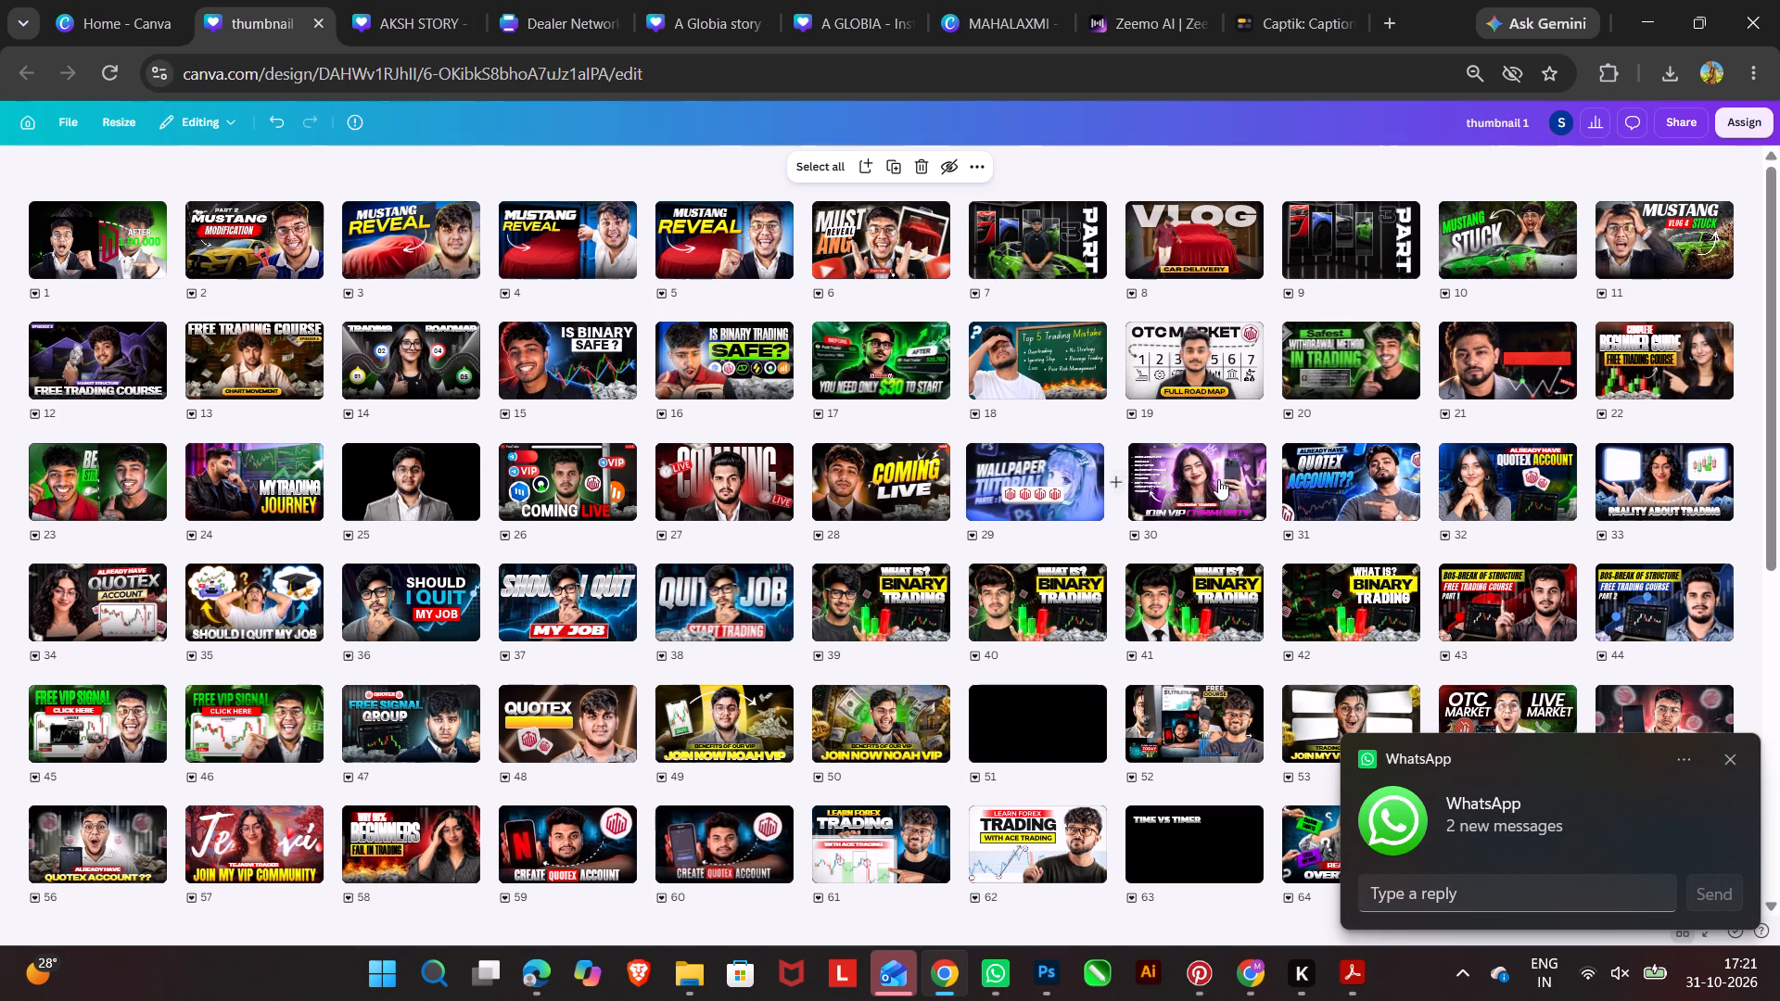
double_click(1712, 479)
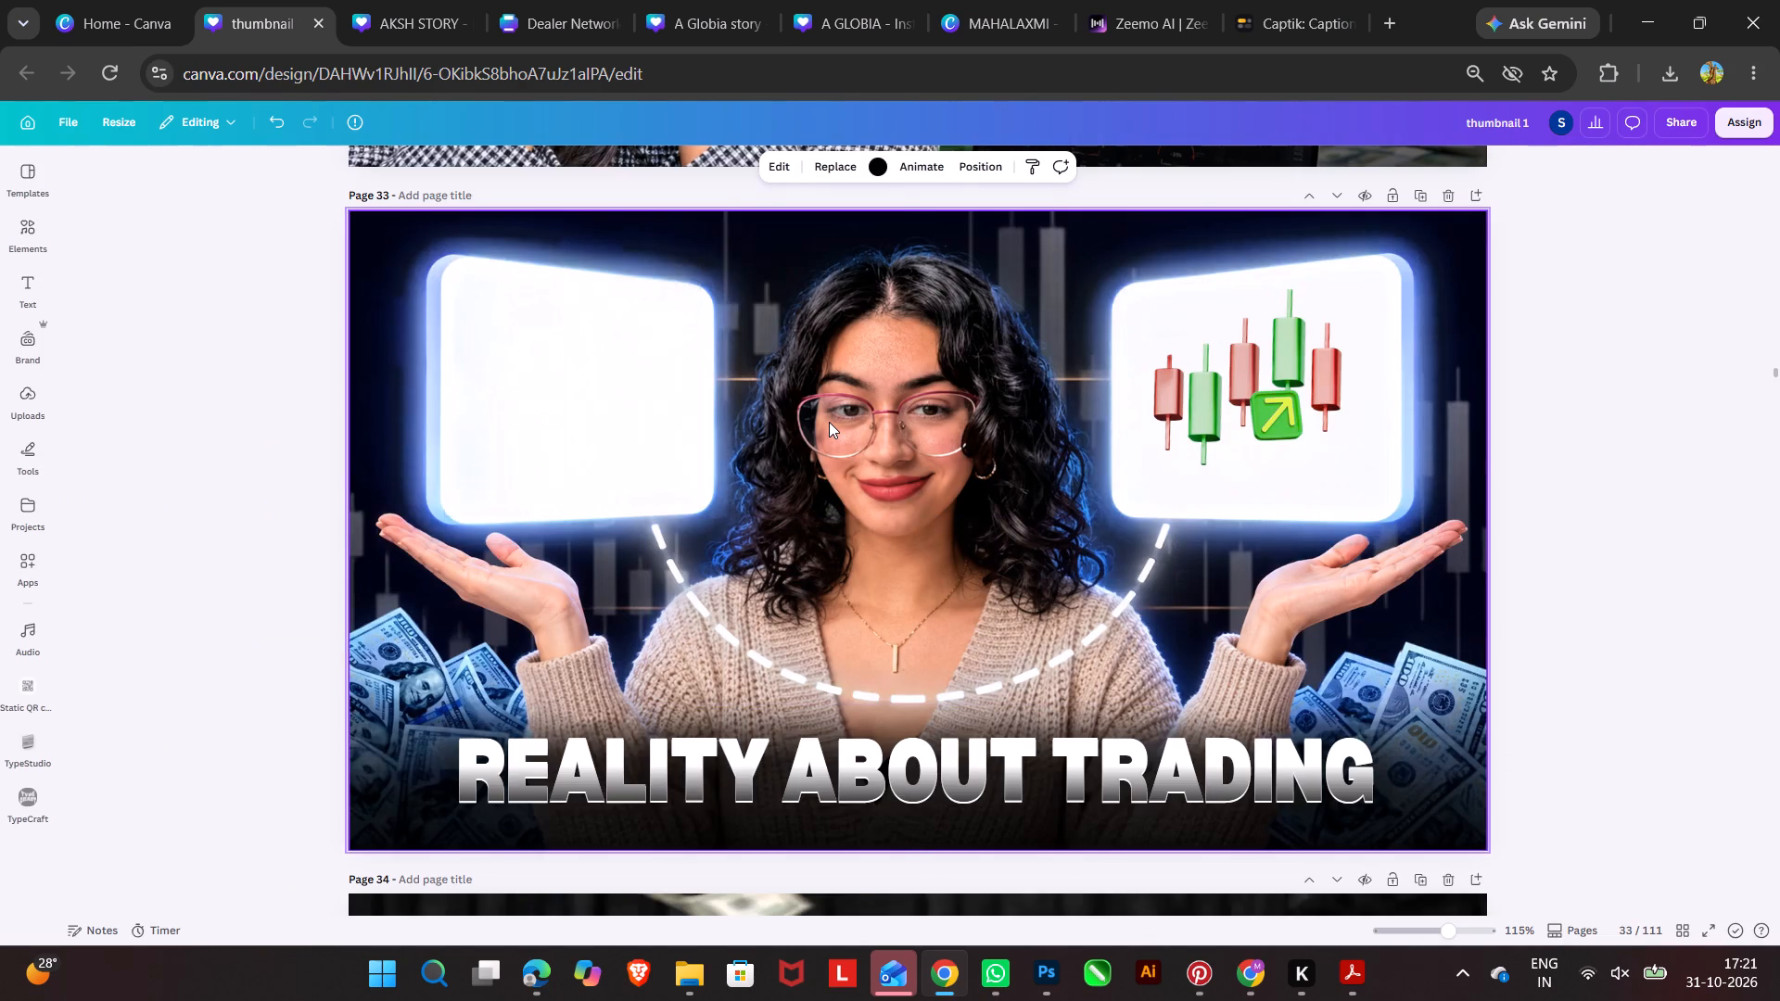
Paste the copied LUCK puzzle piece image onto page 33 and remove its background.
click(829, 422)
key(ctrl+v)
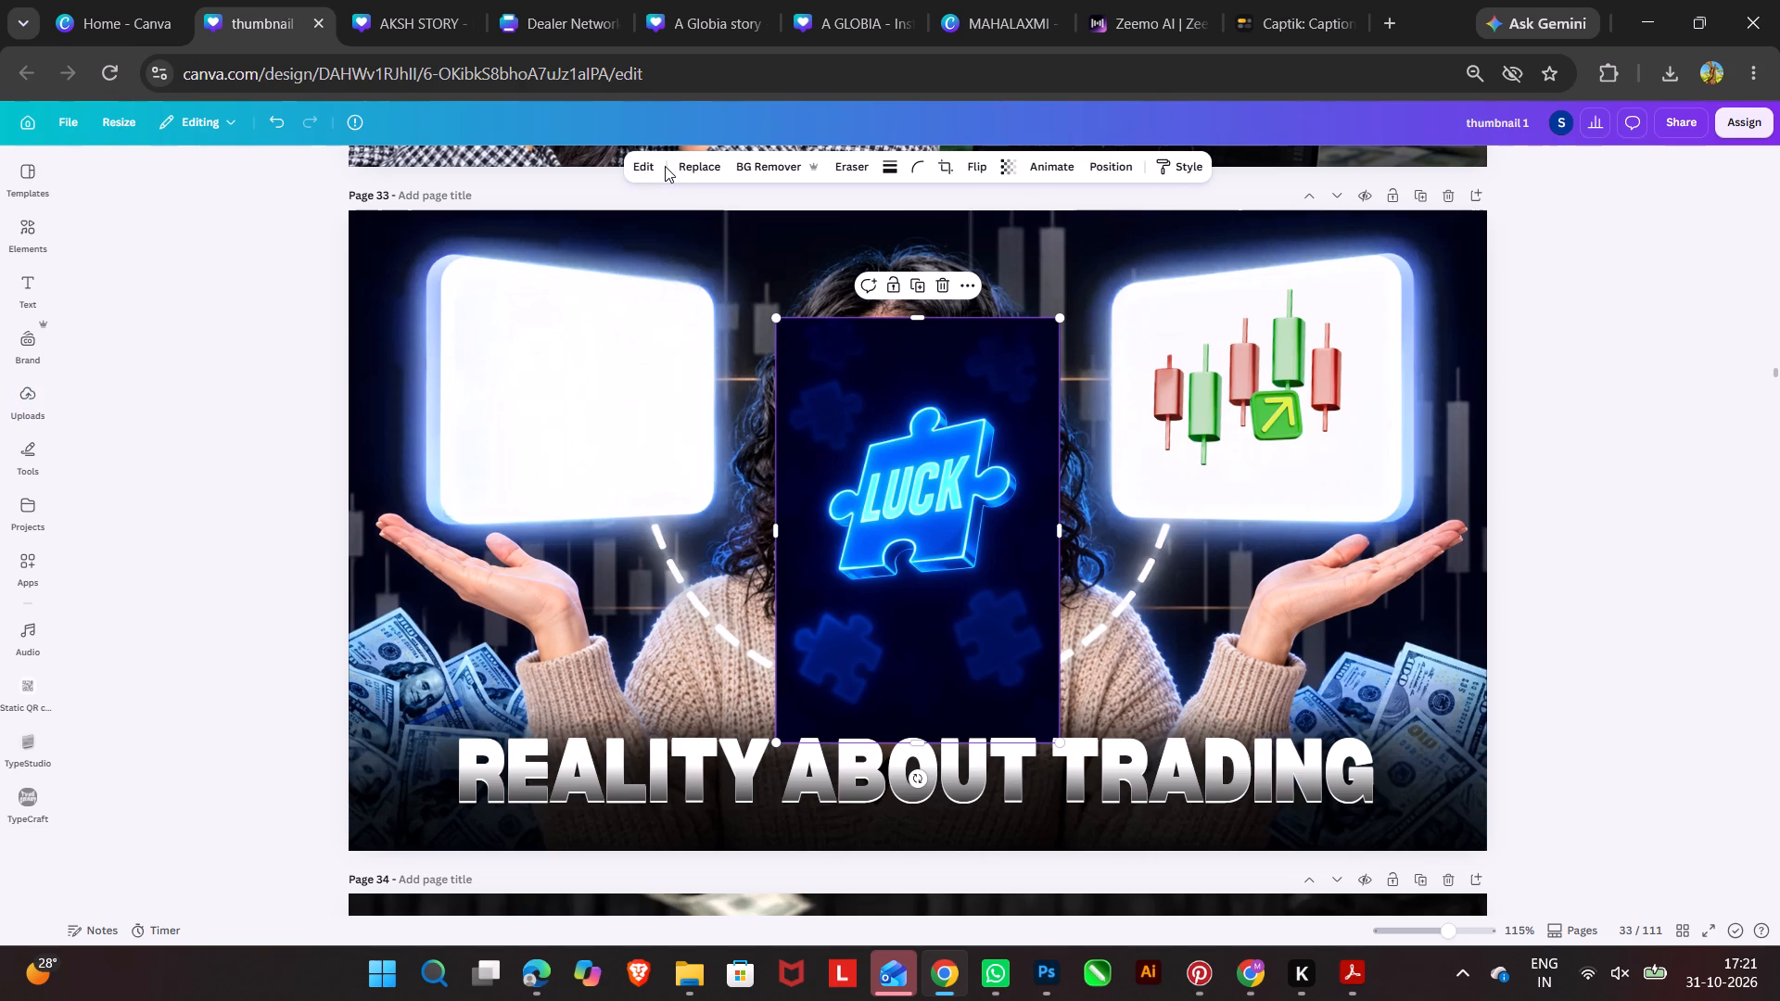
click(752, 158)
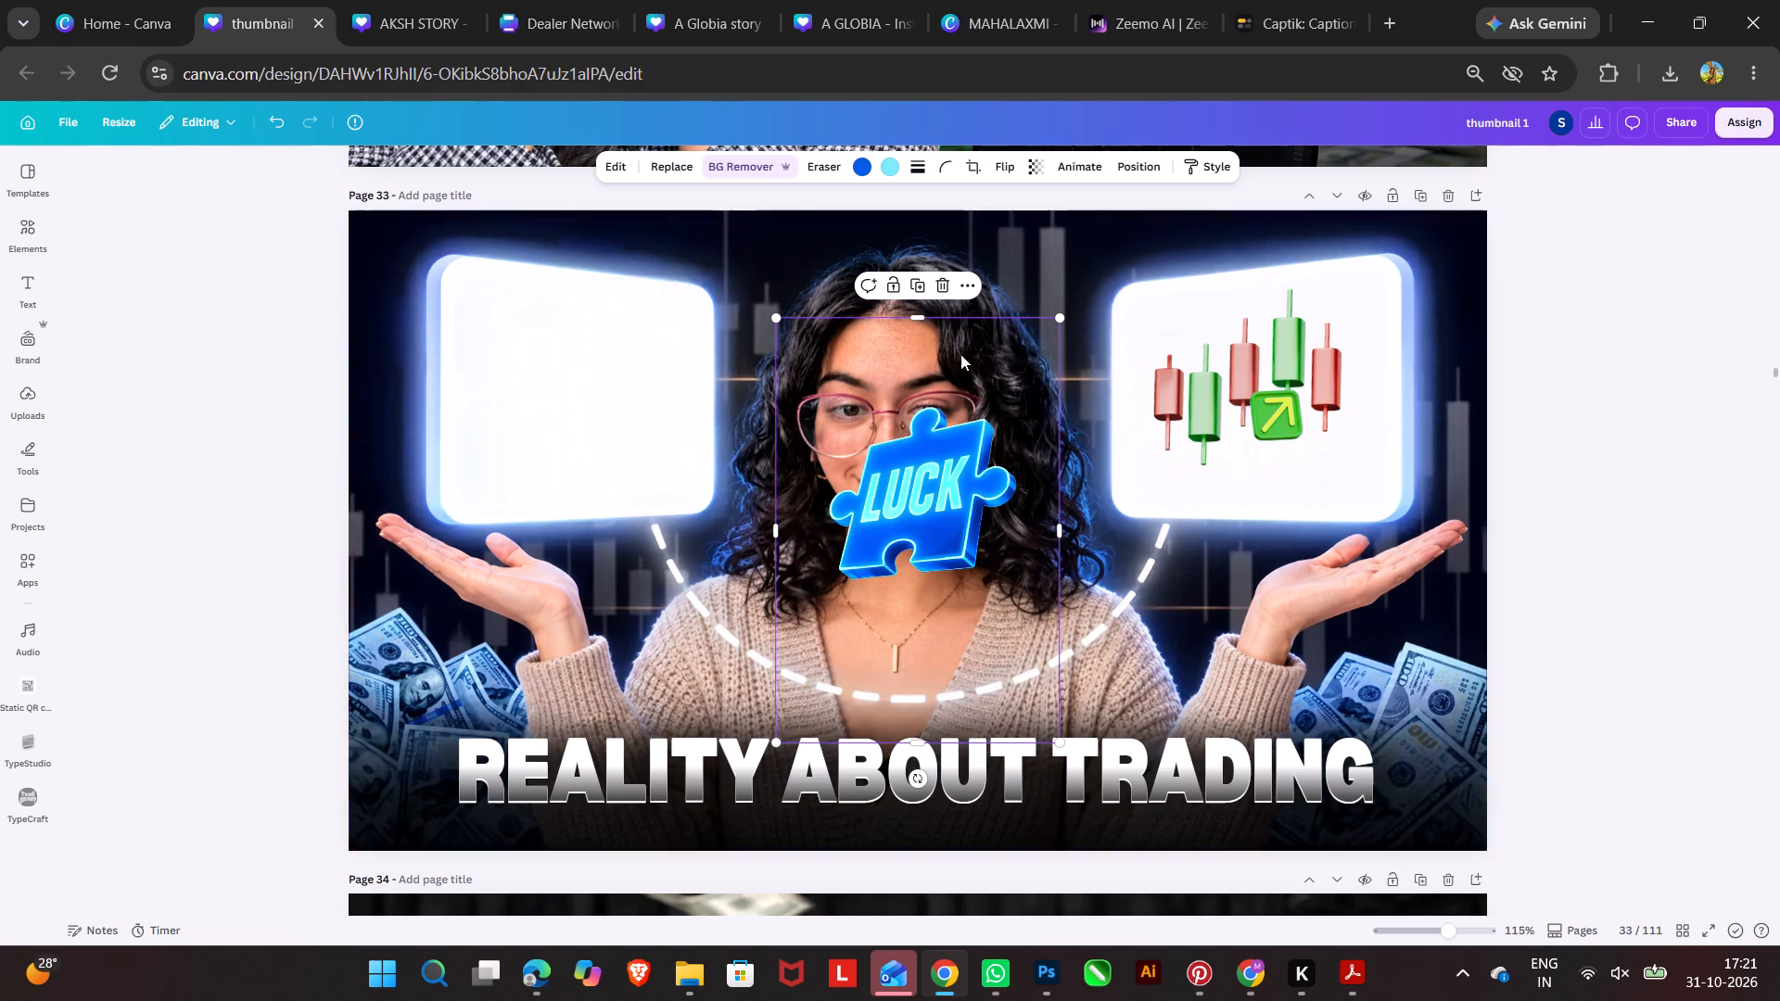
Place the blue LUCK puzzle cutout on the empty white panel on page 33.
drag(934, 488, 586, 381)
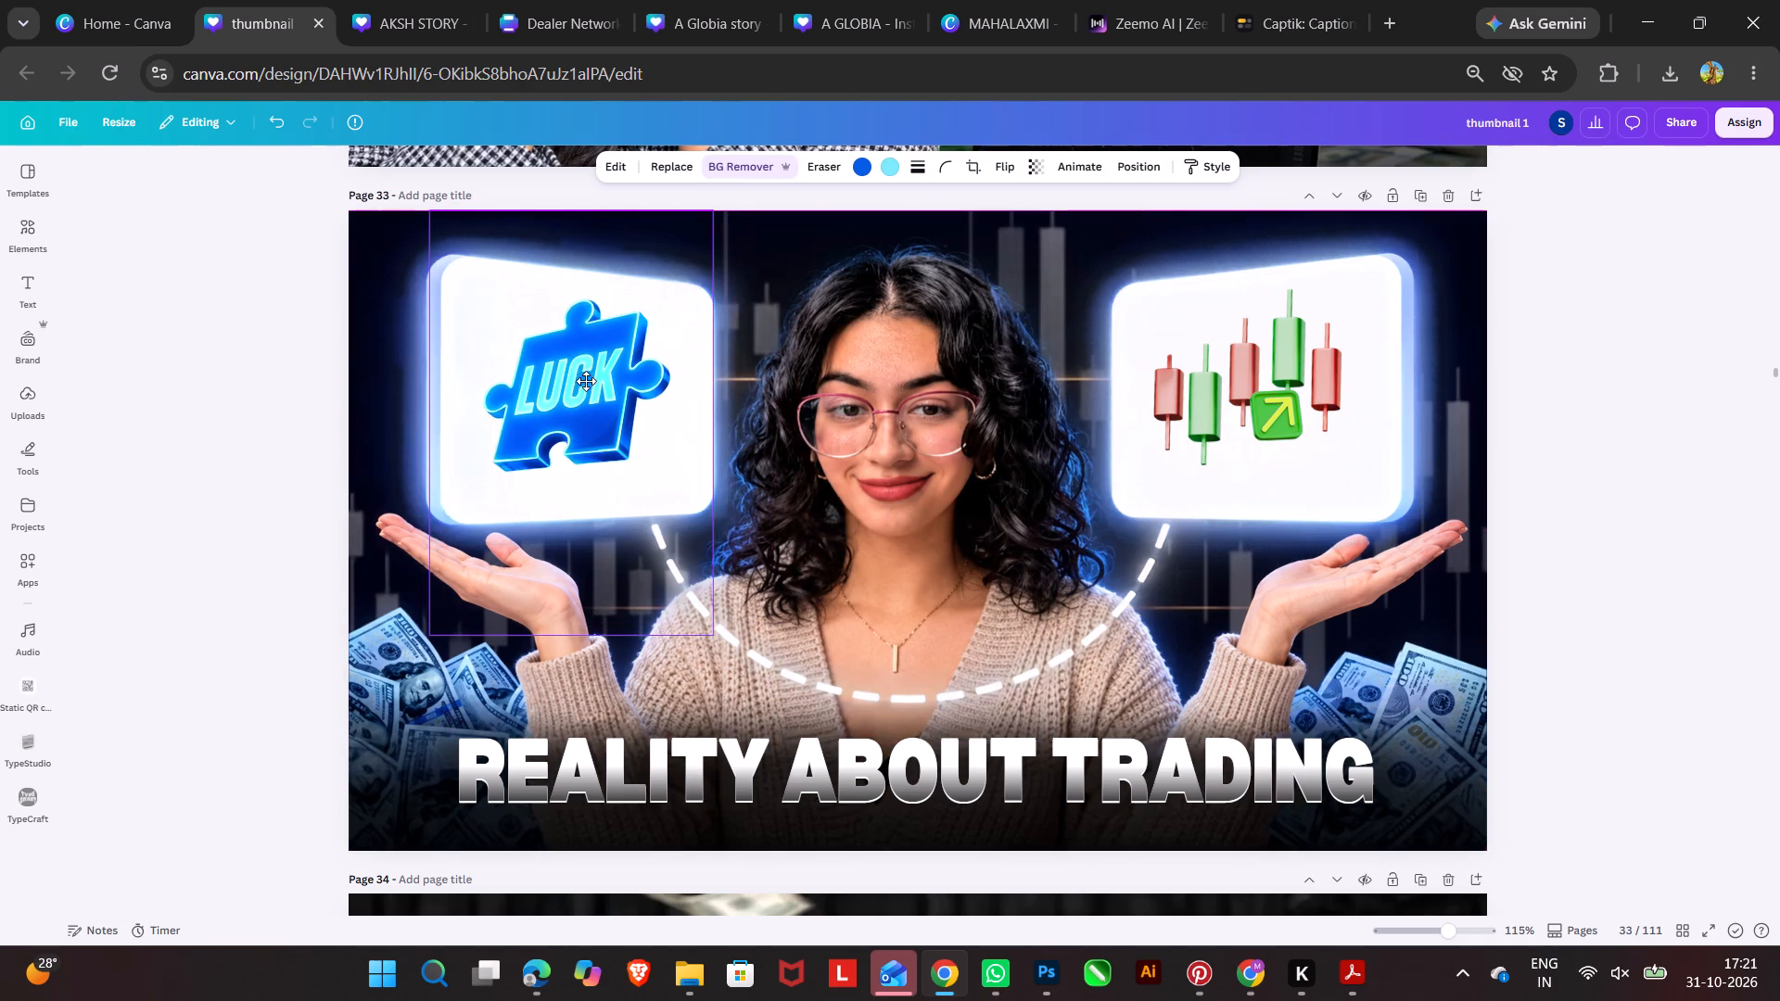
Scale the LUCK puzzle piece down slightly and reposition it near the middle of its white panel on page 33.
drag(586, 381, 590, 381)
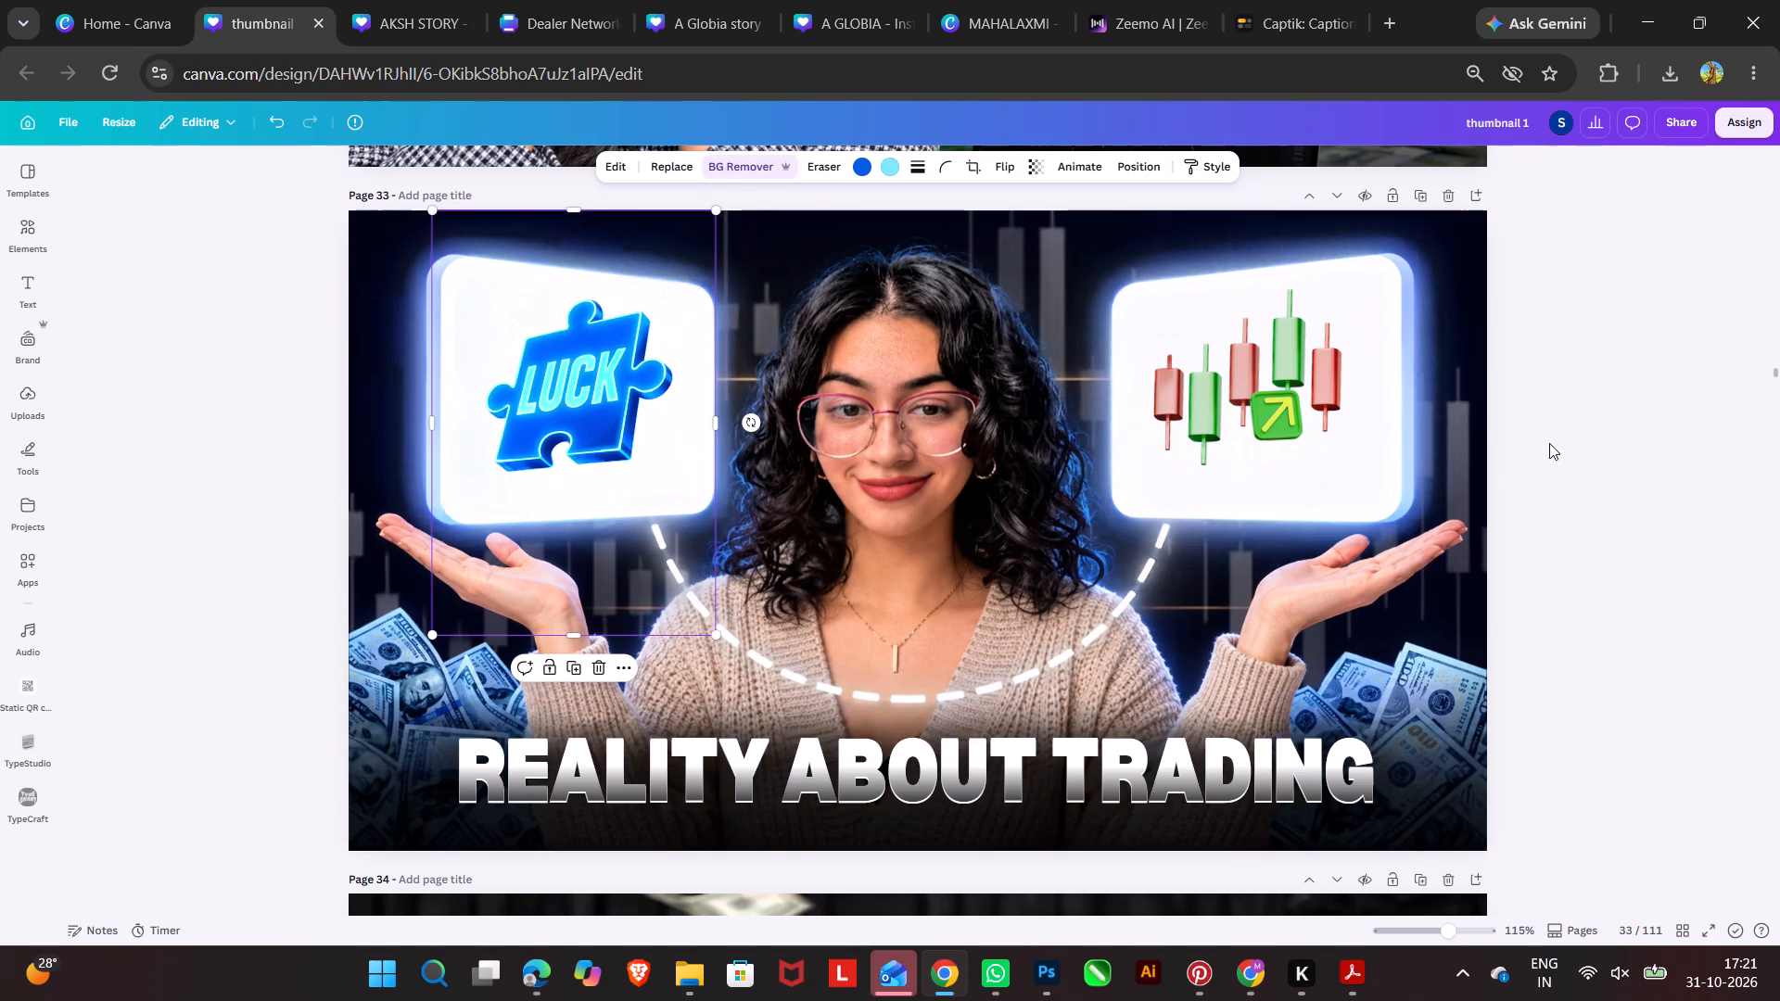
double_click(1568, 437)
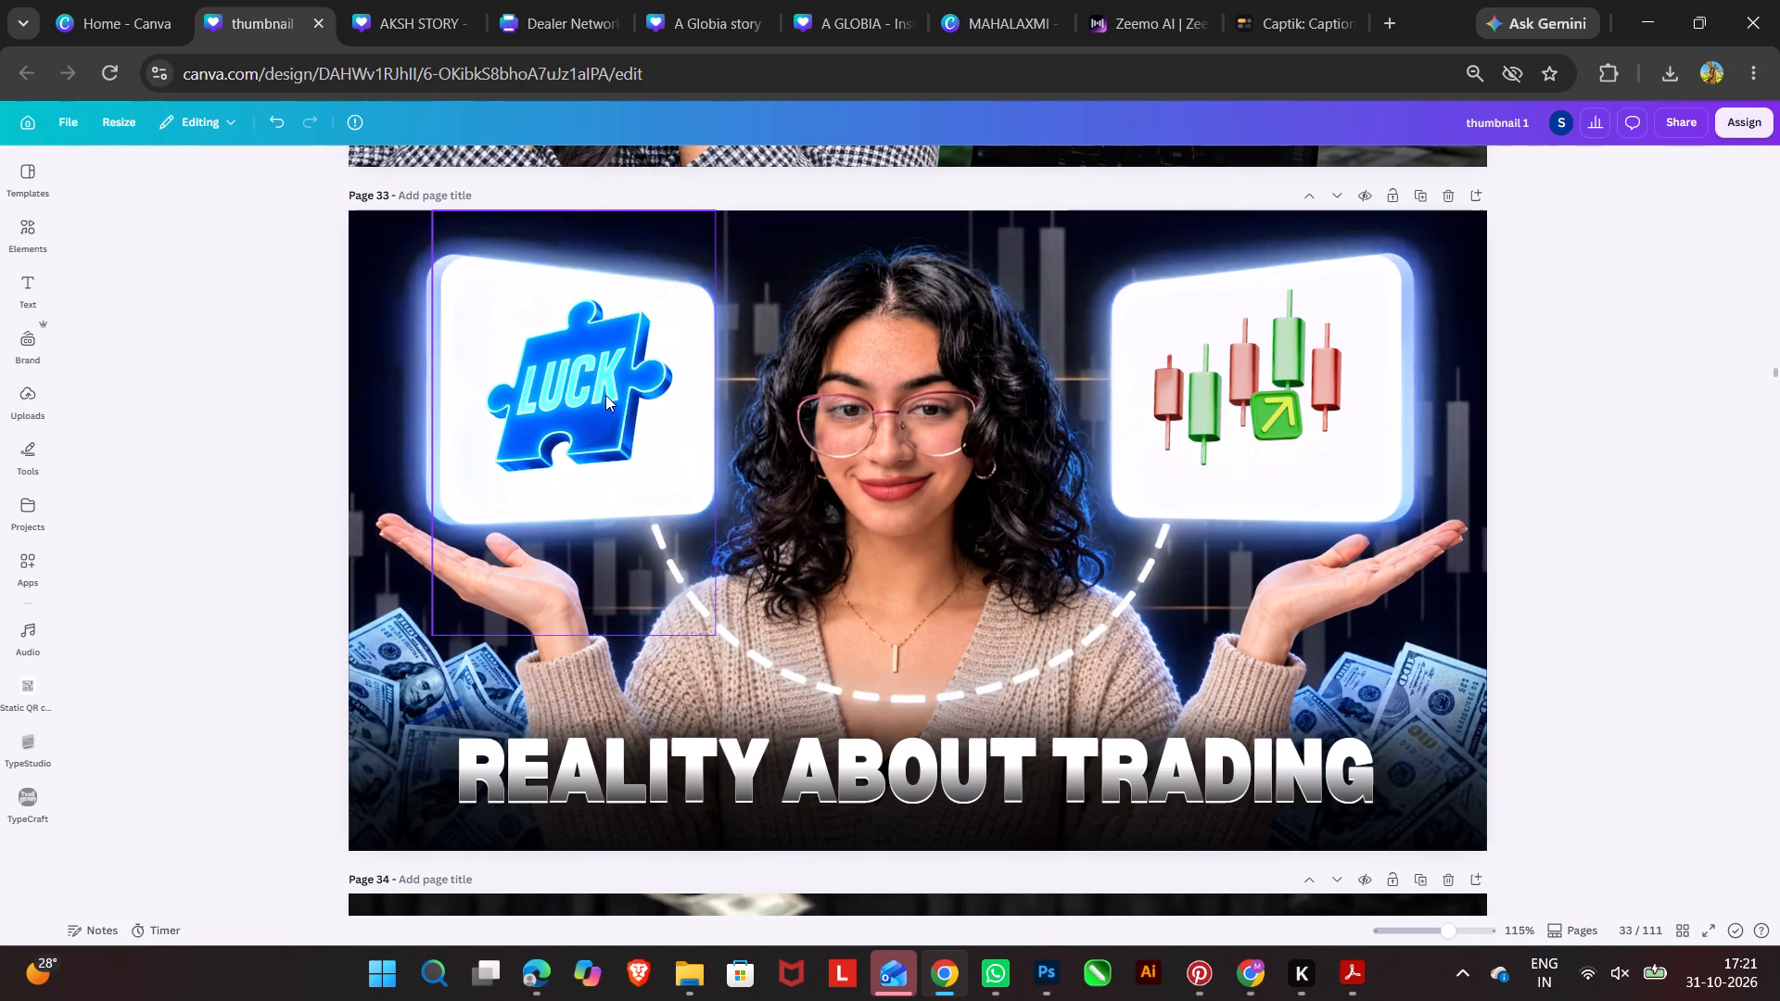
click(605, 395)
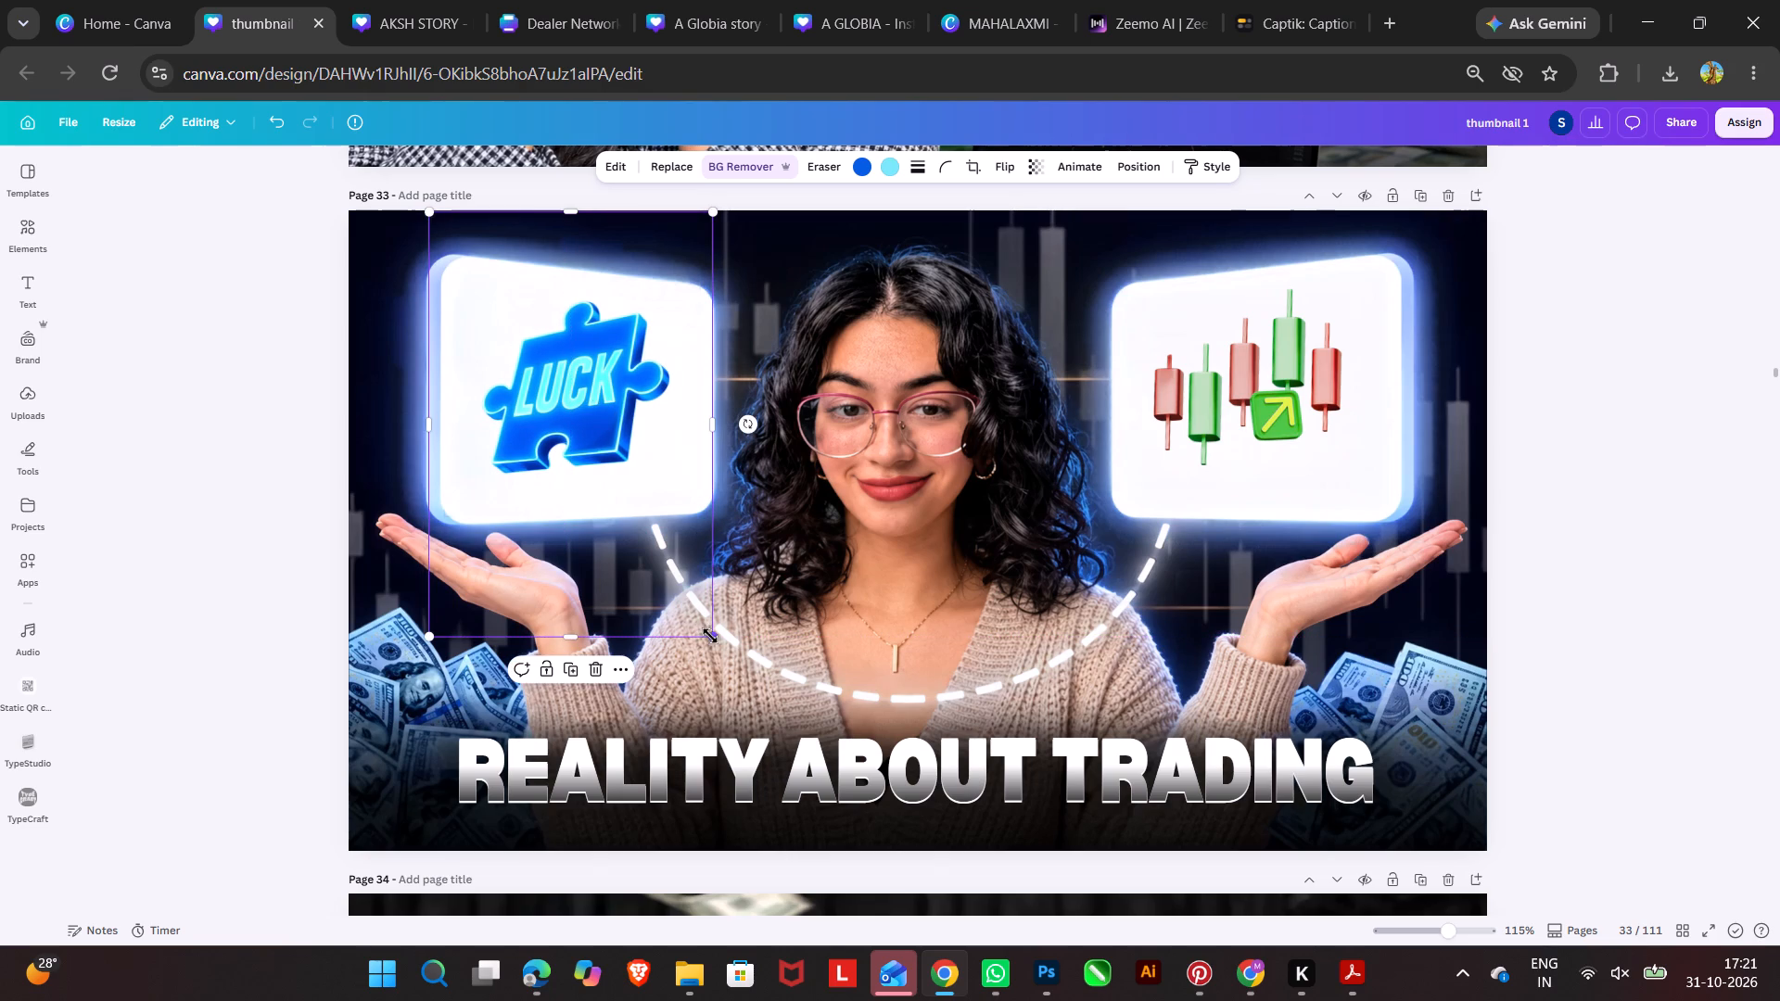
drag(710, 636, 670, 575)
drag(550, 336, 571, 349)
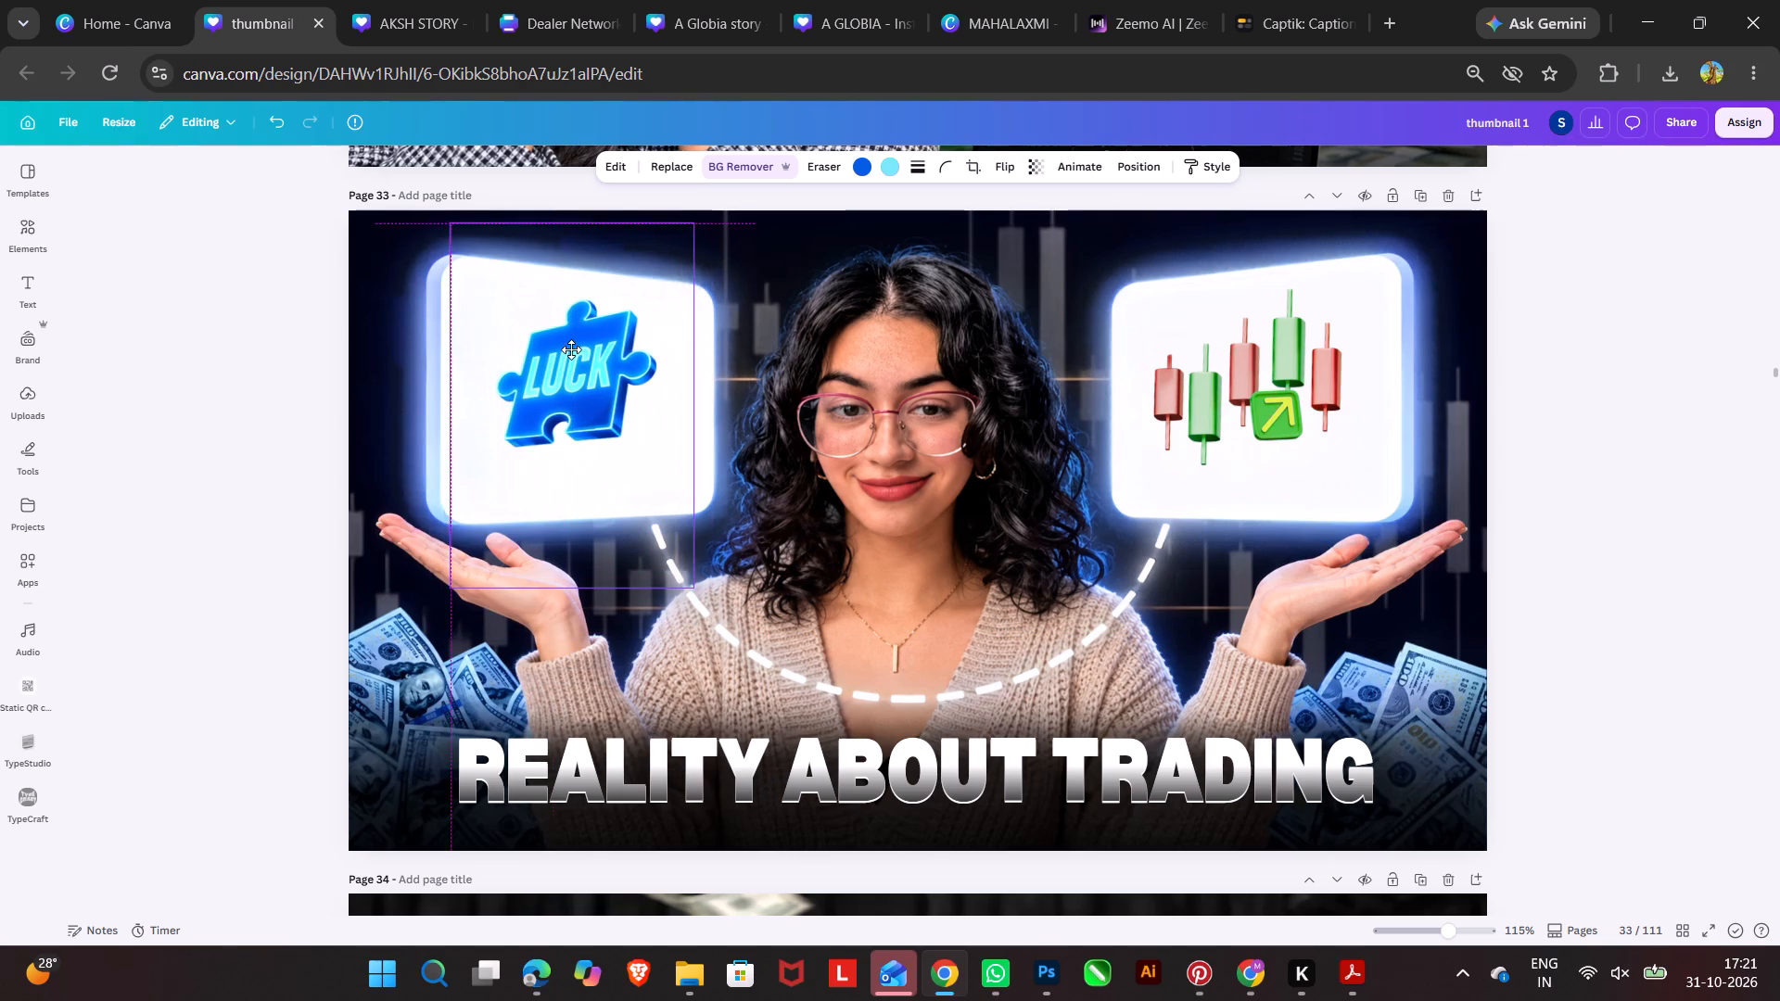
drag(571, 349, 566, 349)
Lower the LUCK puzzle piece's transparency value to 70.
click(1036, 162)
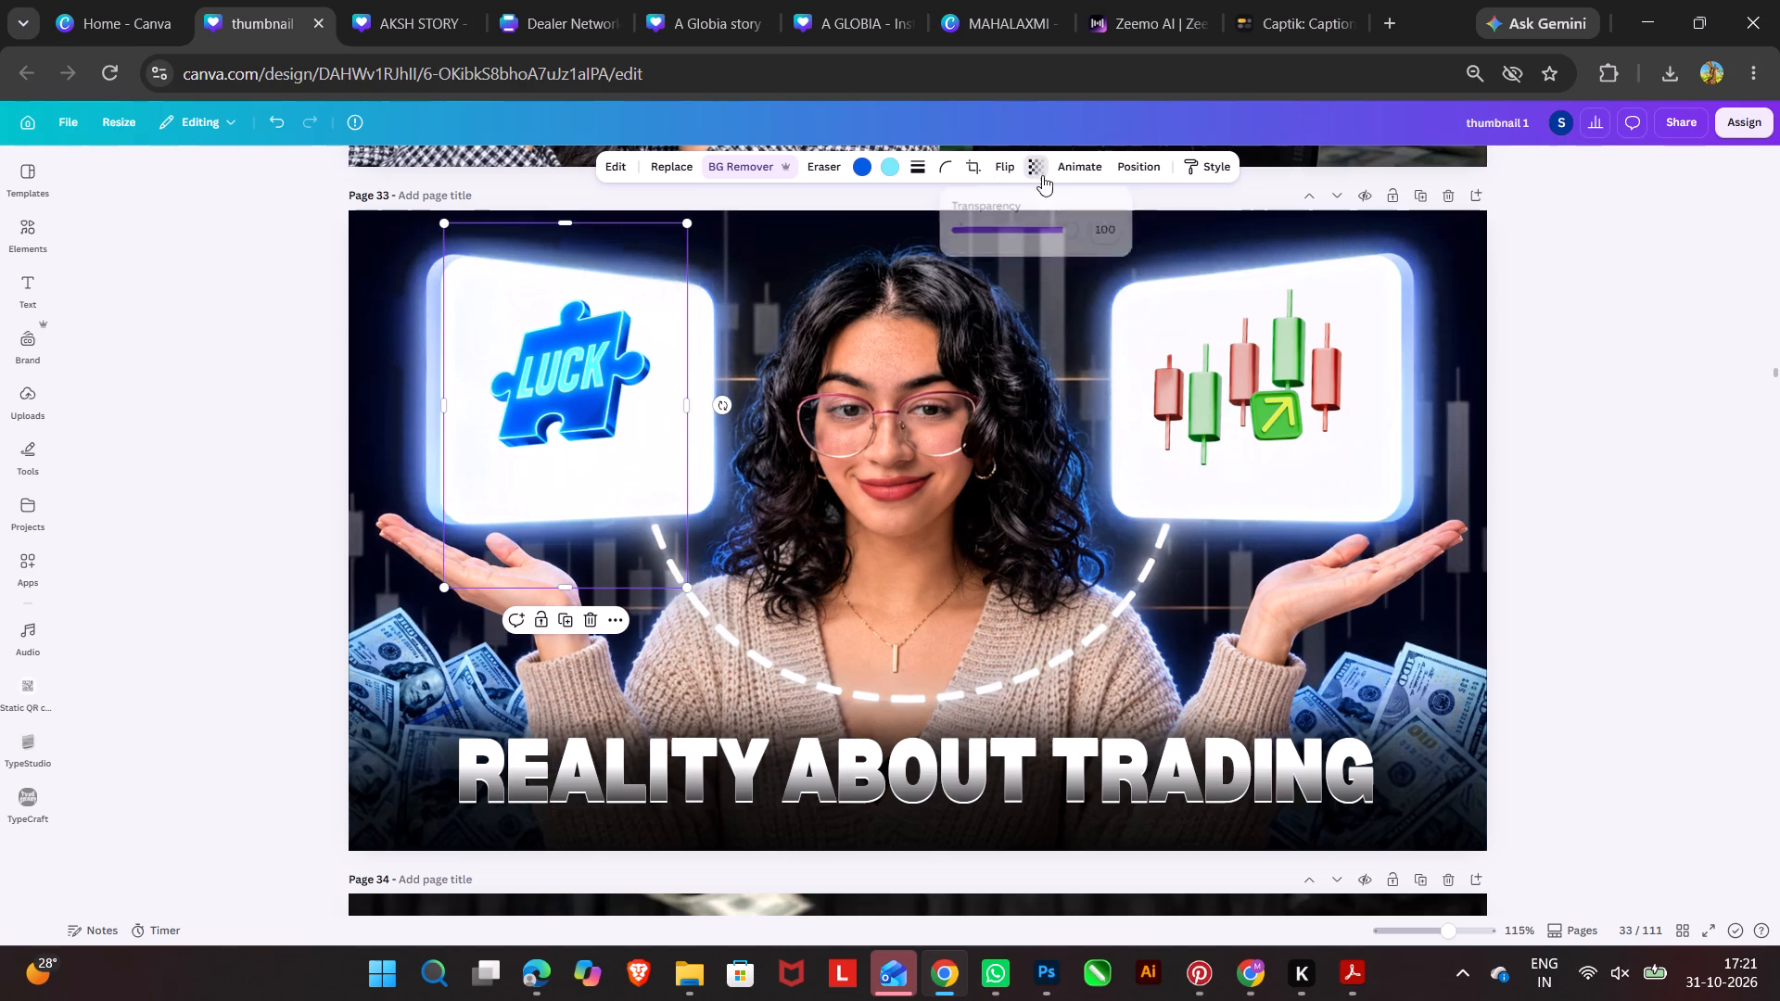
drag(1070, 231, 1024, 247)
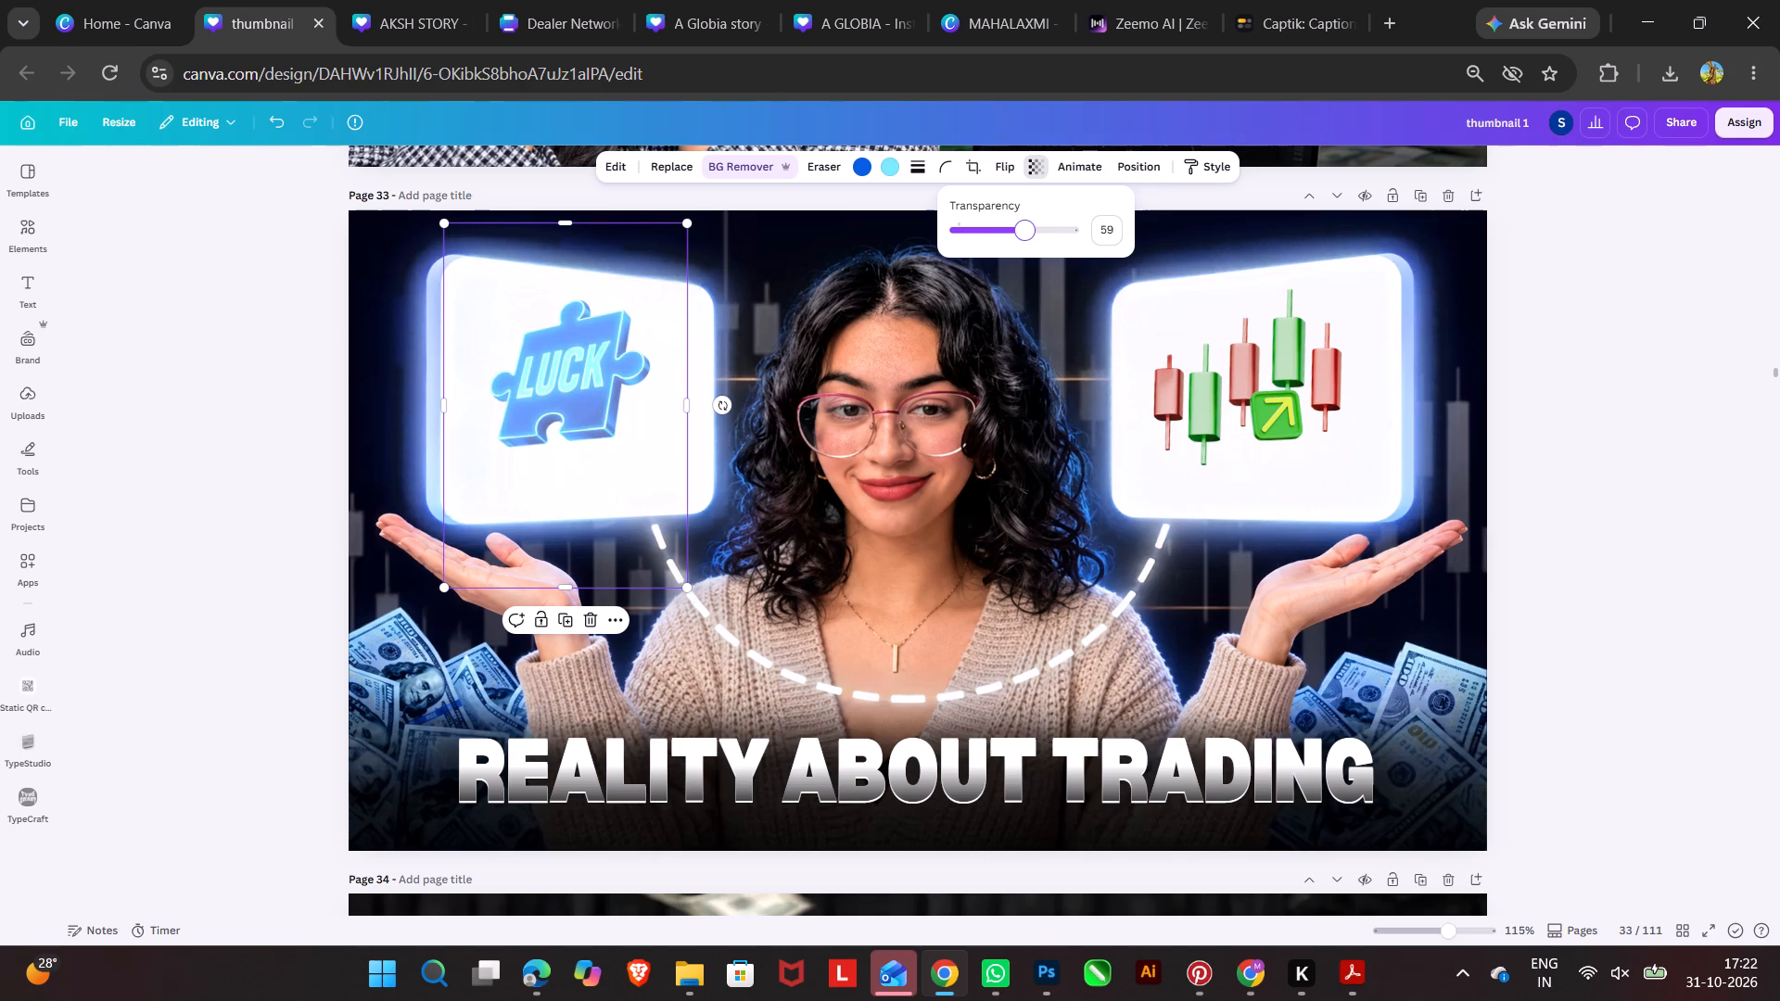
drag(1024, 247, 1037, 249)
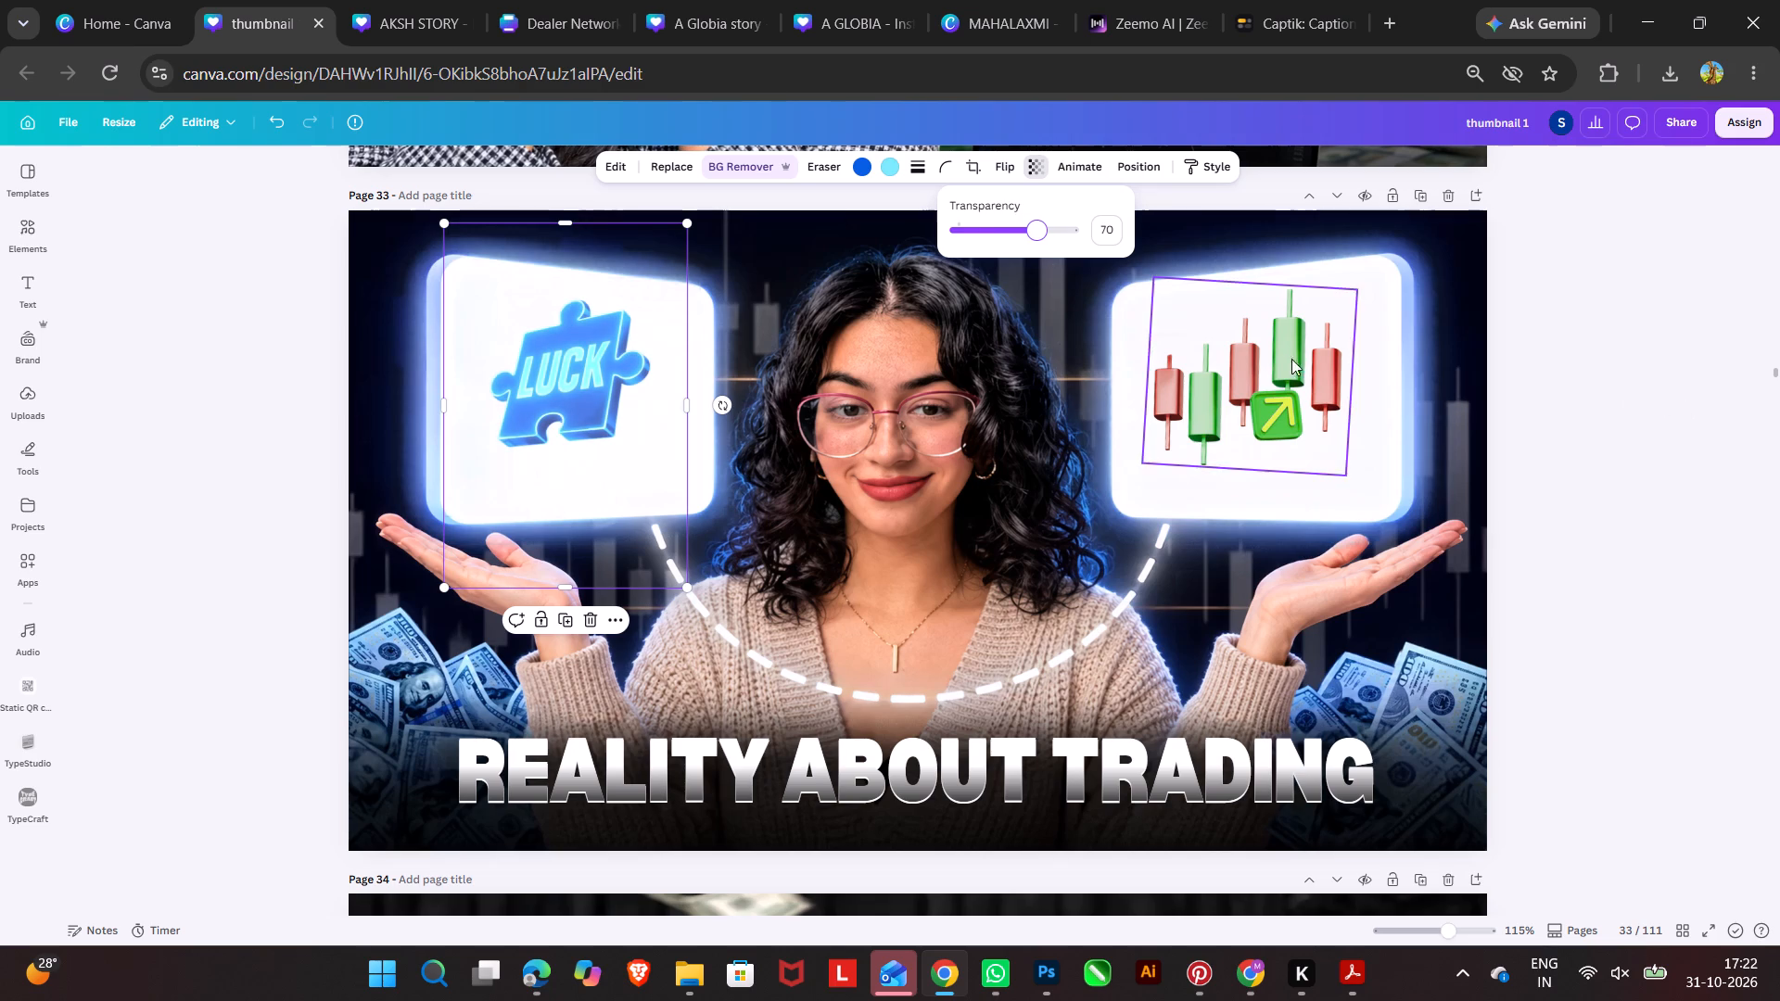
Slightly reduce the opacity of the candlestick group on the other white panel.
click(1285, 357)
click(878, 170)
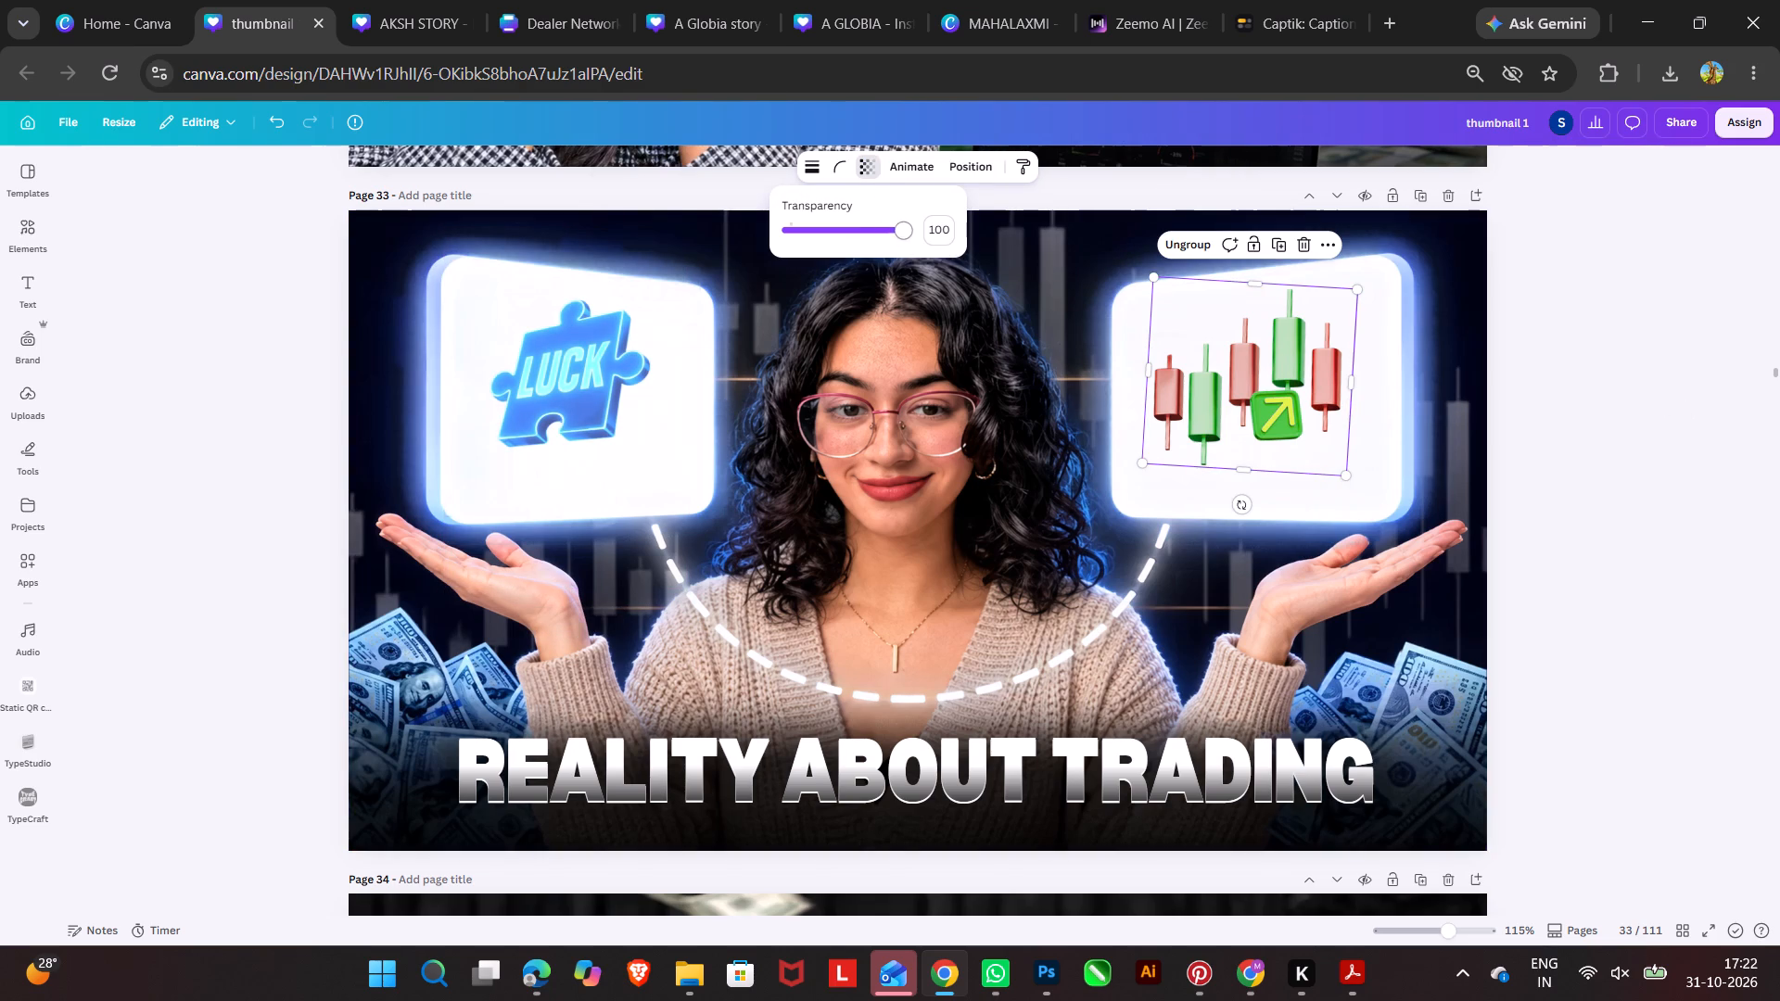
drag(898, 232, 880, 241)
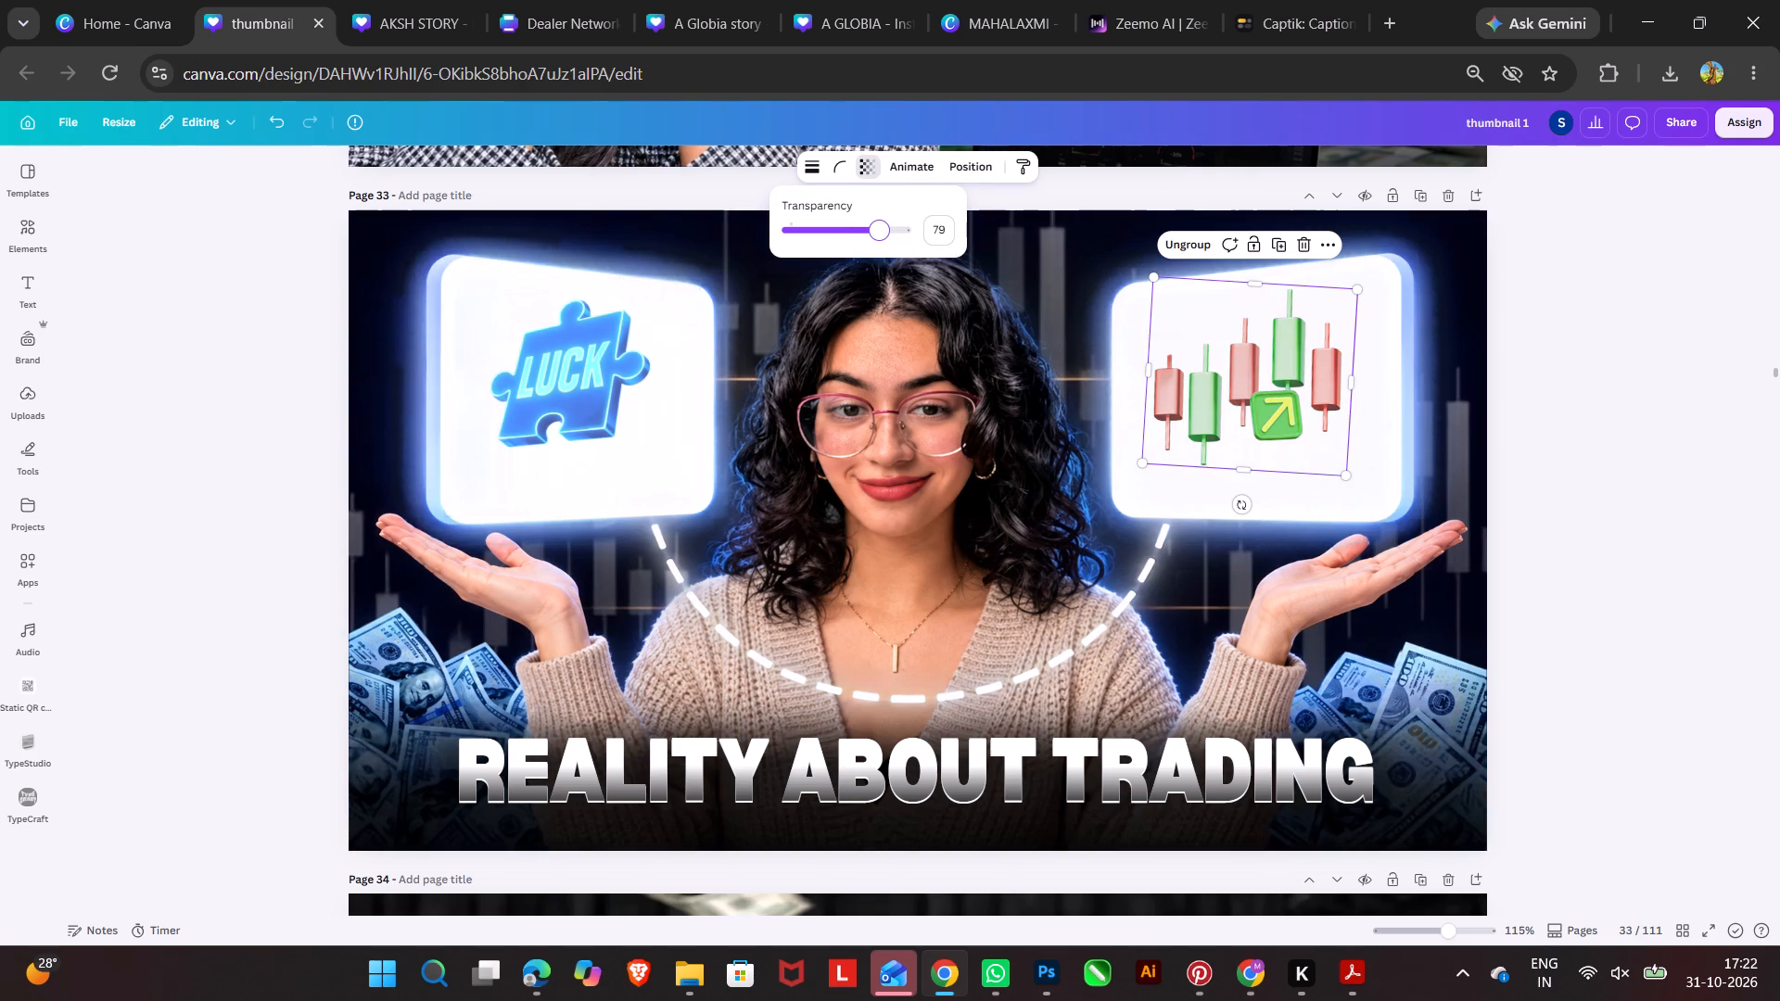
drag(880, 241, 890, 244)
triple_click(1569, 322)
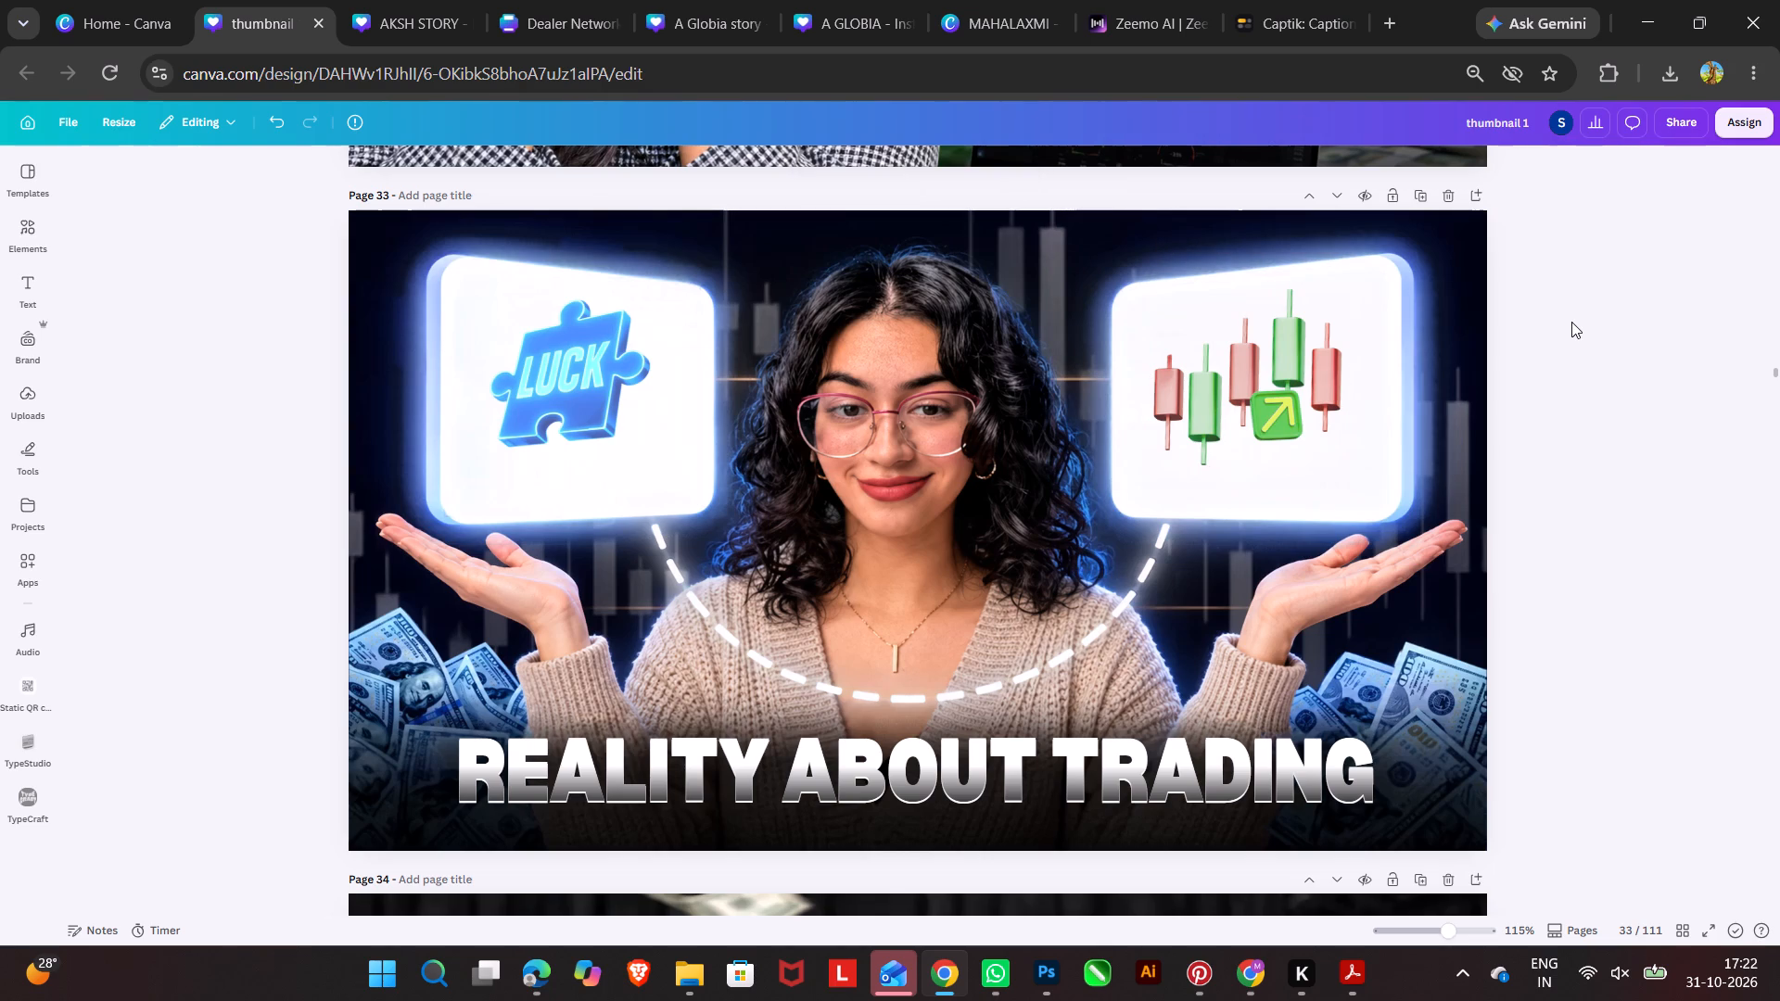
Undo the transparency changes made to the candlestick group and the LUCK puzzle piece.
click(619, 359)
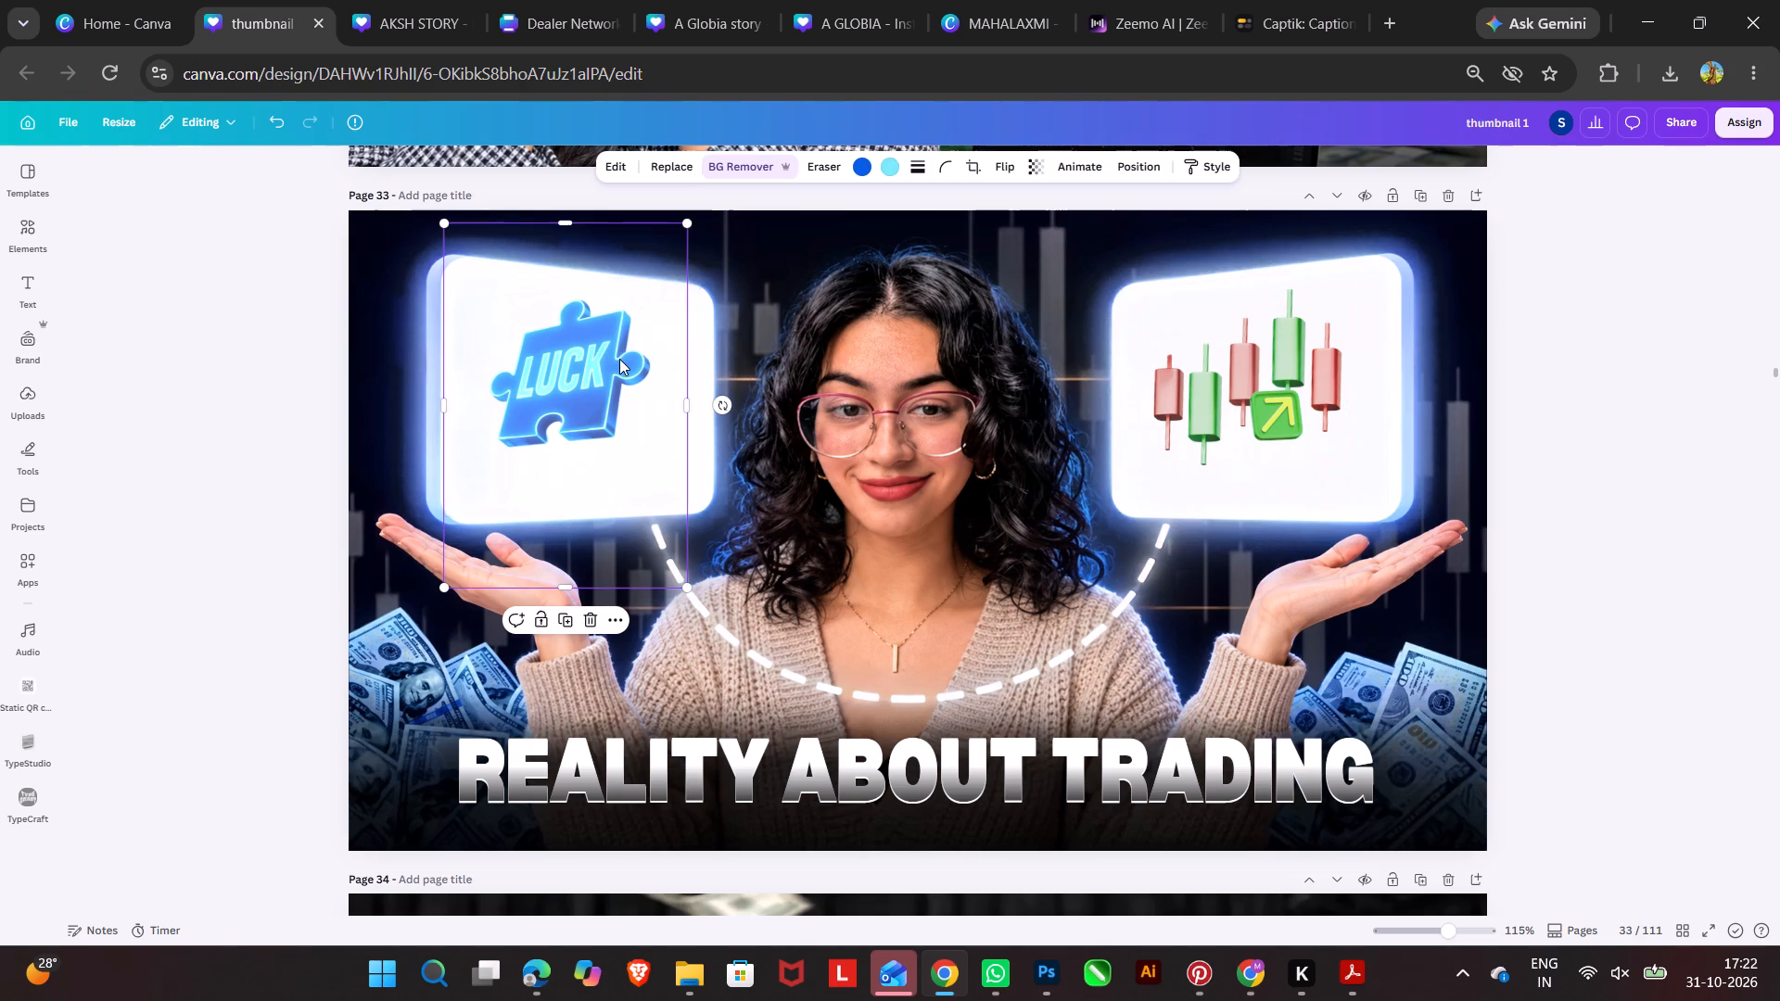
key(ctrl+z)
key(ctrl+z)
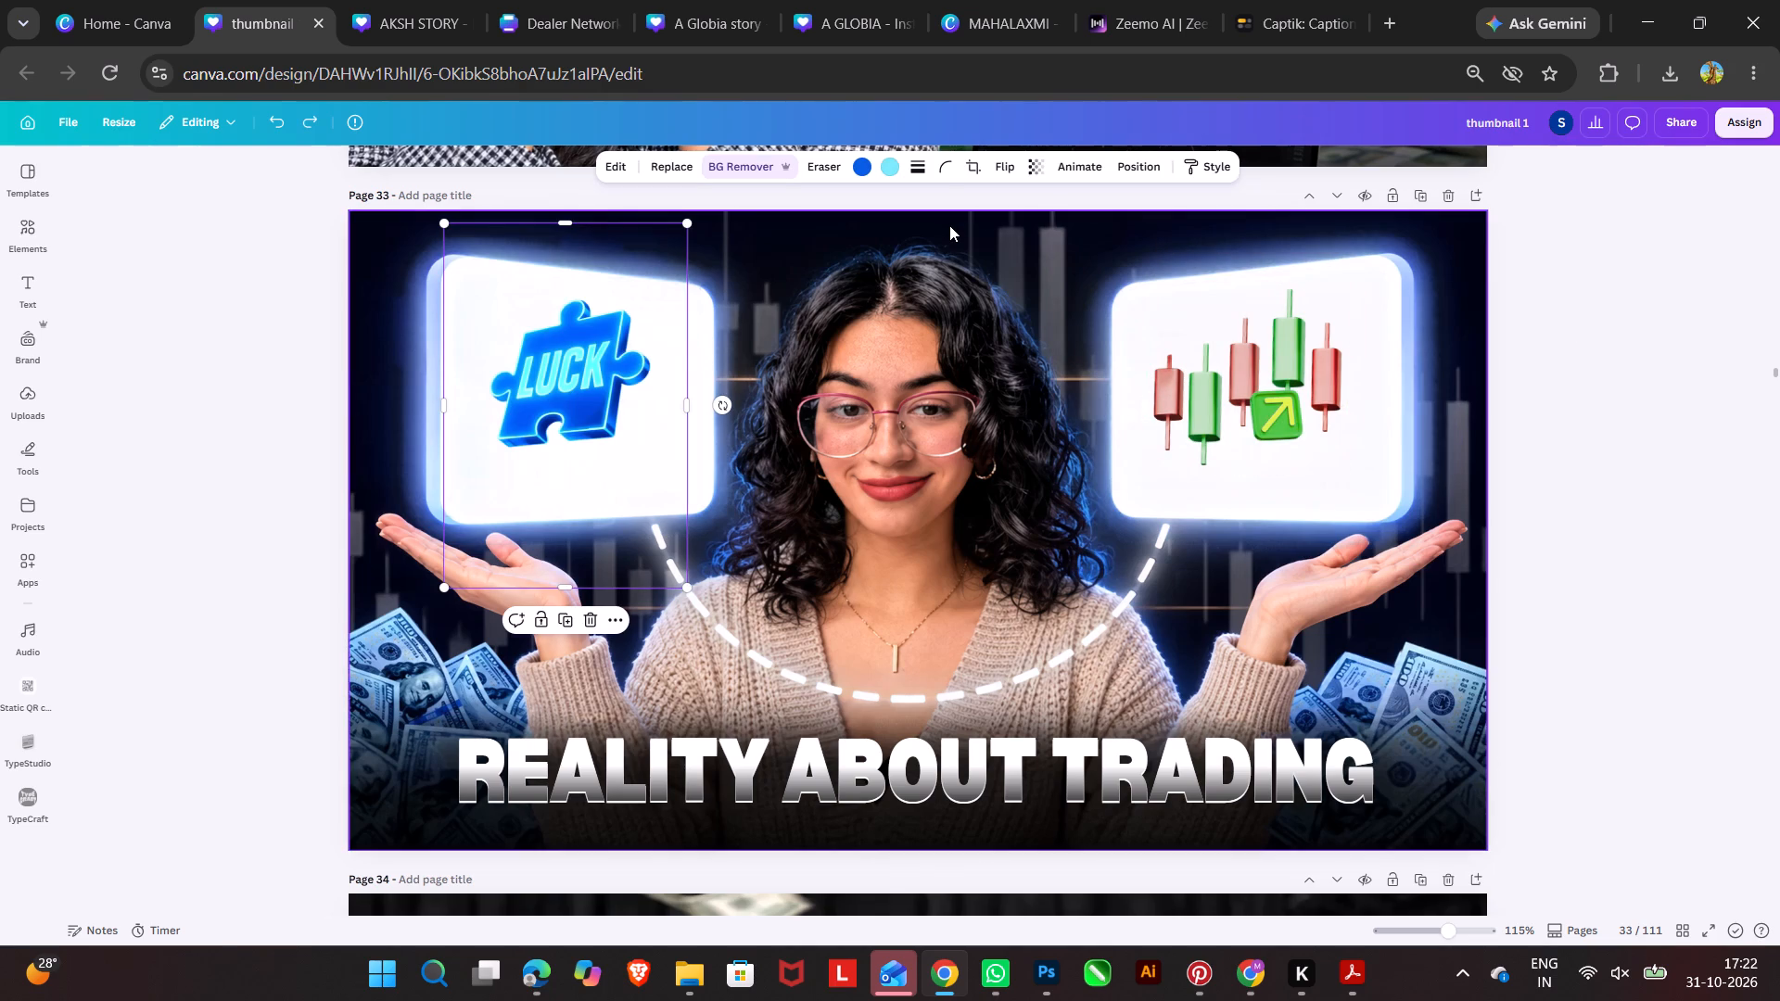
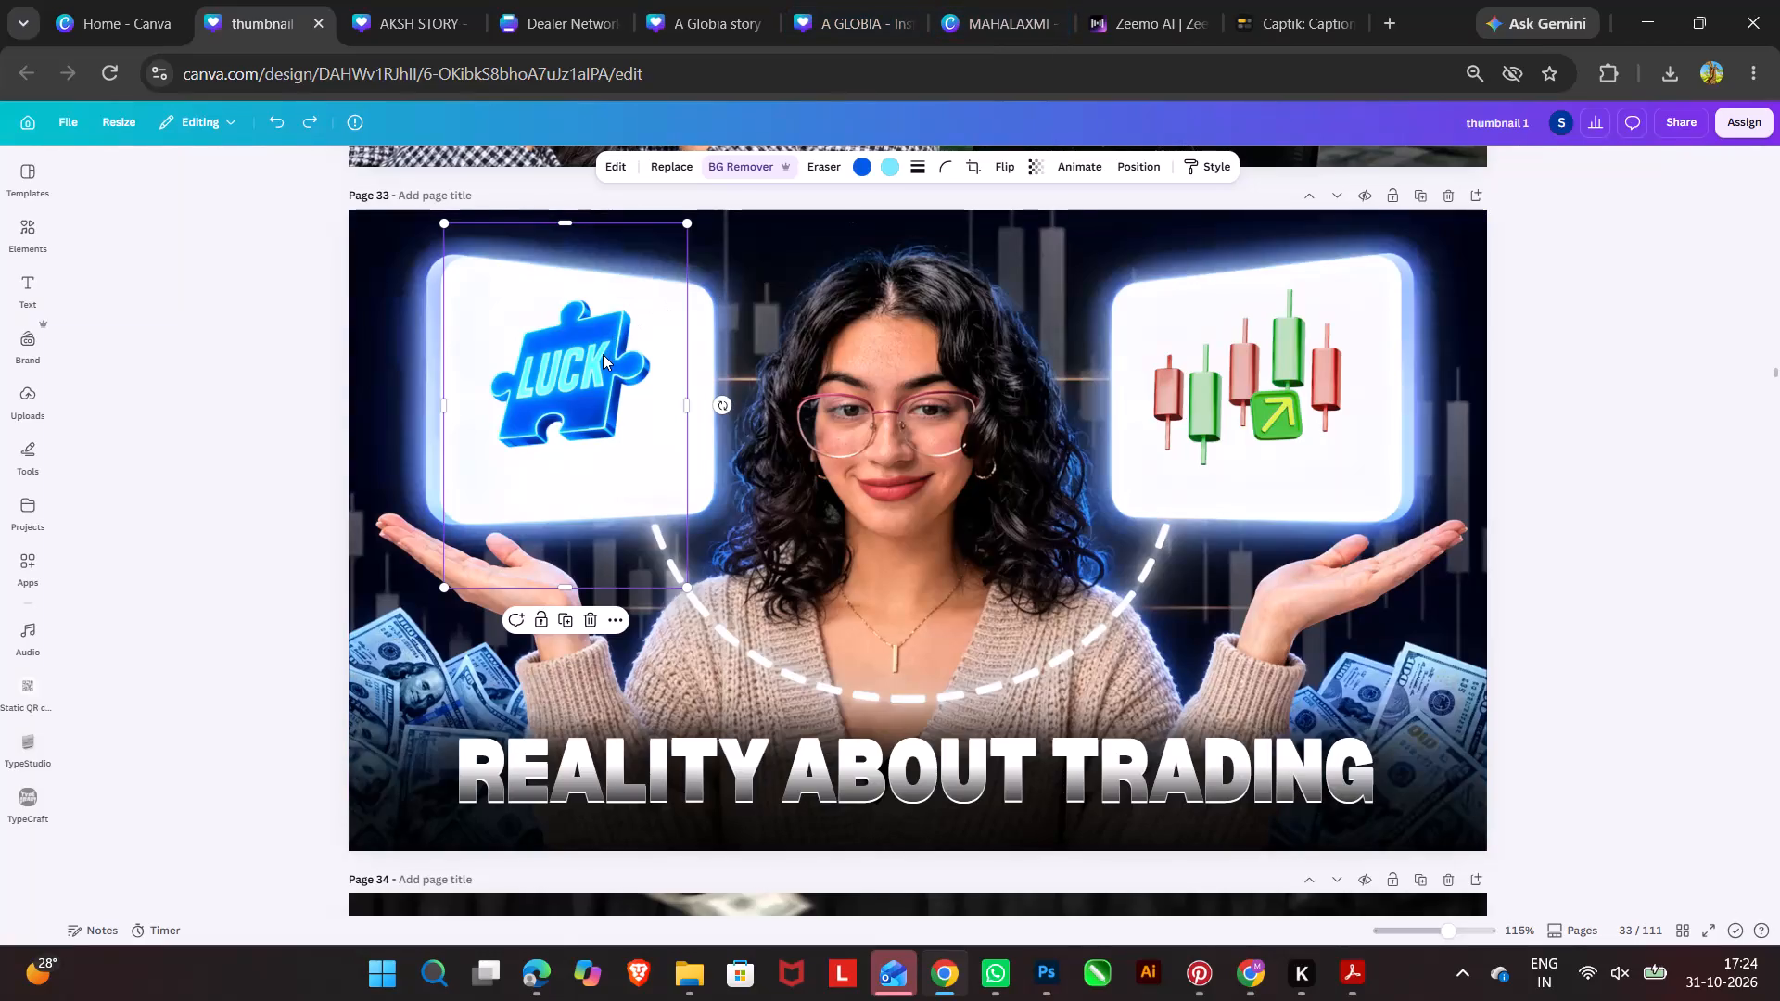
Nudge the LUCK puzzle piece slightly down and to the right on its white panel on page 33.
click(603, 354)
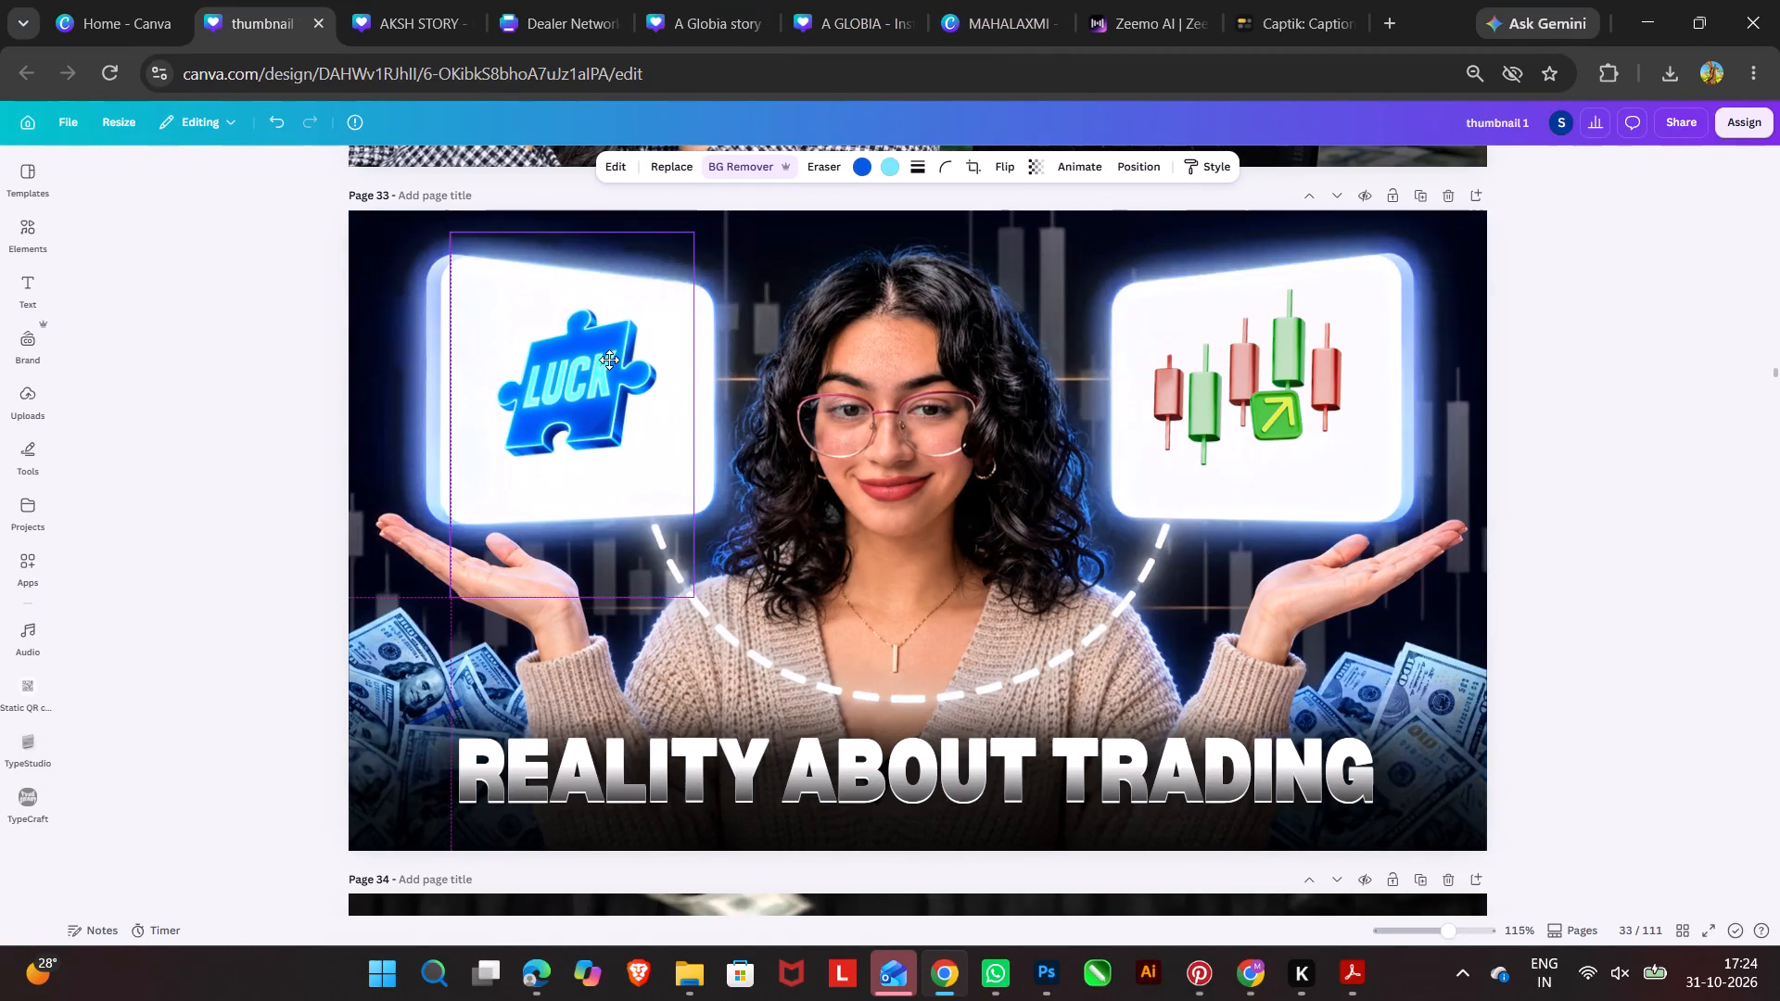
Delete the previously exported thumbnail 1 - 2026-10-31T171957.720 PNG from the Downloads folder in File Explorer and close the window.
click(1670, 73)
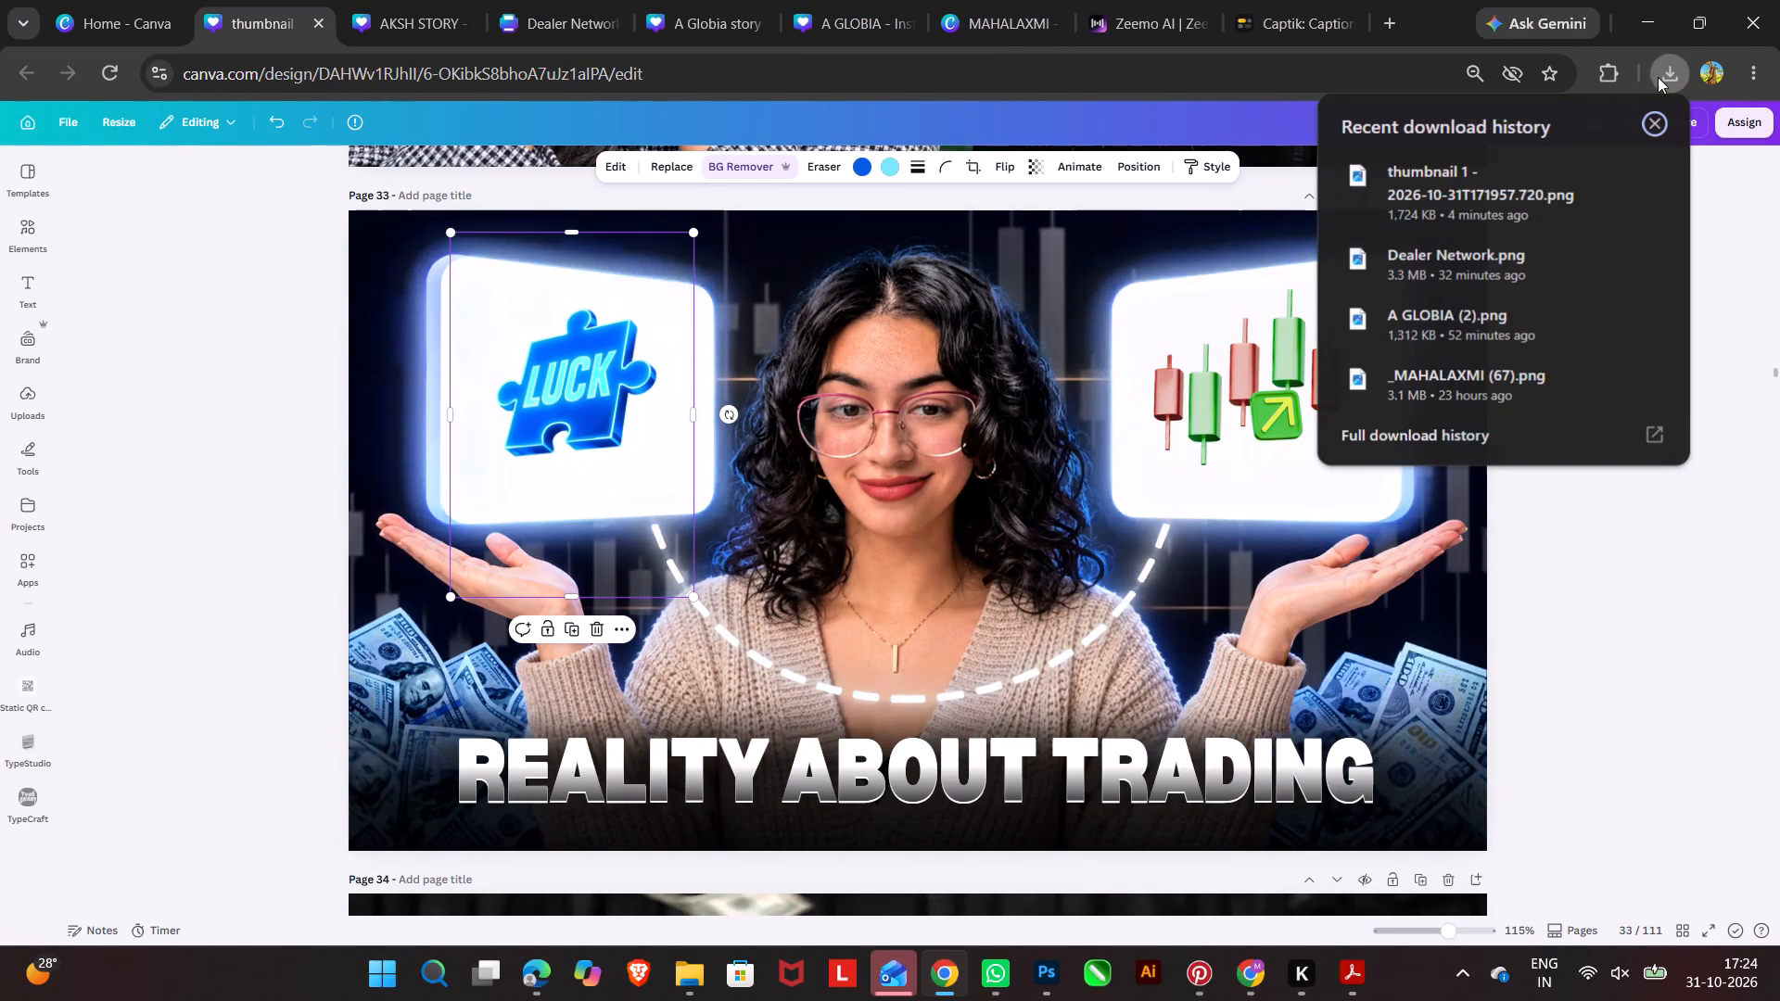
click(1605, 181)
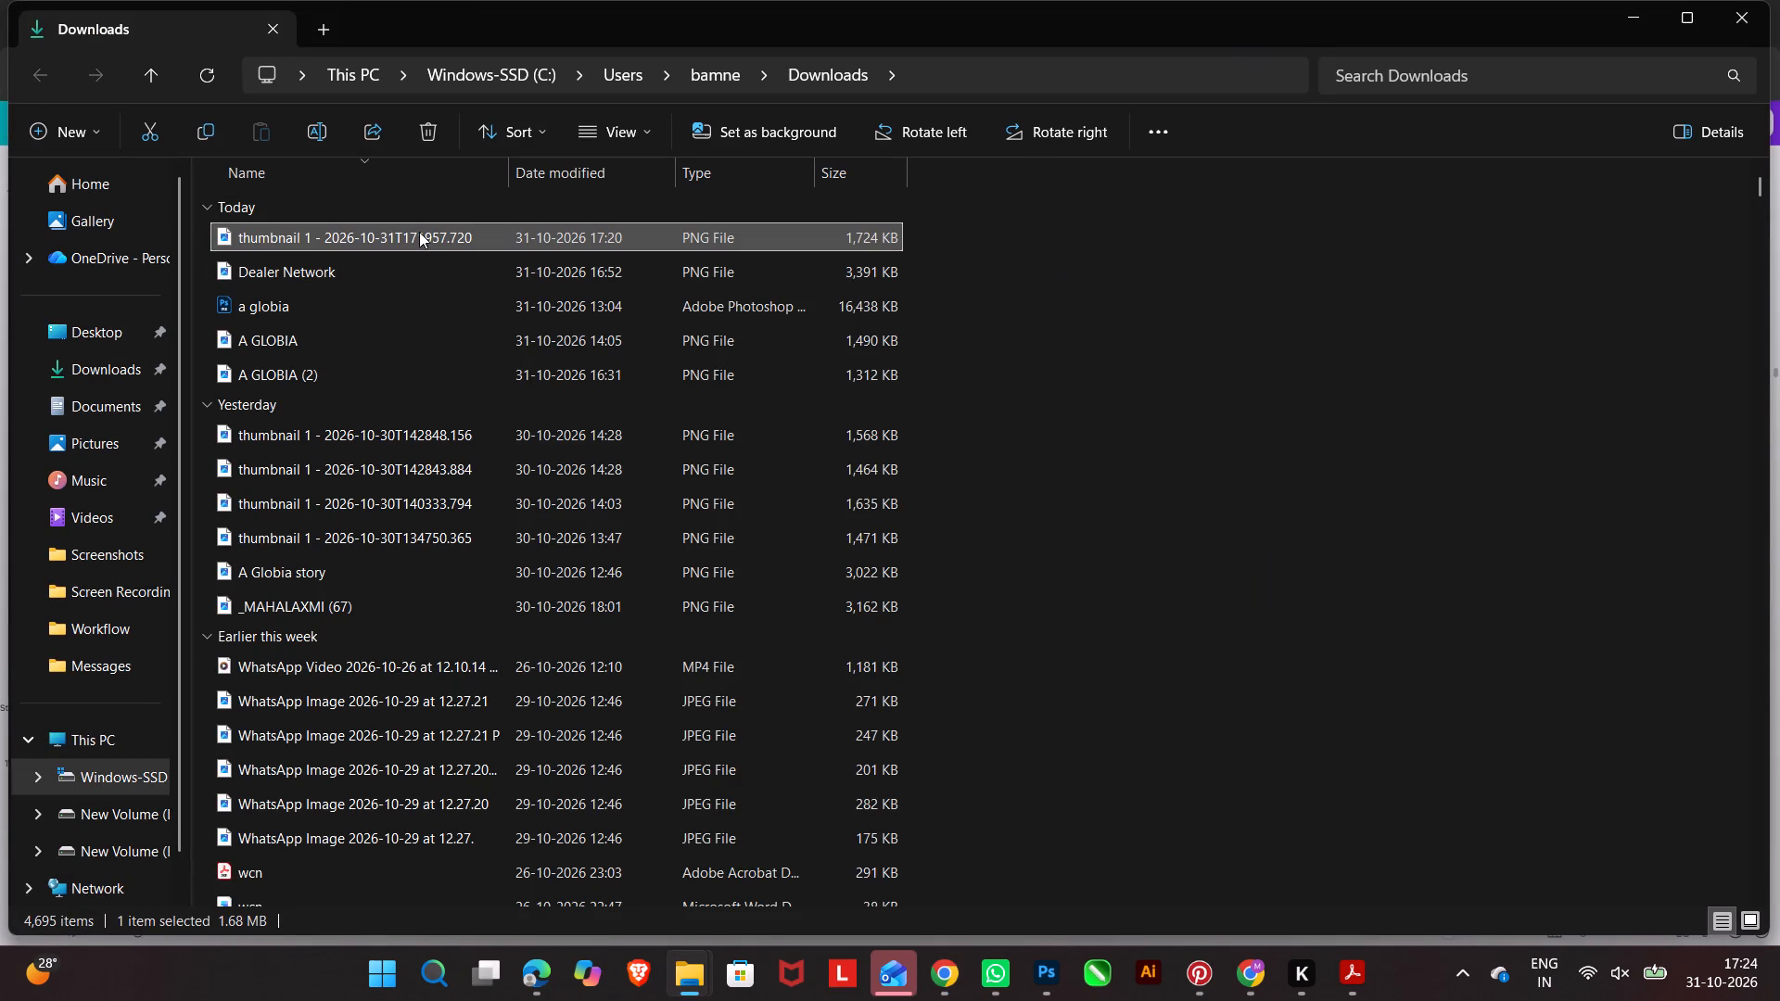
click(418, 131)
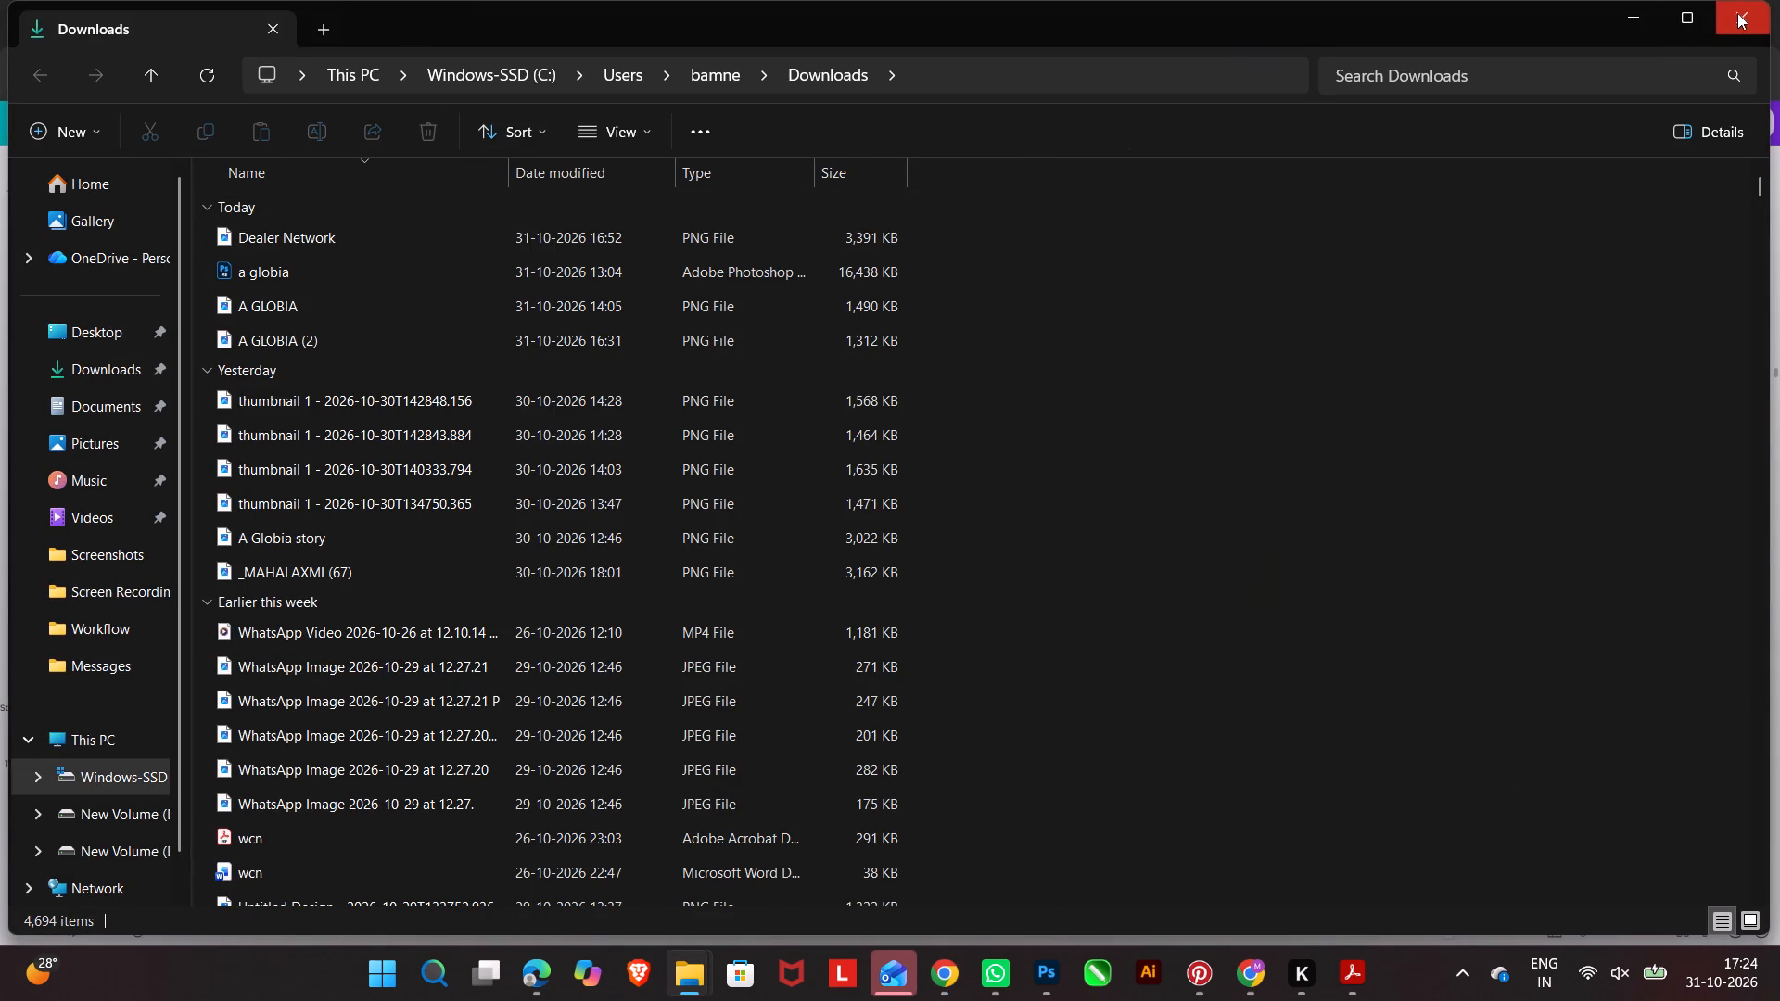
click(1740, 15)
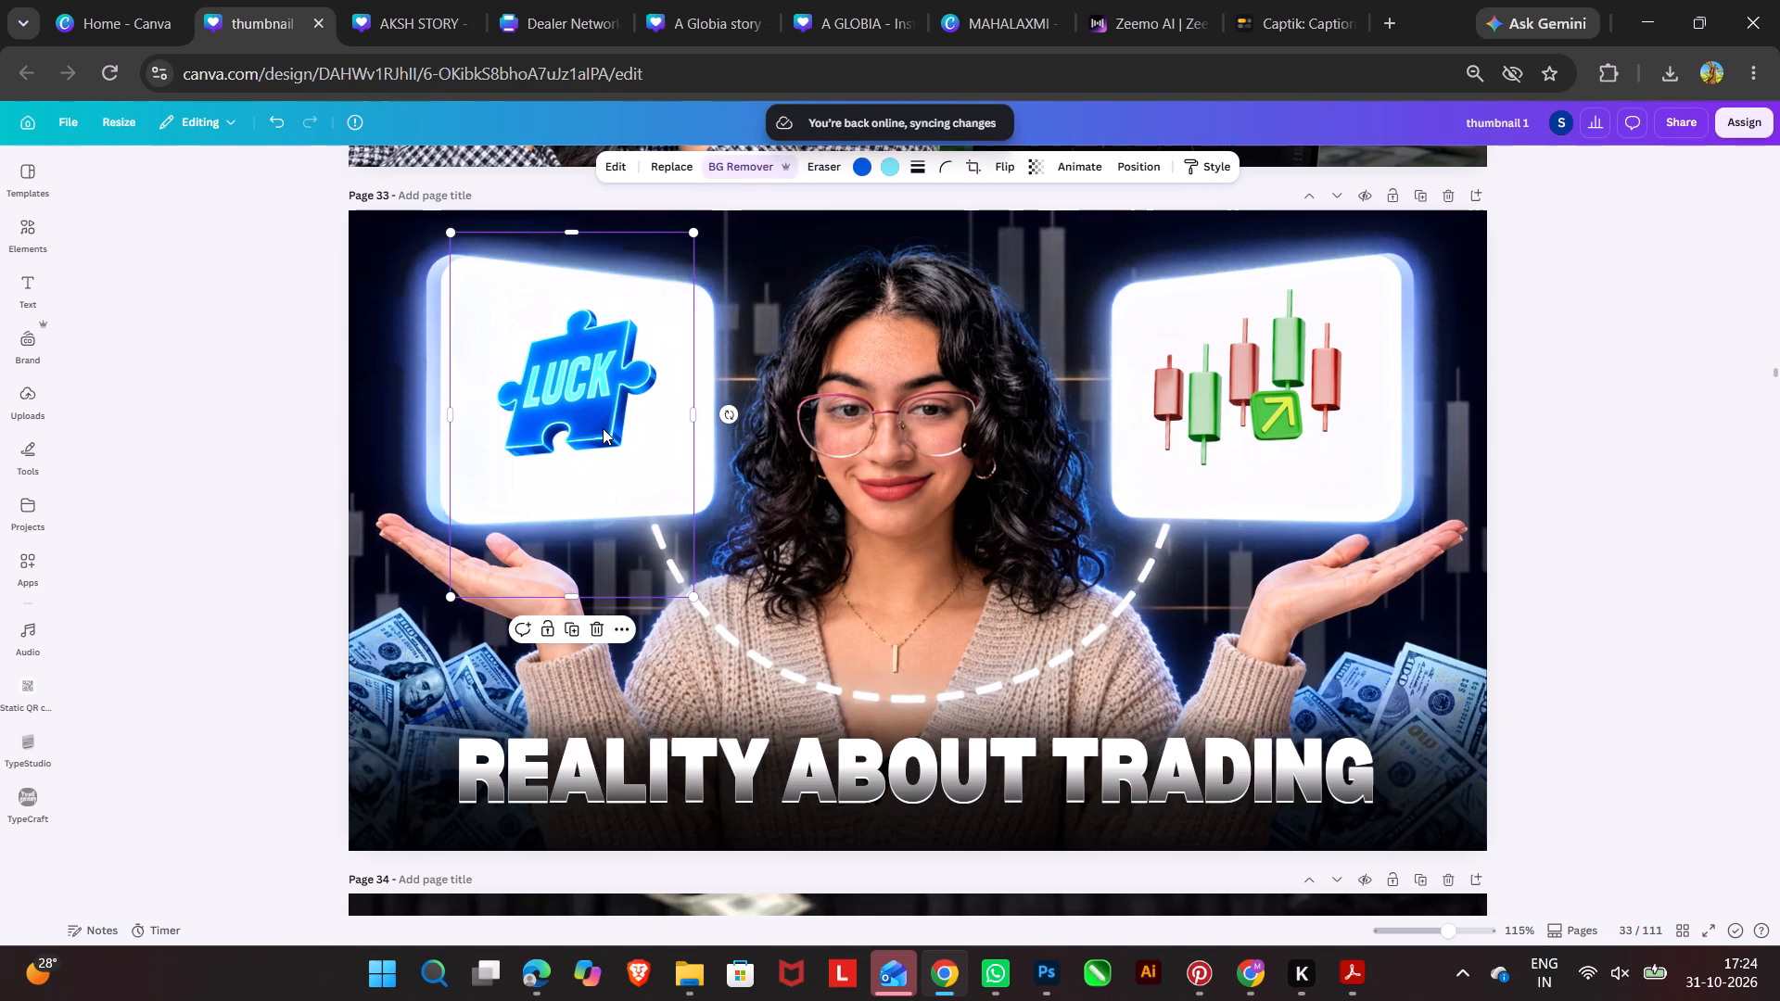
Download only page 33 of the design as a high-quality PNG at size 1 (1,280 × 720 px).
click(1676, 109)
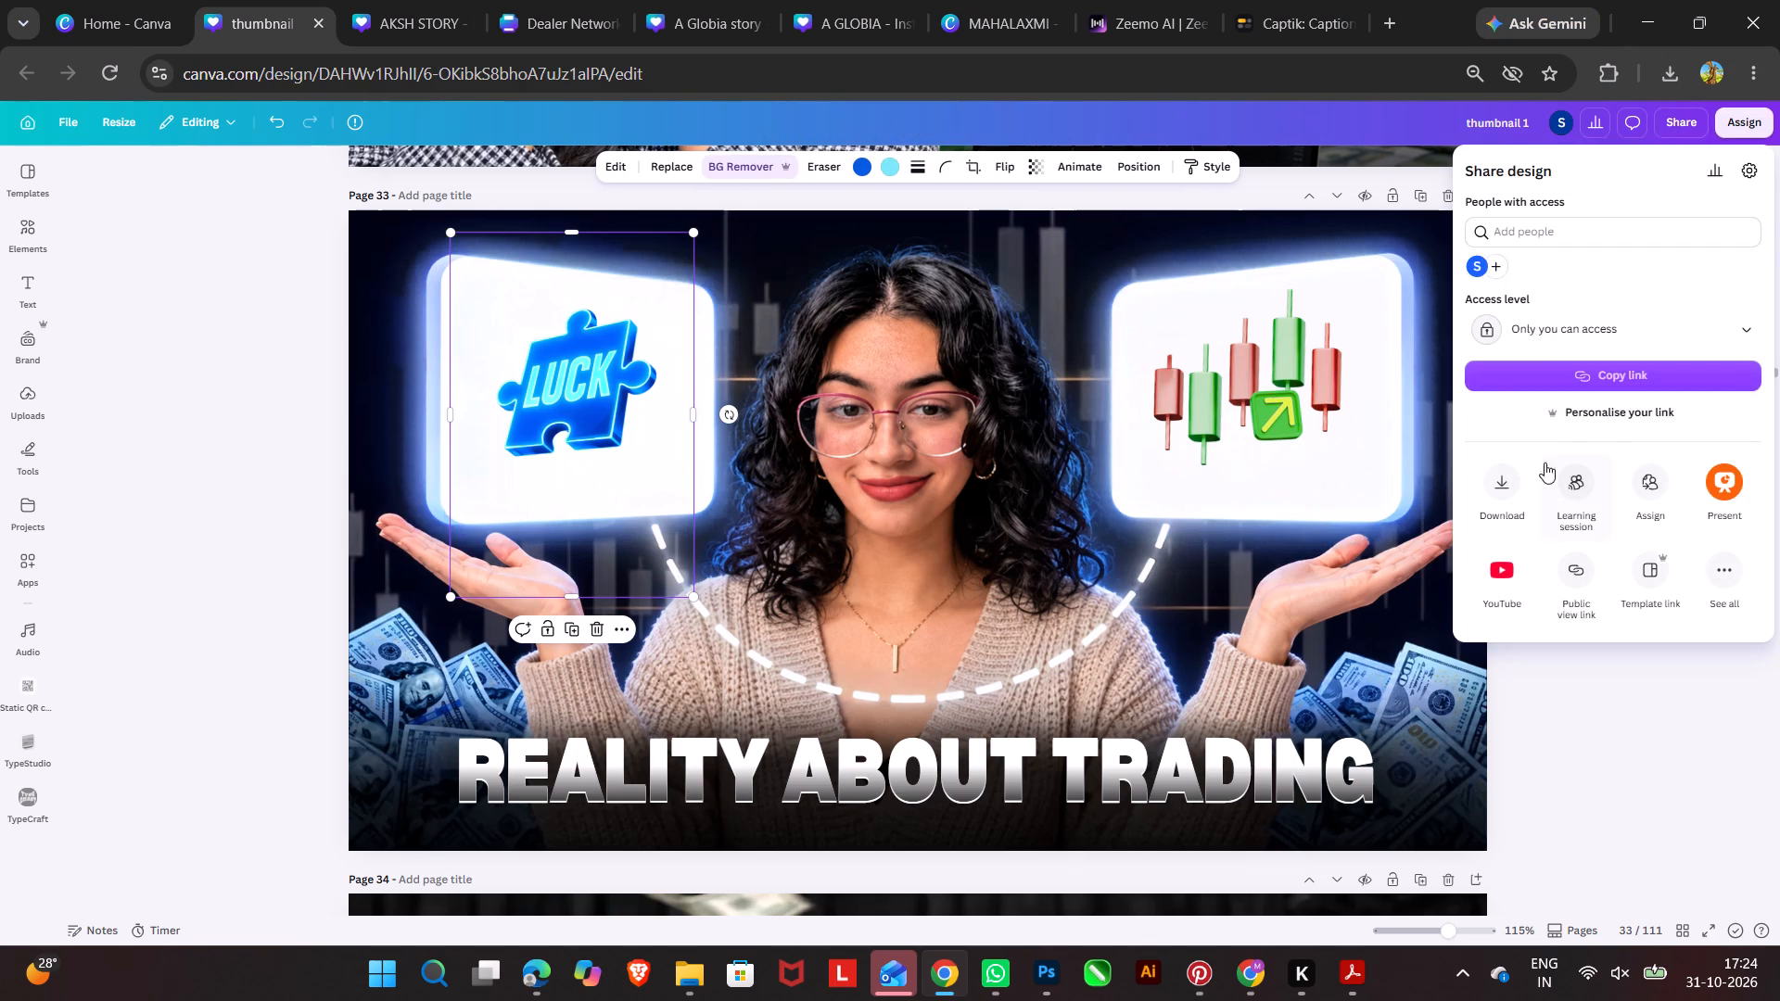
click(1503, 465)
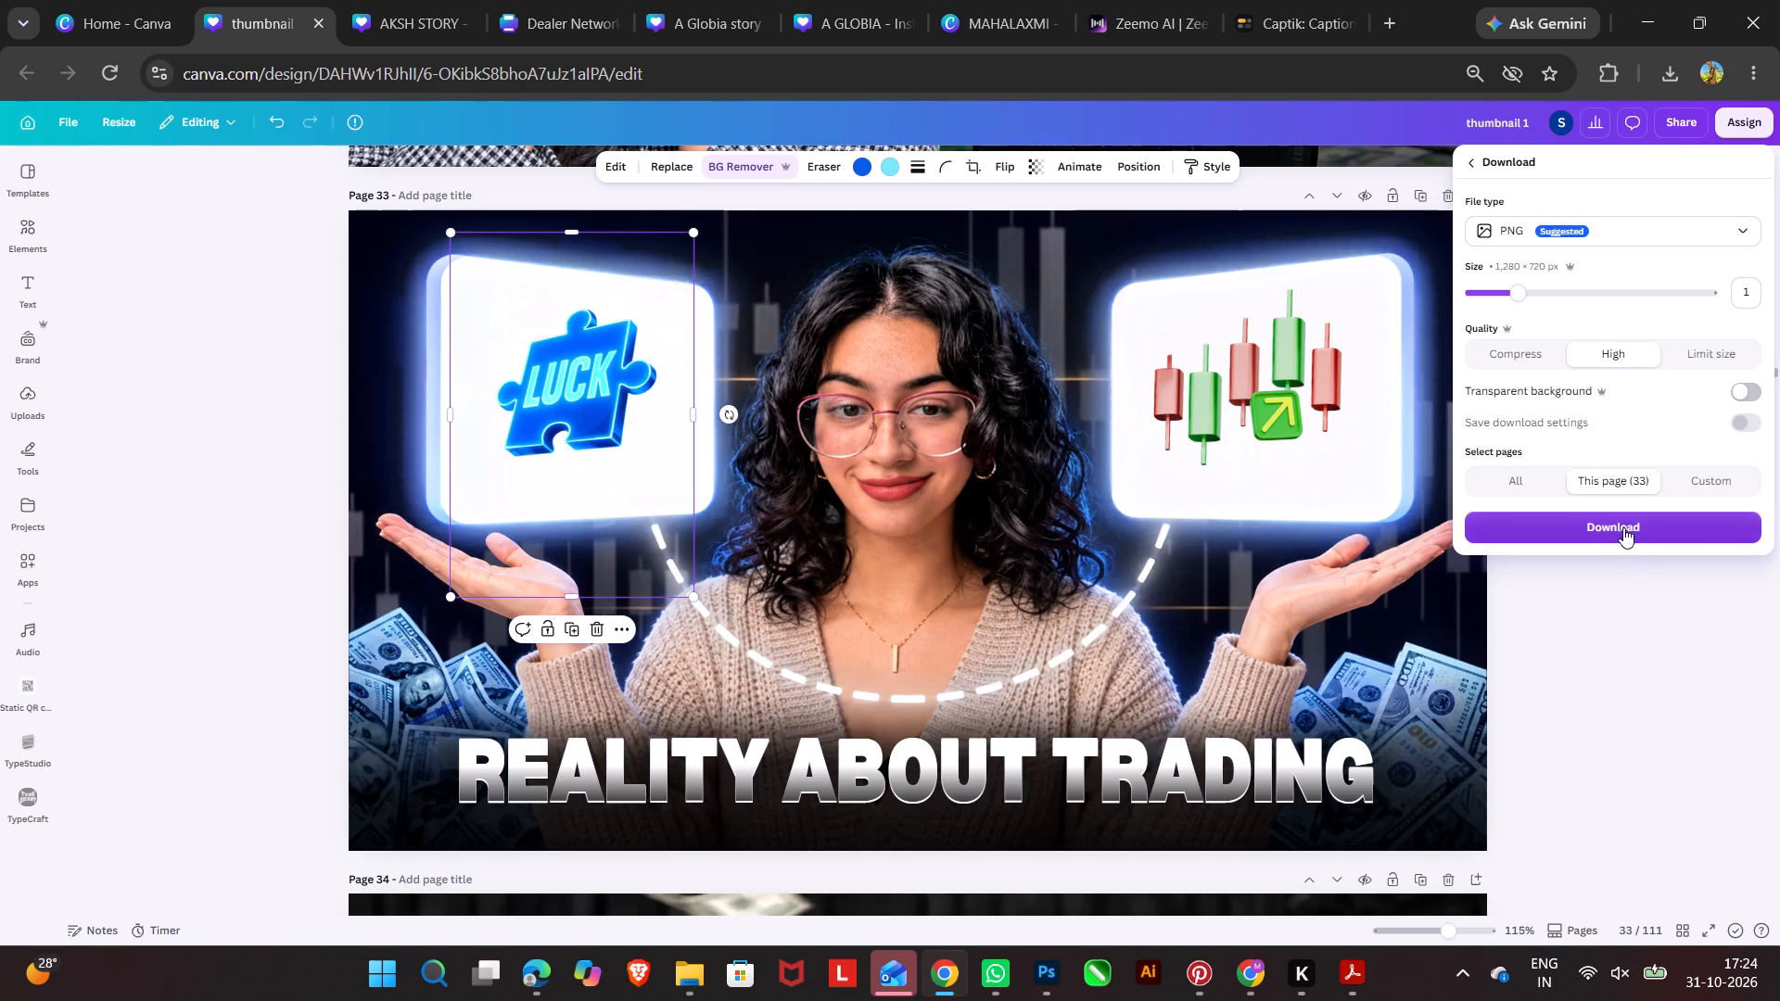
click(1623, 527)
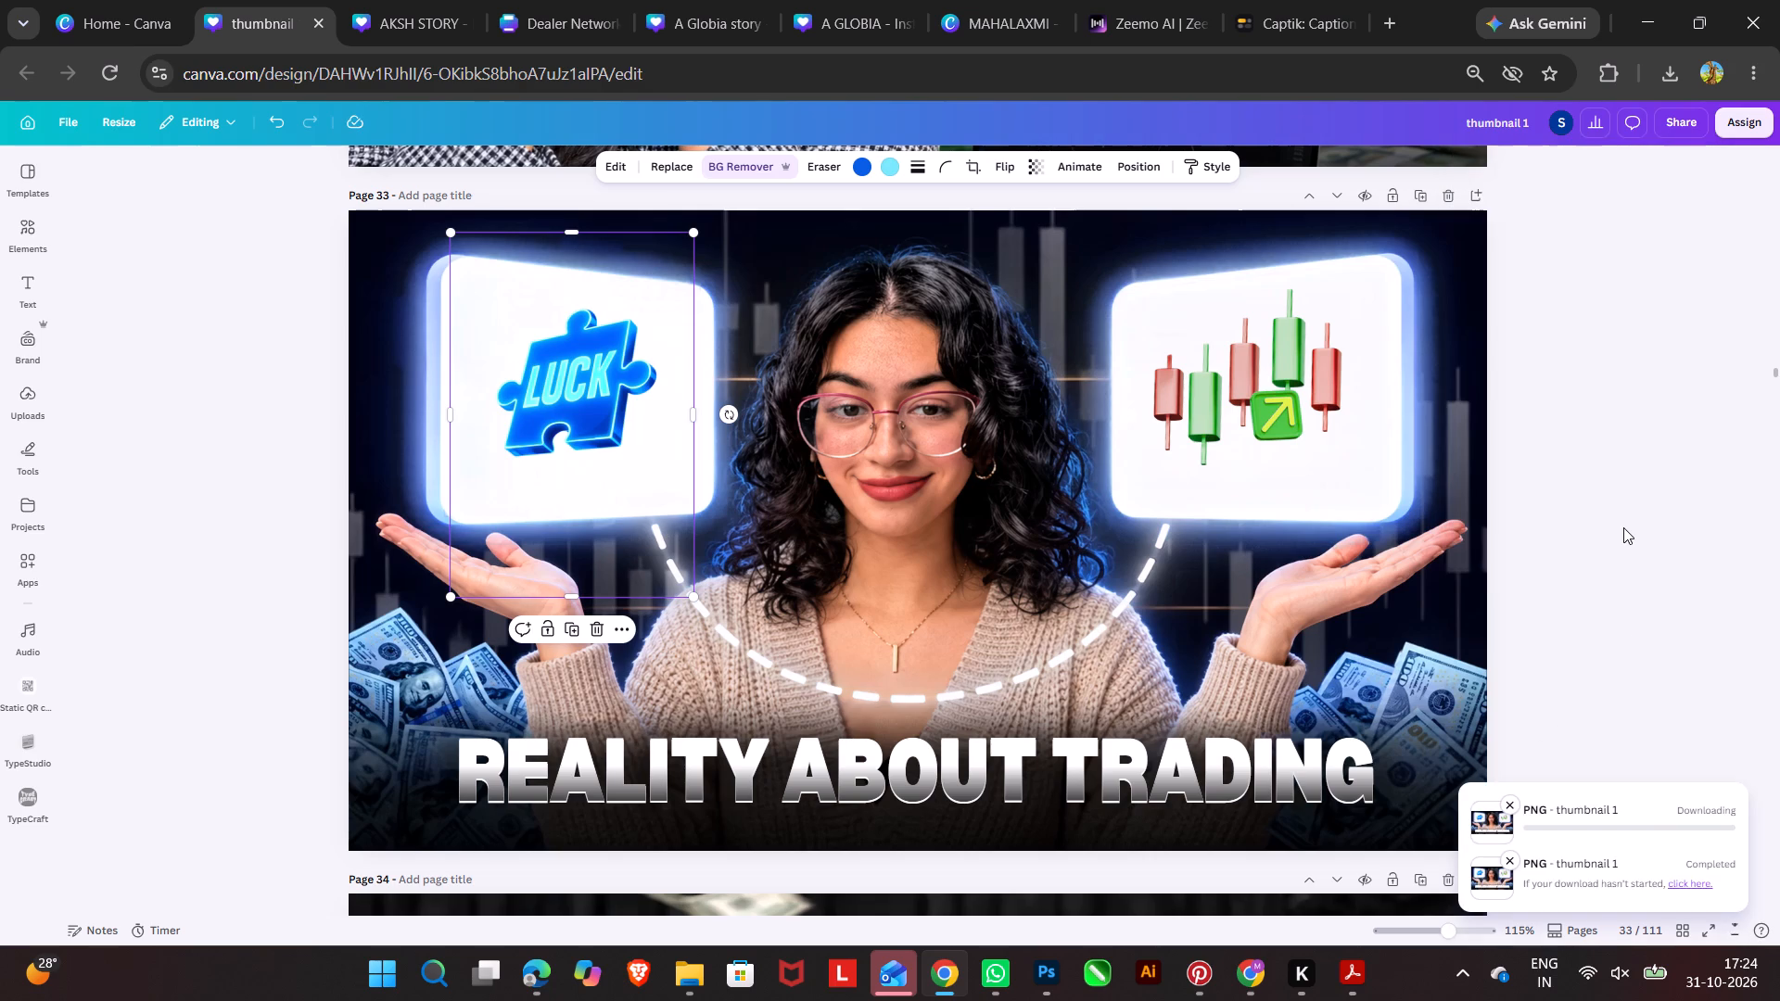
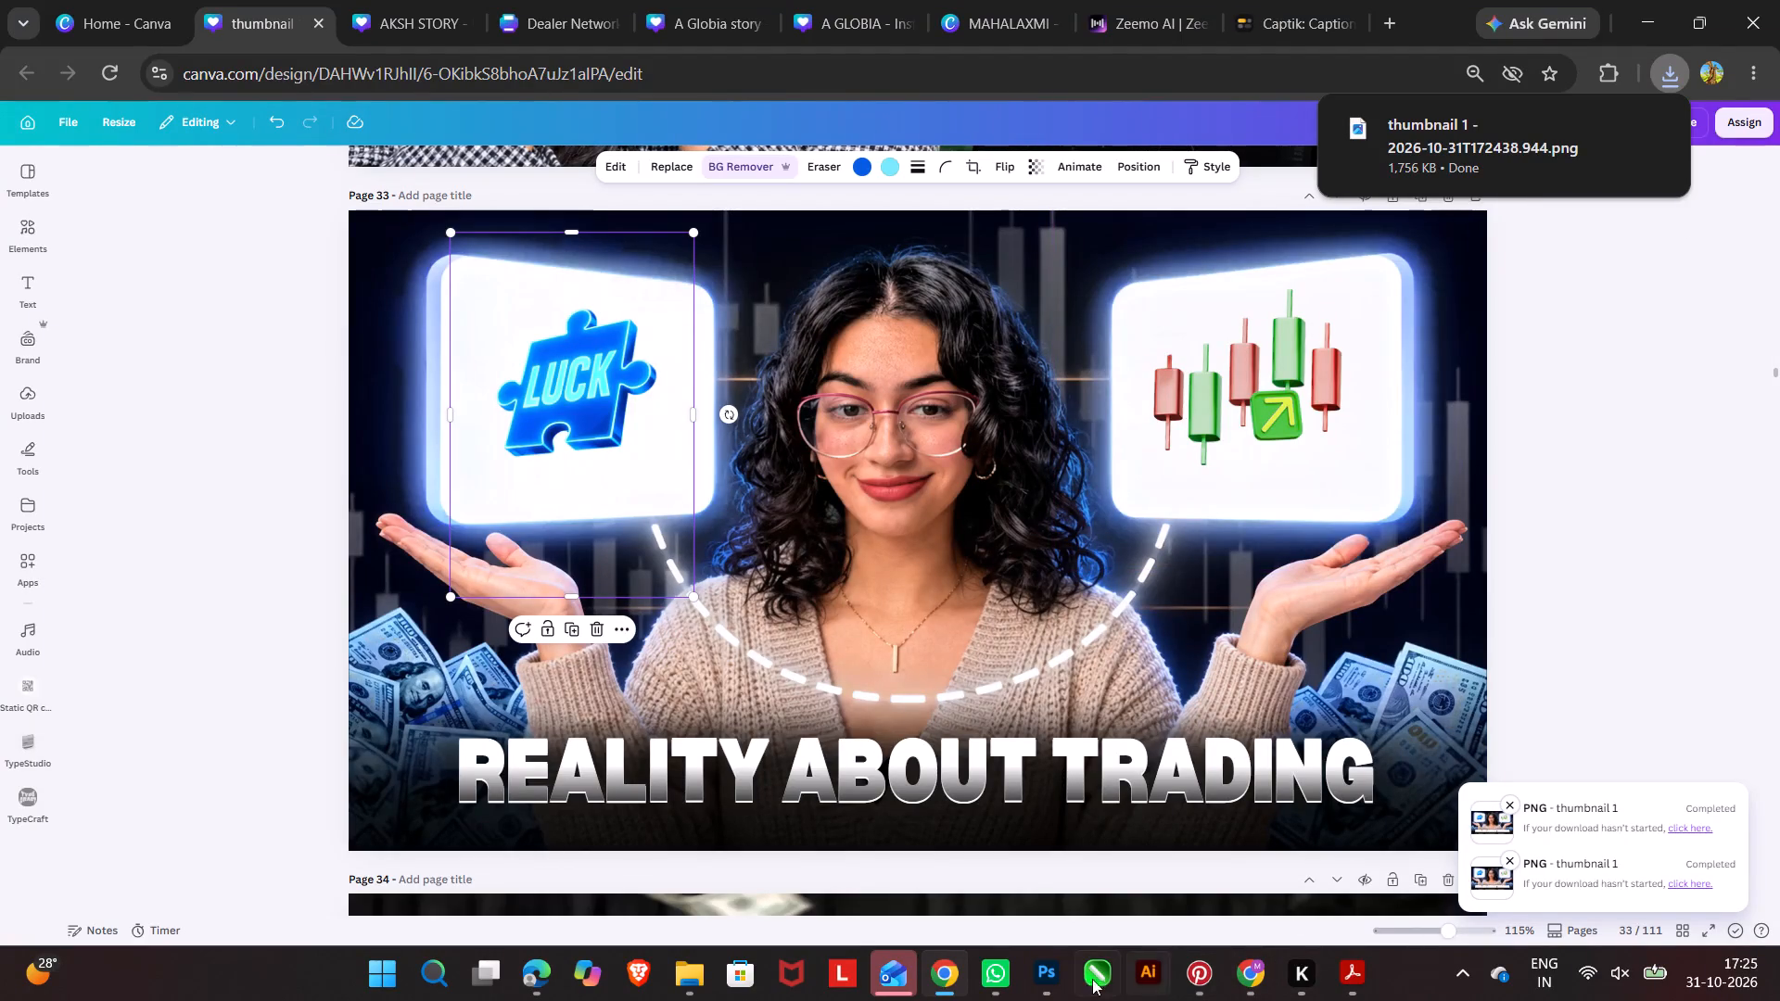
Switch to Photoshop and create a blank 1280 x 720 px document at 72 ppi from the recent presets.
click(1038, 982)
click(43, 16)
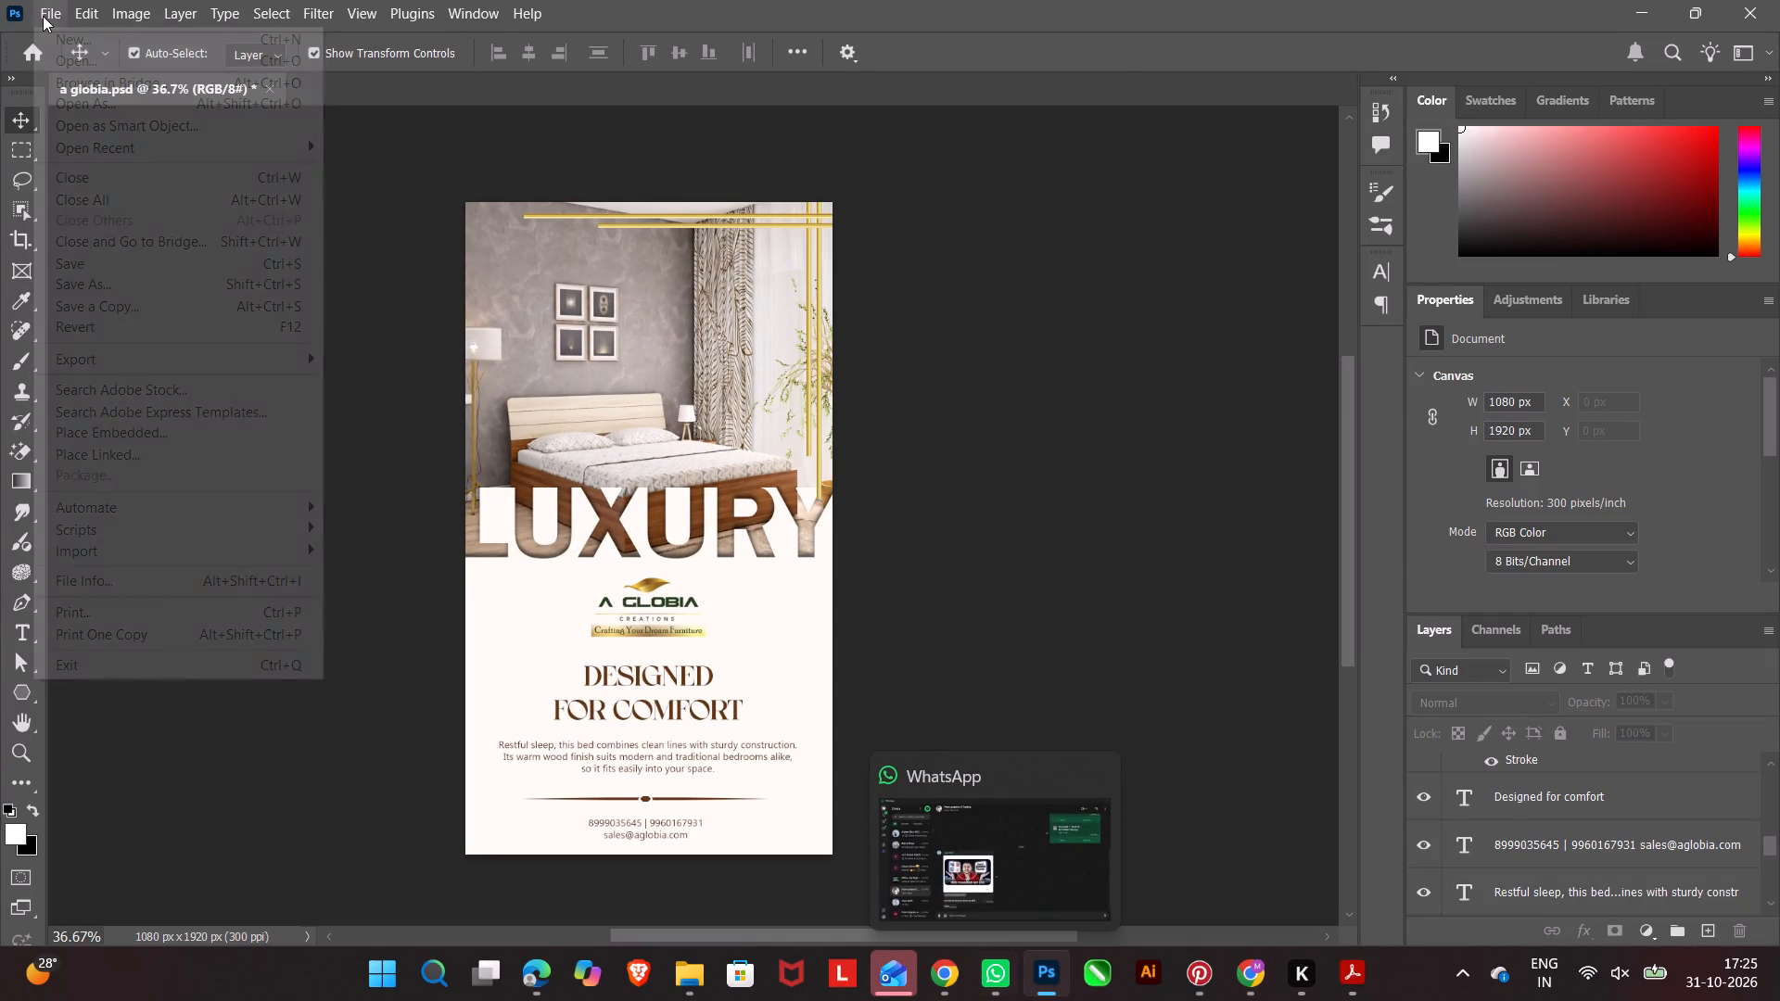
click(44, 5)
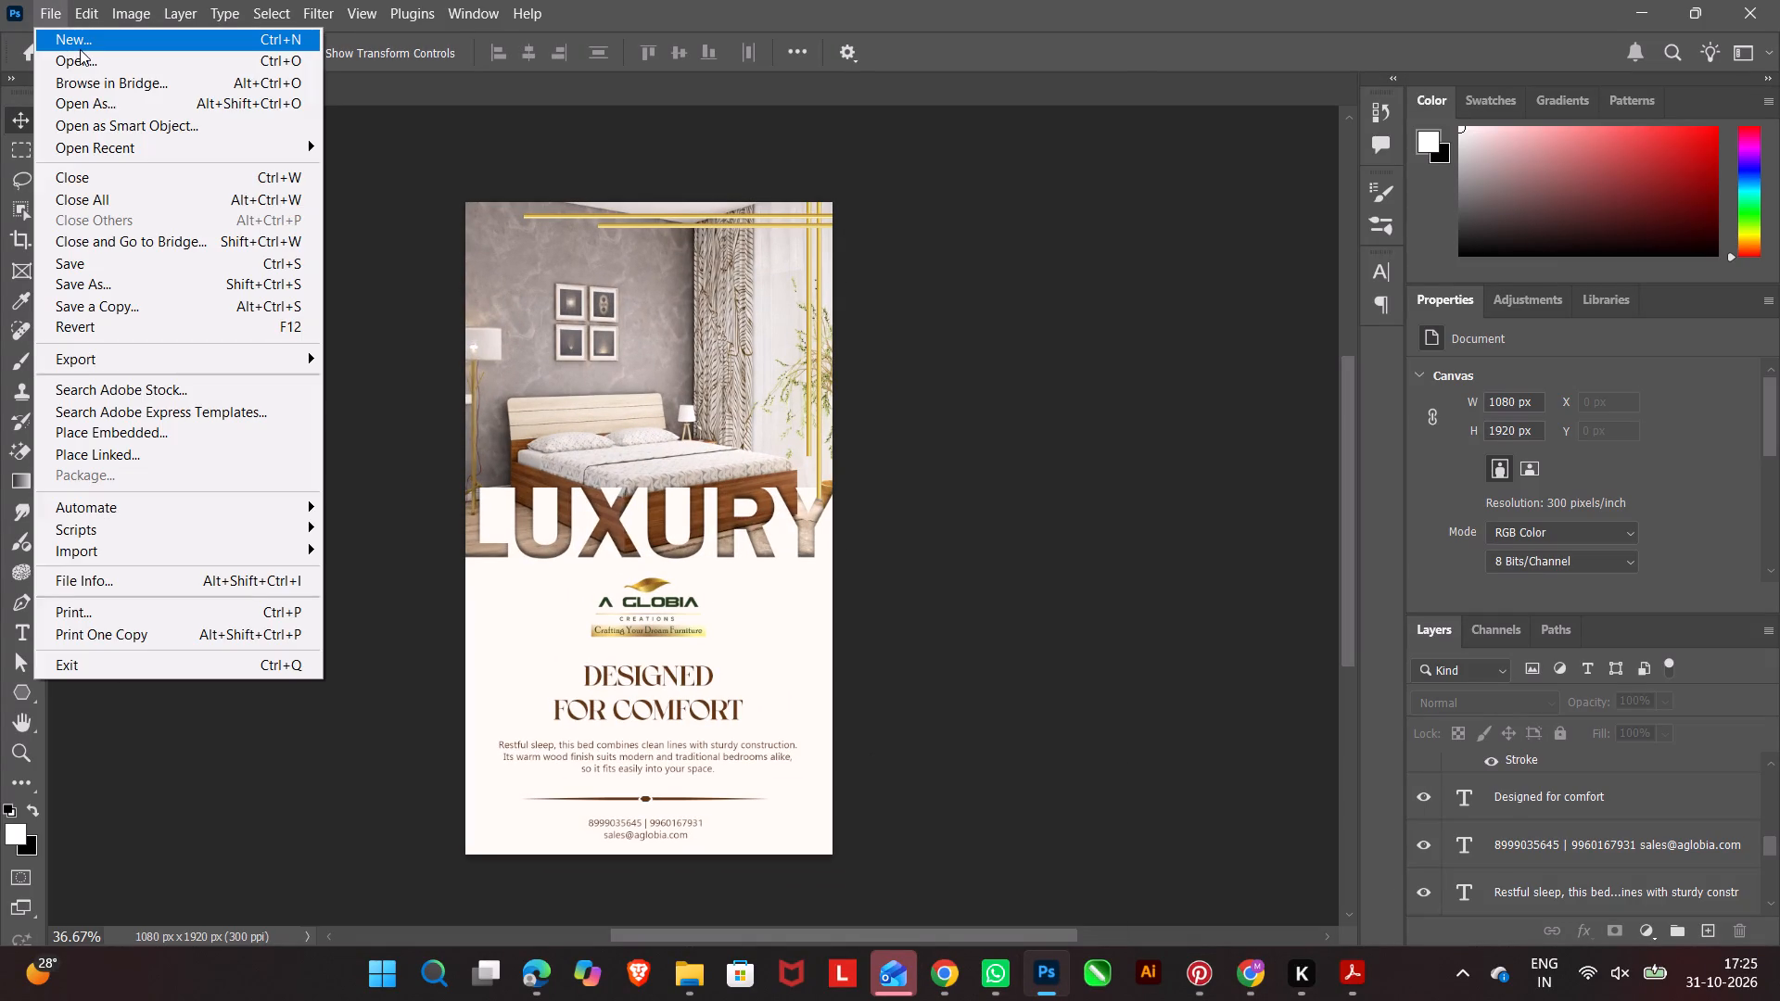
click(80, 38)
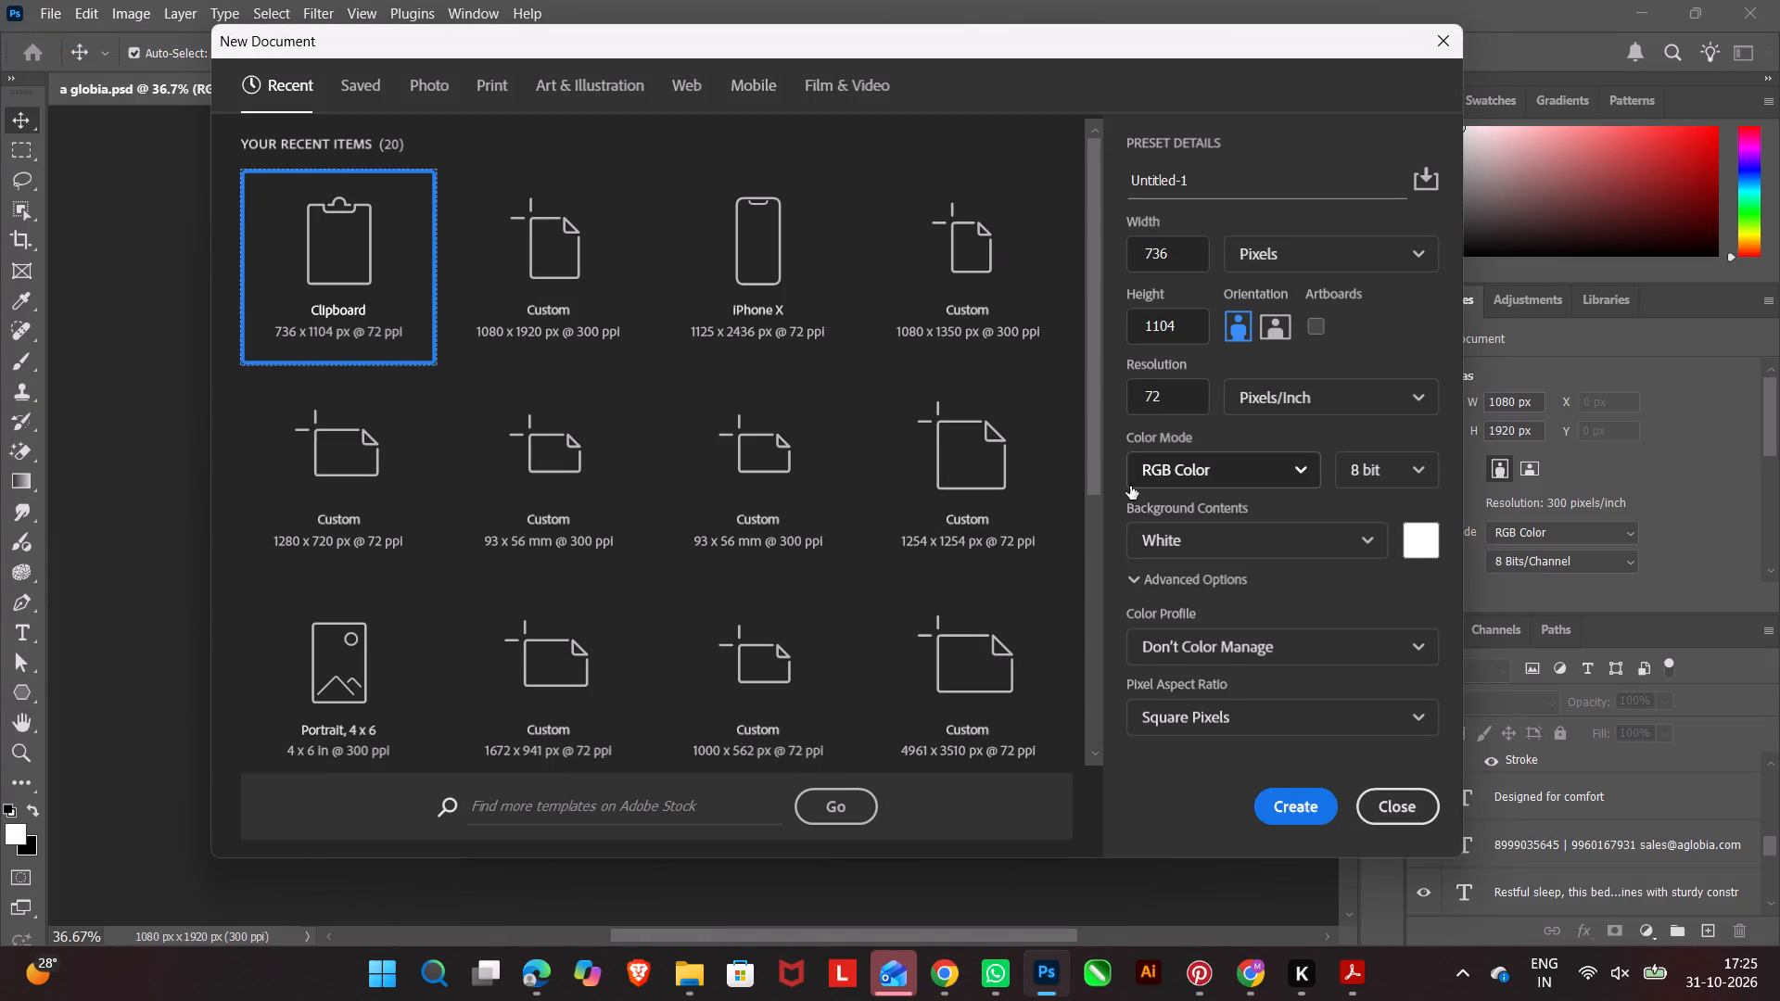
click(356, 466)
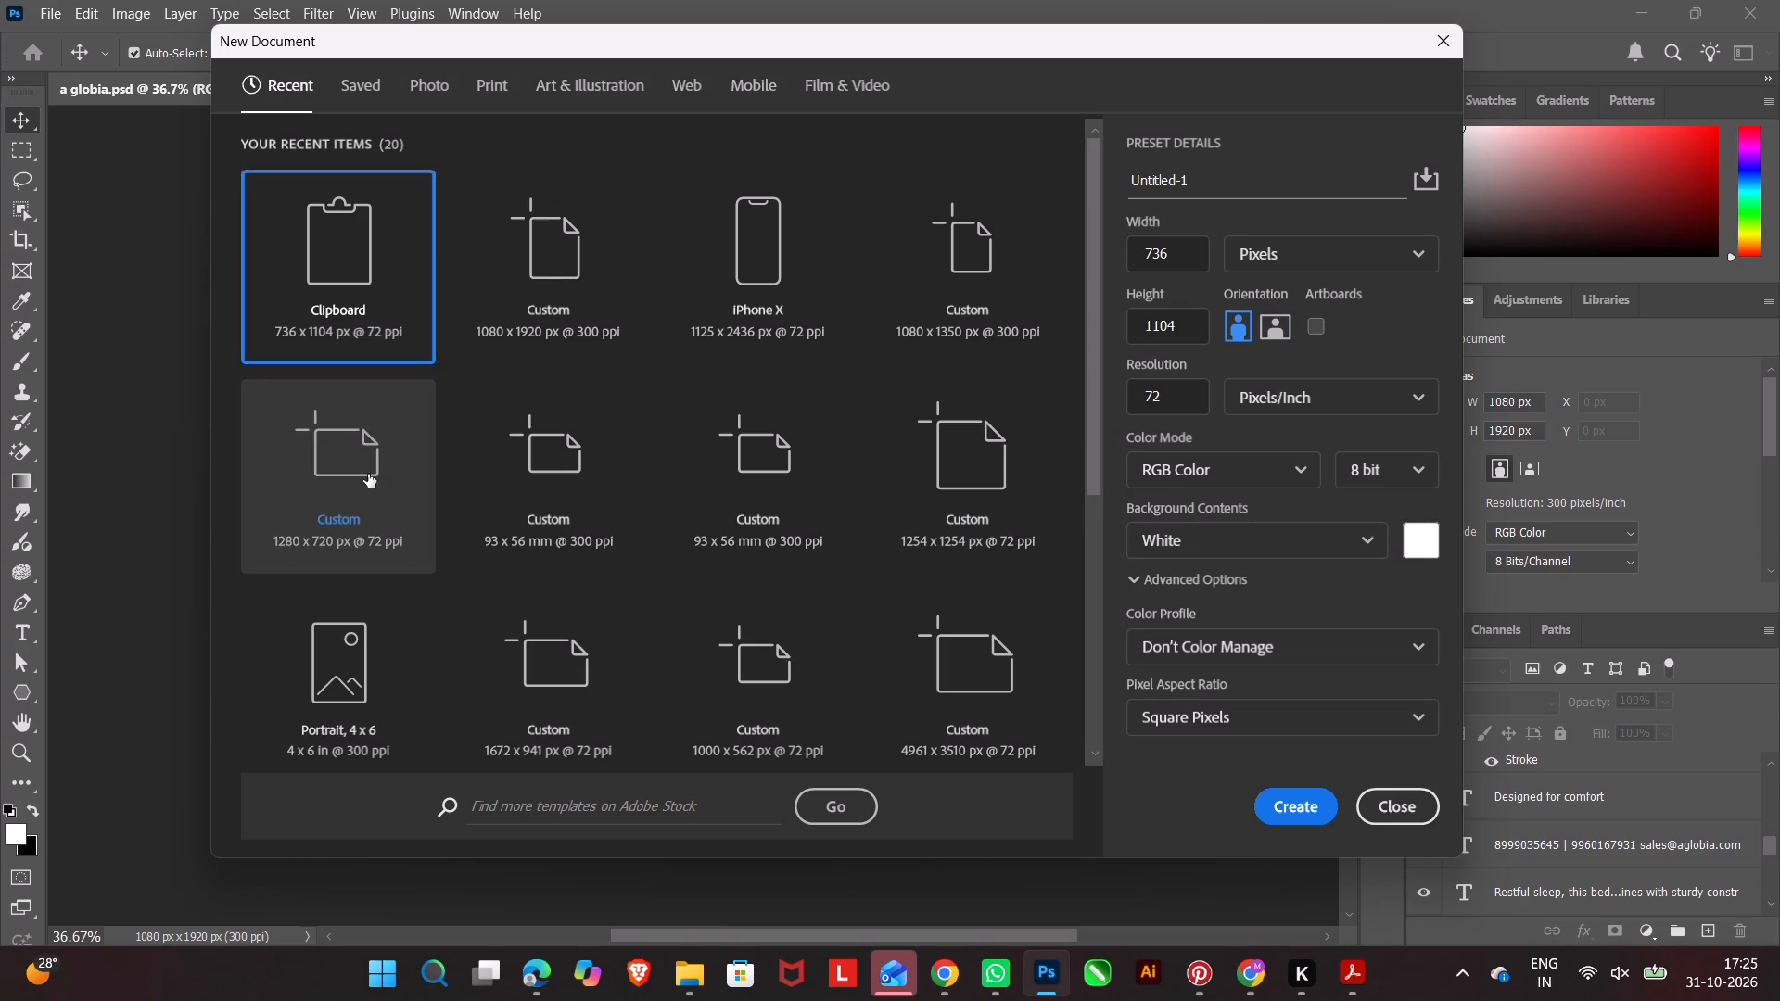
click(1310, 805)
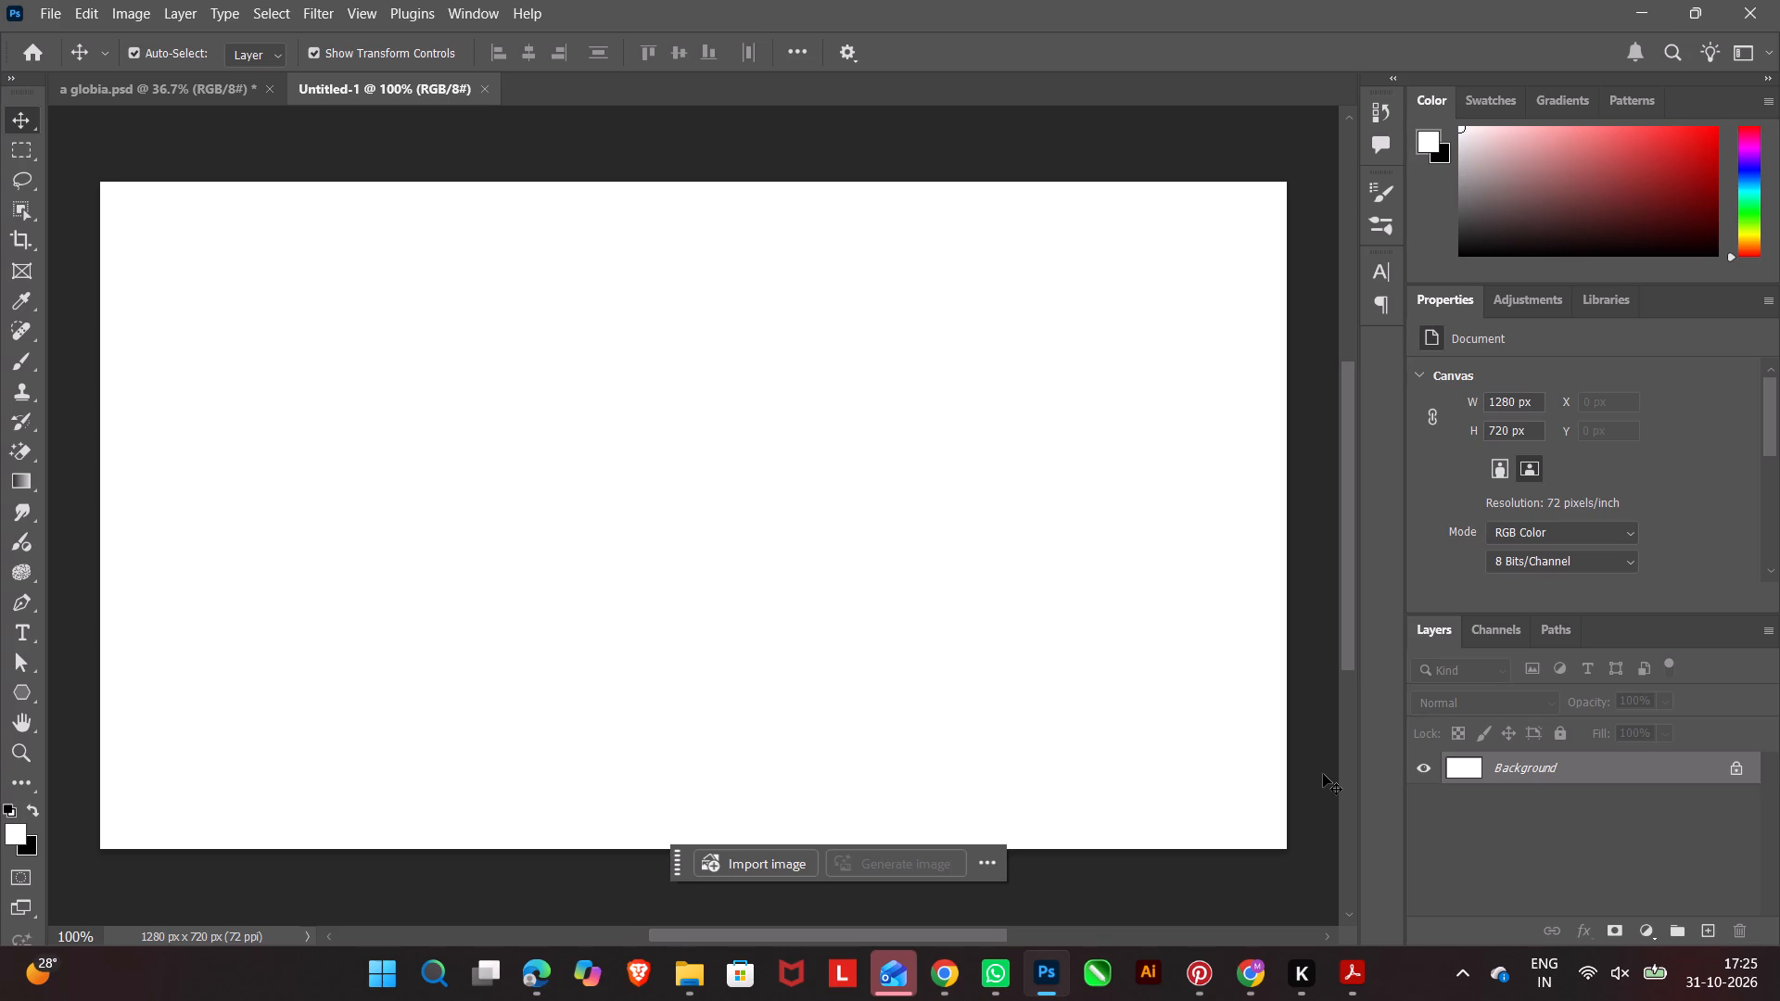
Place the thumbnail 1 - 2026-10-31T172438.944 PNG from the Downloads folder into the document as an embedded image.
click(783, 848)
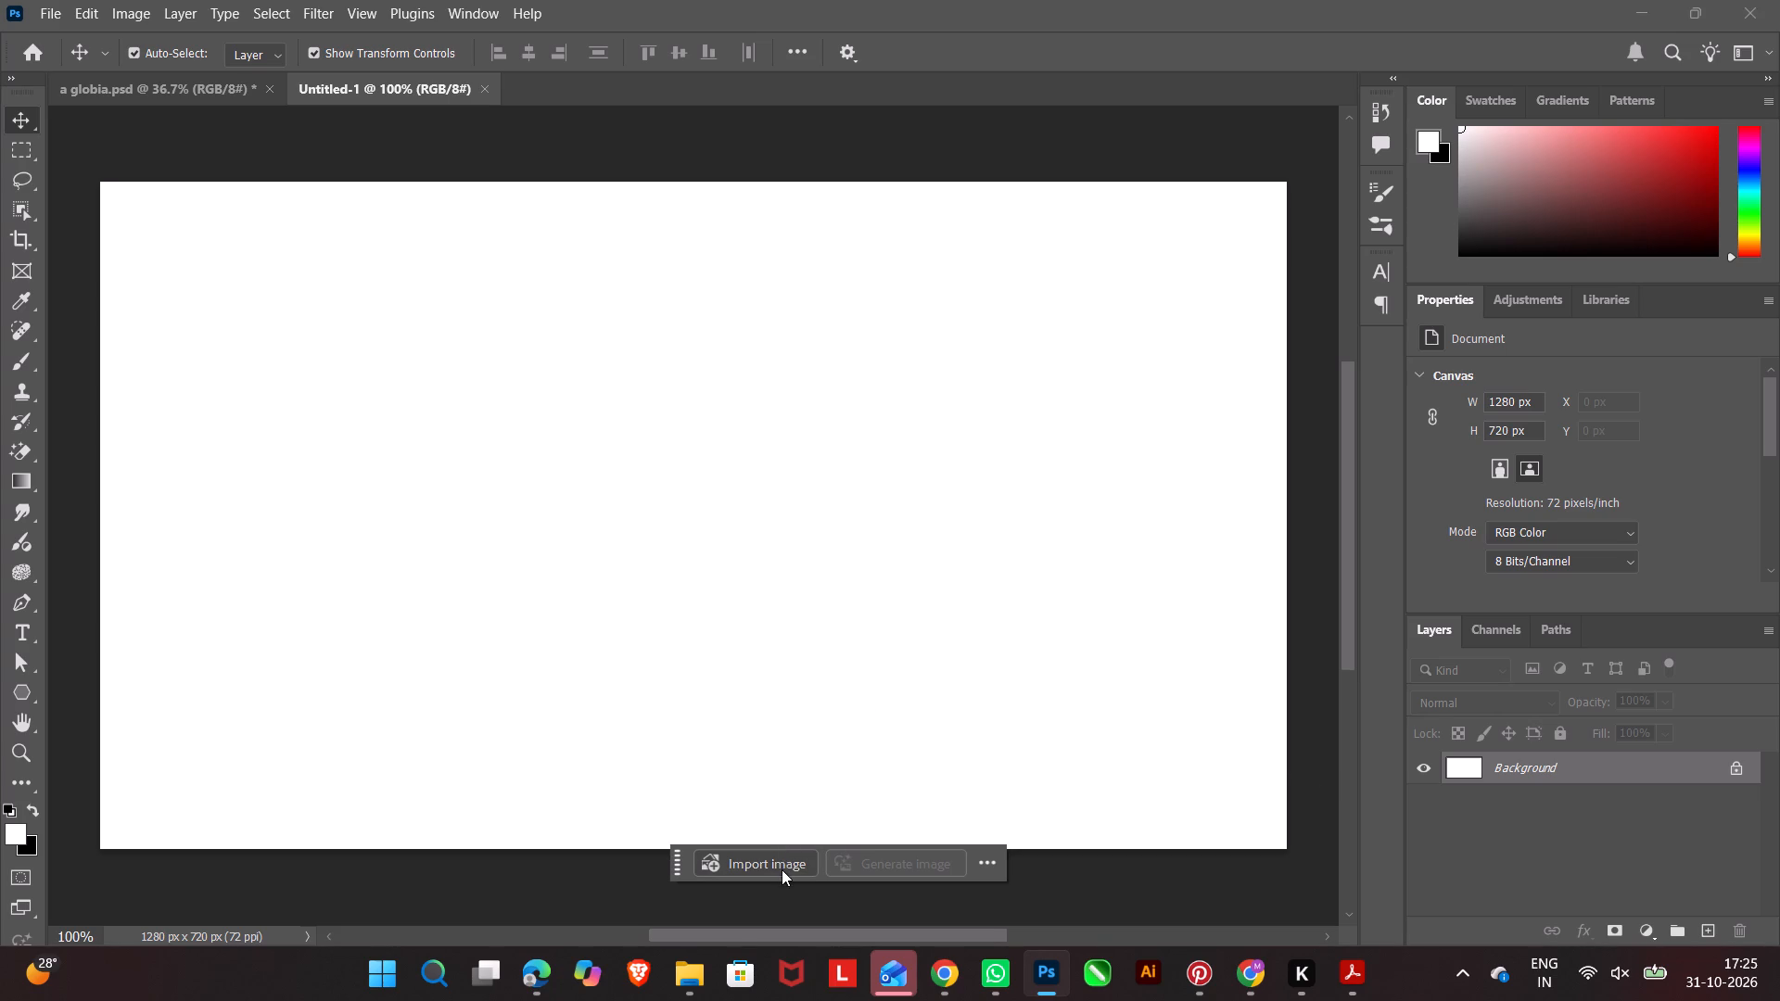
click(782, 869)
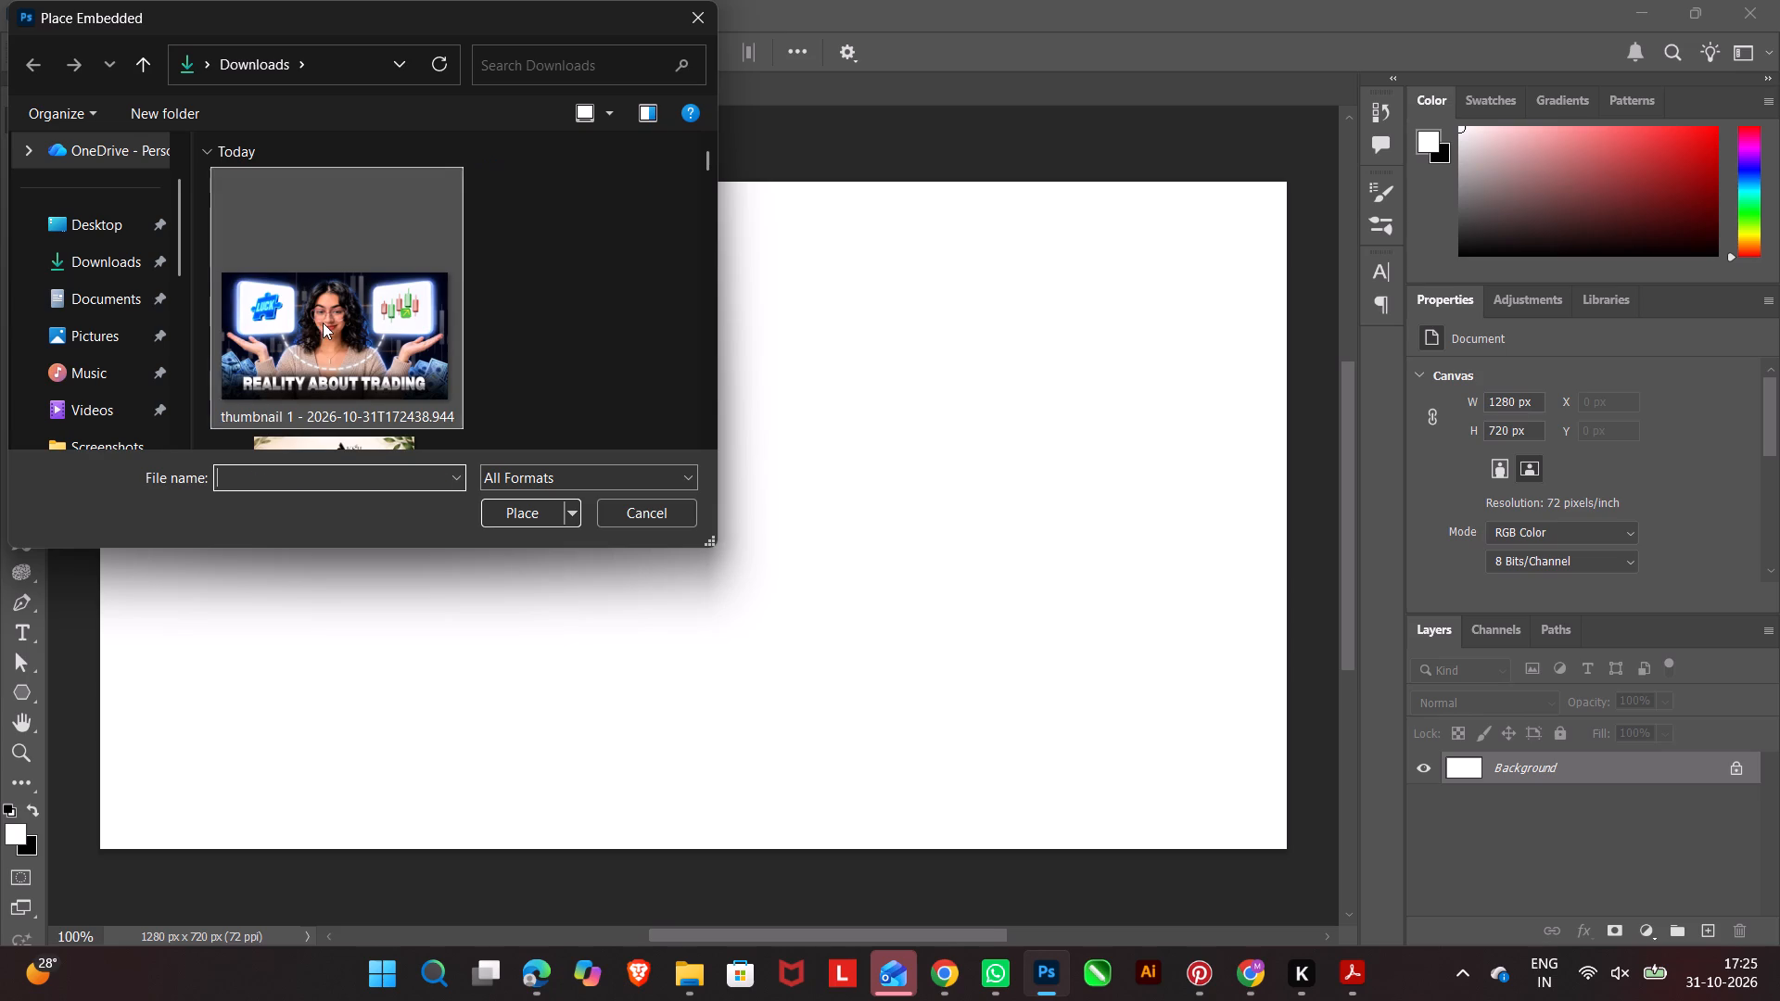
click(323, 323)
click(523, 514)
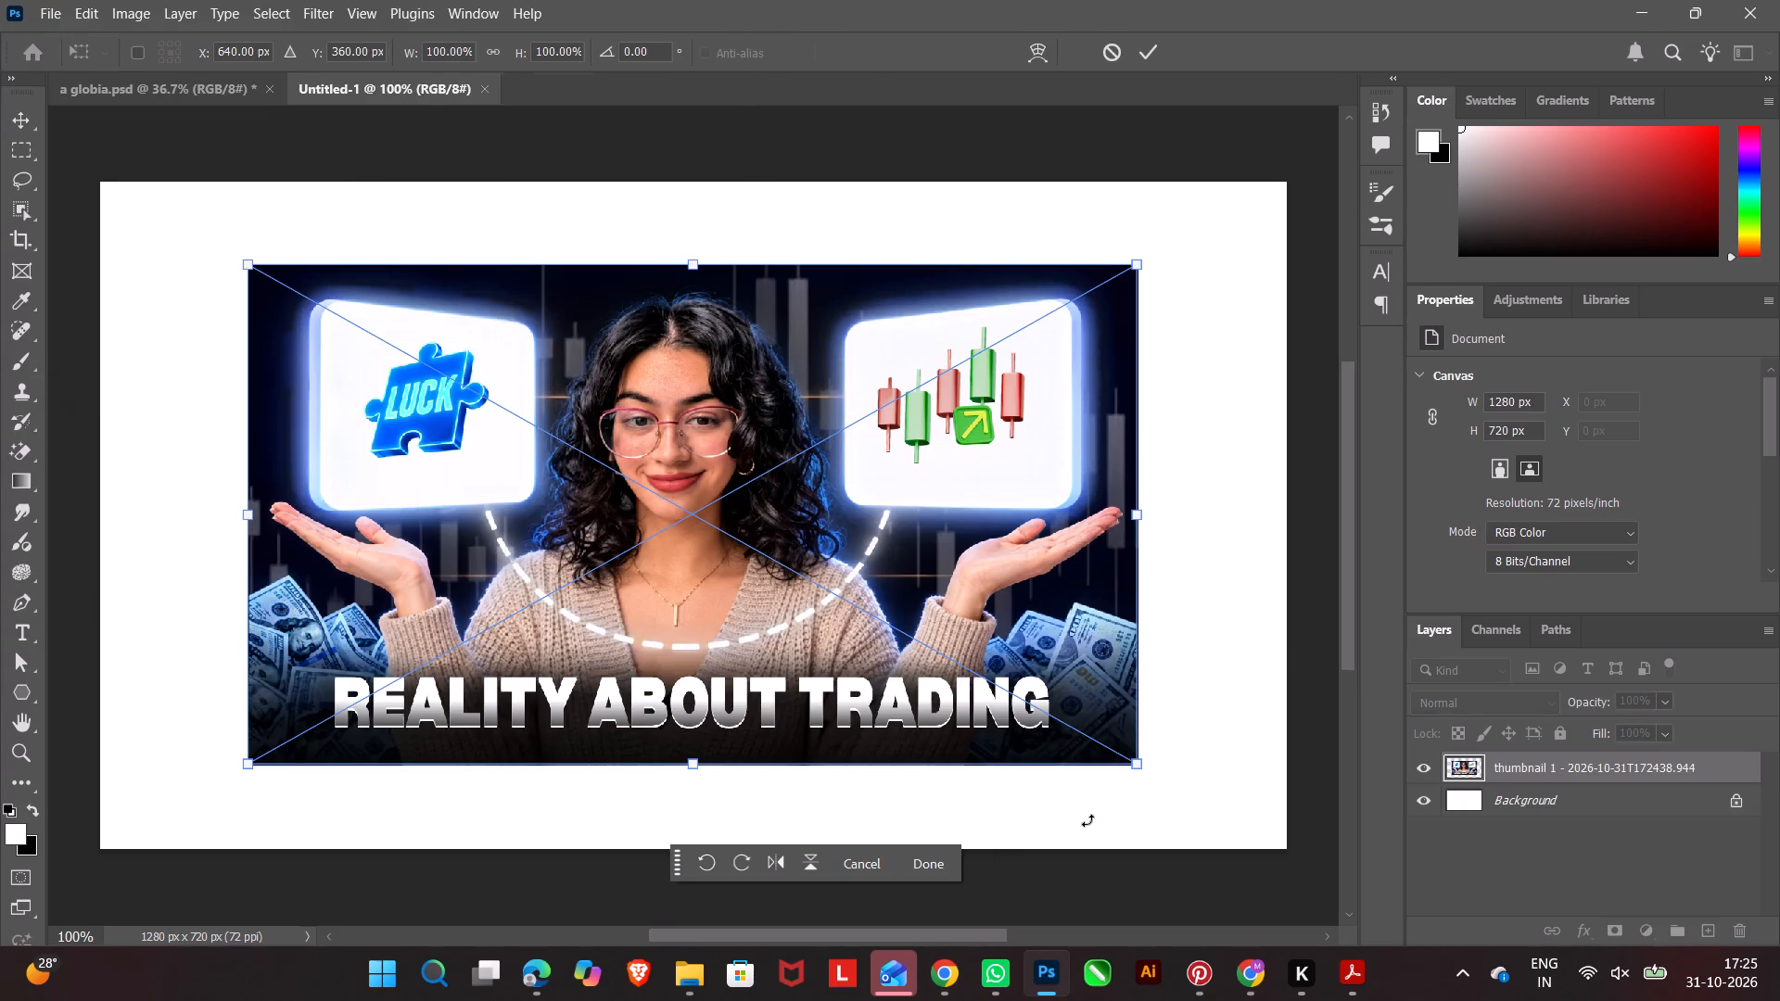
click(937, 862)
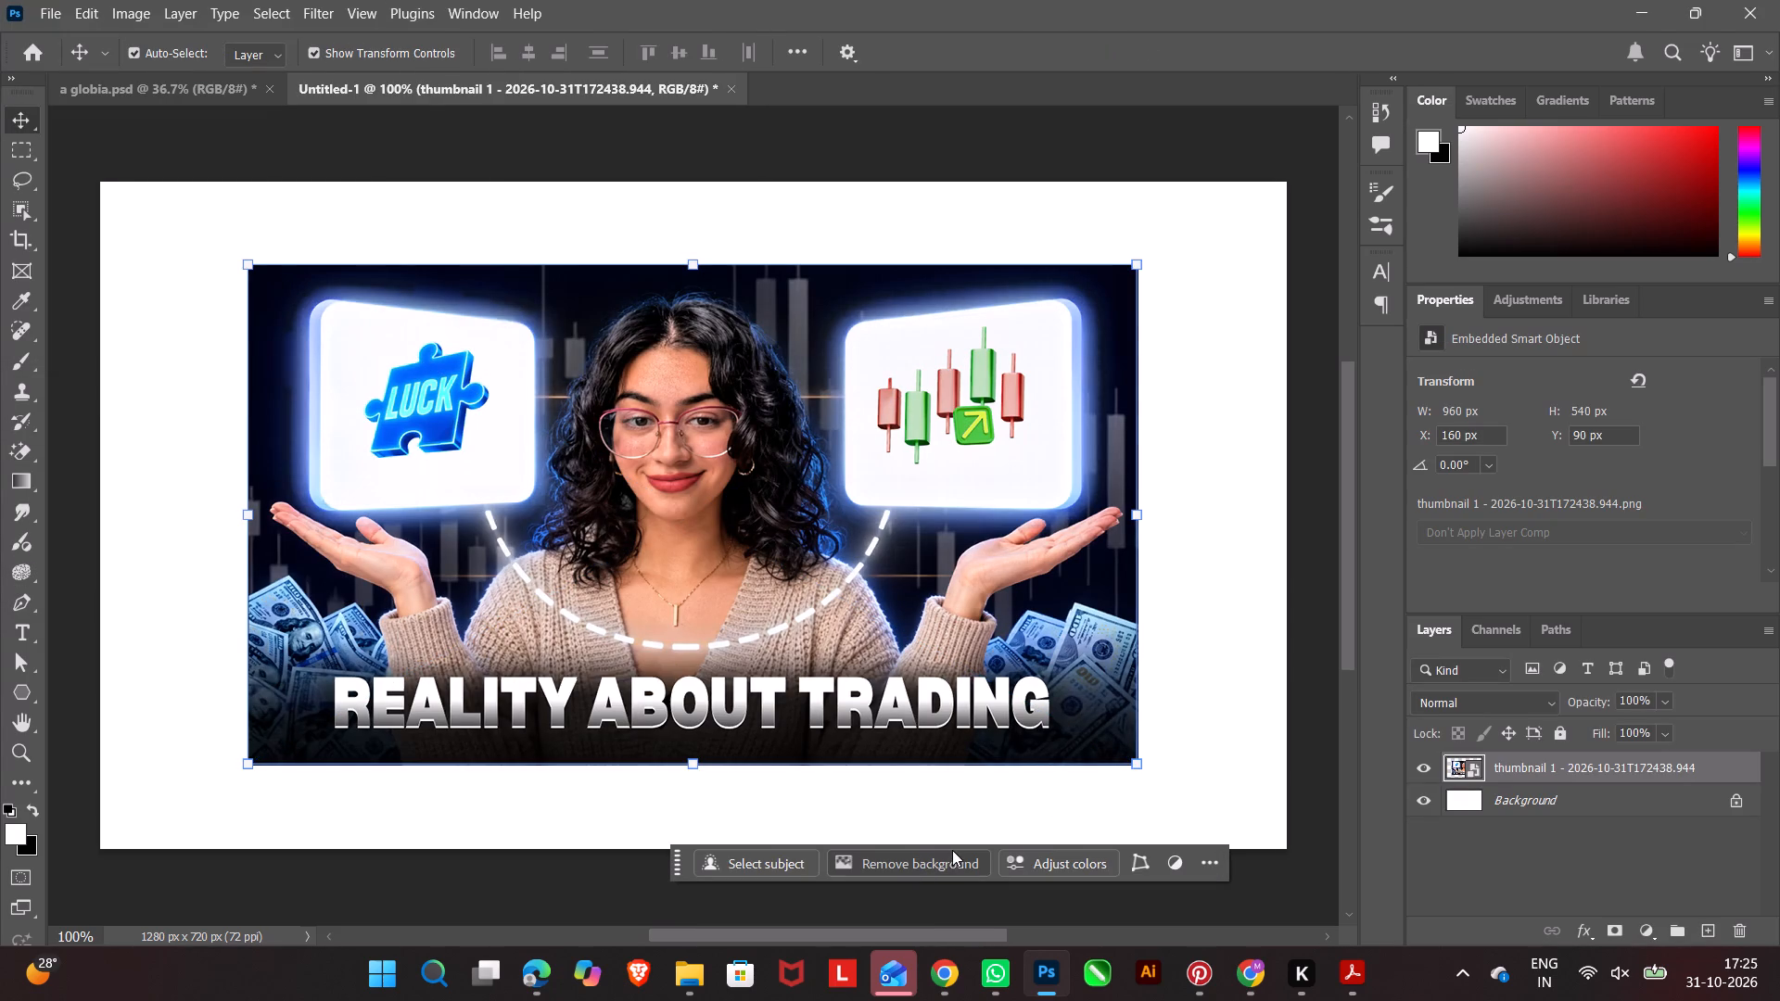
Align the placed thumbnail with the canvas's upper-left corner and stretch it to 1280 x 720 px to fill the canvas.
drag(764, 541, 657, 469)
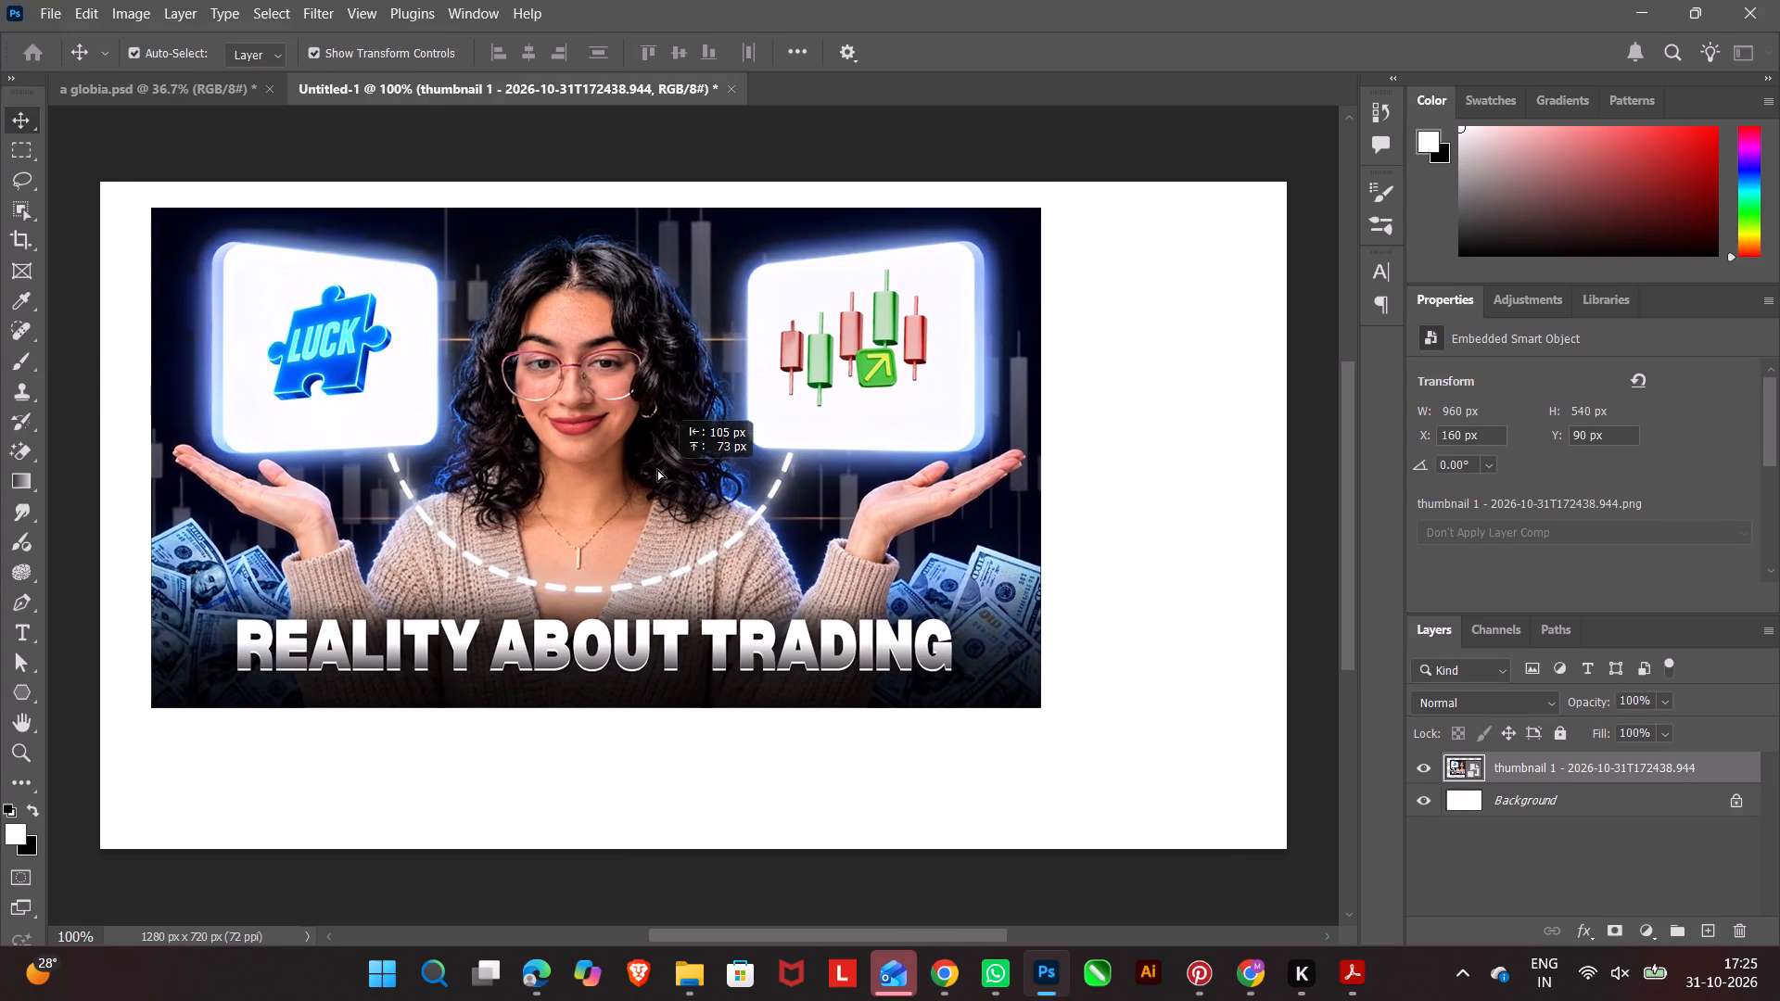
drag(657, 469, 615, 462)
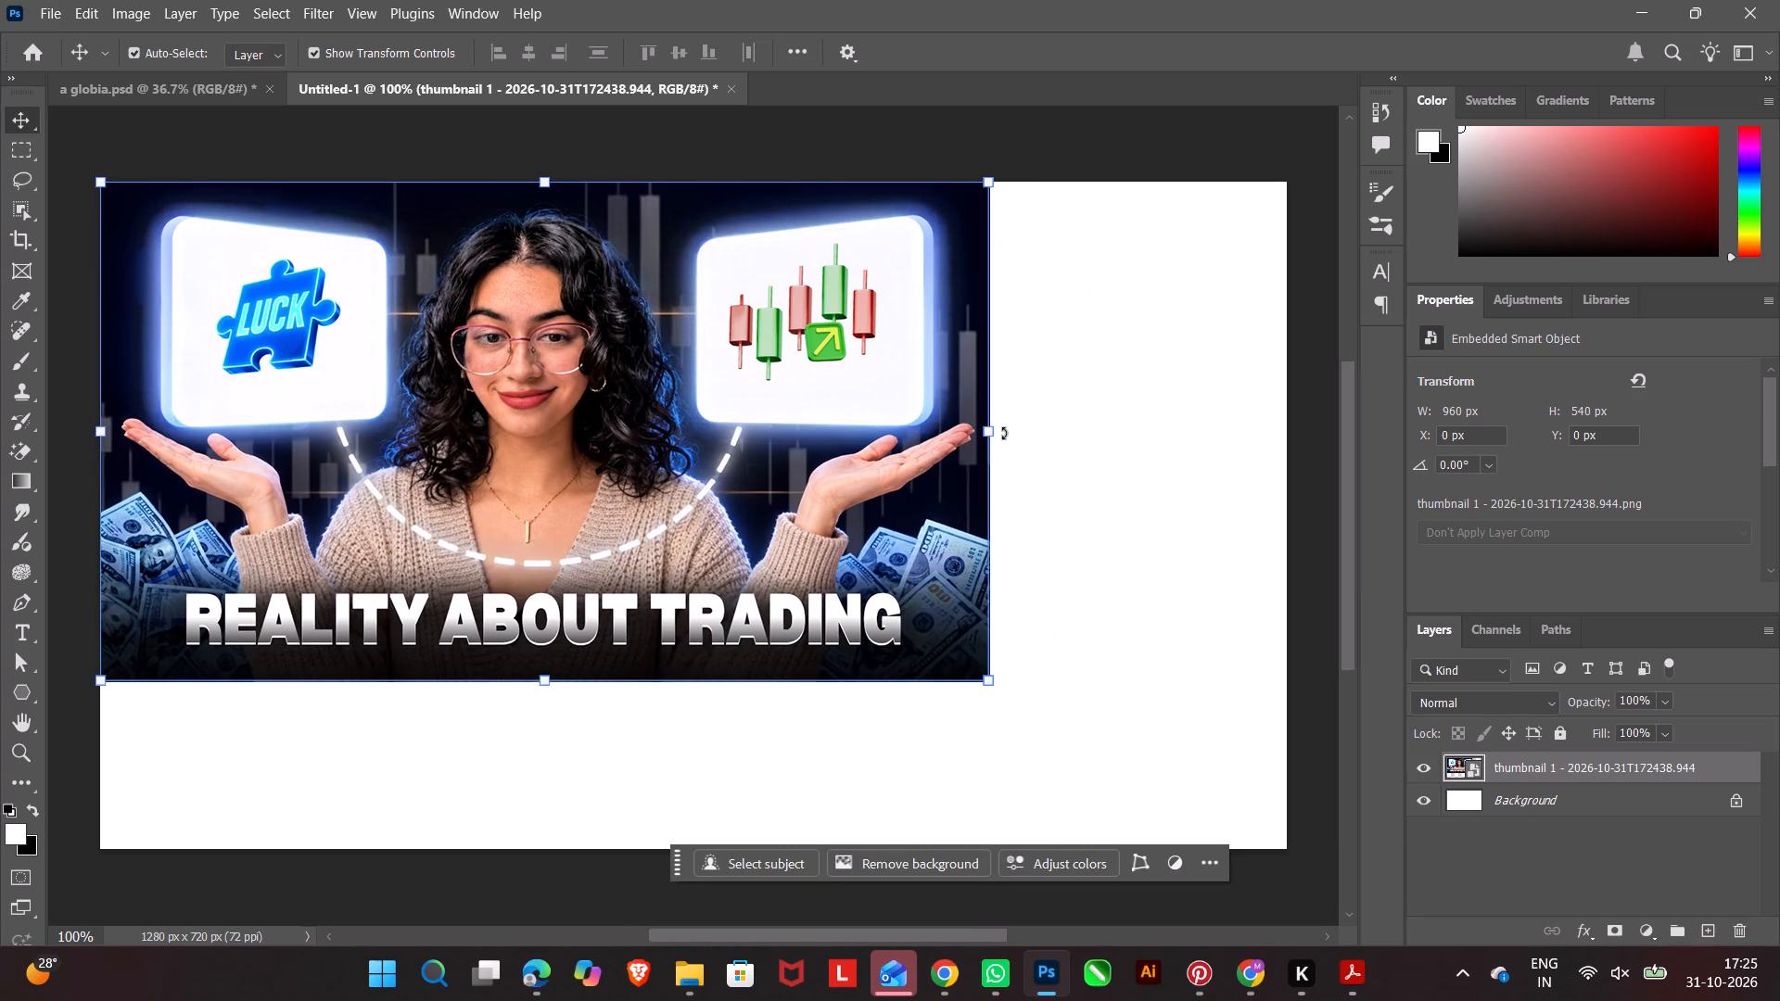
drag(996, 433, 1291, 445)
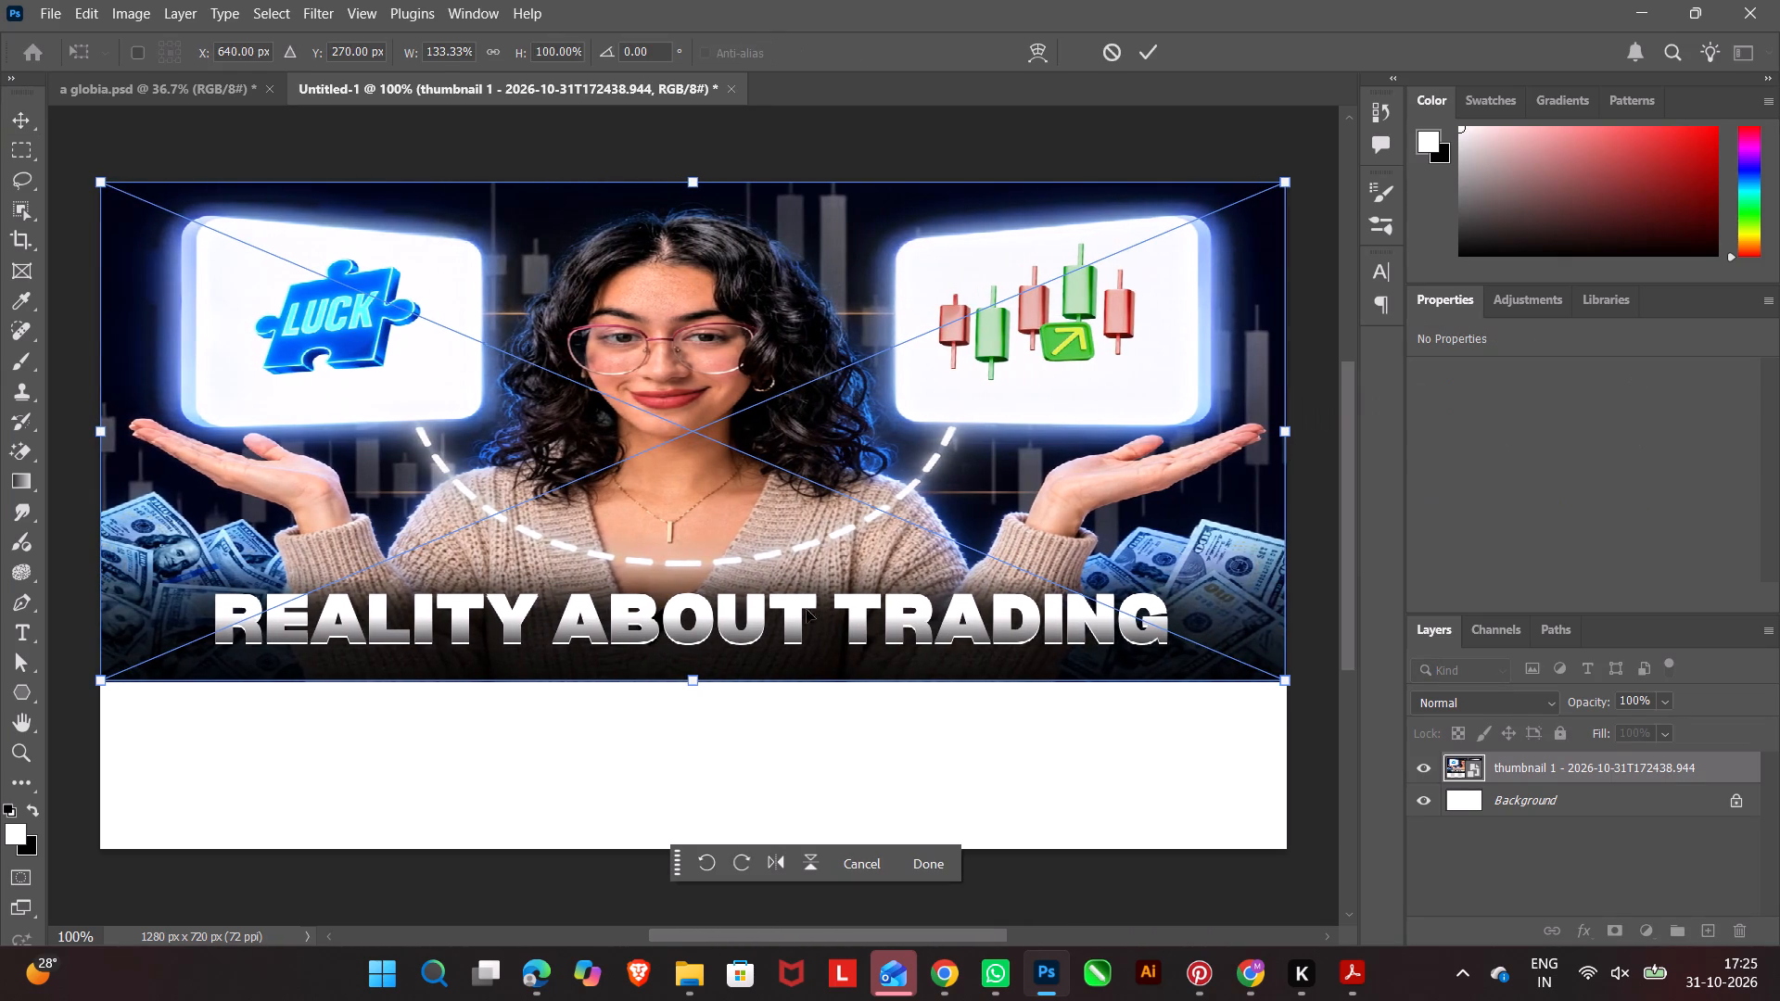
drag(696, 681, 693, 877)
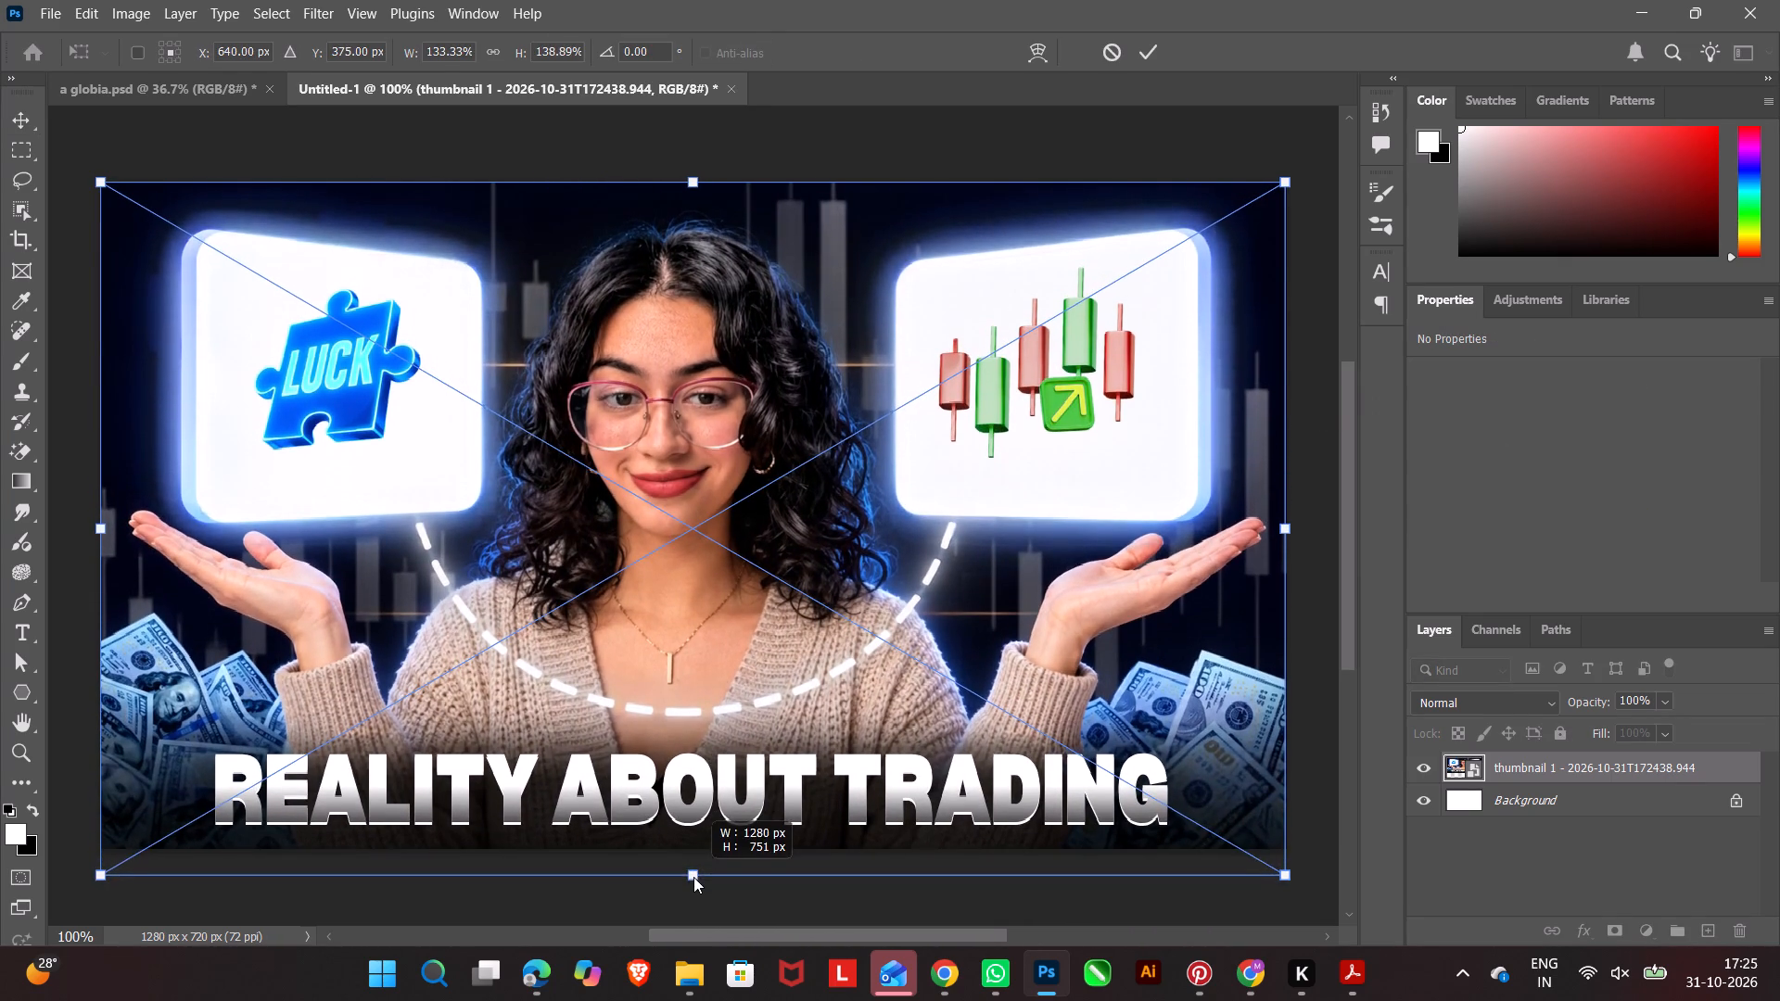
drag(693, 877, 709, 844)
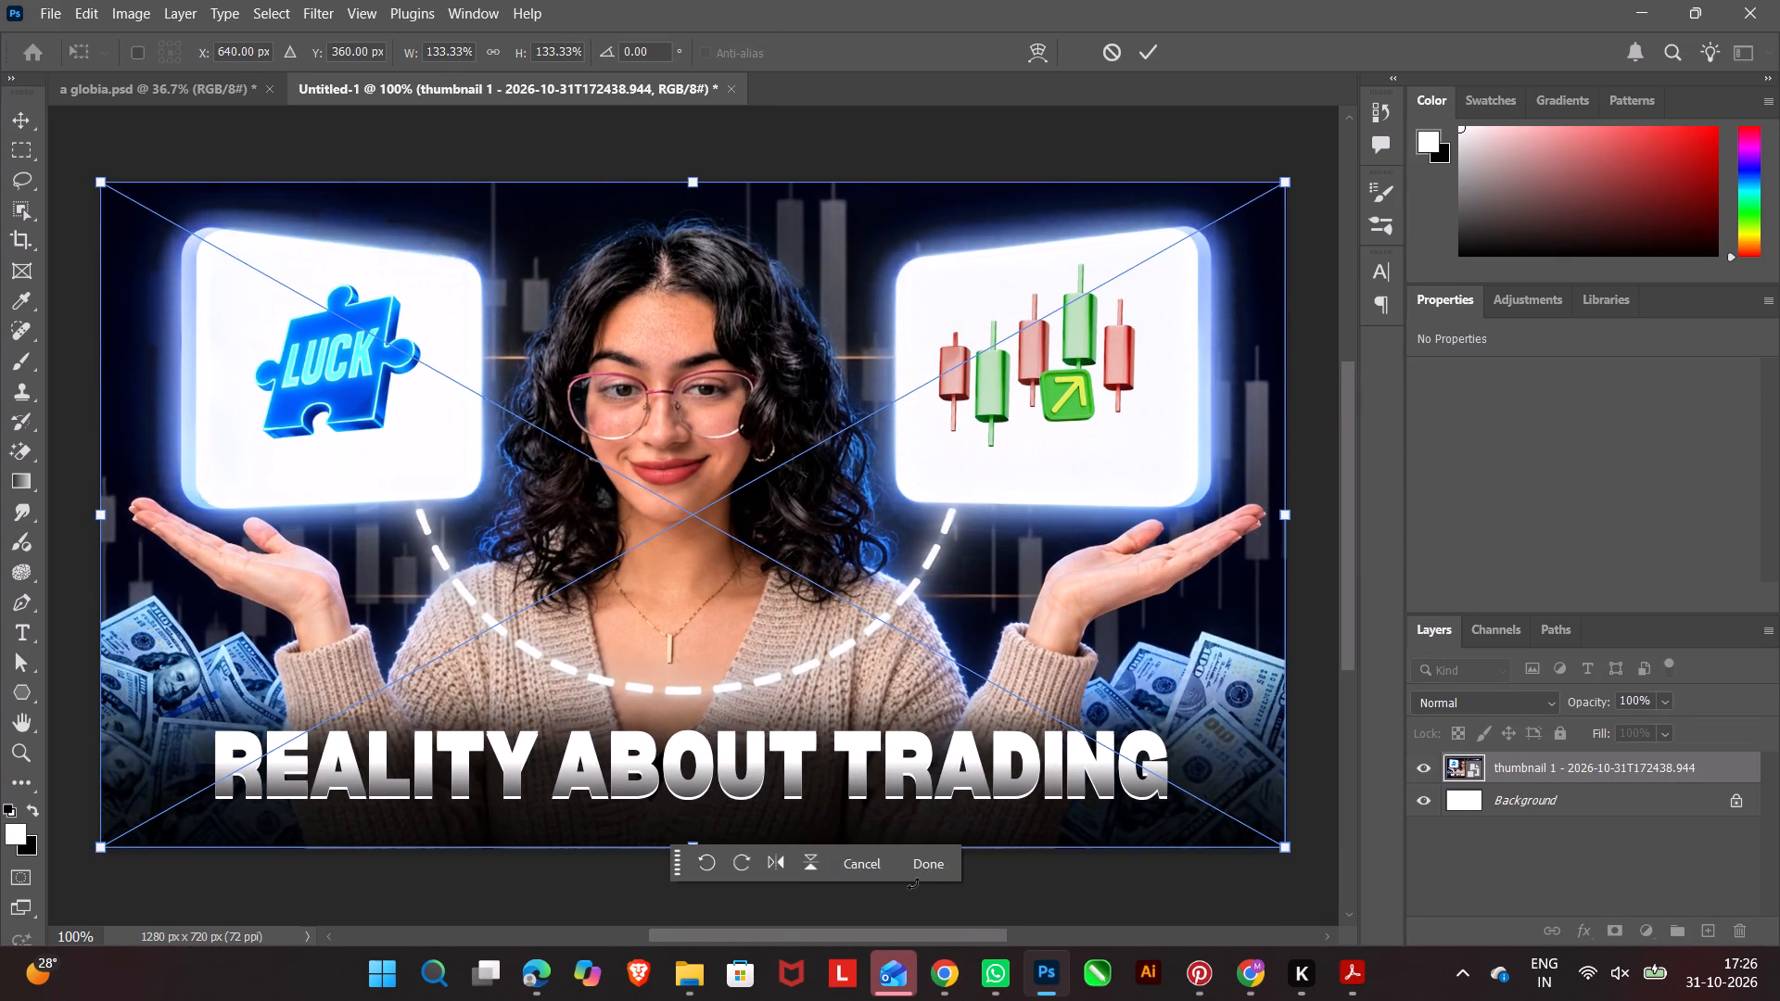
click(925, 861)
click(596, 903)
click(693, 491)
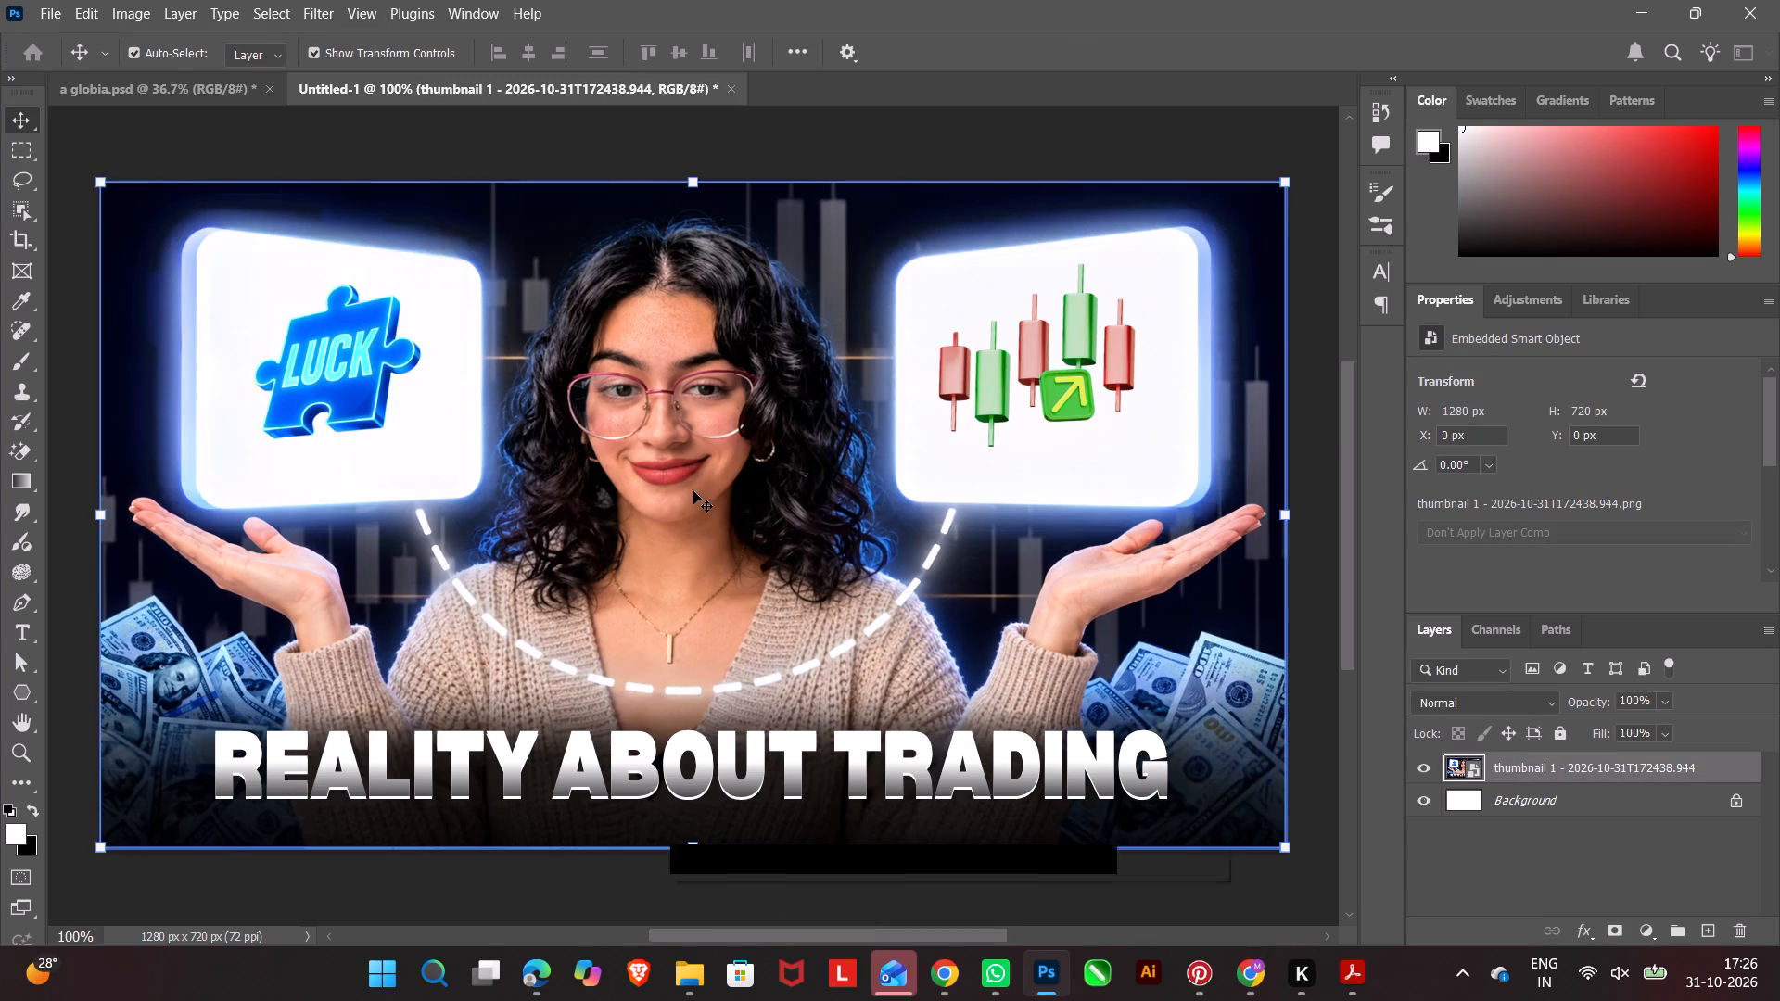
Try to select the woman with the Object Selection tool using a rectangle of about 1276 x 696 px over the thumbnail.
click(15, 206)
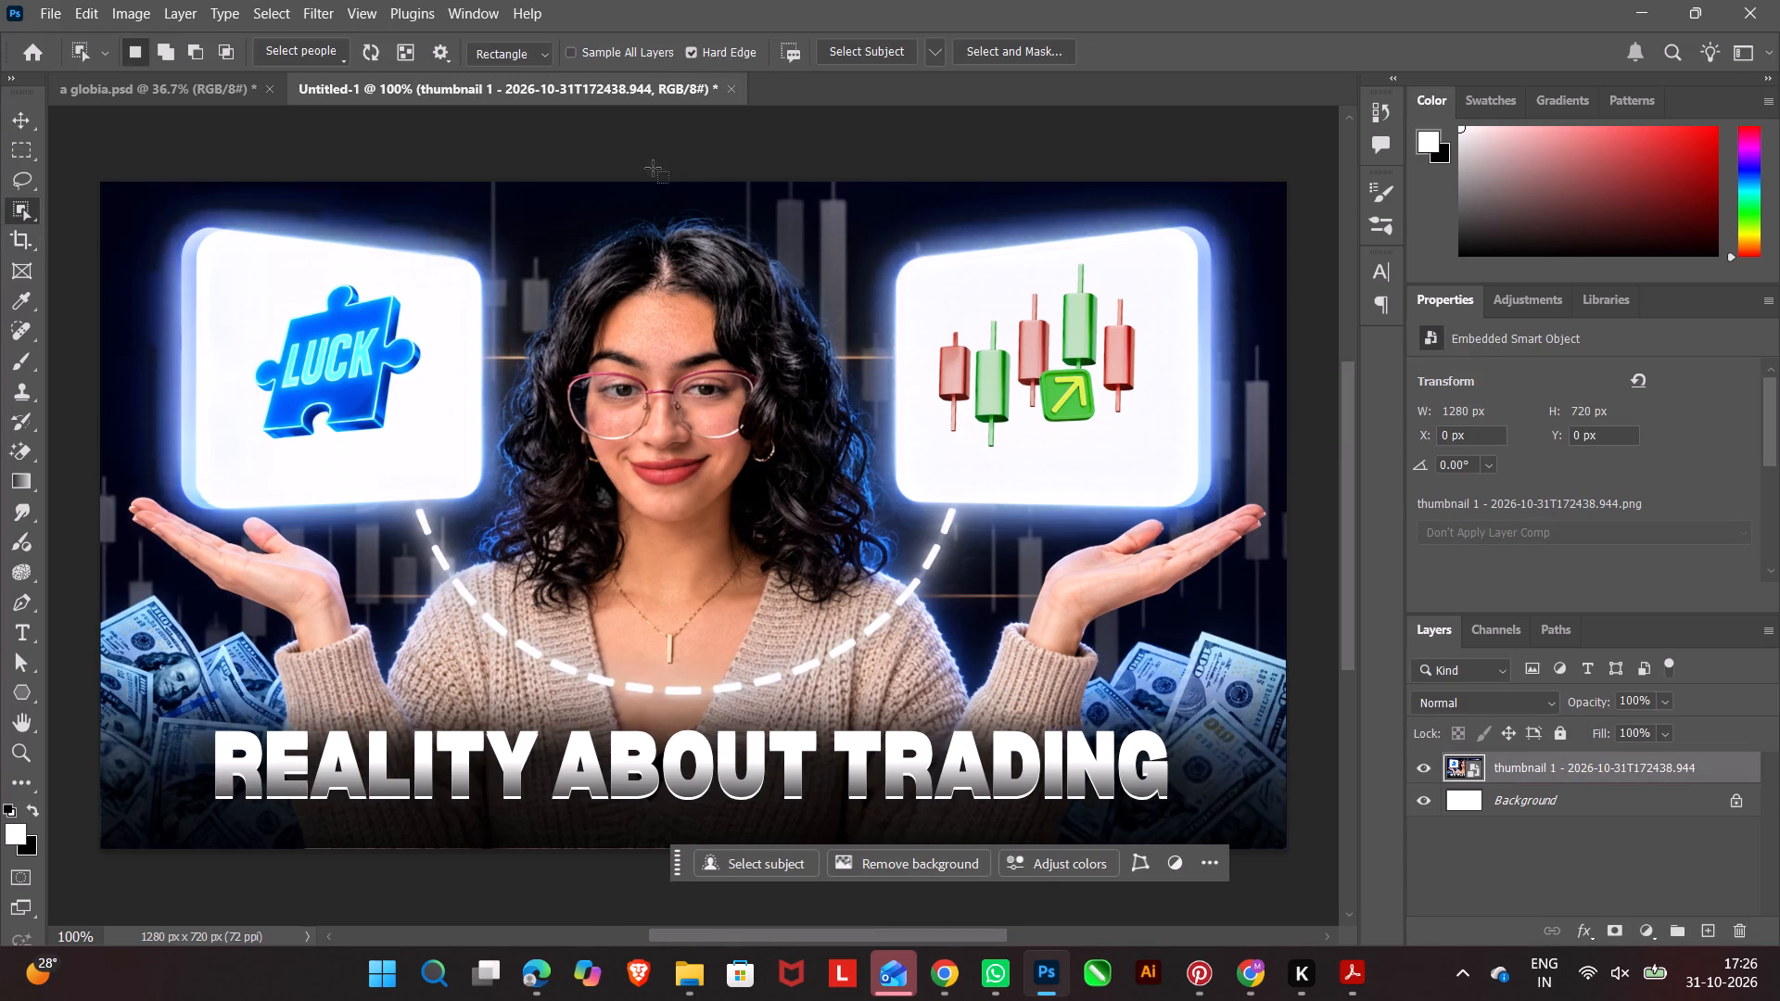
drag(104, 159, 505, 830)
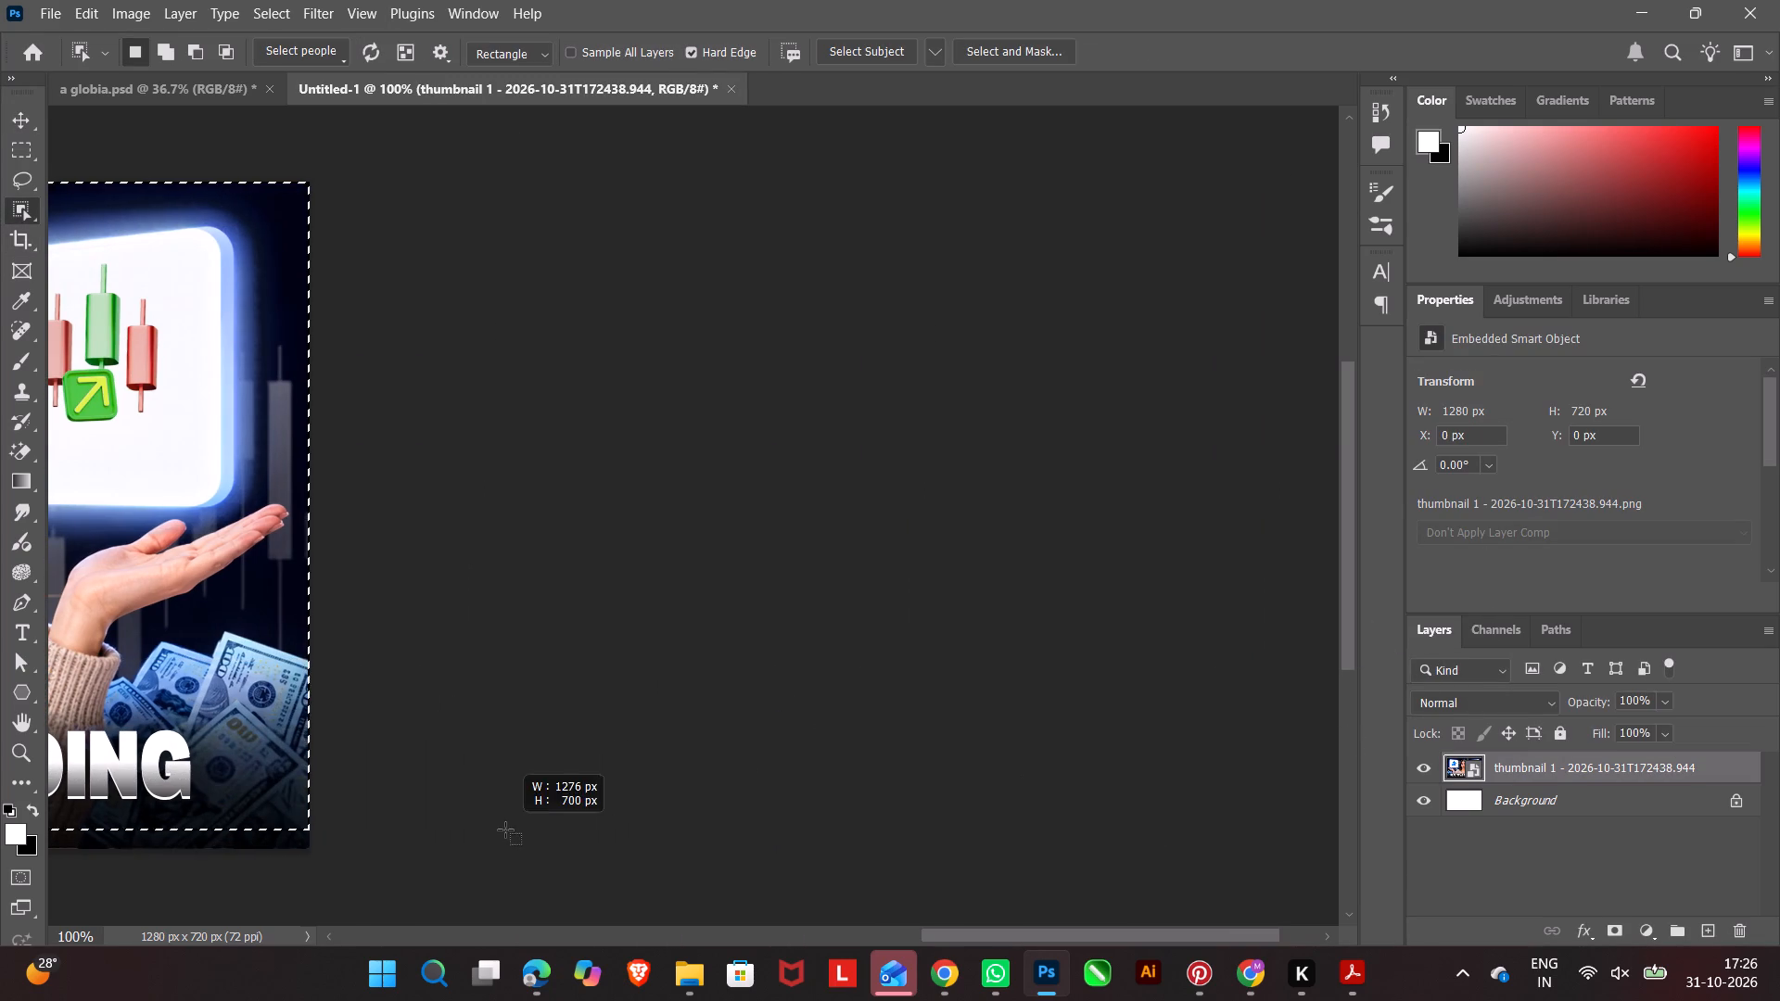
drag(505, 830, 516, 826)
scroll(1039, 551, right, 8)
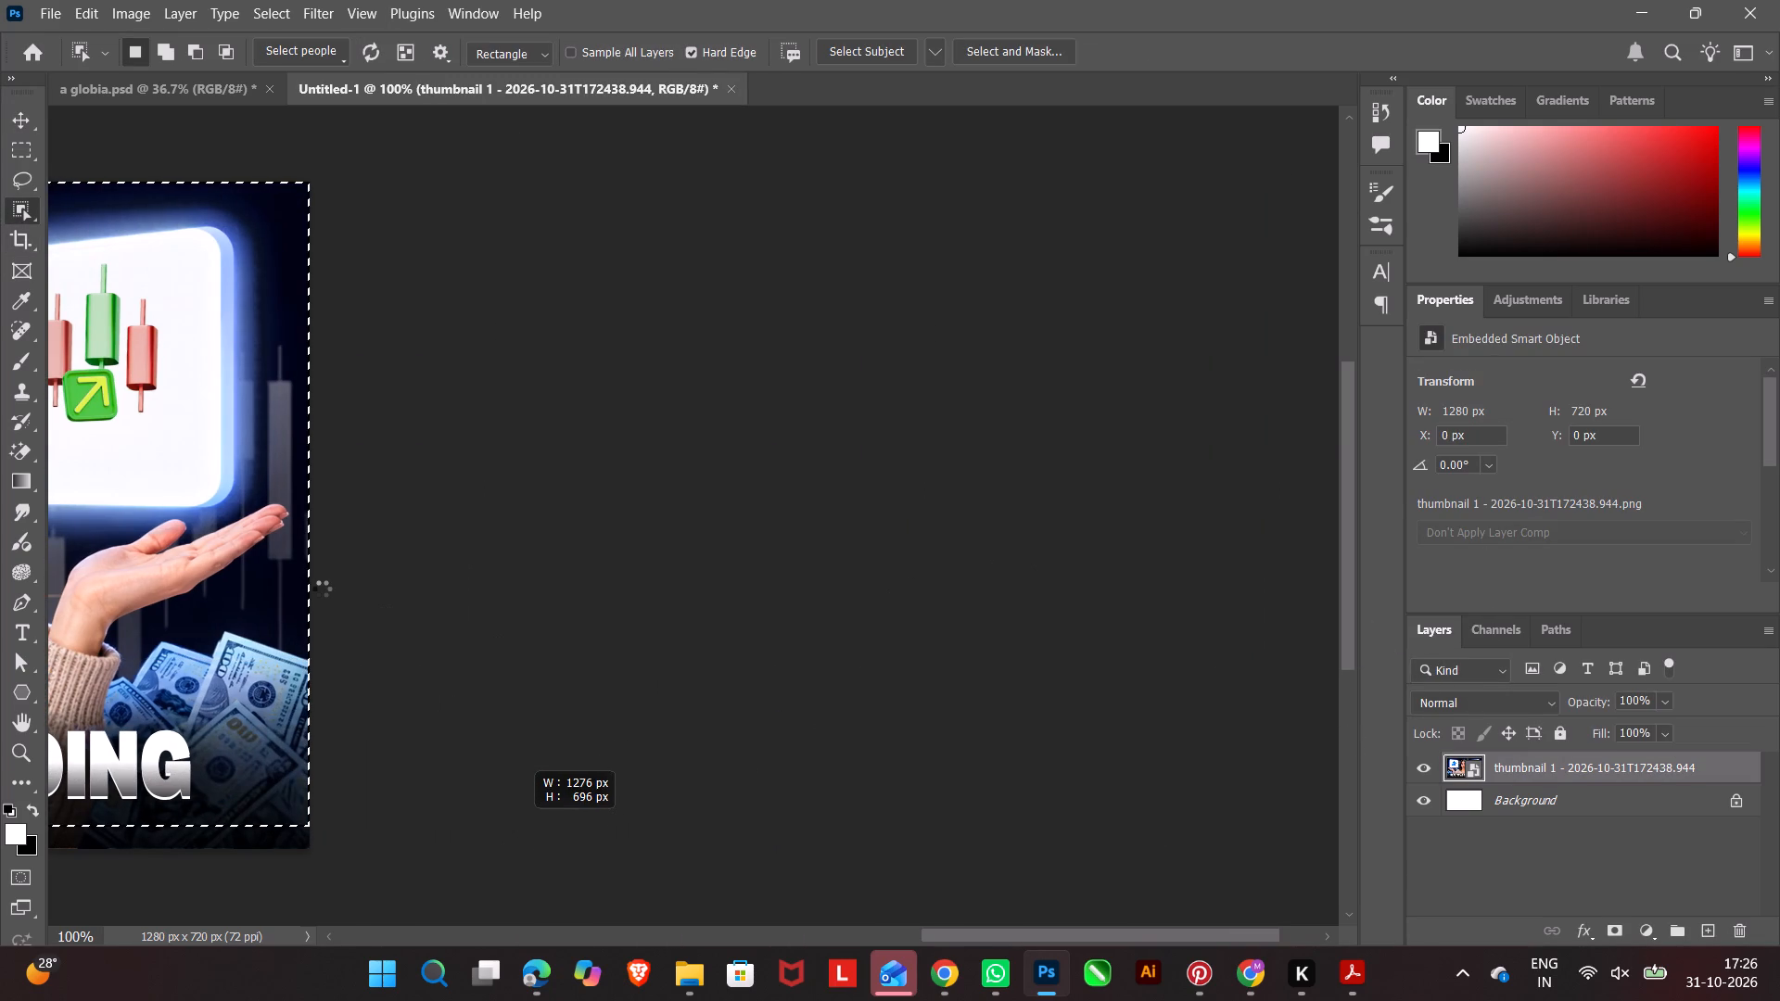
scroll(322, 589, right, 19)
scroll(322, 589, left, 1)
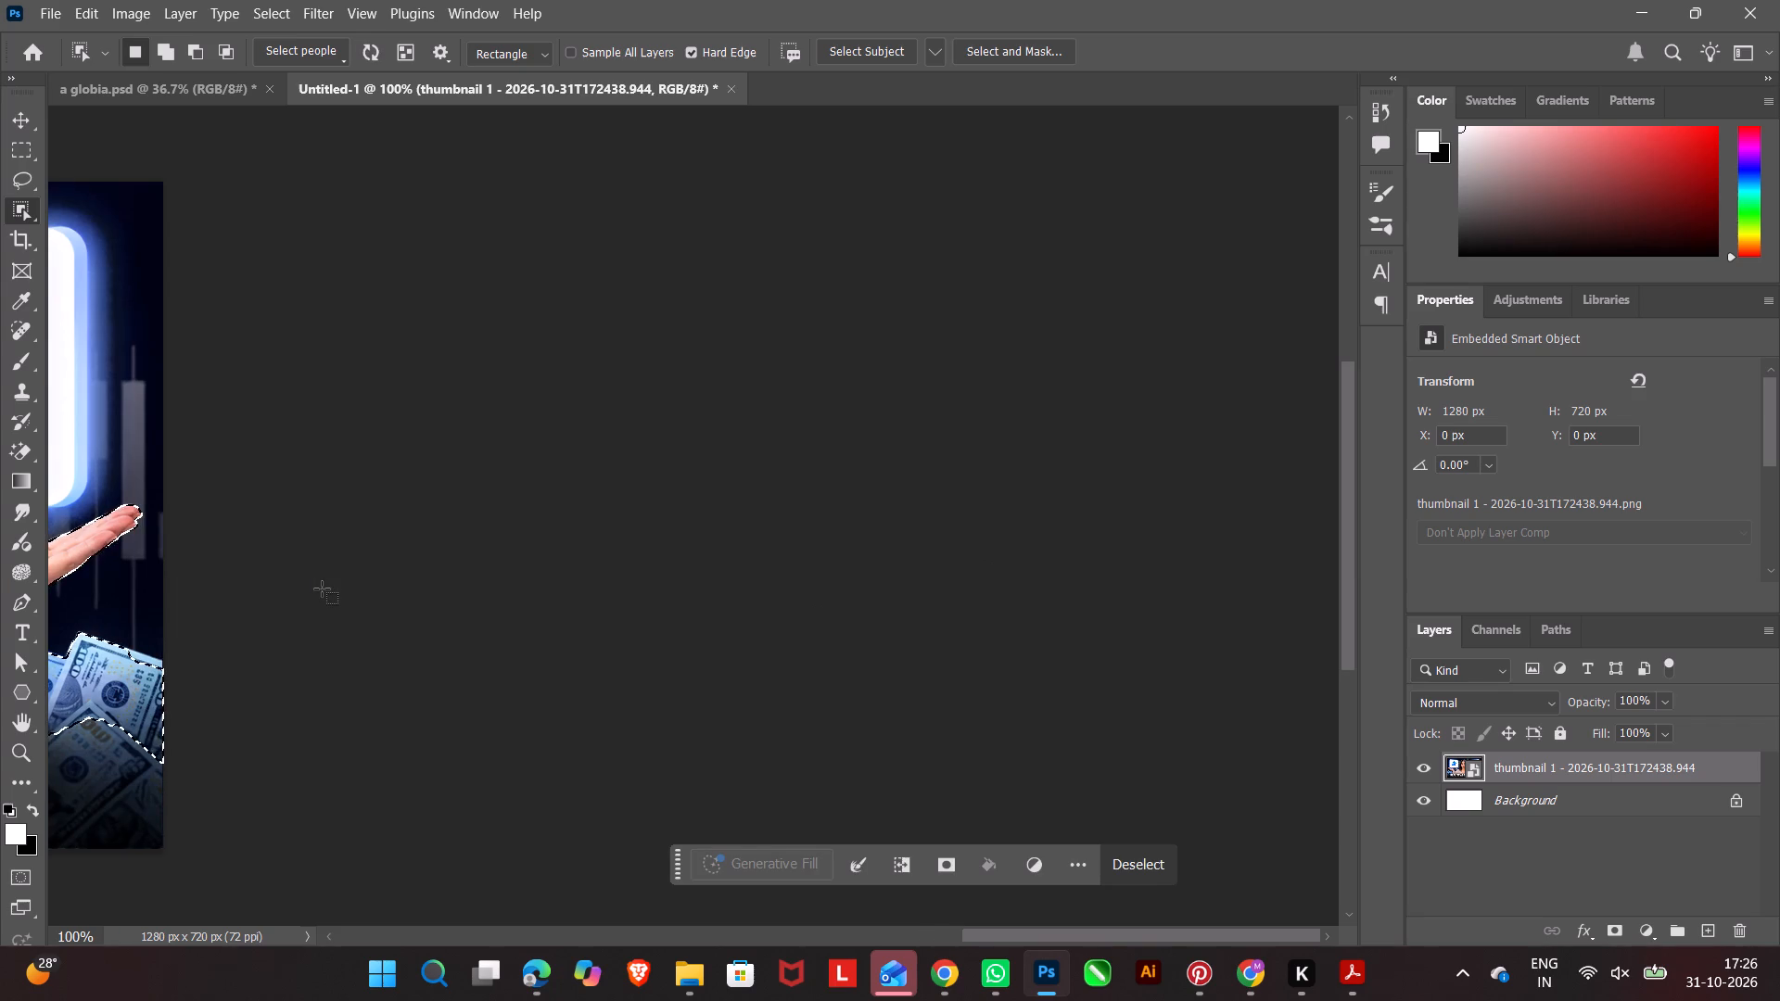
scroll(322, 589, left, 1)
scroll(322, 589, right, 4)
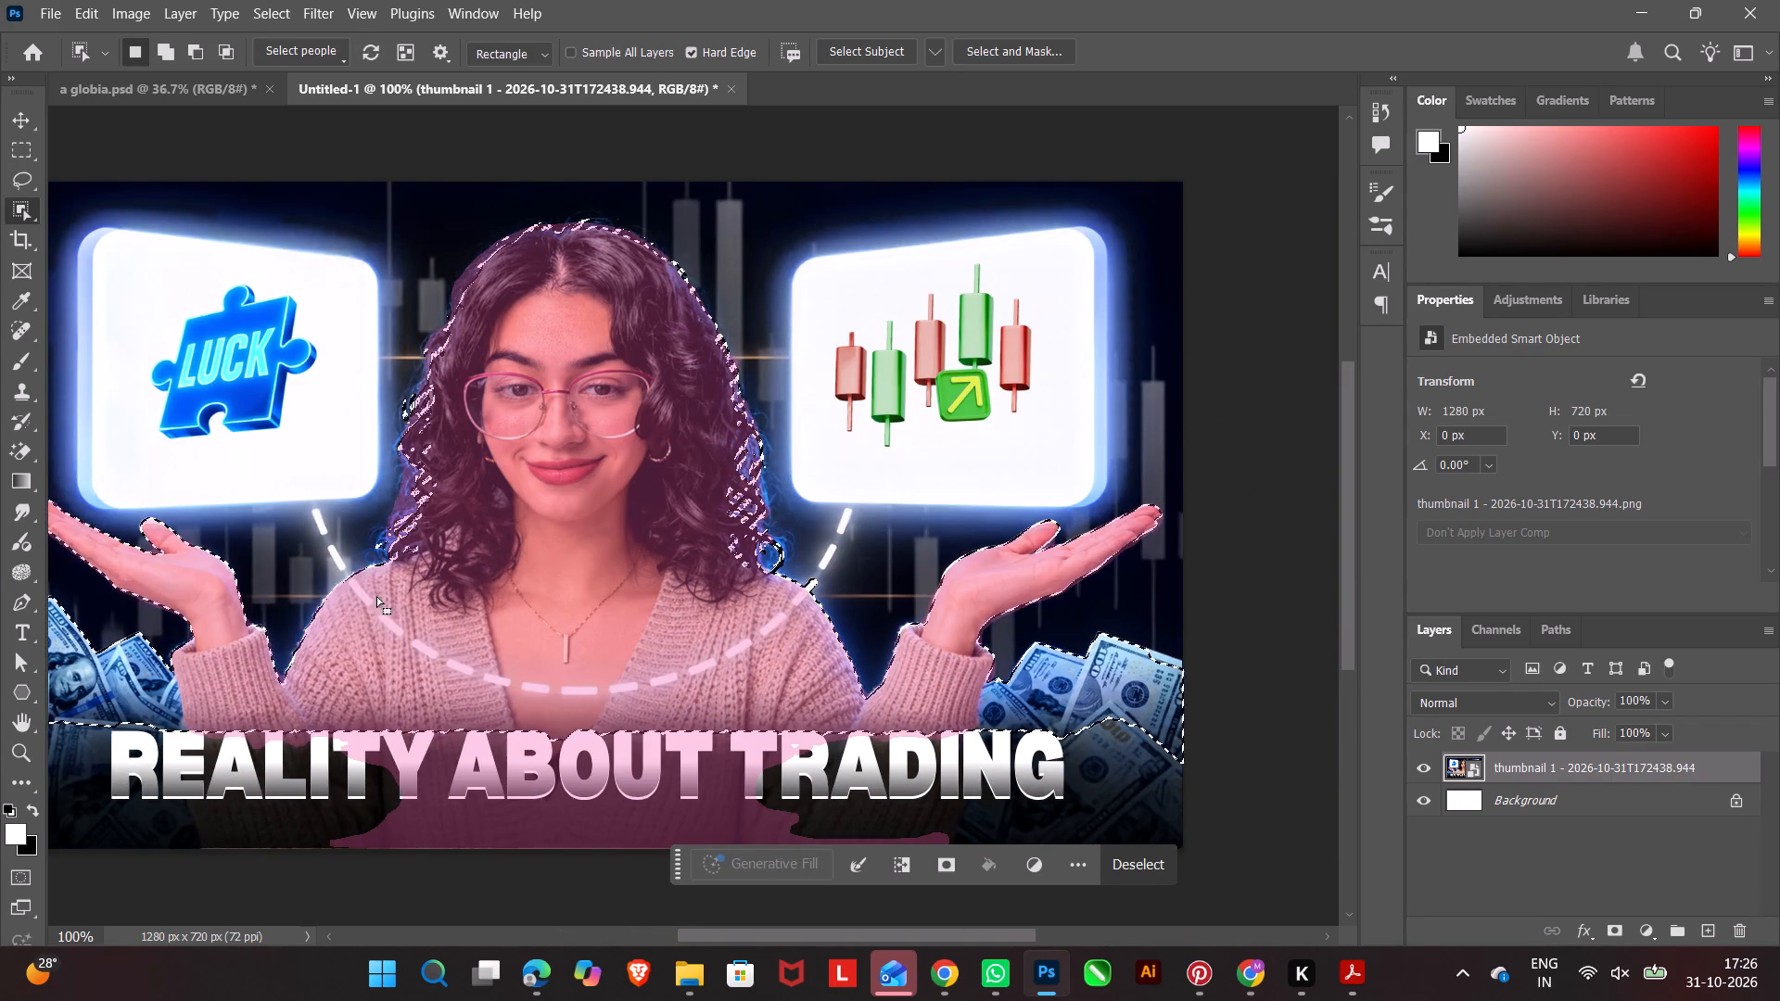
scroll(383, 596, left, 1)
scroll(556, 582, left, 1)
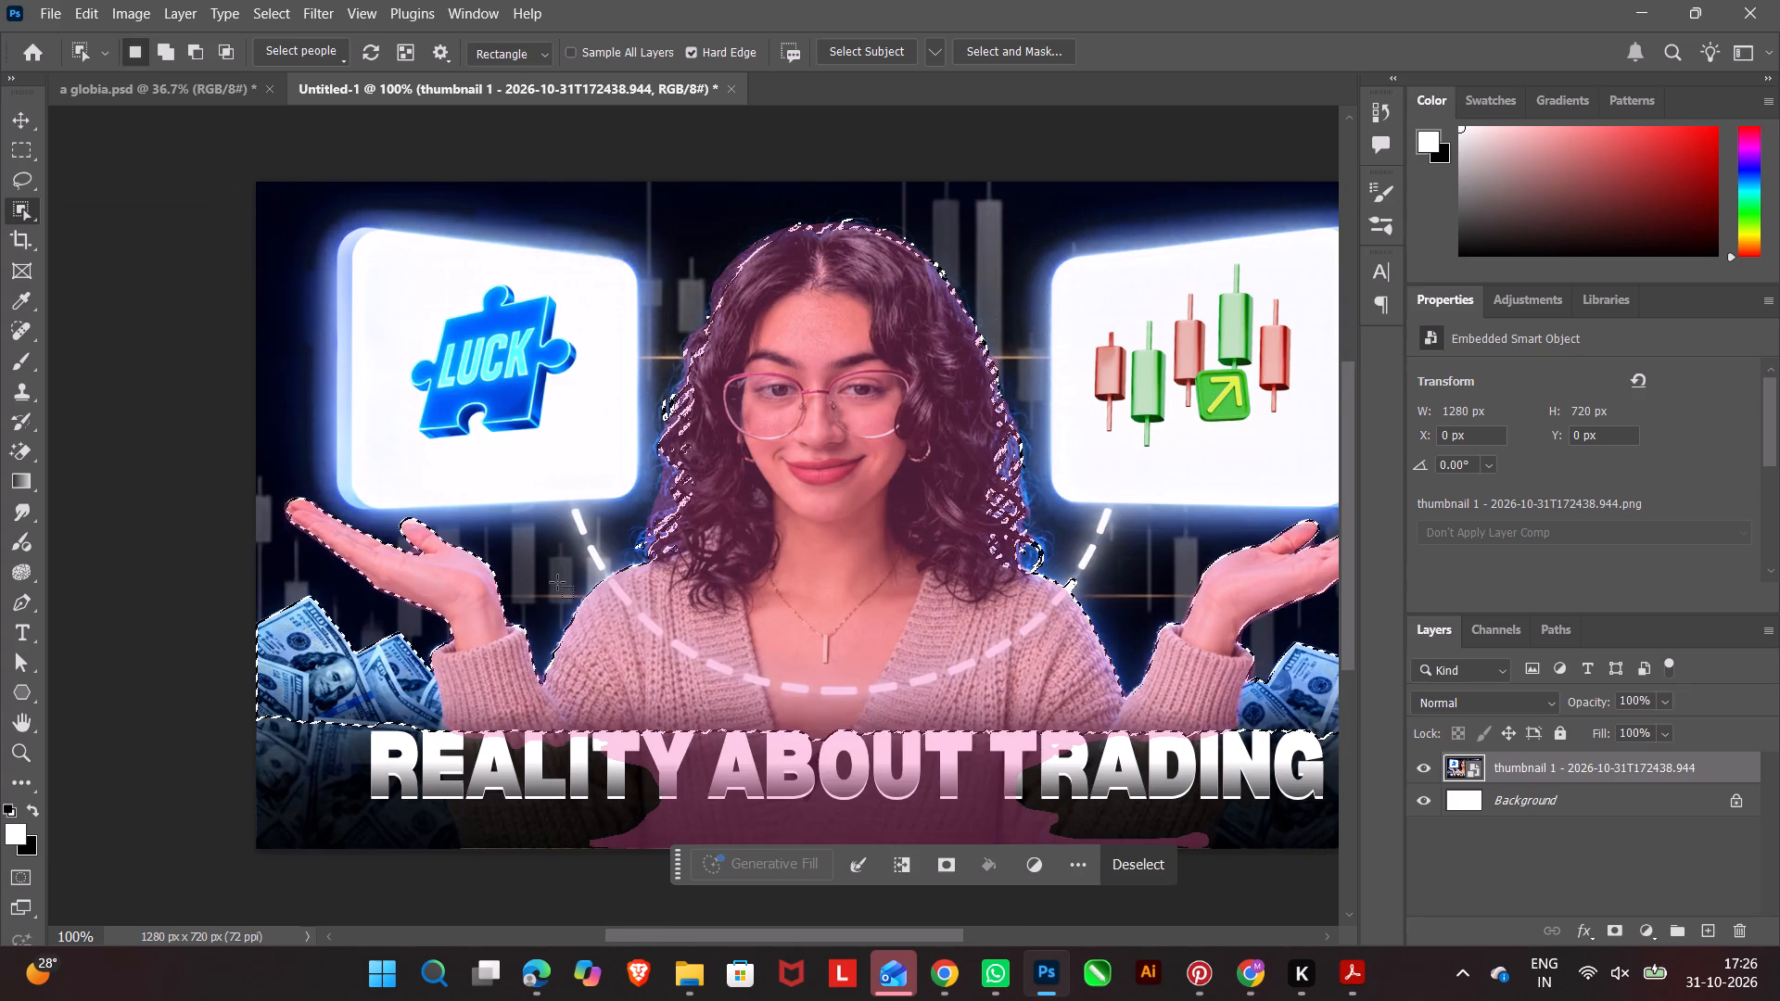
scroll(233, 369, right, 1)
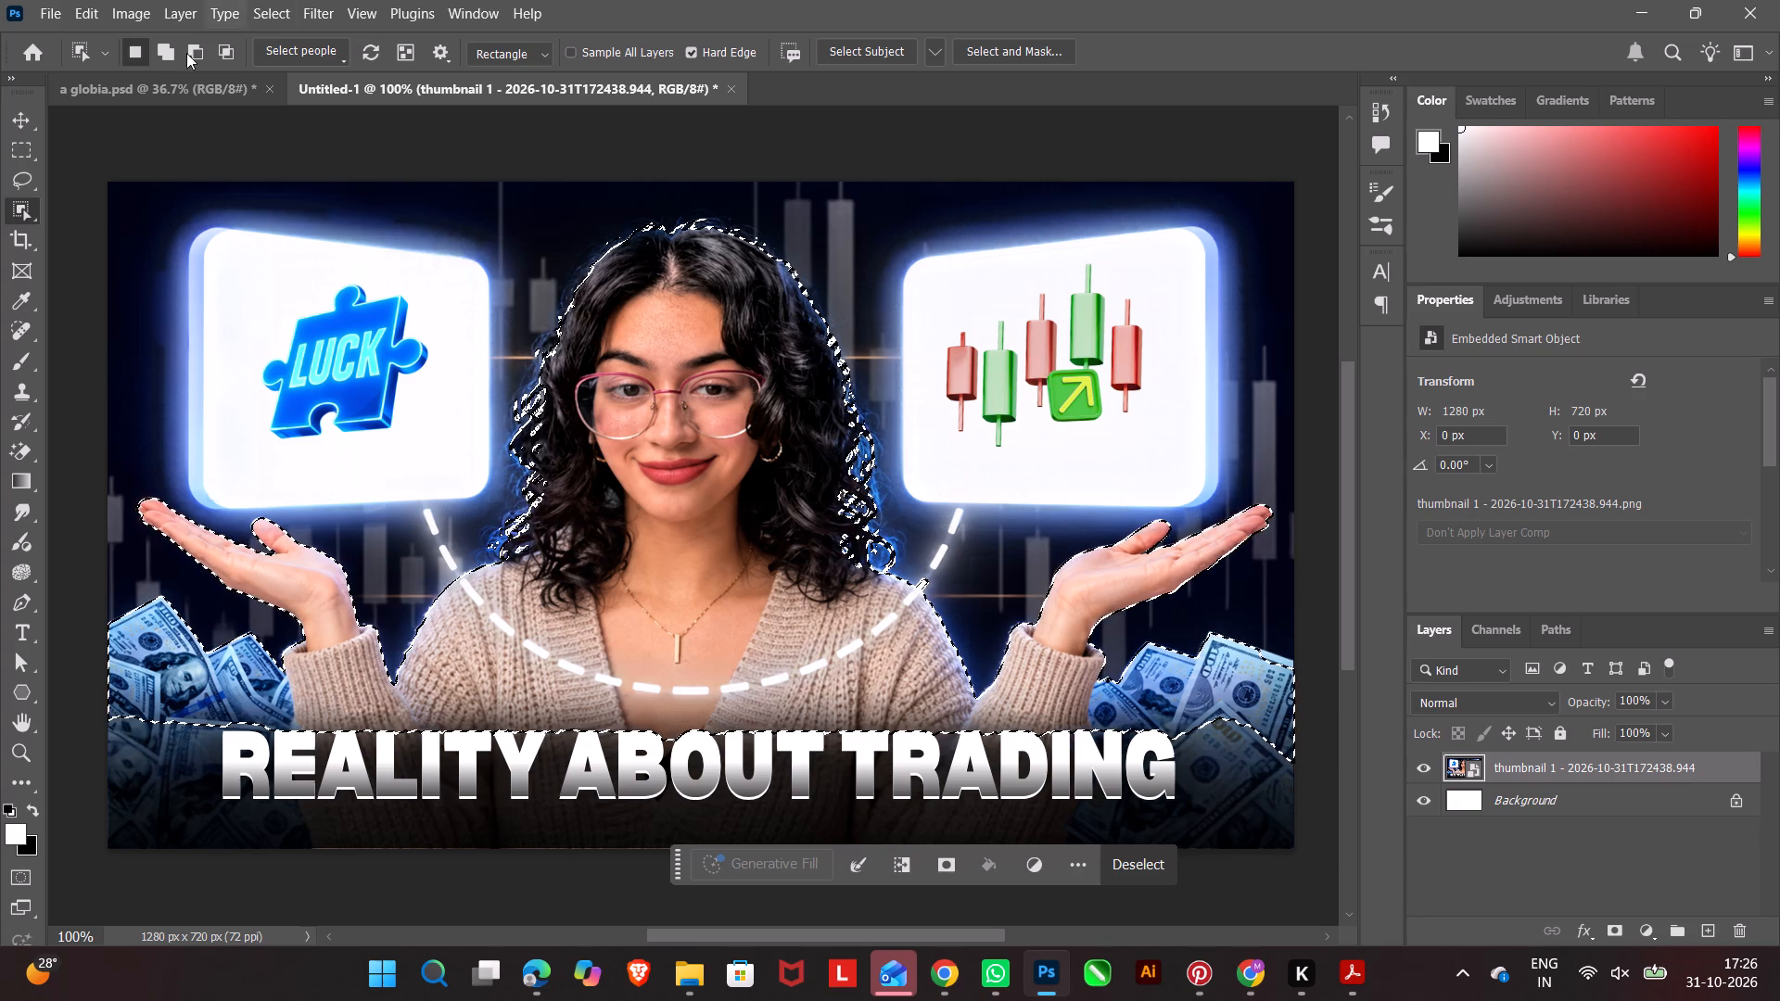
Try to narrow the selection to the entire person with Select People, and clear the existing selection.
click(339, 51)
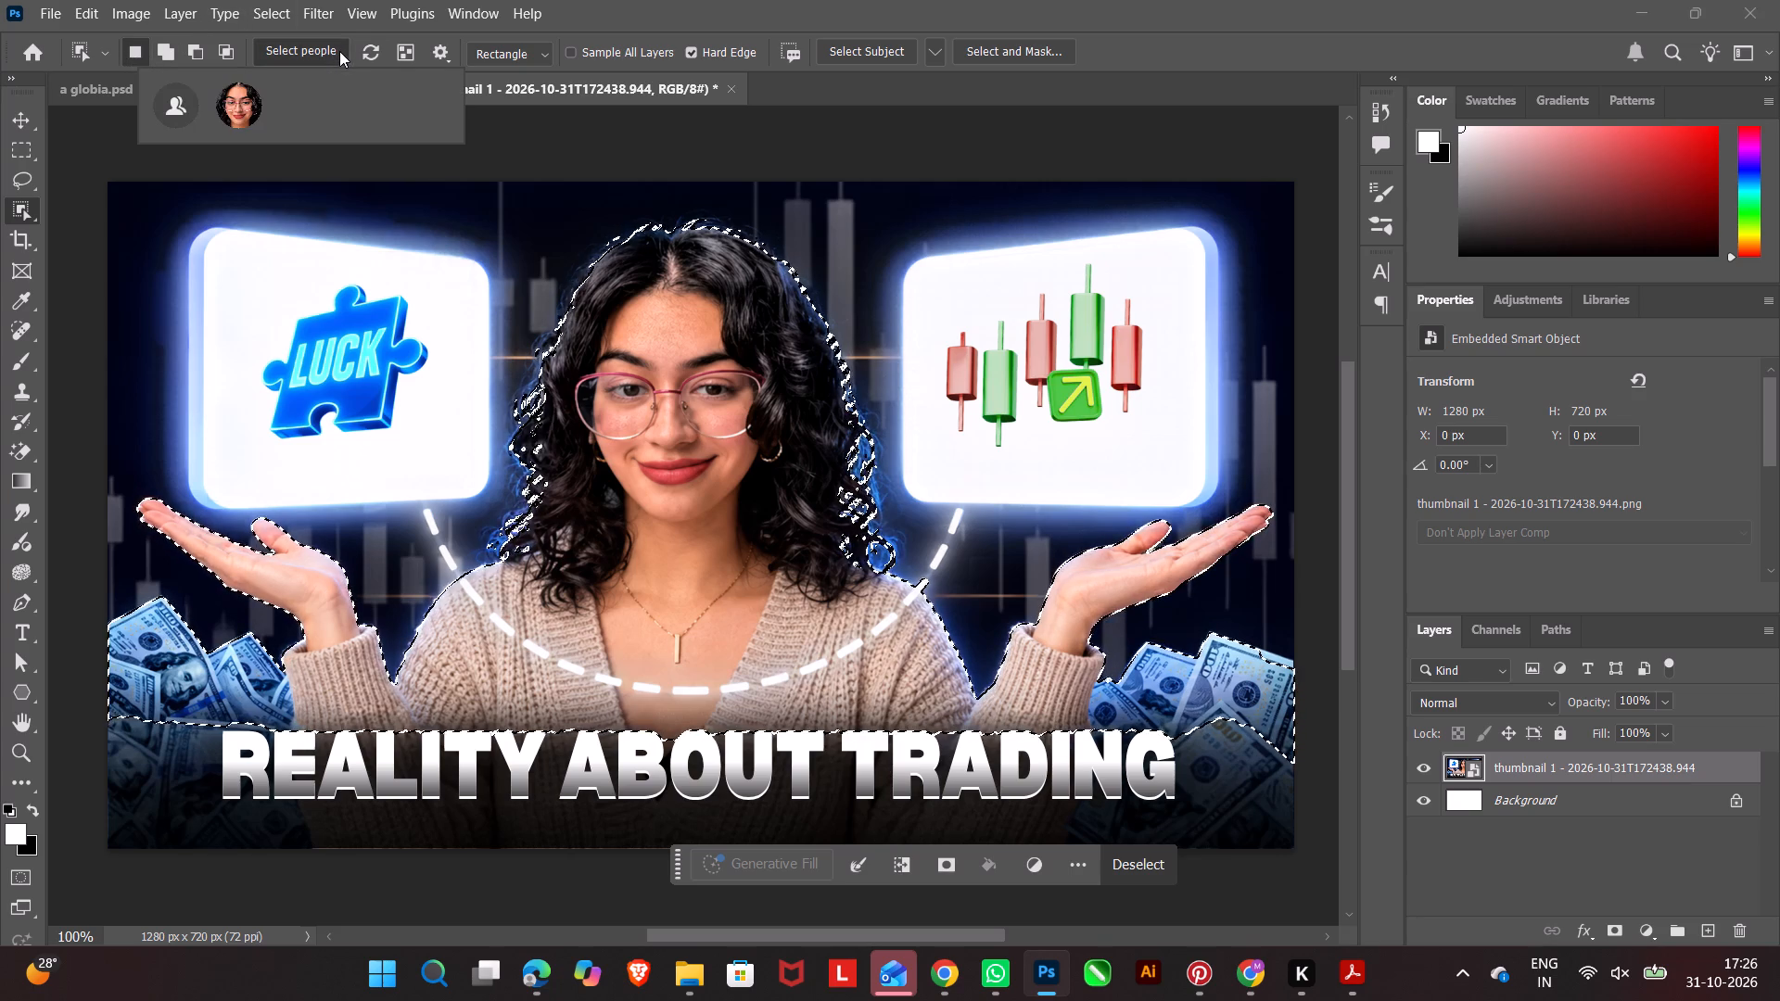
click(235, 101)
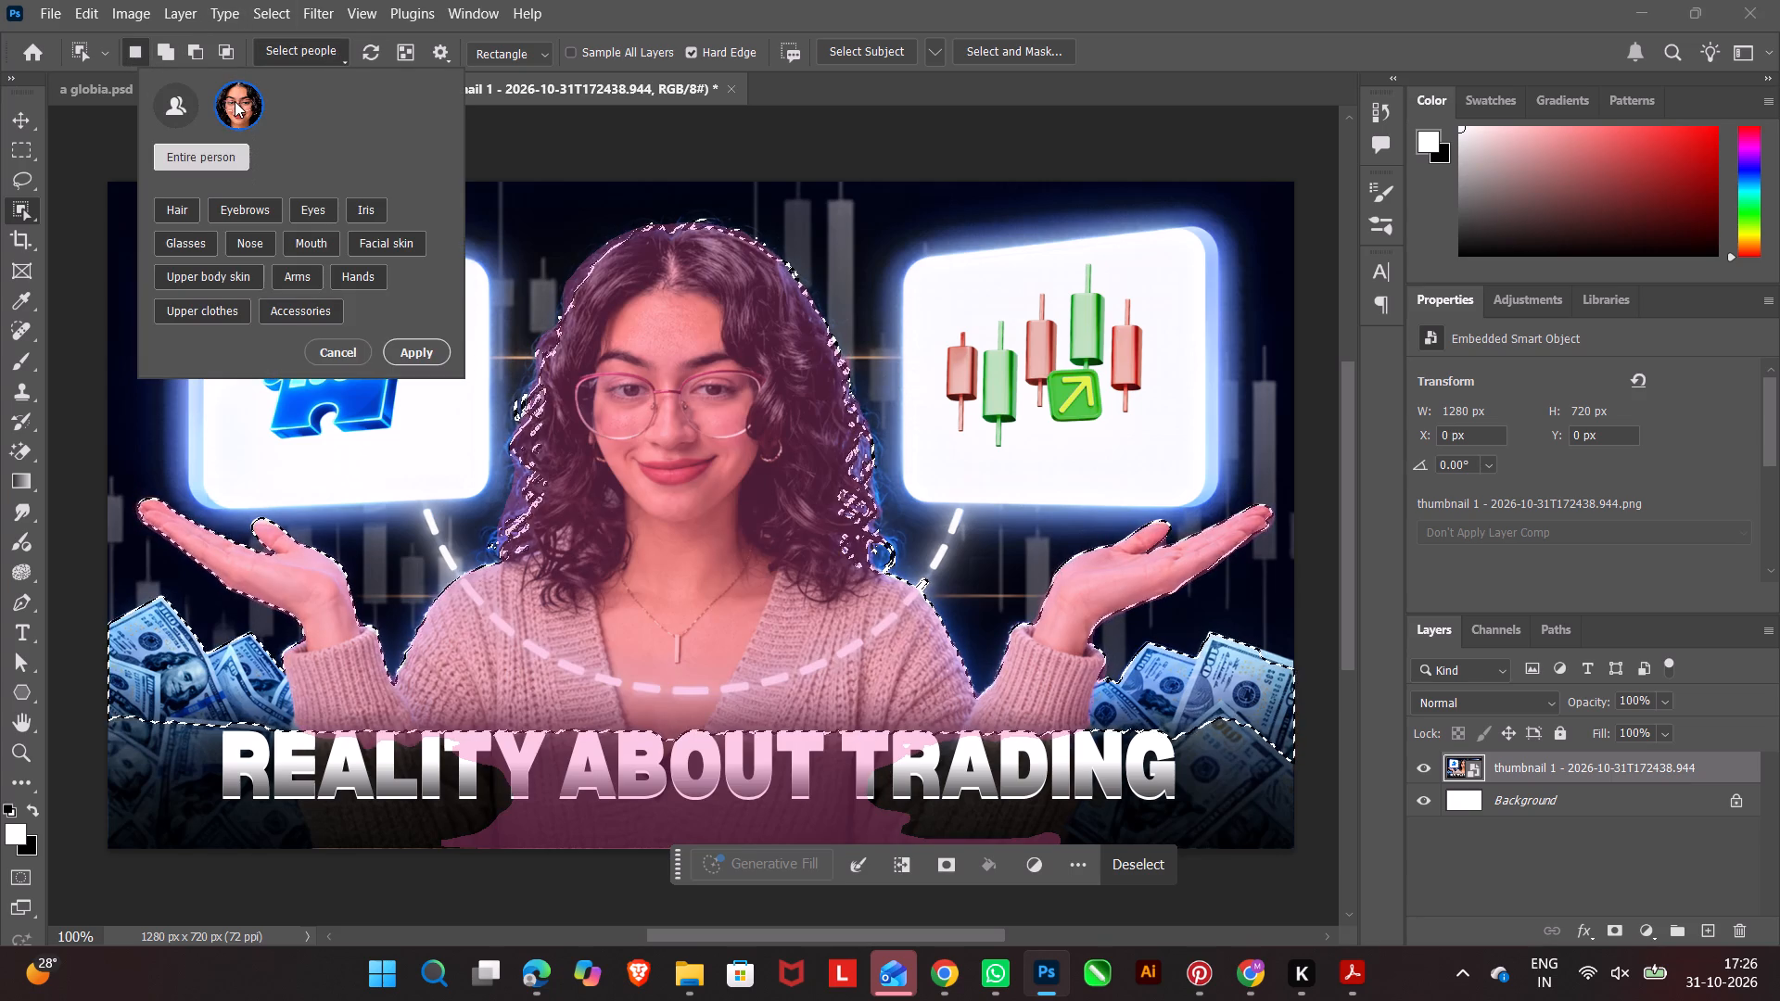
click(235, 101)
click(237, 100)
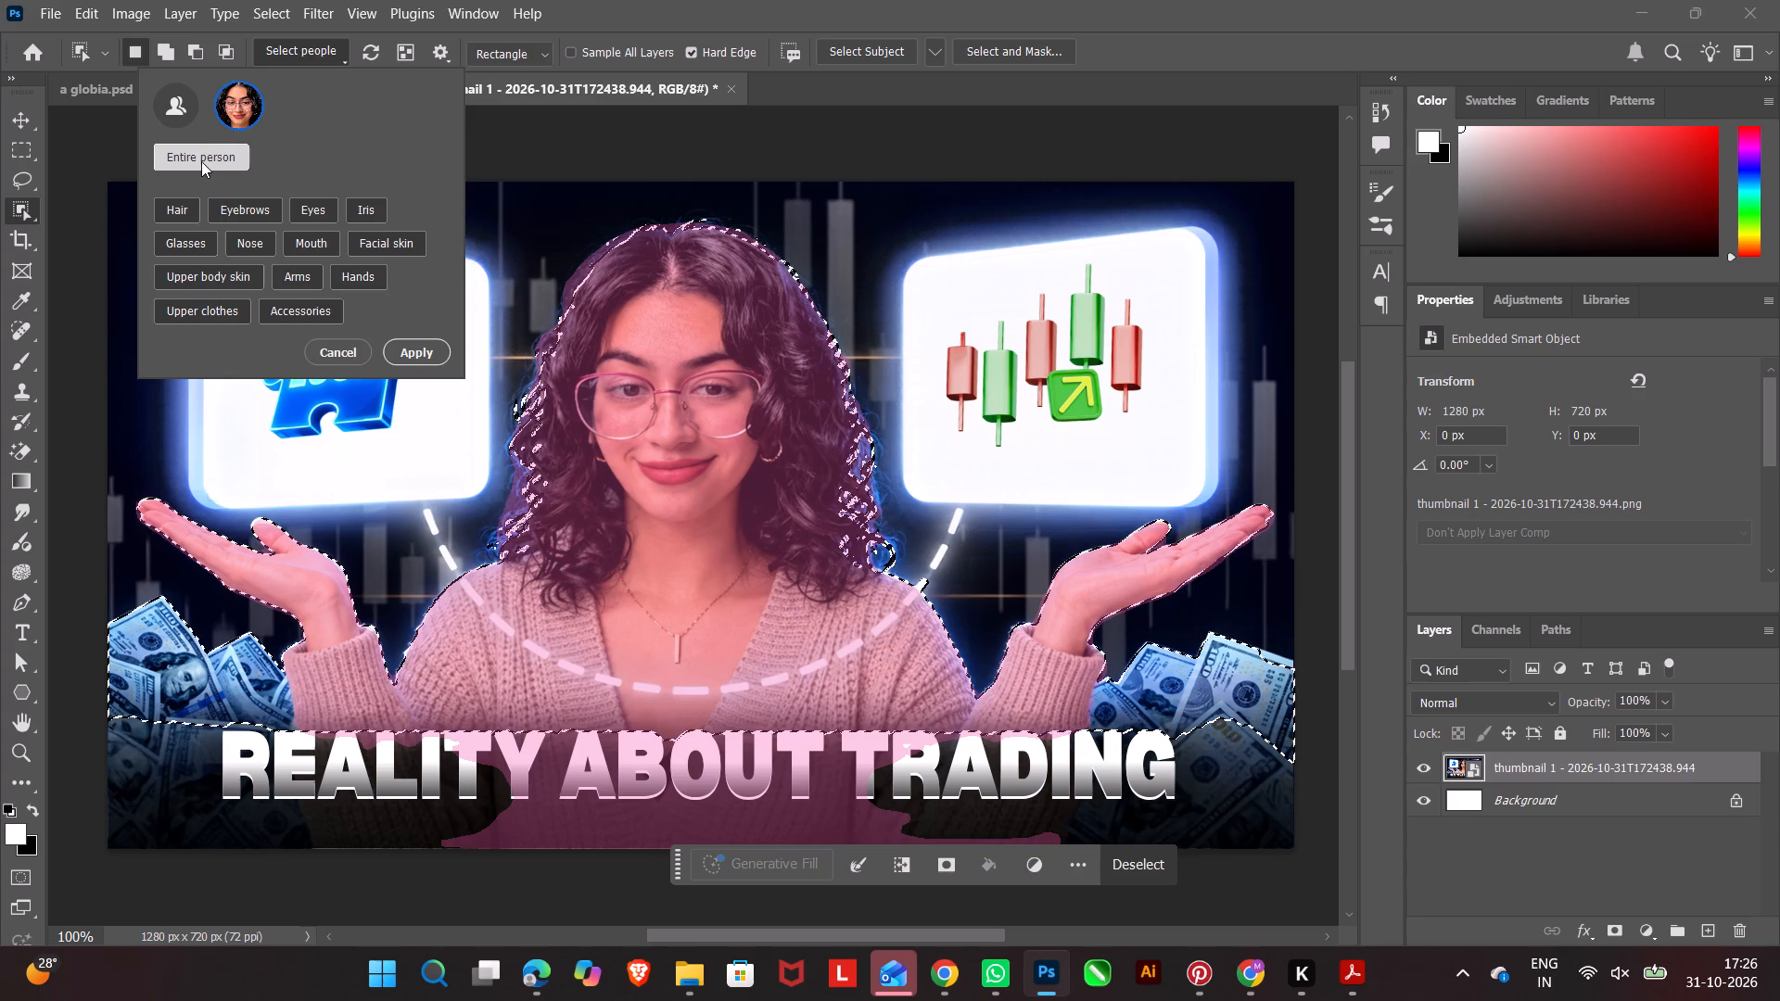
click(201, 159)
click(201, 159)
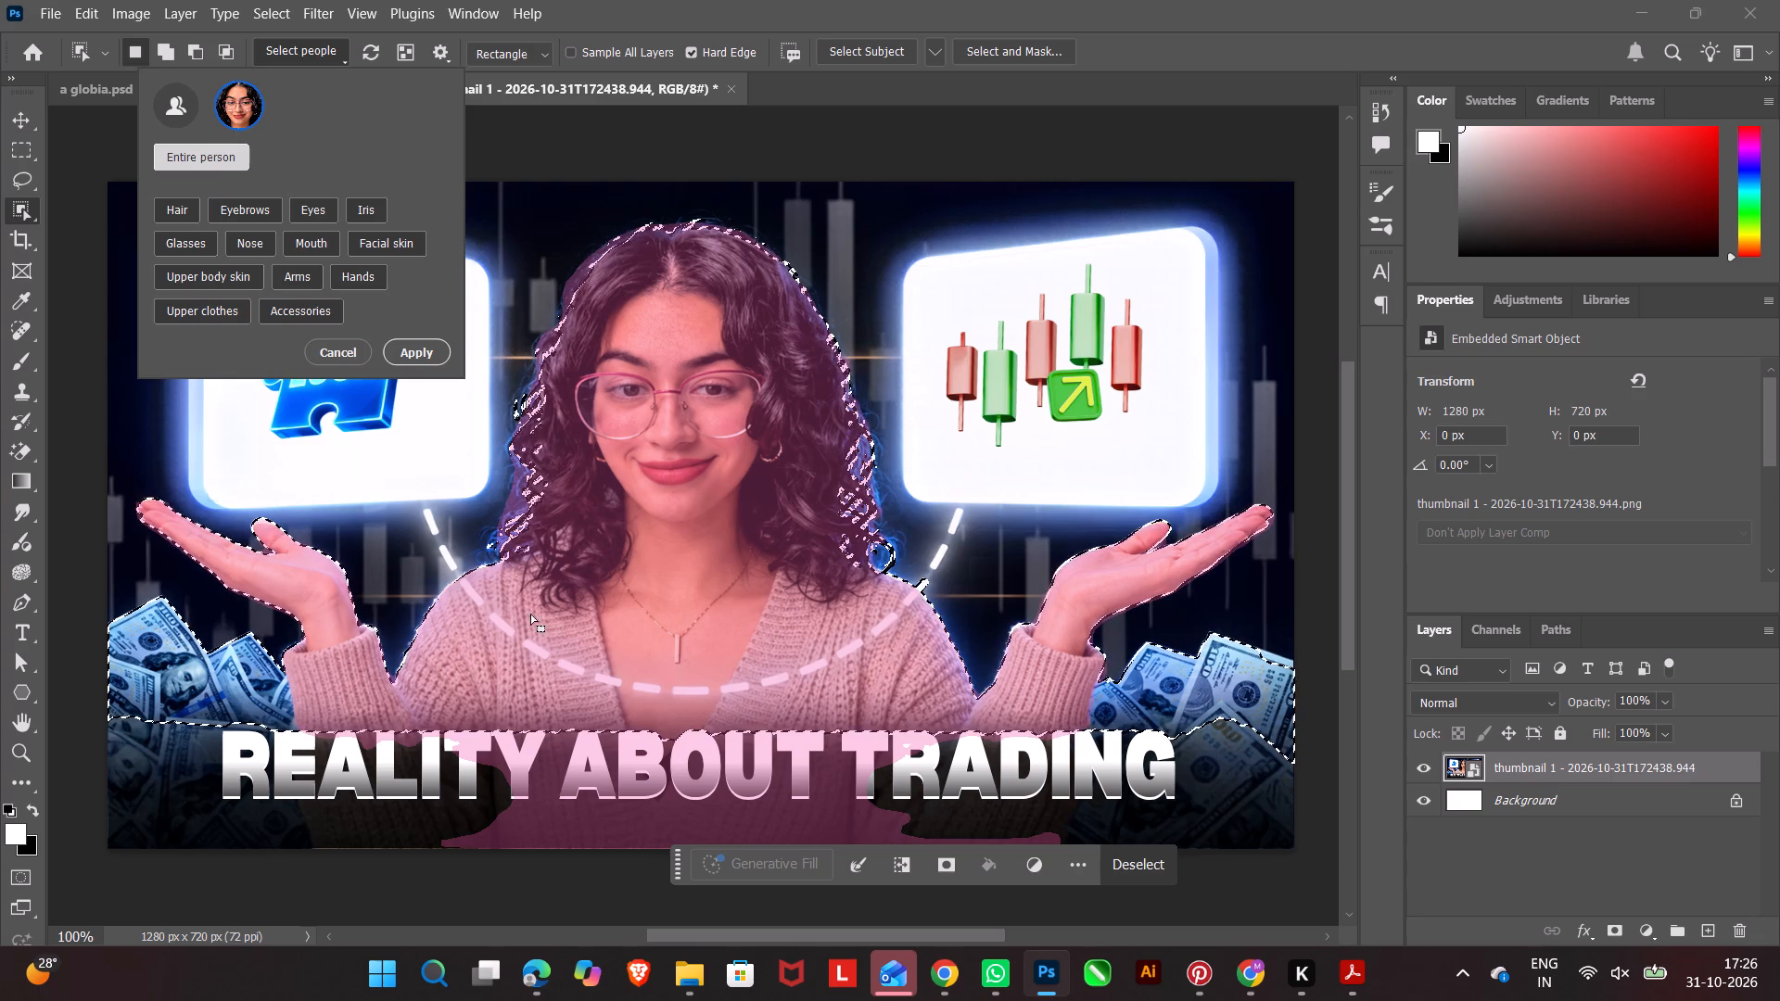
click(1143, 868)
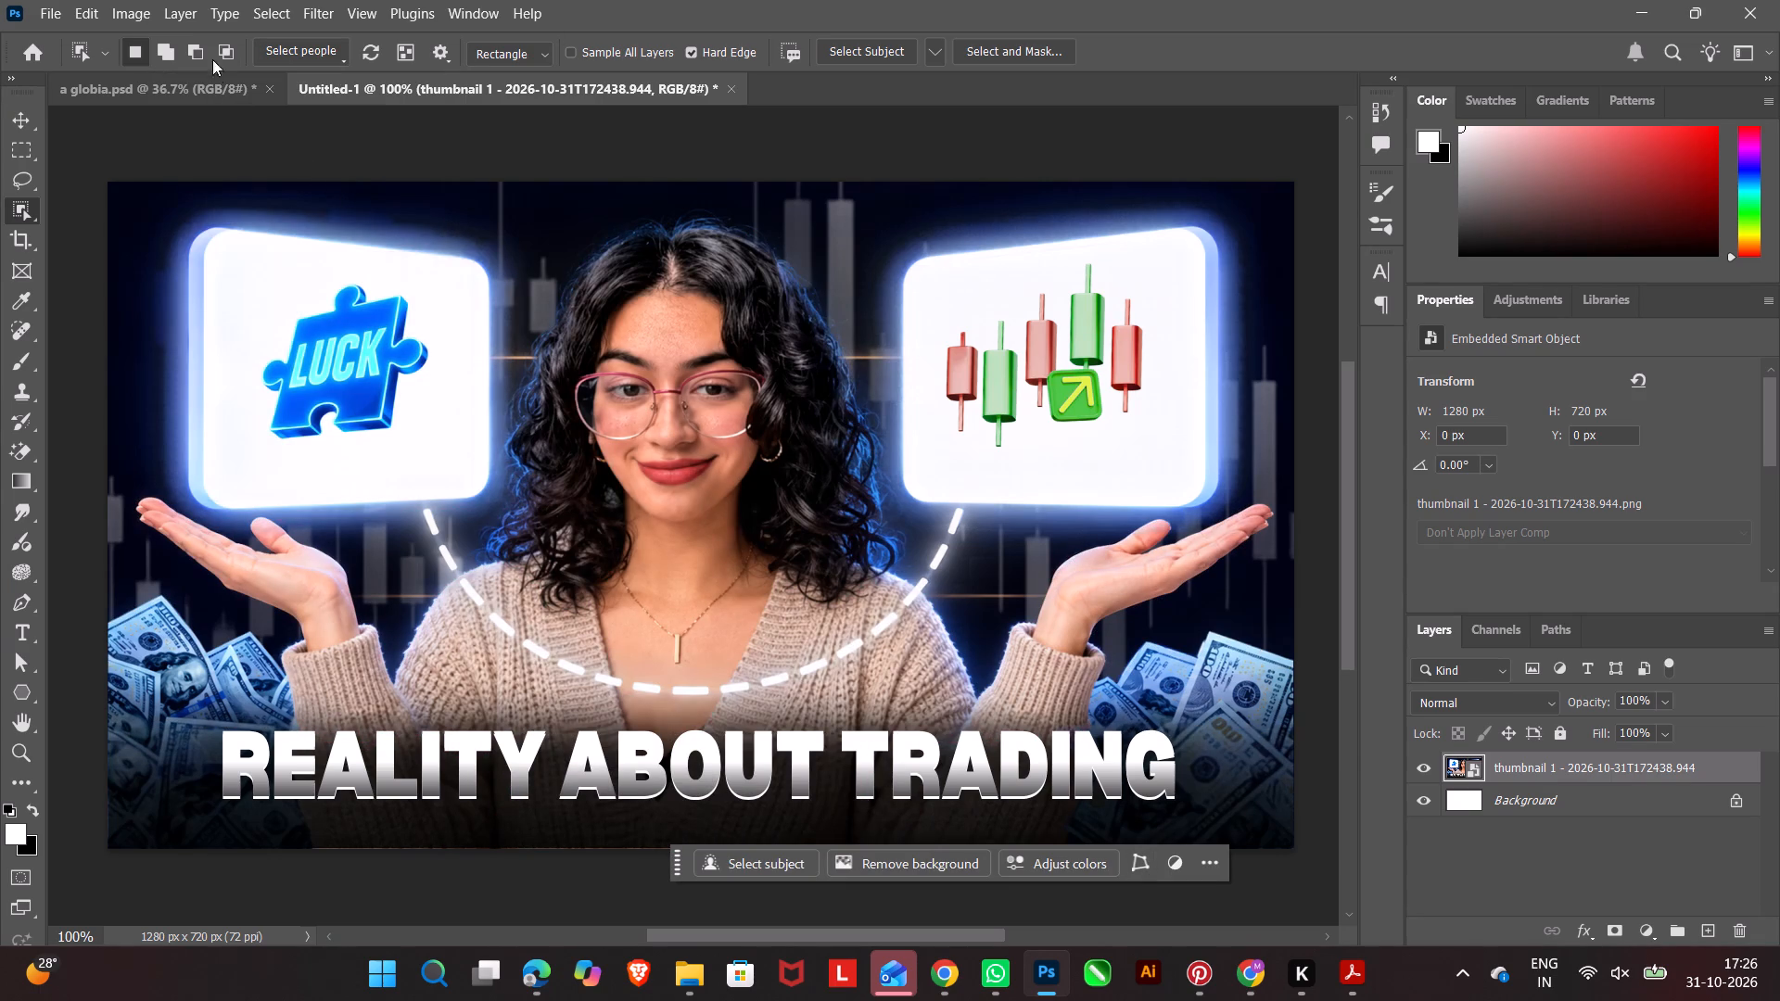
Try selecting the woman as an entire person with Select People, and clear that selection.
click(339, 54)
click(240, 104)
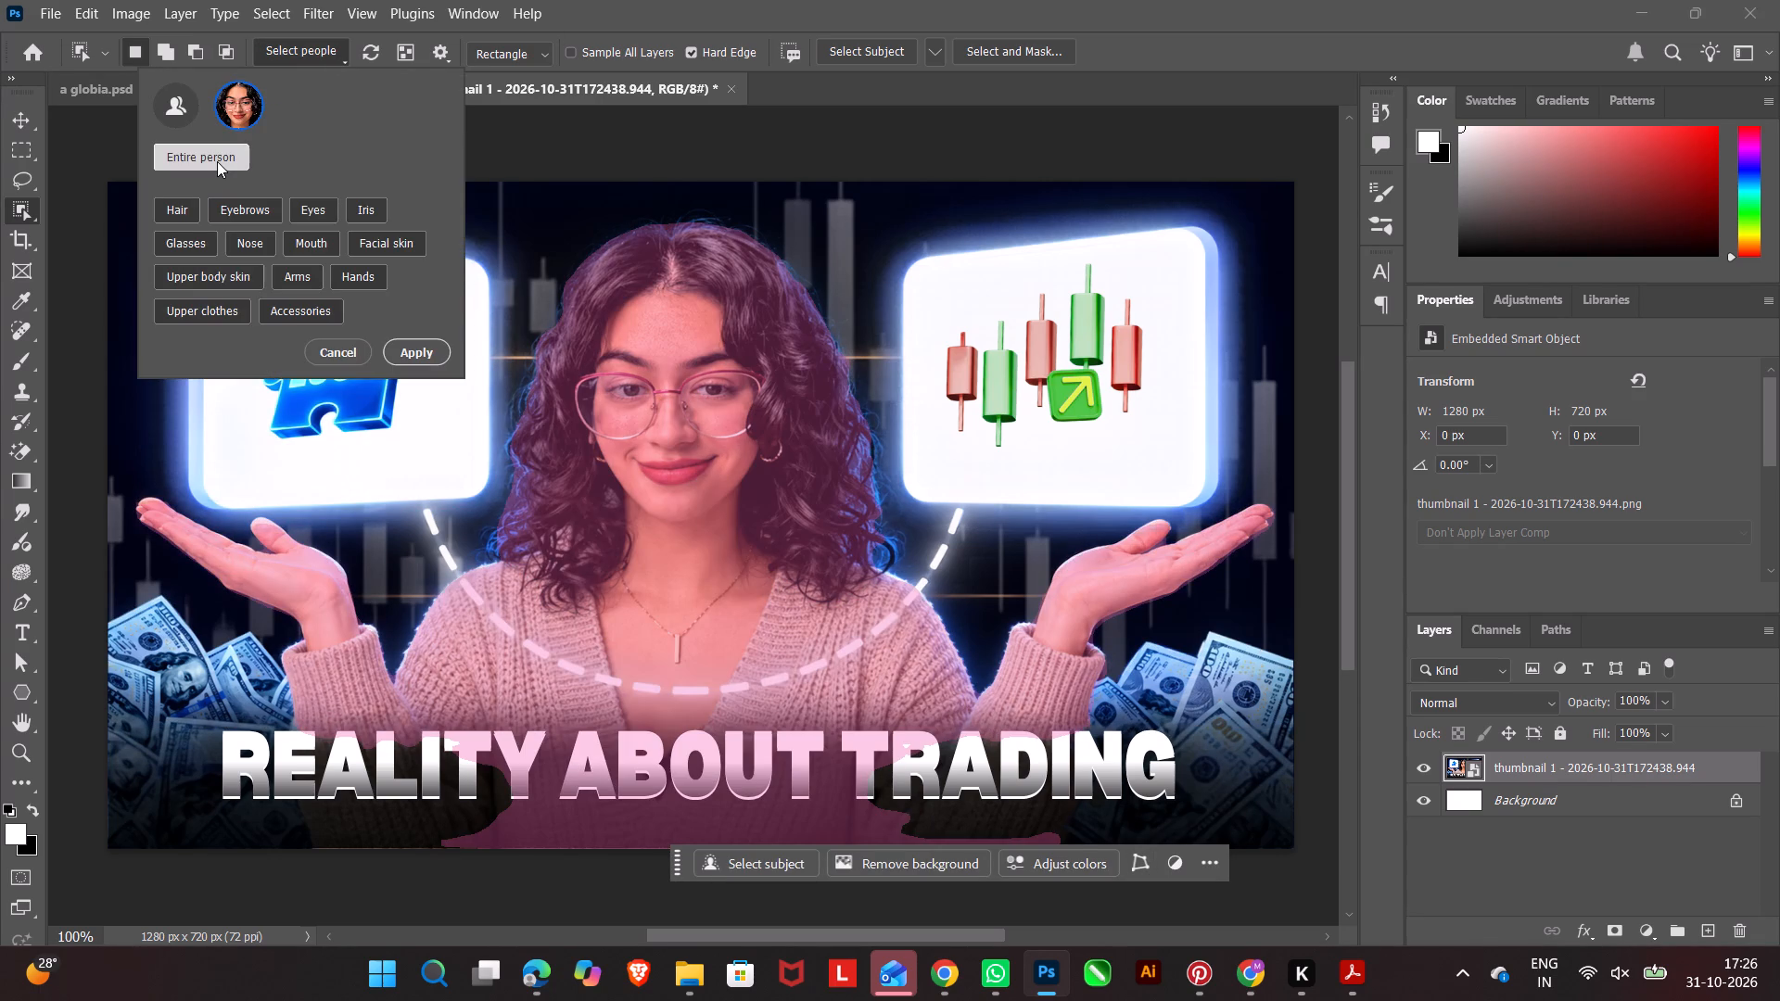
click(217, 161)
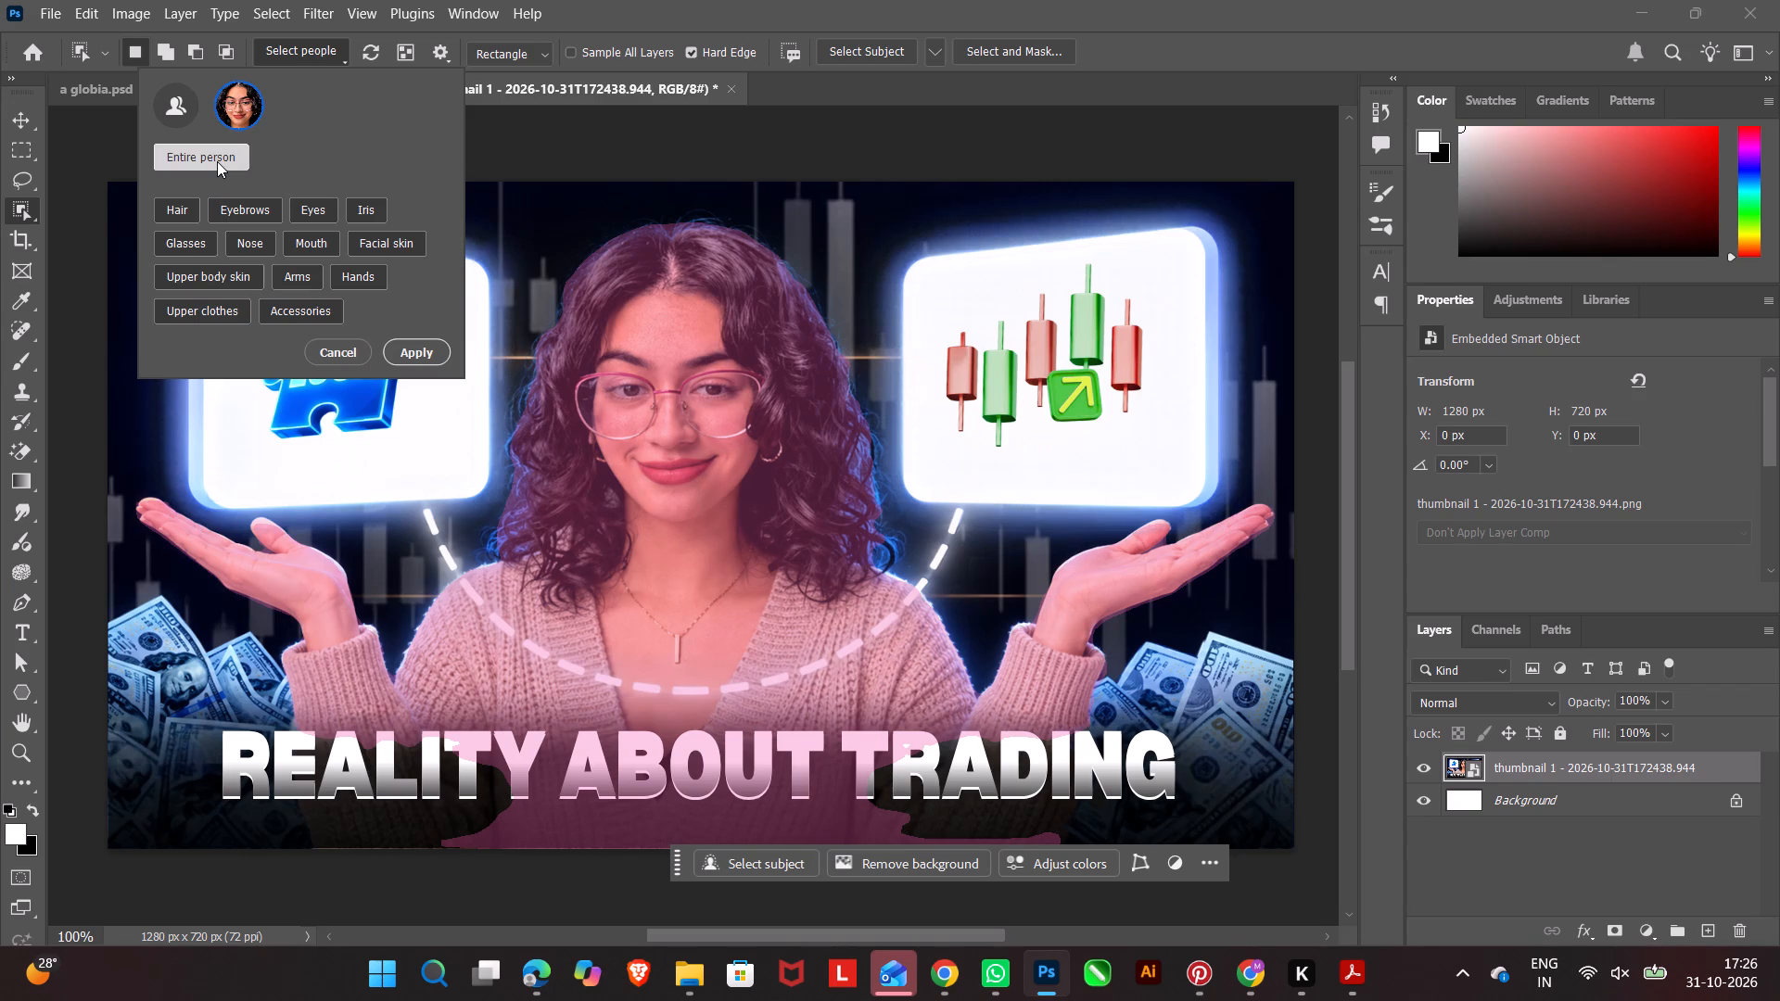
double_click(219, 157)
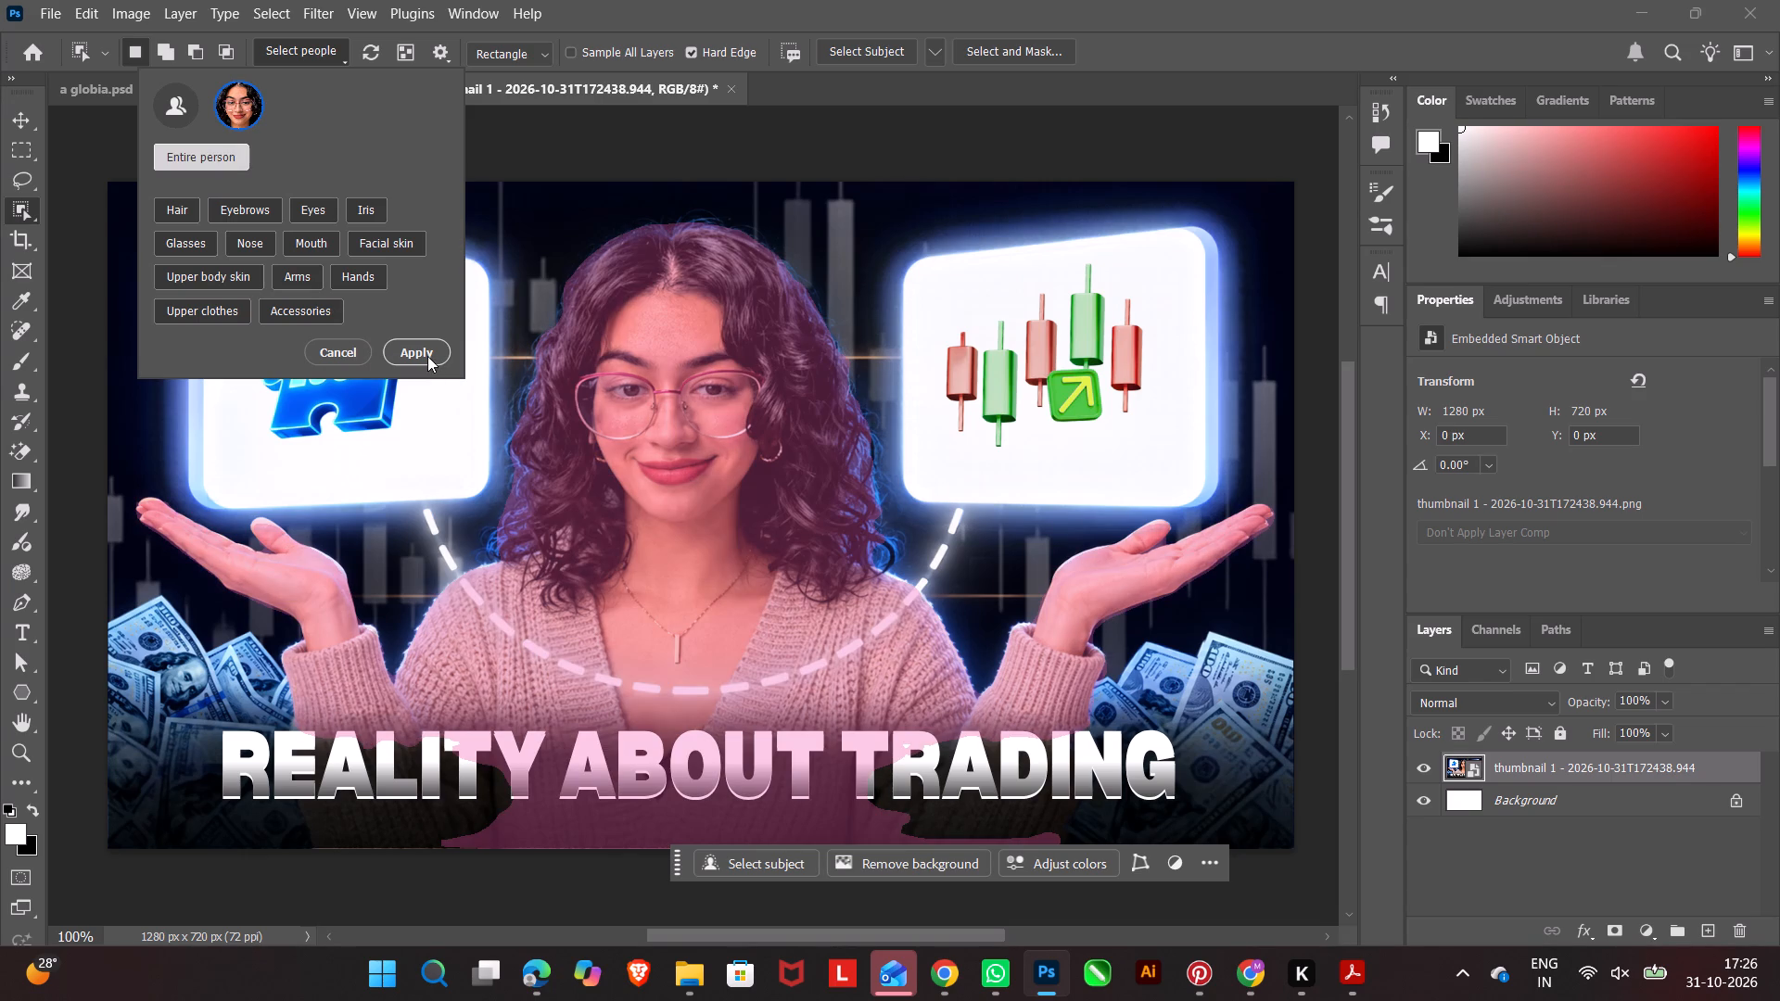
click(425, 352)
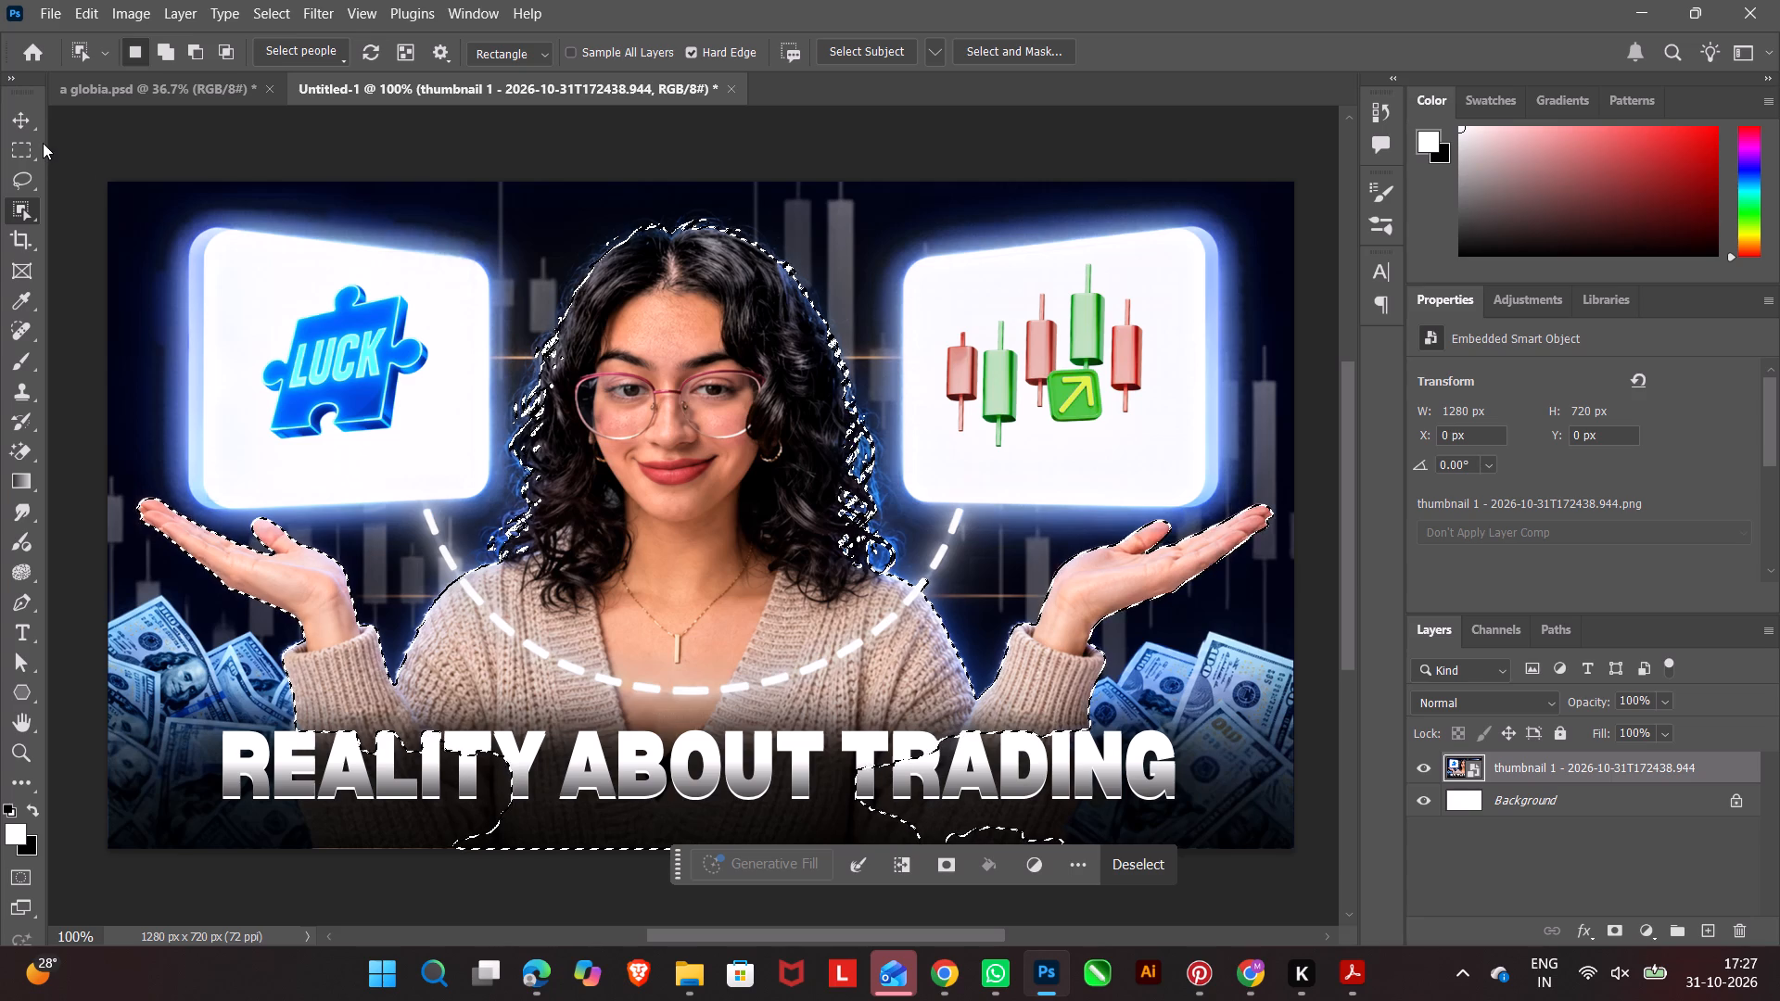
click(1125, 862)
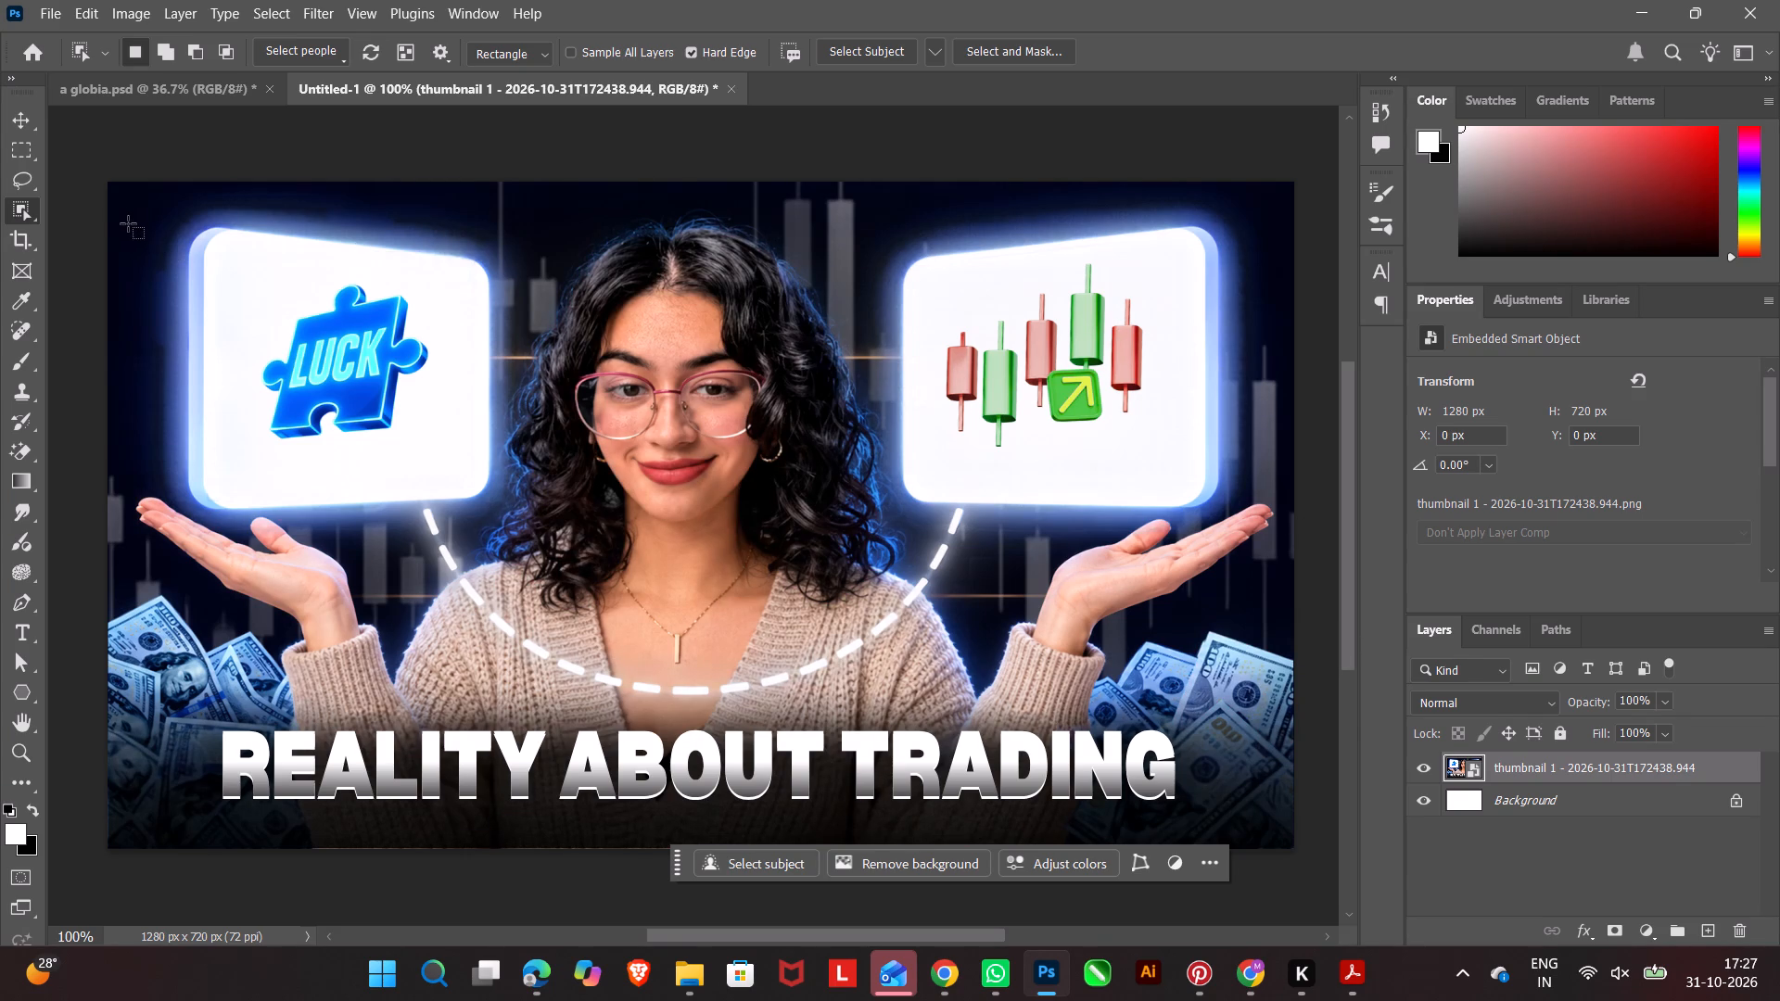
Select the woman with an Object Selection rectangle ending above the thumbnail's bottom edge, and copy her onto a new layer.
drag(124, 218, 1058, 642)
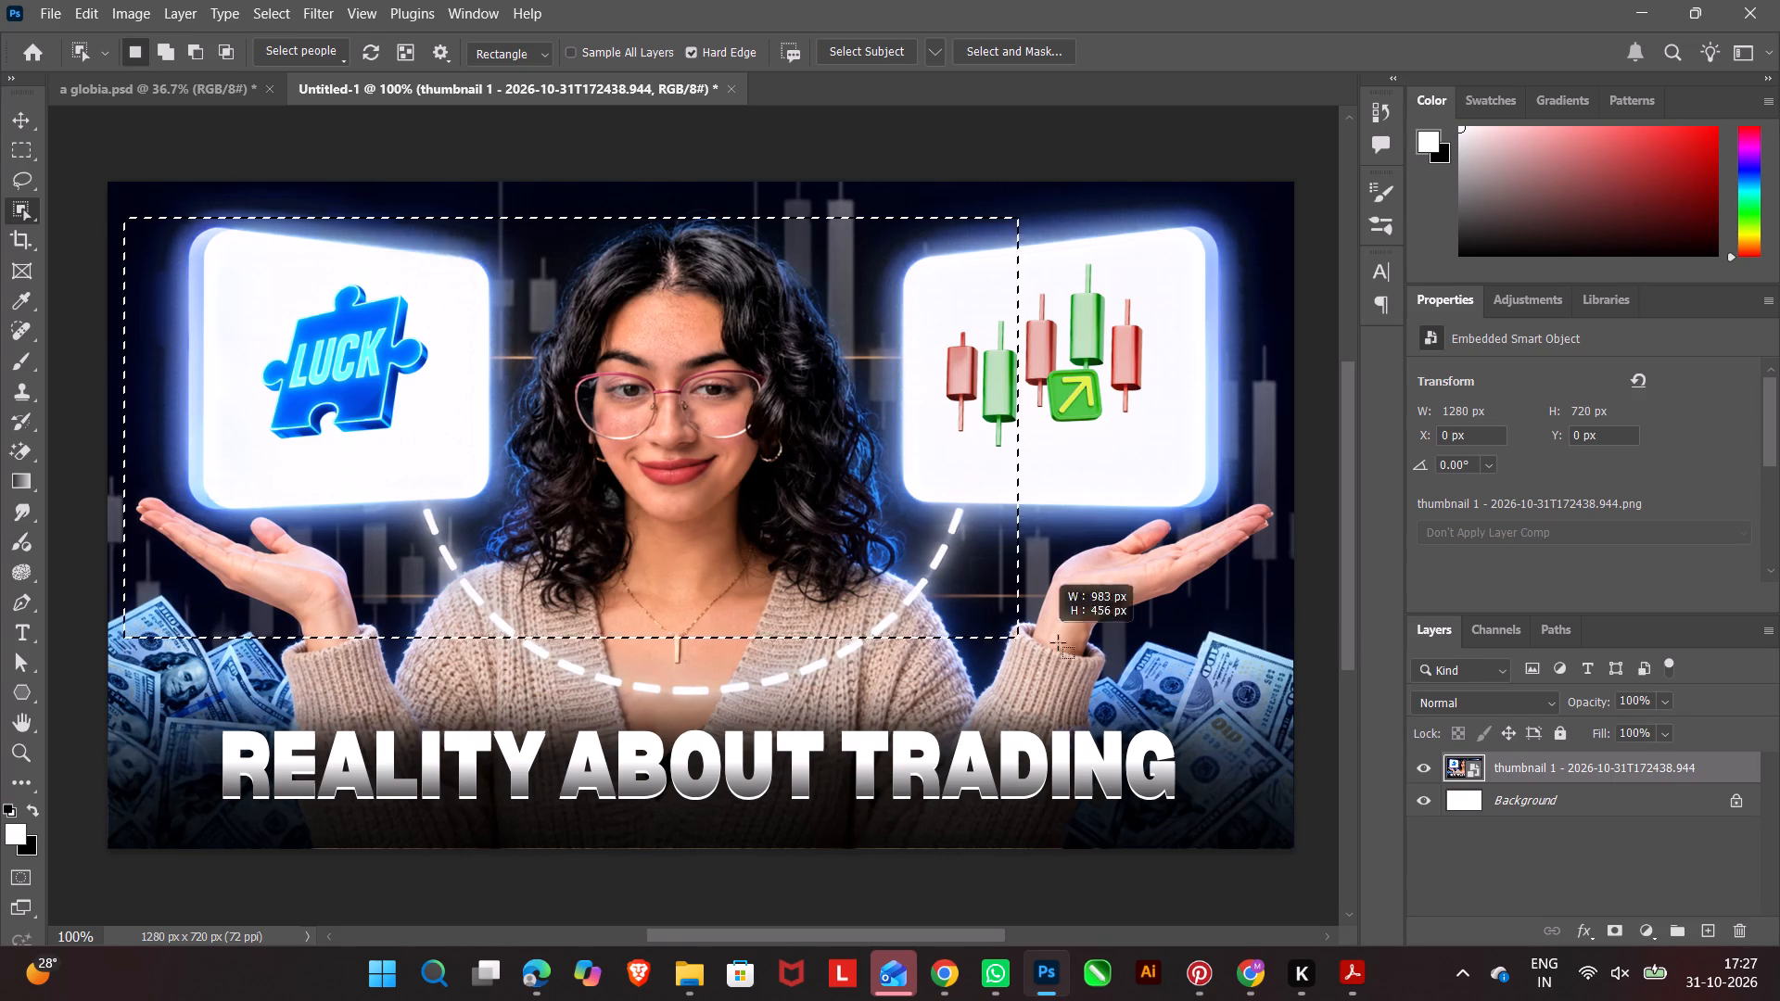
drag(1058, 642, 1279, 730)
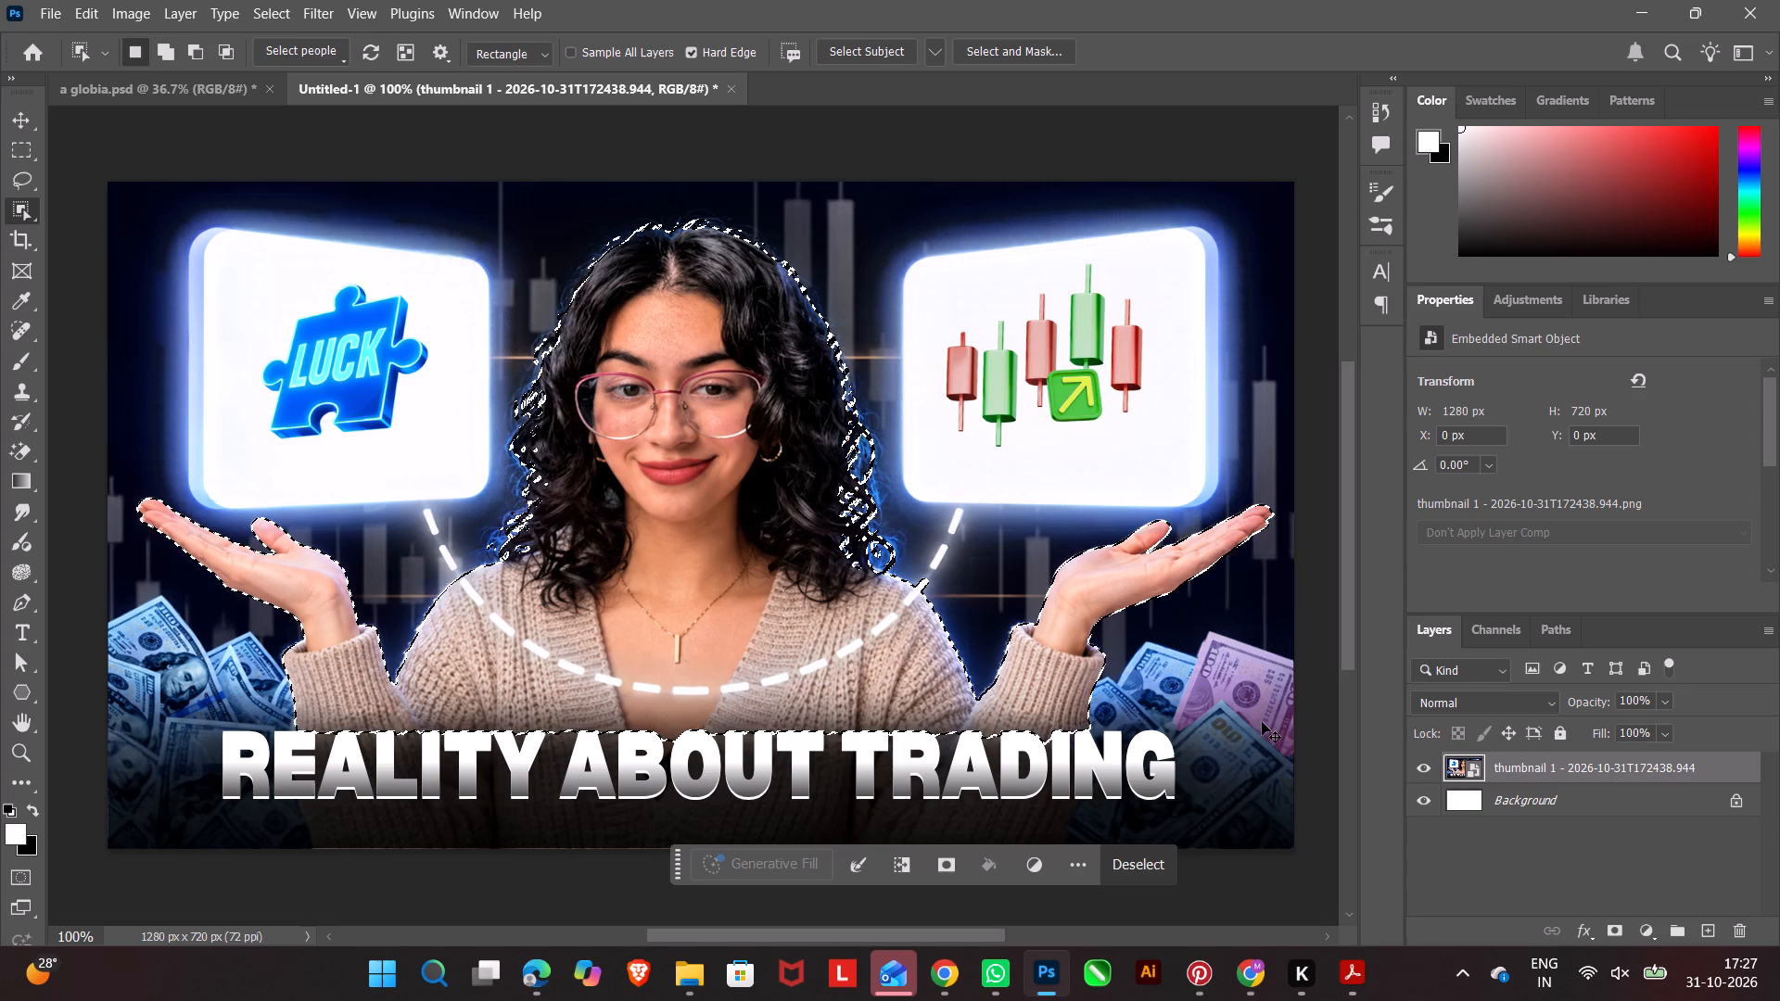
key(ctrl+j)
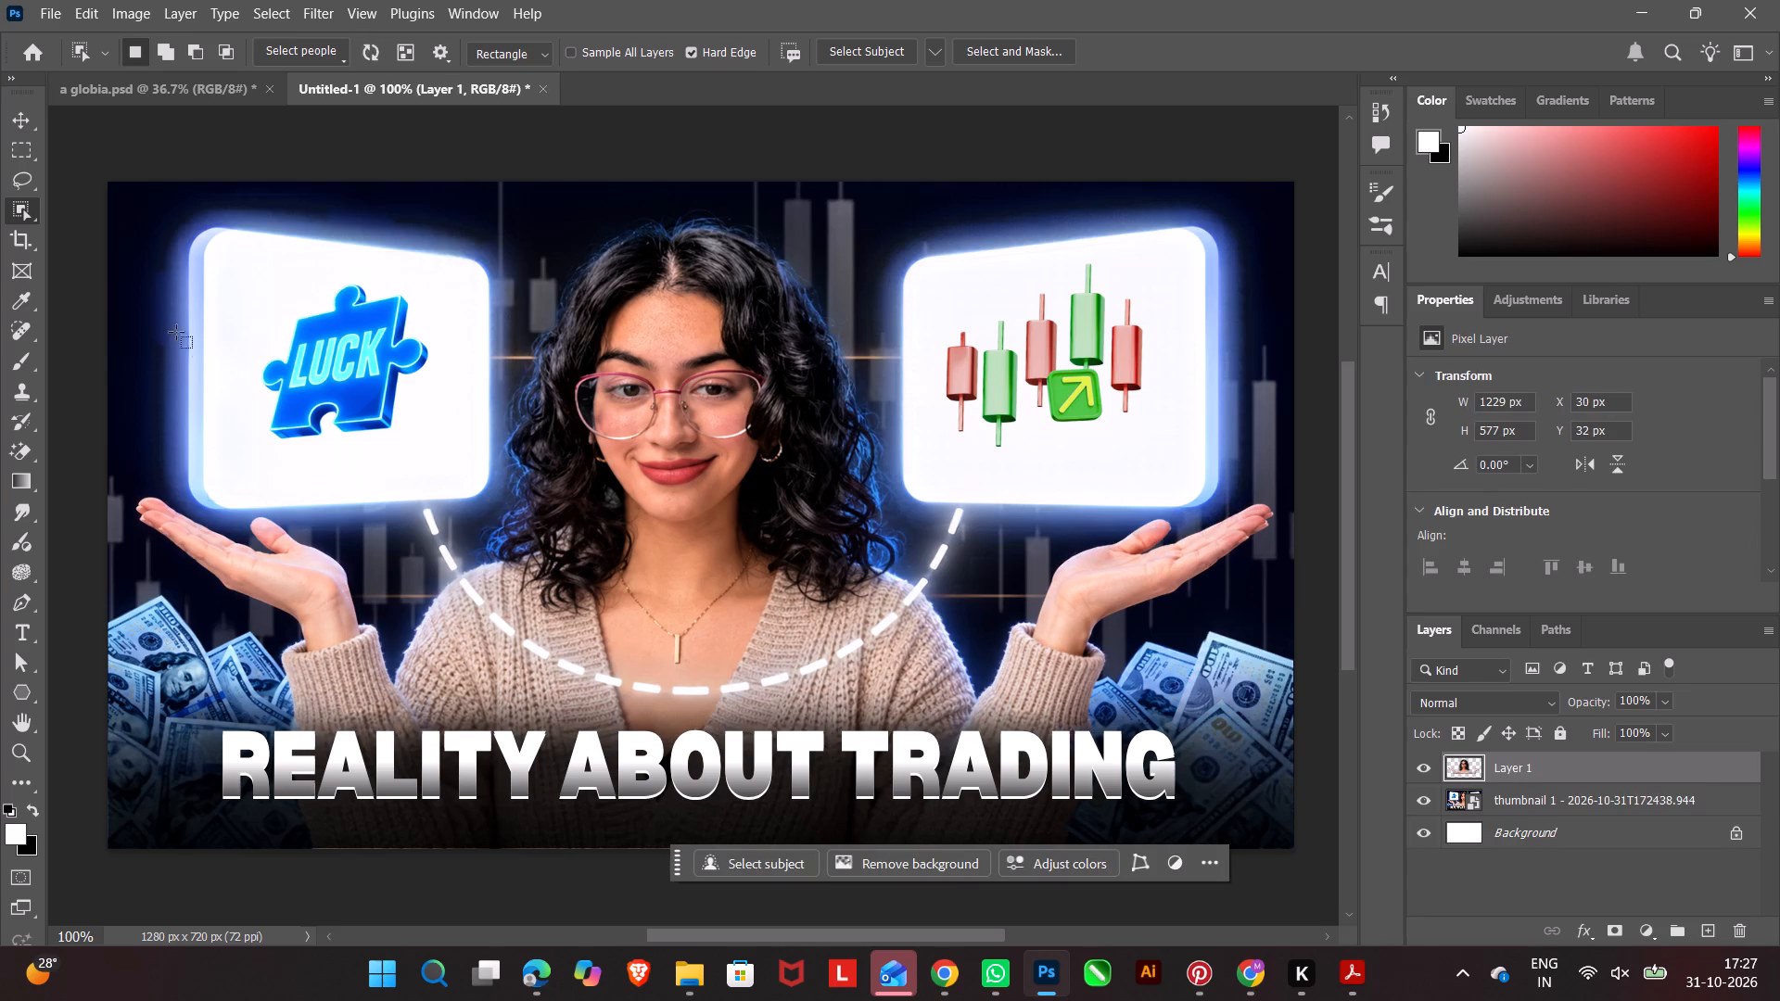
Open the Camera Raw Filter for the woman's cutout layer.
click(22, 109)
click(763, 433)
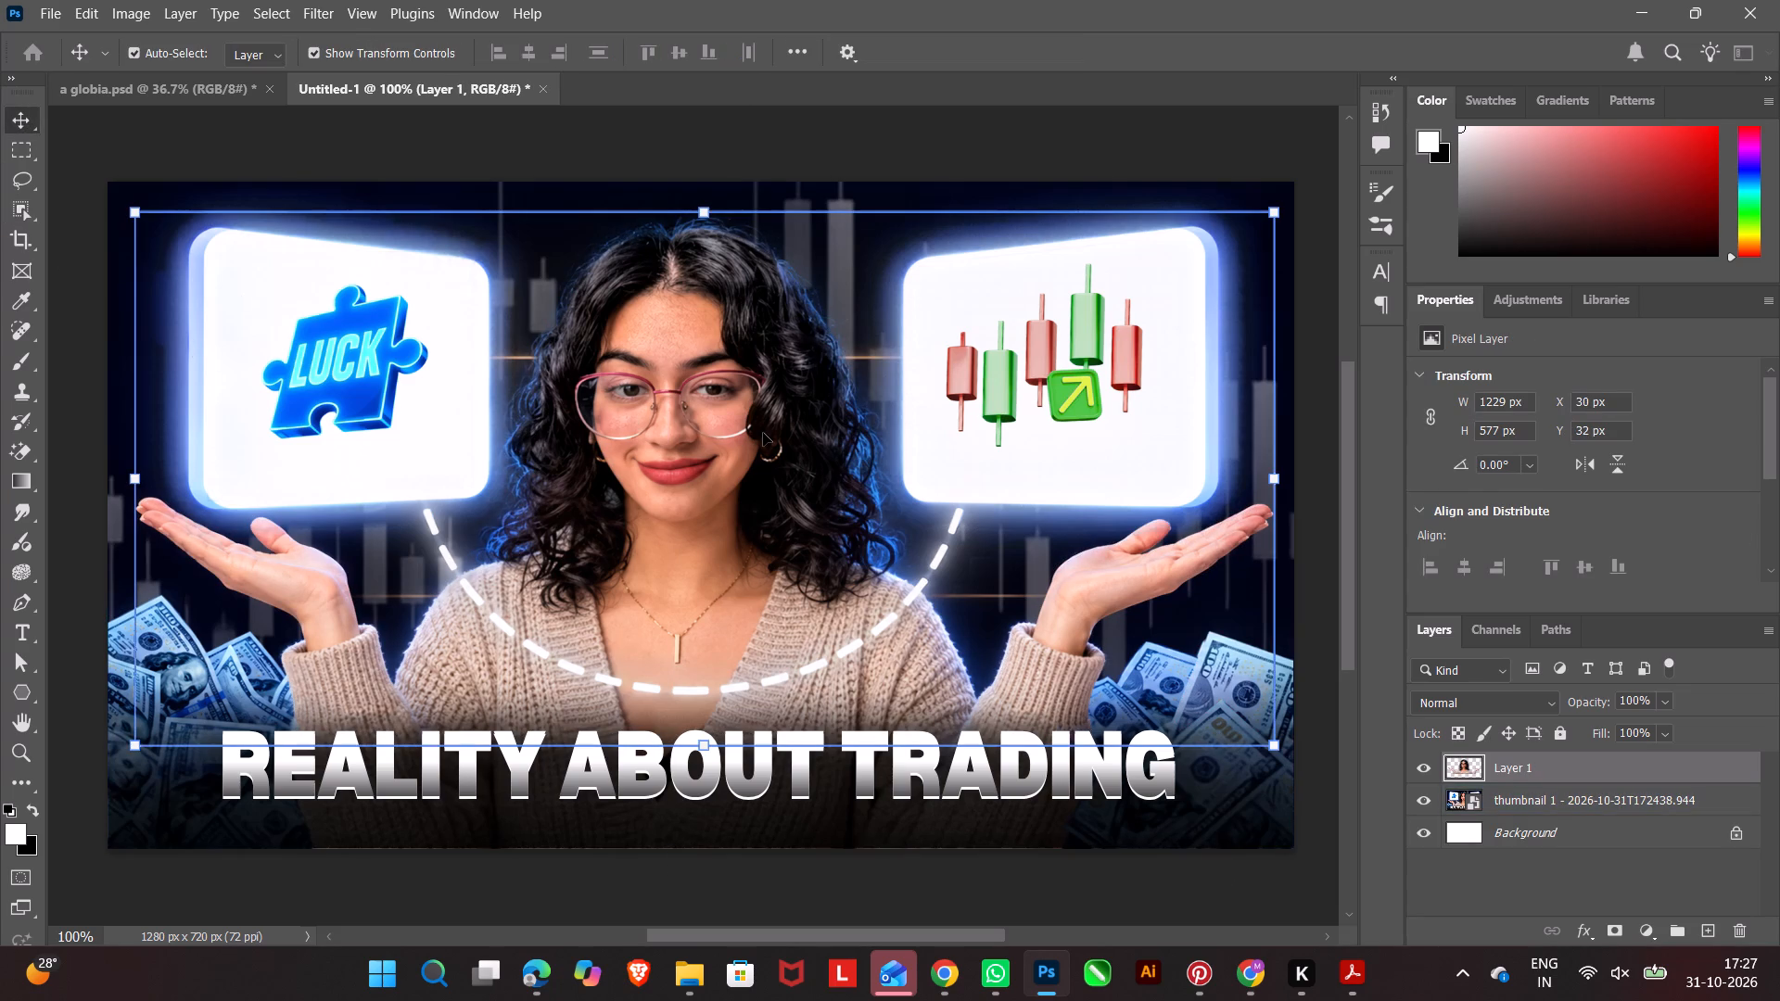
click(326, 7)
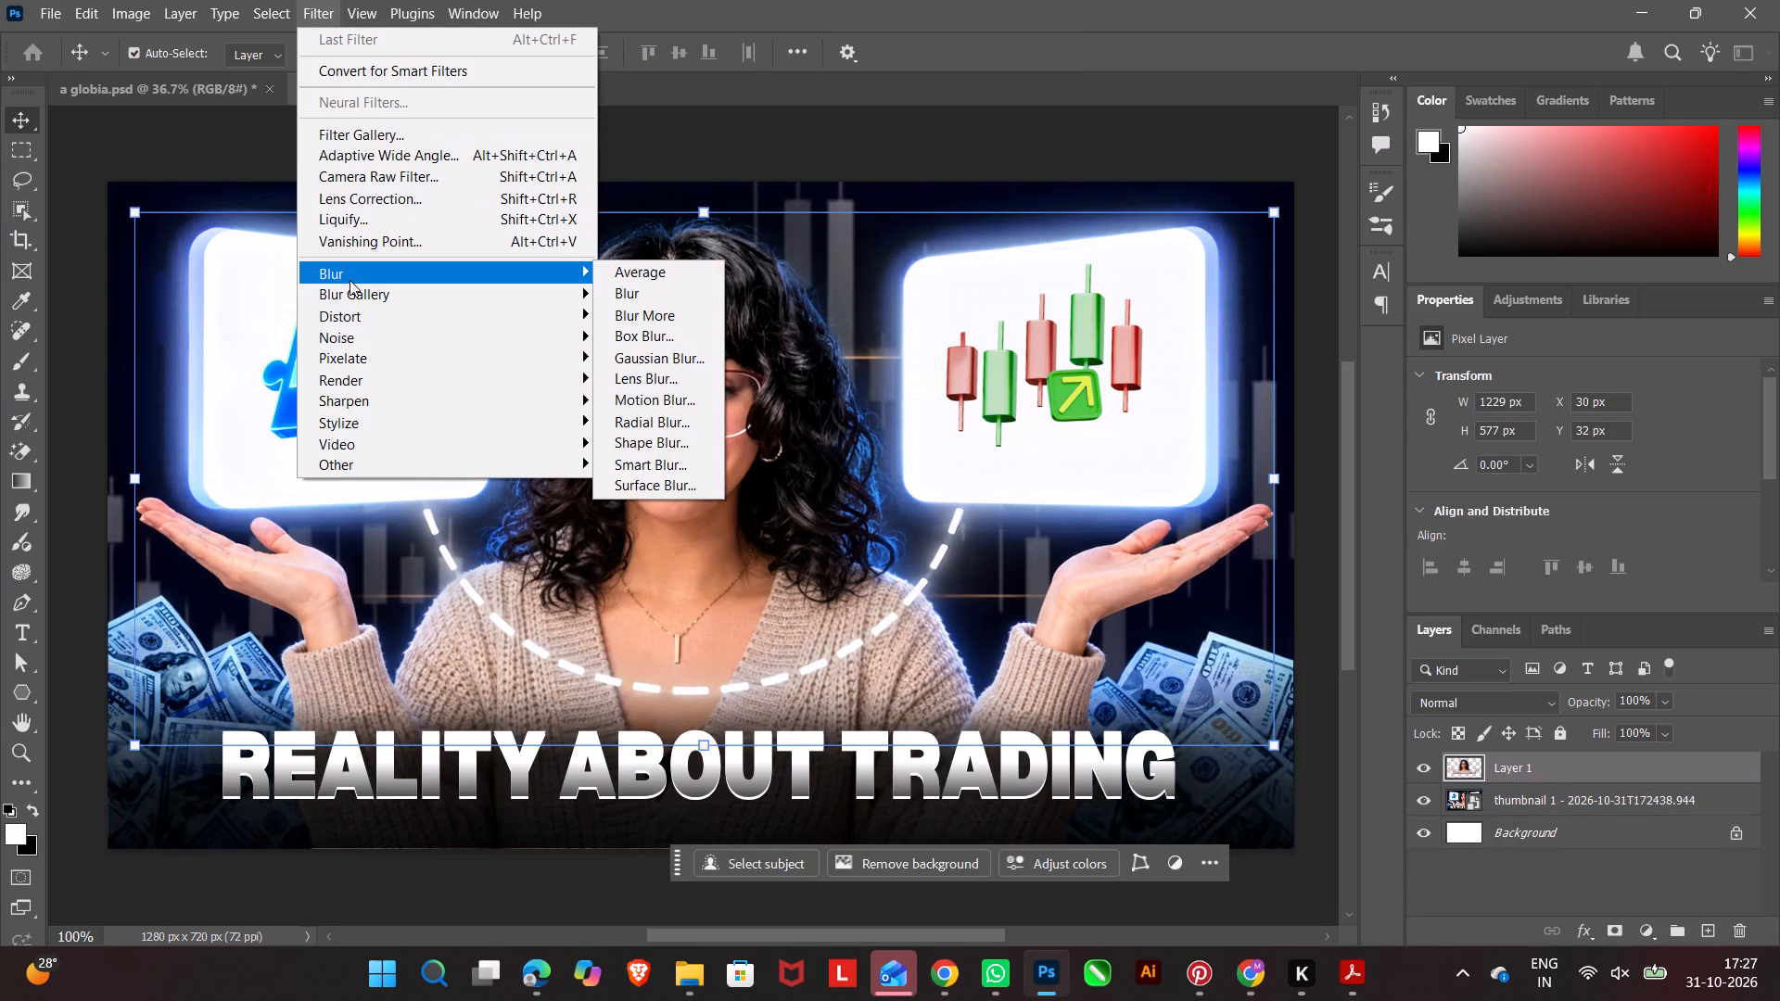
click(358, 177)
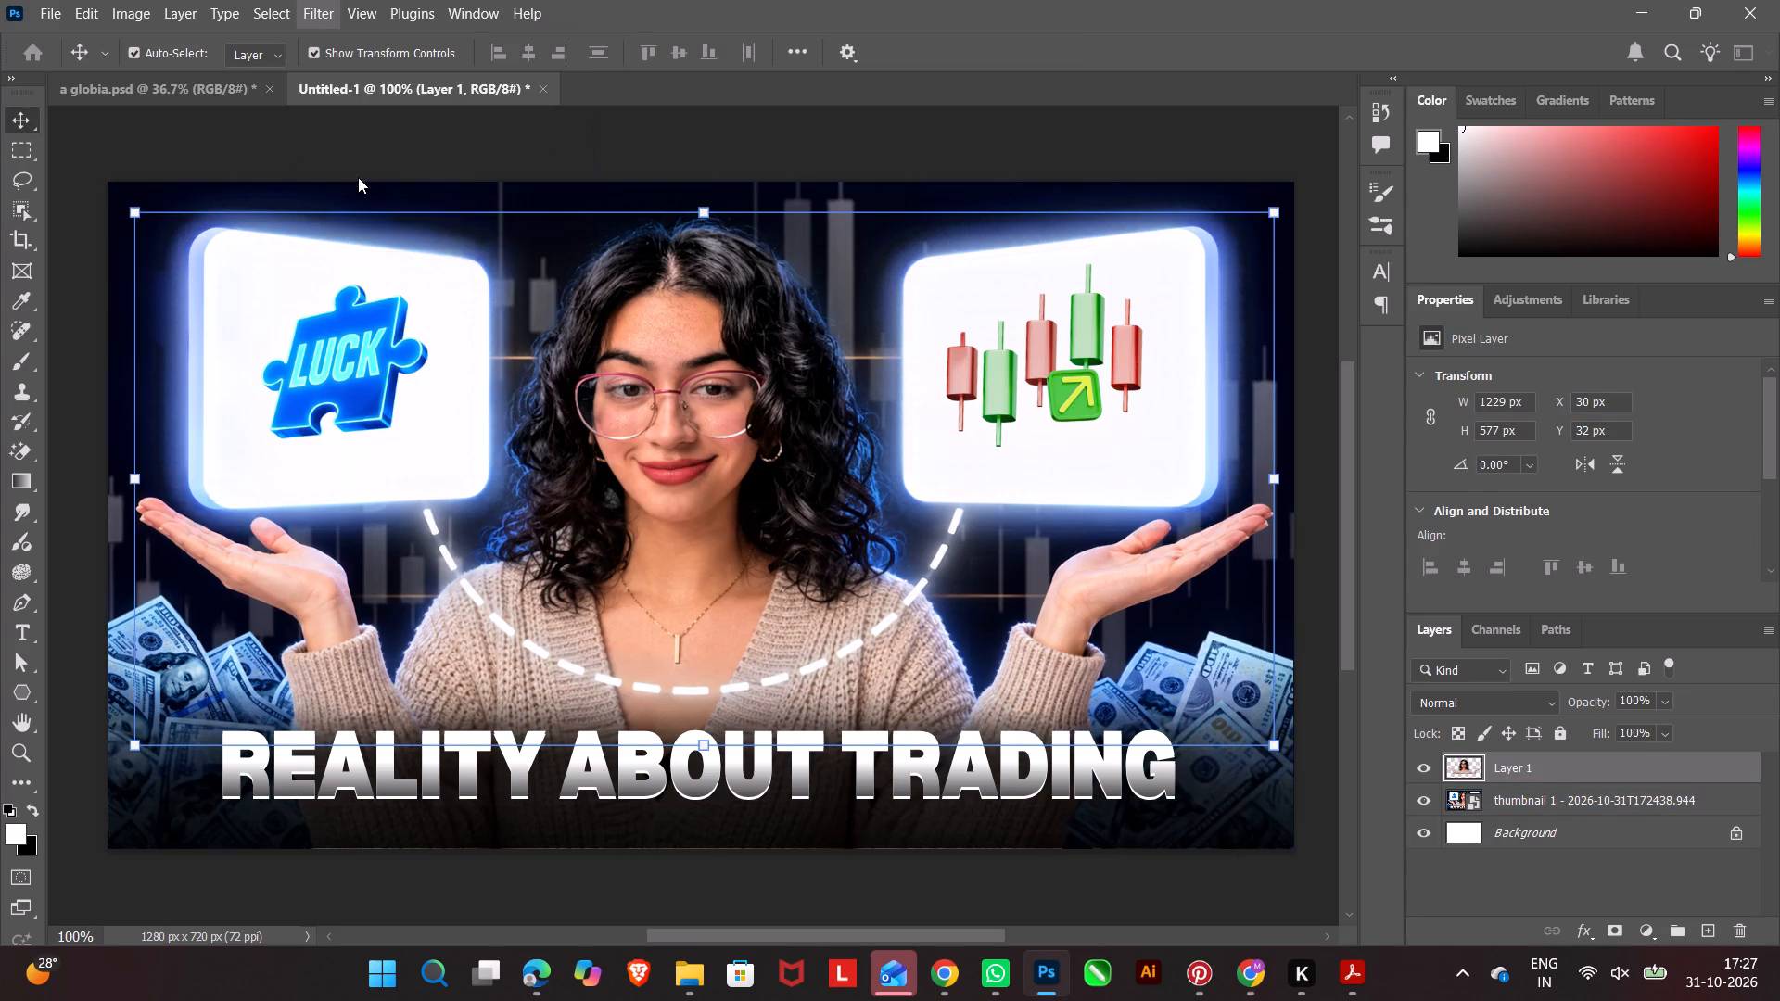
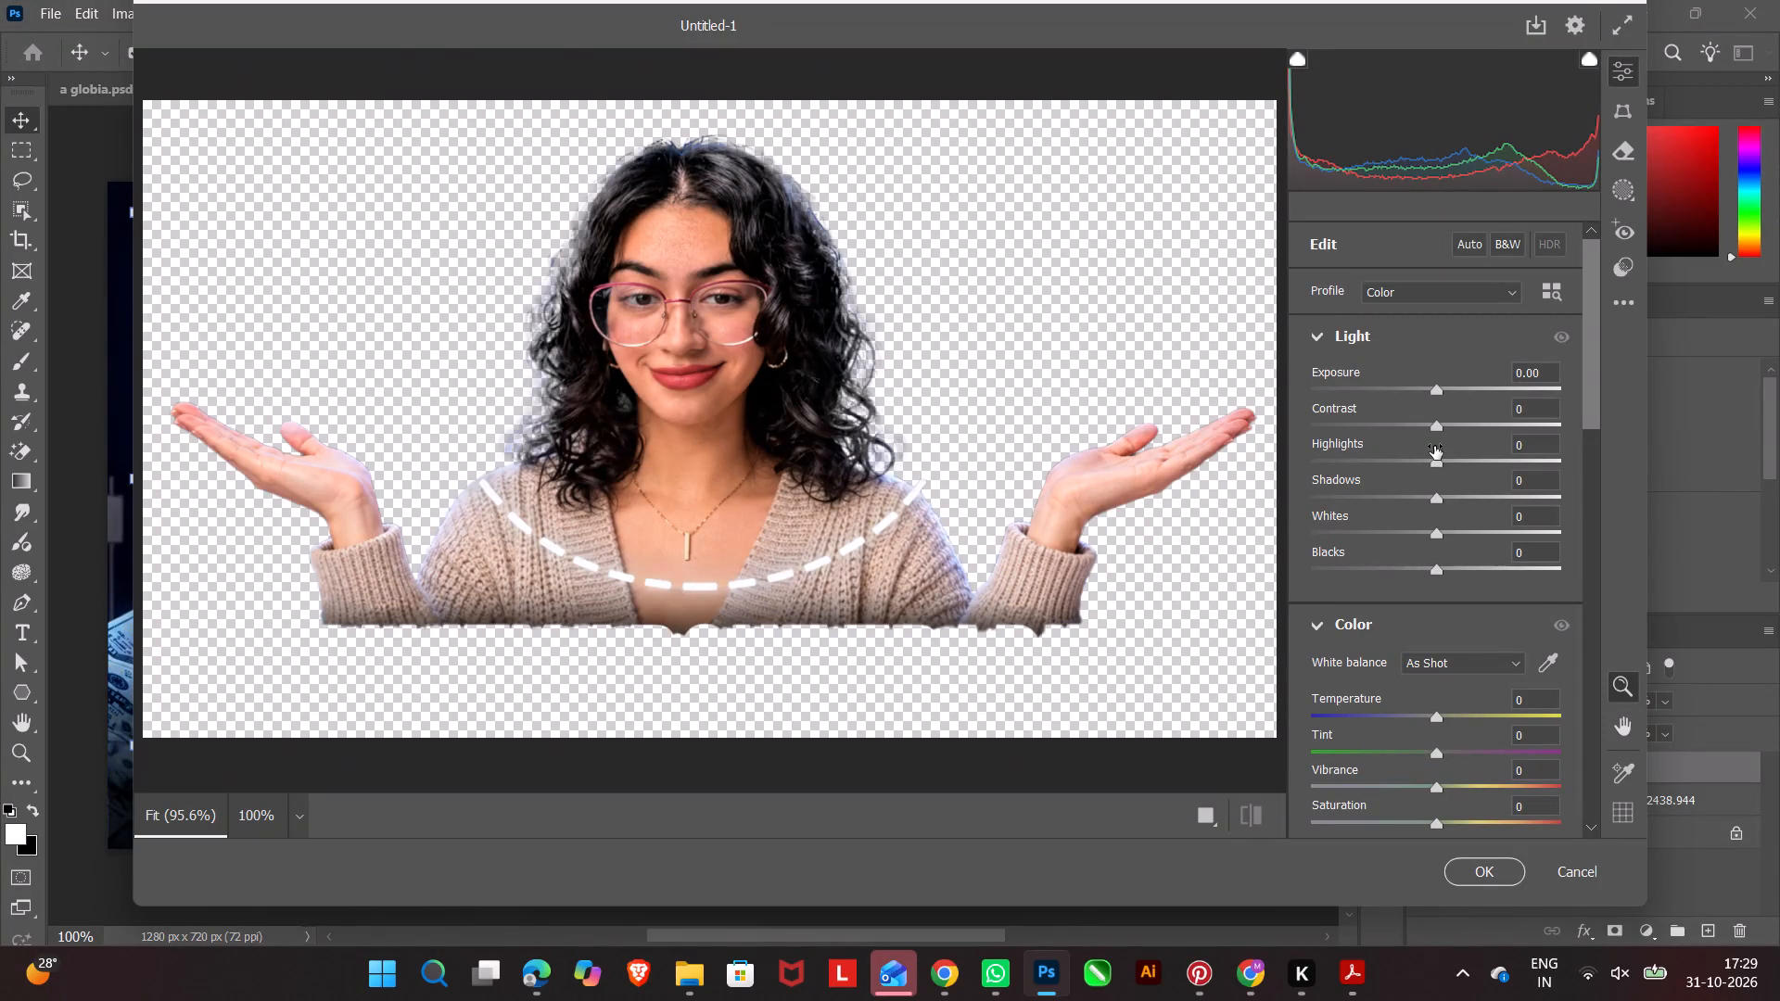
Set the woman's Camera Raw effects to Texture +100, Clarity +19 and Dehaze -5, and add a little Grain.
scroll(1433, 478, down, 3)
drag(1438, 504, 1621, 481)
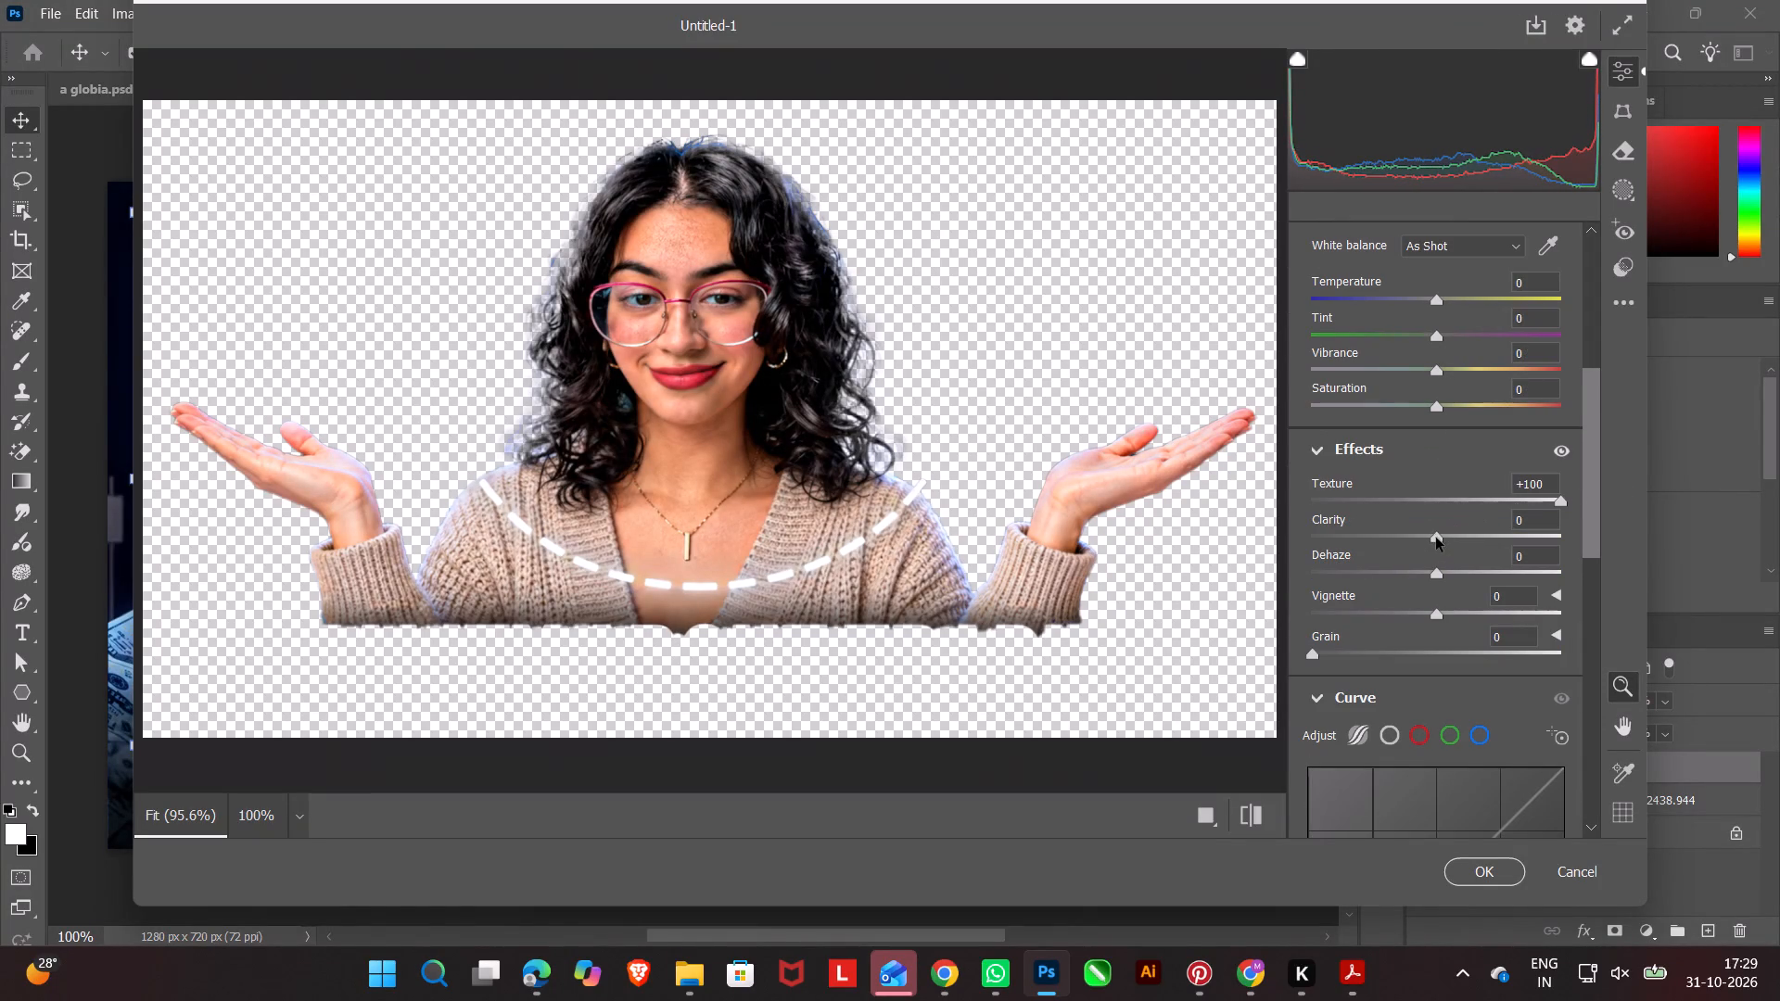
drag(1436, 538, 1456, 538)
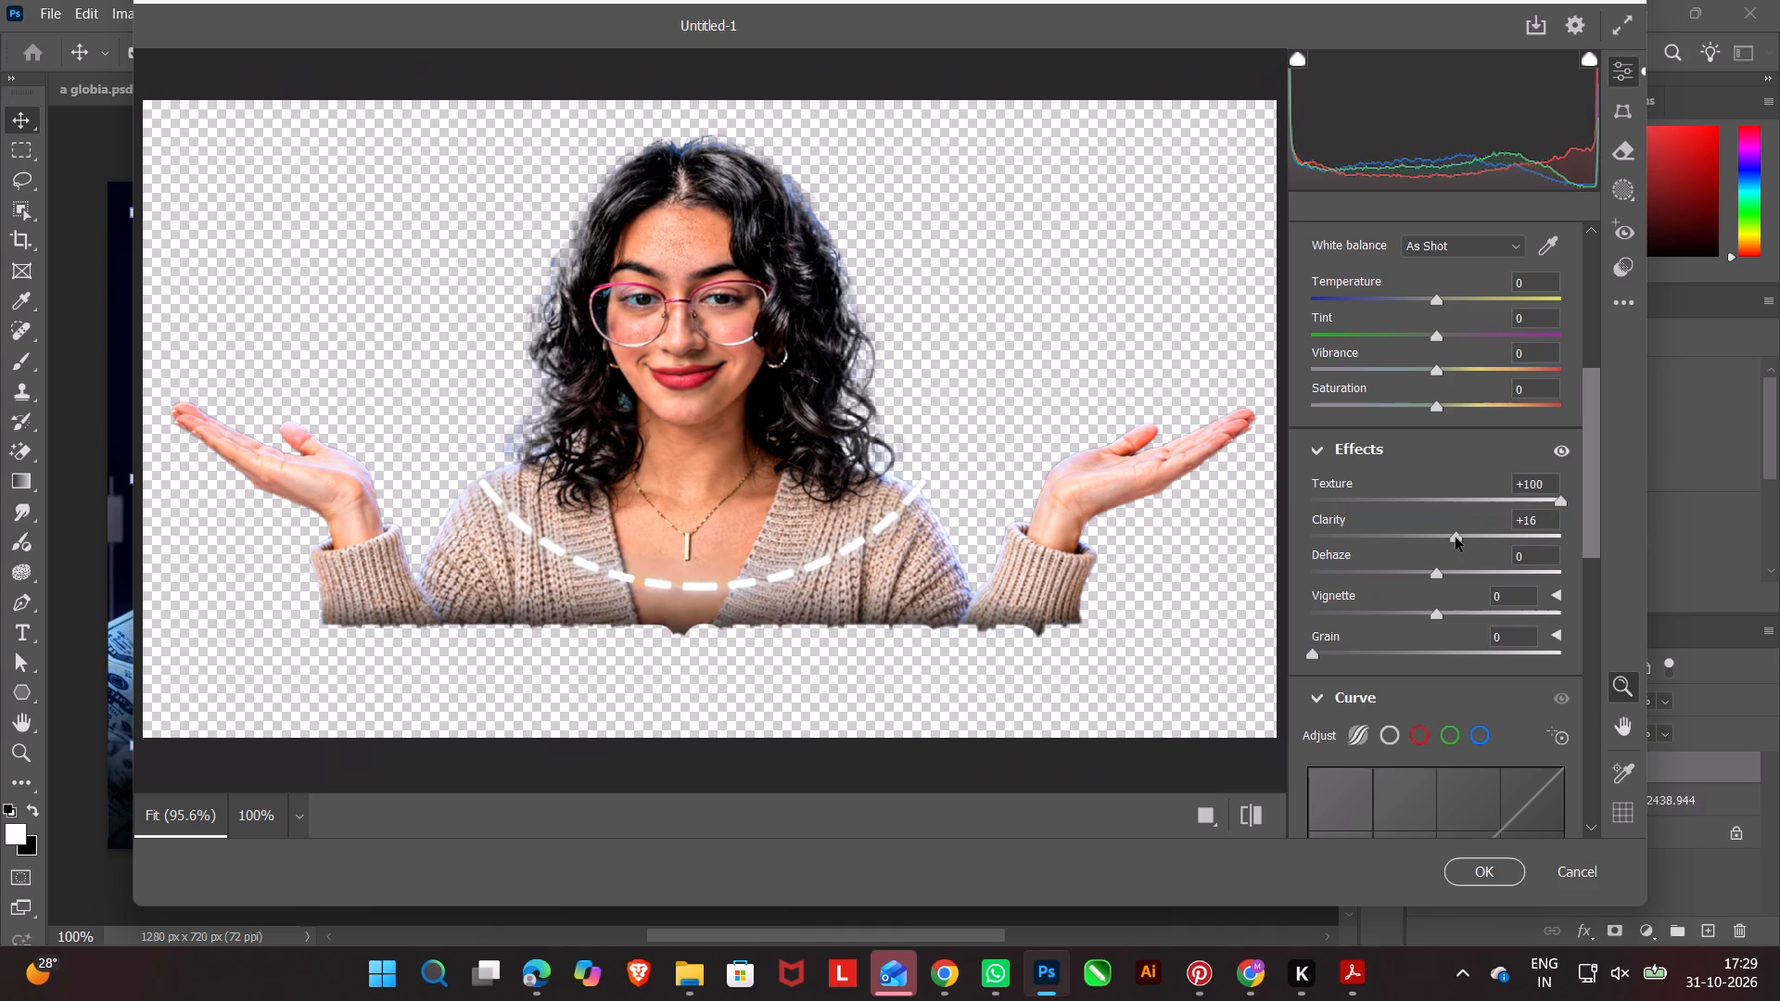
drag(1456, 538, 1459, 539)
drag(1439, 572, 1447, 572)
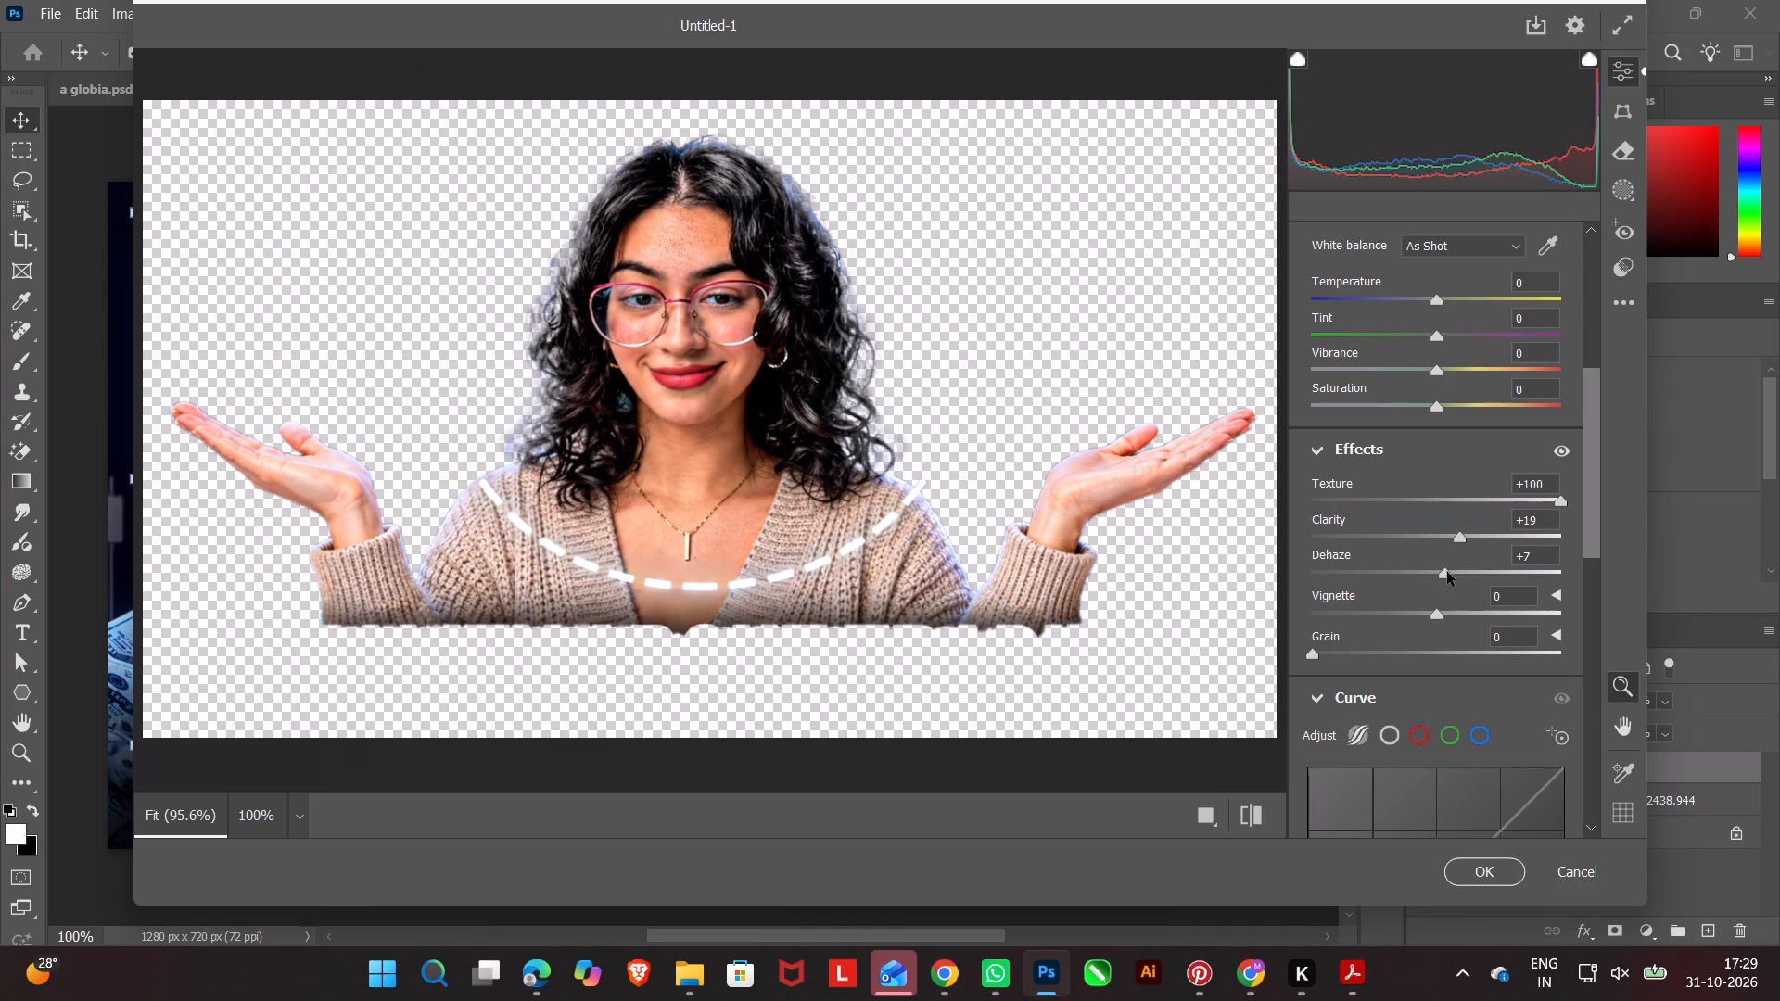
drag(1447, 572, 1448, 573)
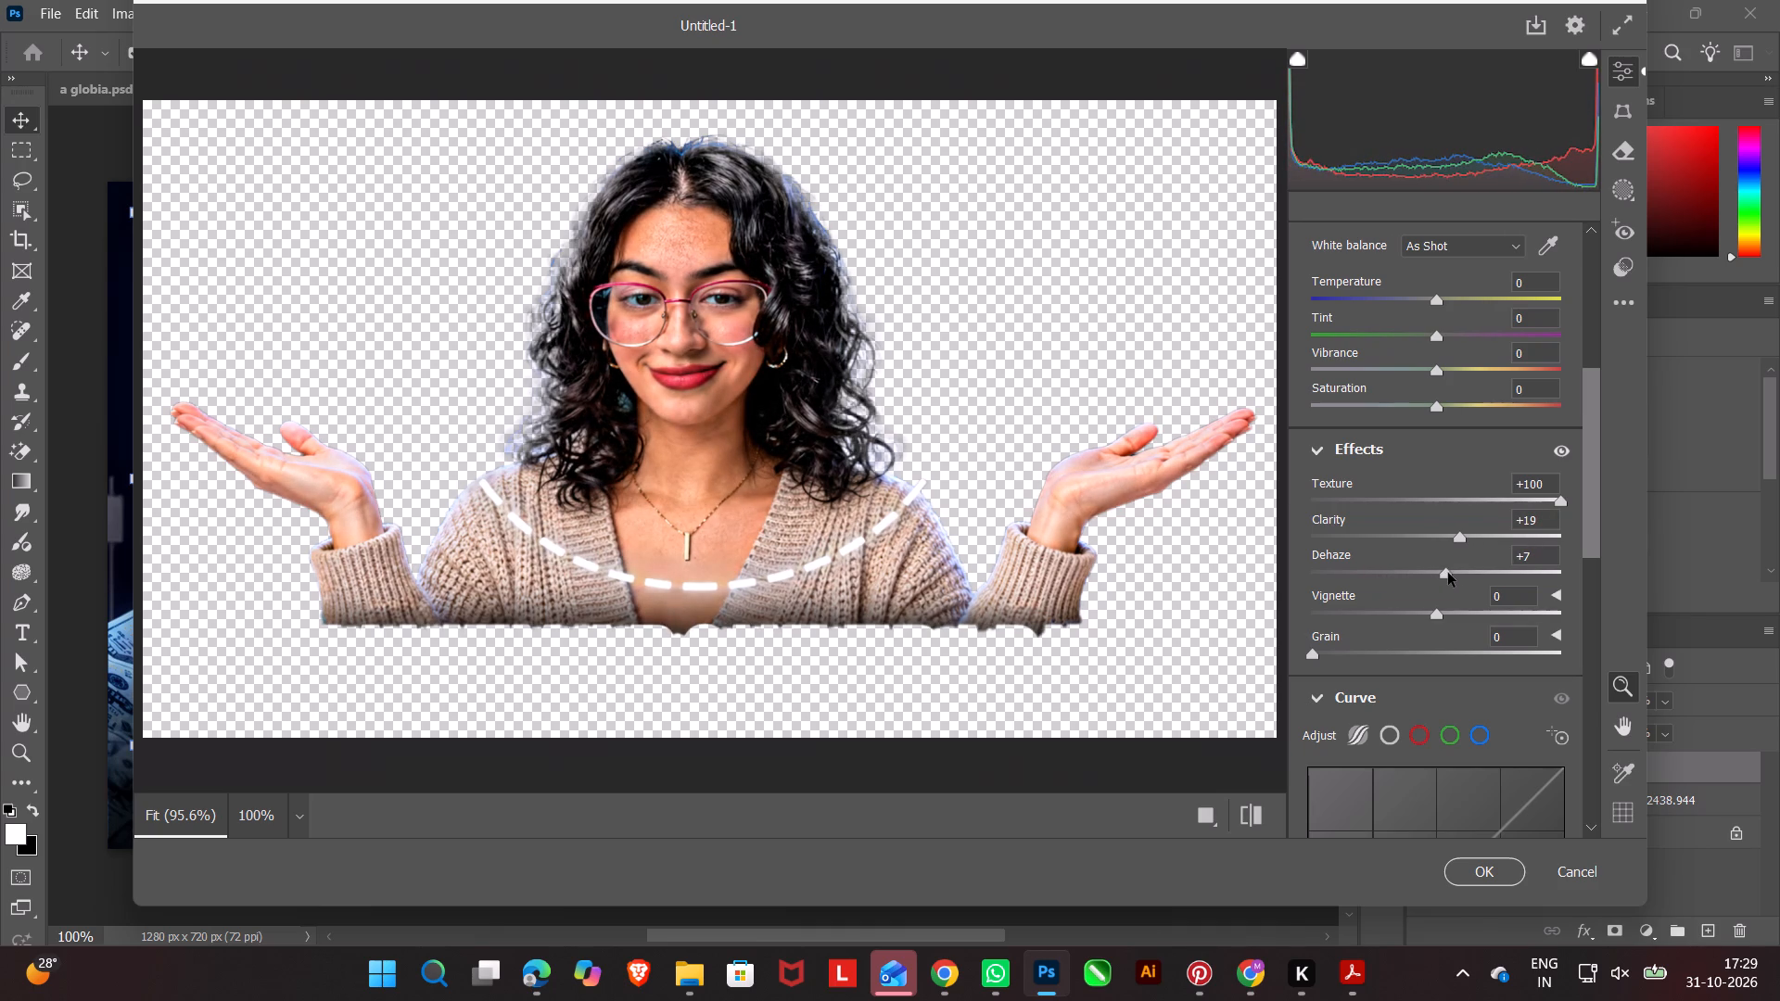
drag(1448, 573, 1433, 583)
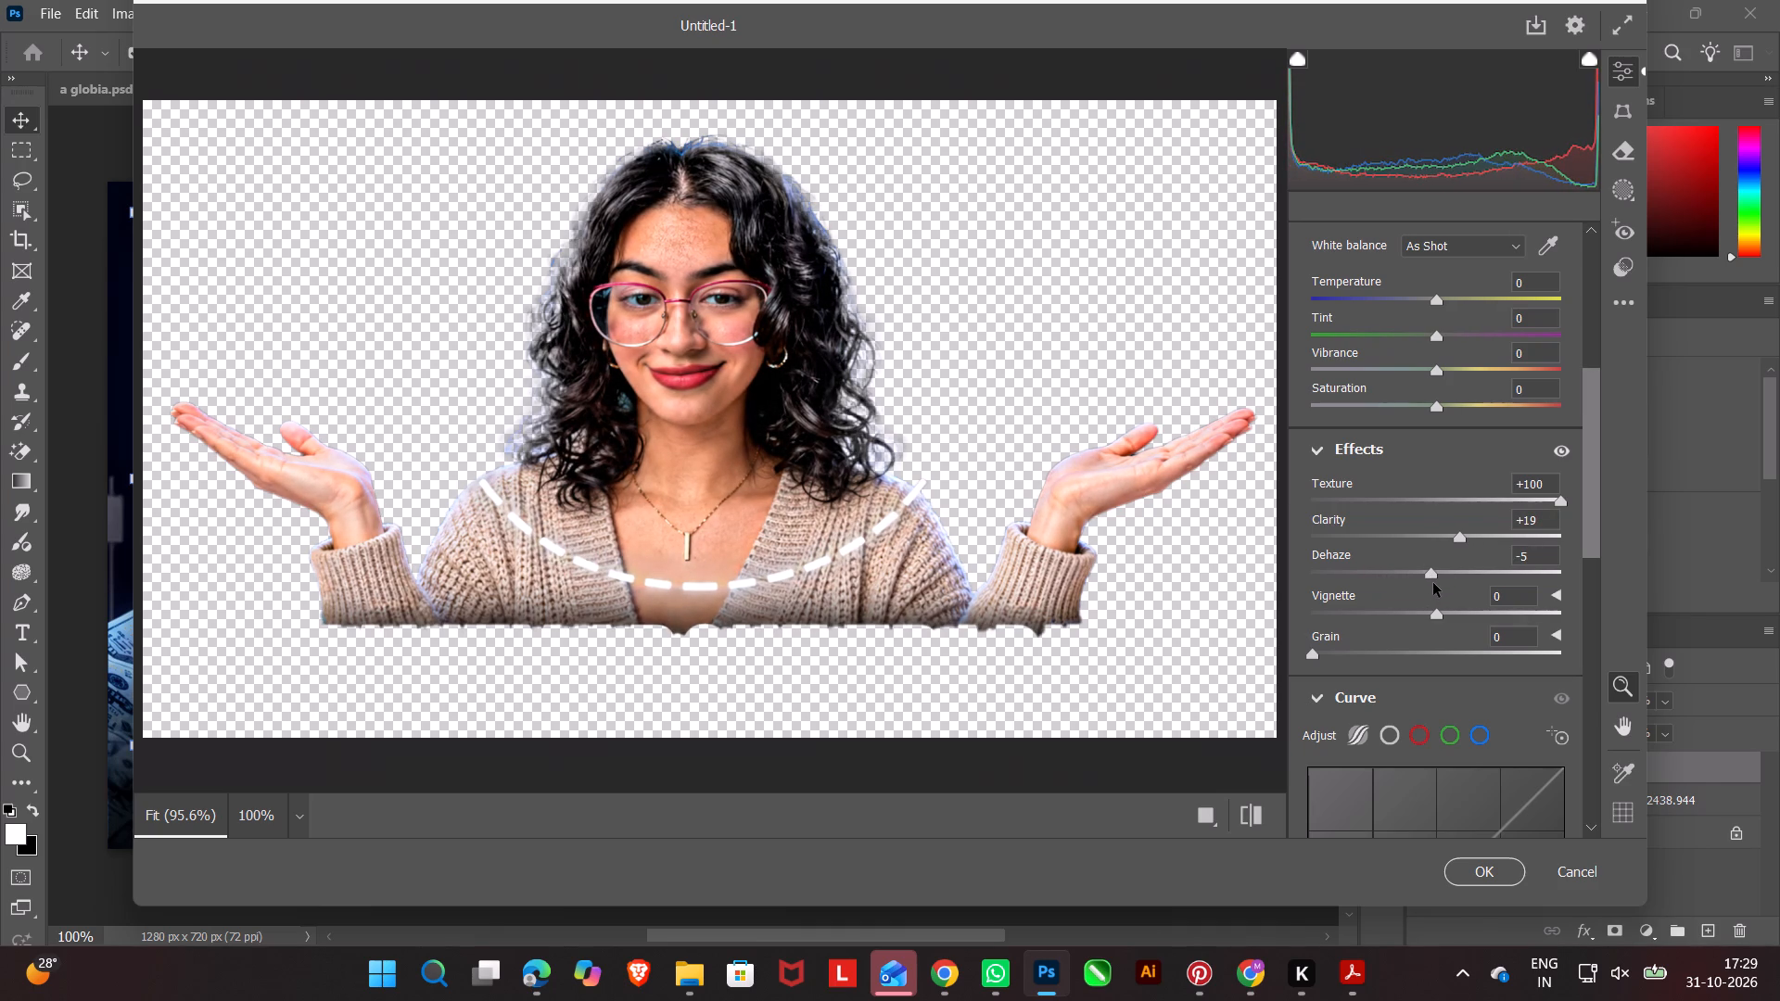
drag(1433, 583, 1434, 583)
drag(1312, 654, 1342, 654)
drag(1342, 654, 1360, 657)
Set Sharpening to 75 in the Camera Raw detail settings for the woman's cutout.
scroll(1402, 657, down, 4)
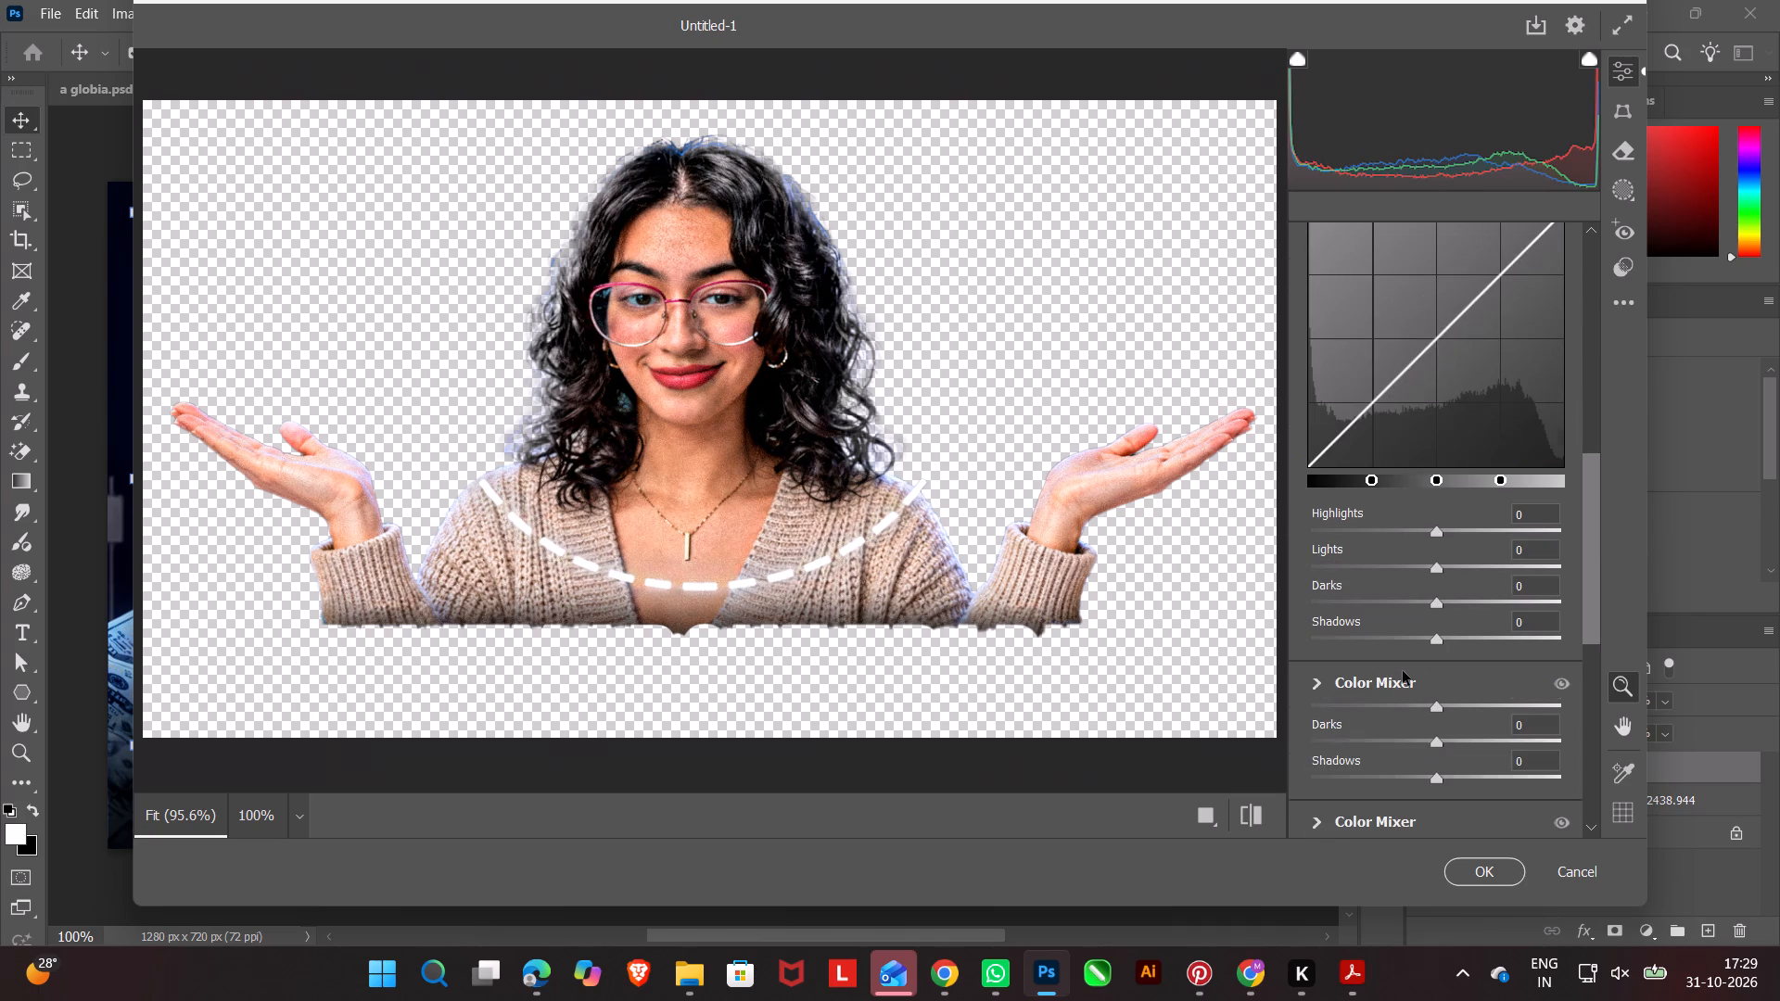
scroll(1406, 671, down, 1)
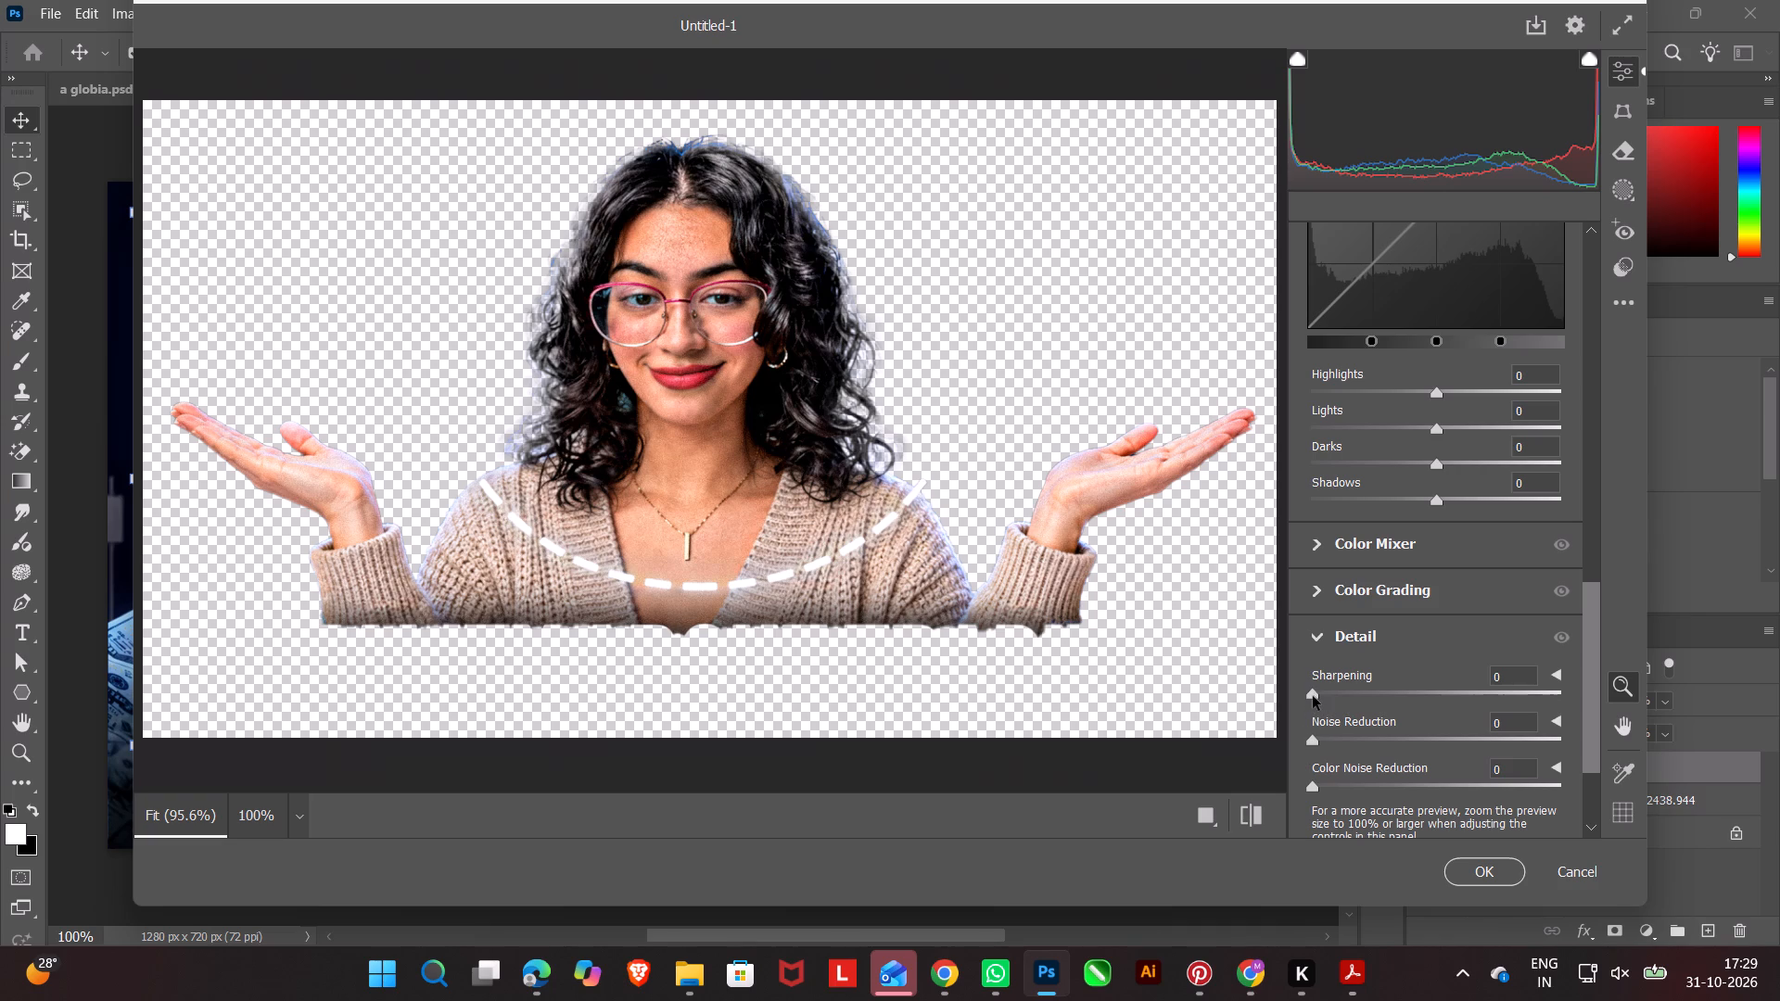
drag(1313, 696, 1434, 683)
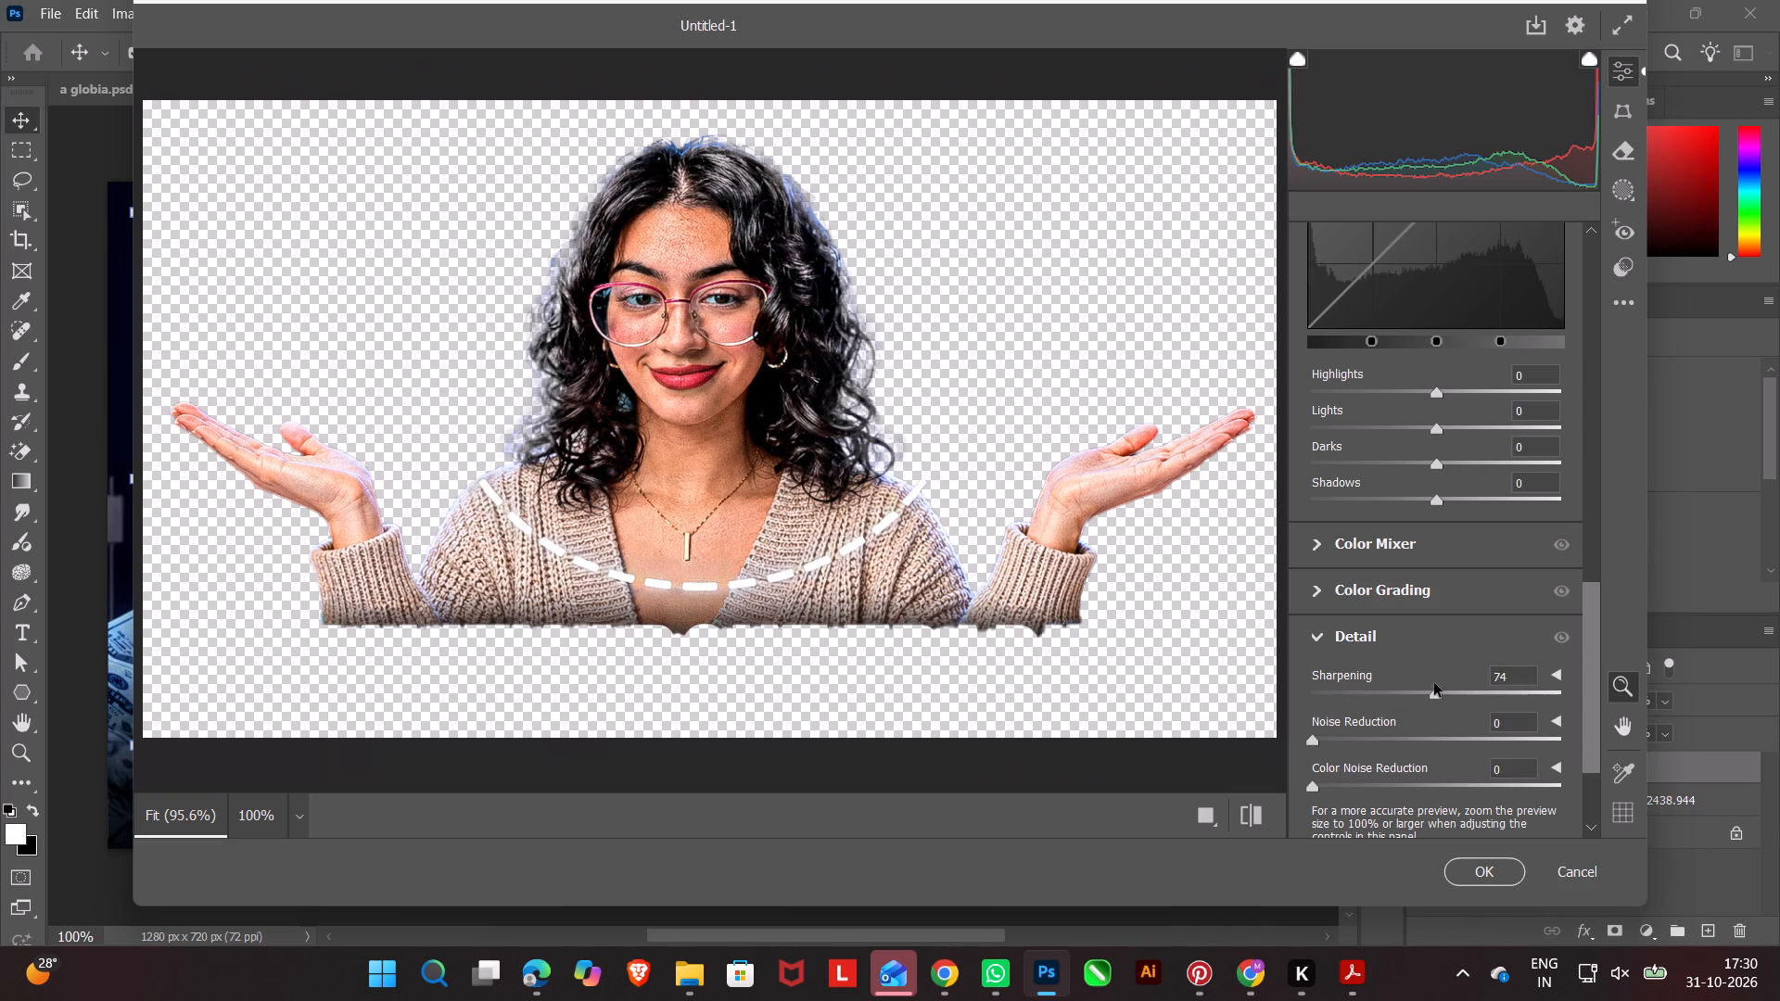
drag(1434, 683, 1431, 697)
drag(1431, 697, 1443, 697)
drag(1443, 697, 1550, 707)
drag(1550, 707, 1443, 711)
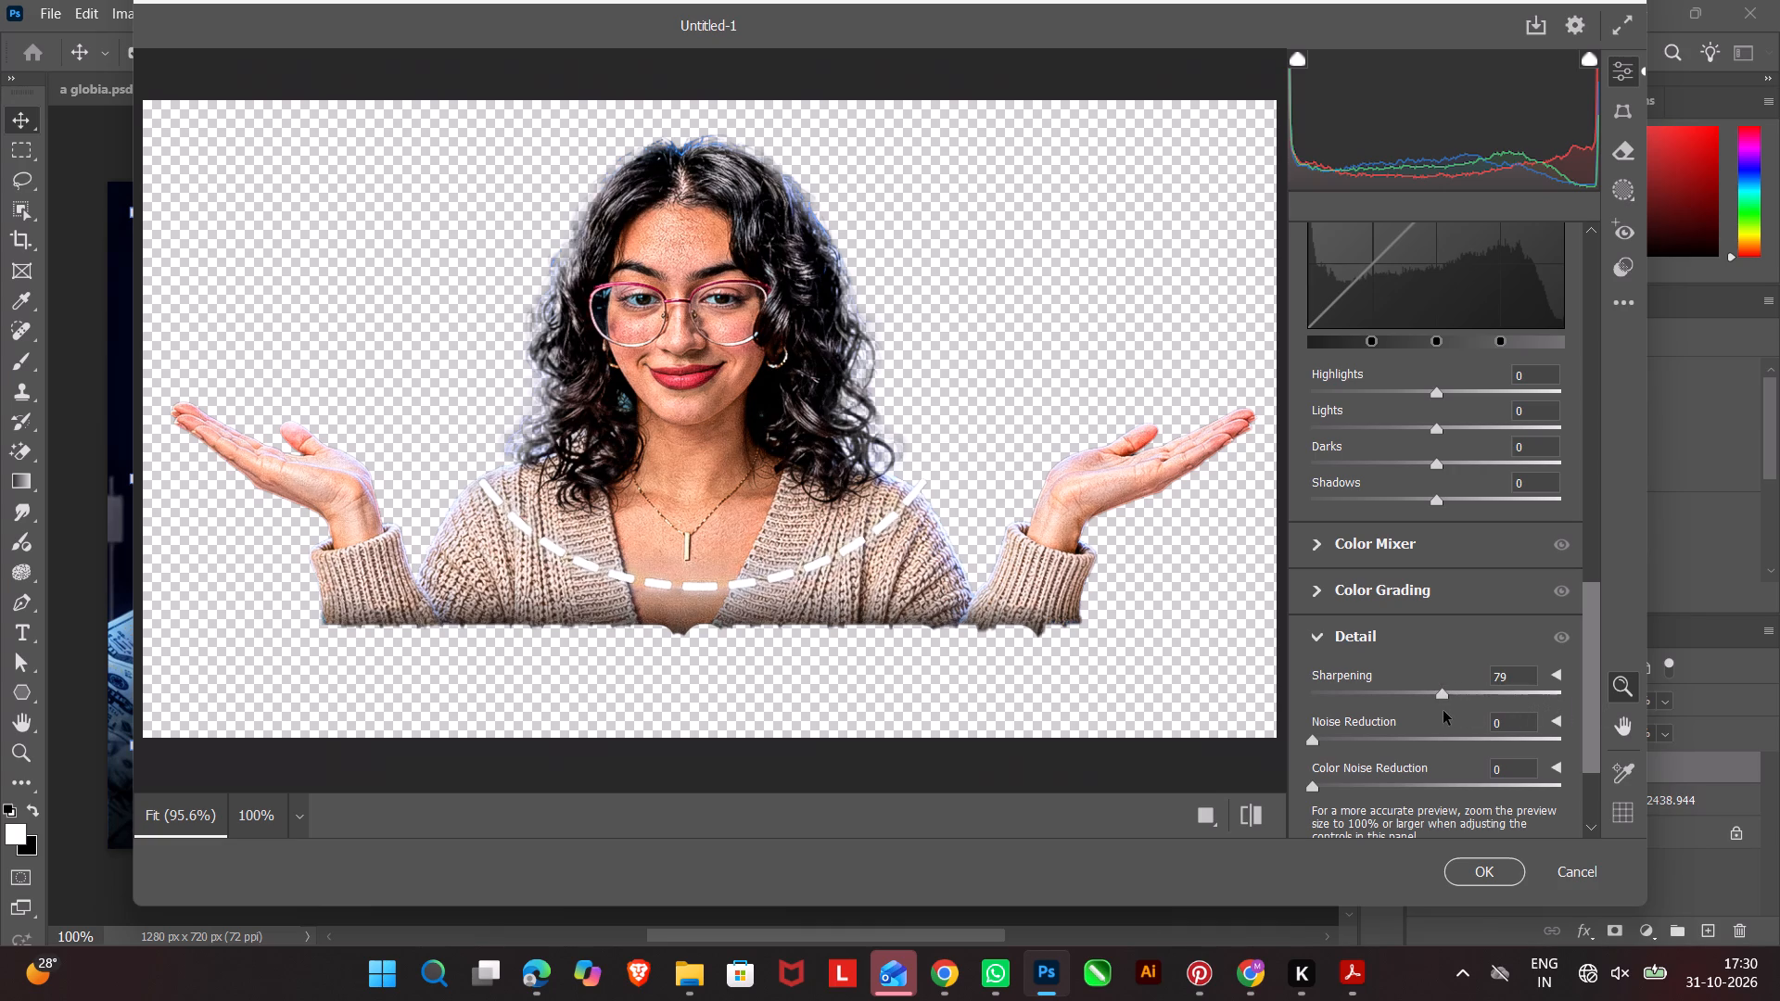
drag(1443, 711, 1440, 713)
drag(1440, 713, 1438, 716)
Set Noise Reduction to 35 and apply the Camera Raw Filter to the woman's cutout.
drag(1310, 744, 1349, 742)
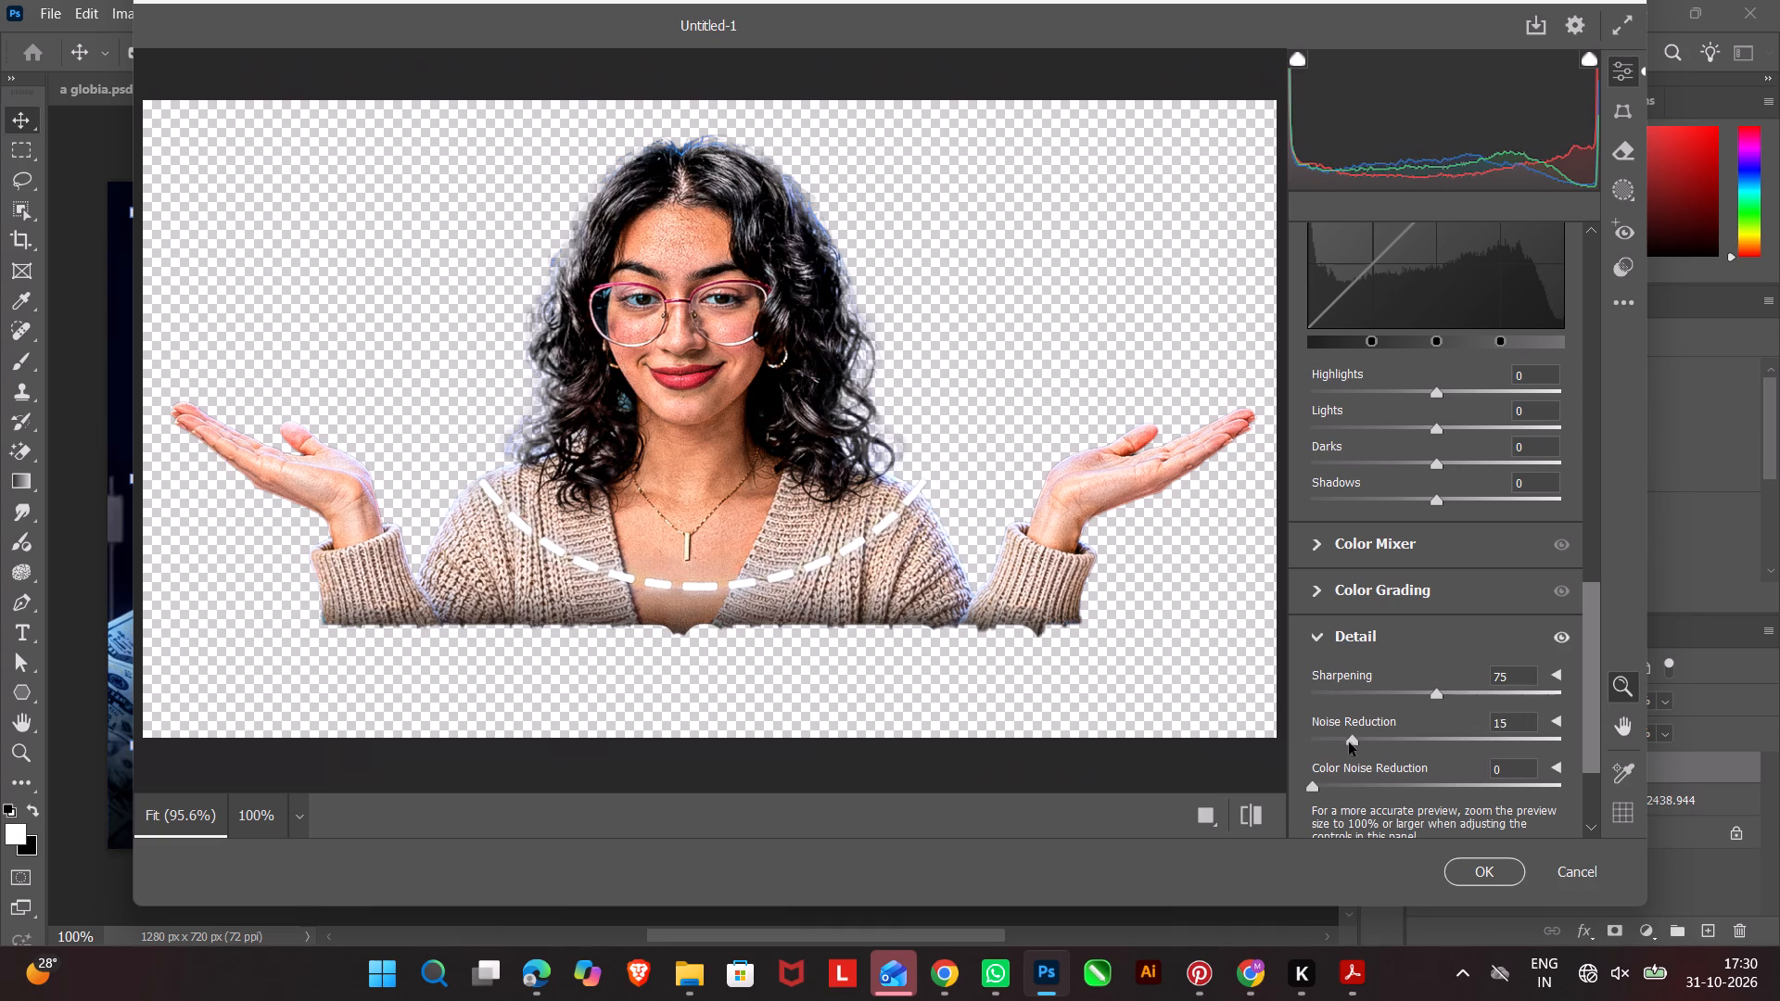
drag(1349, 742, 1417, 734)
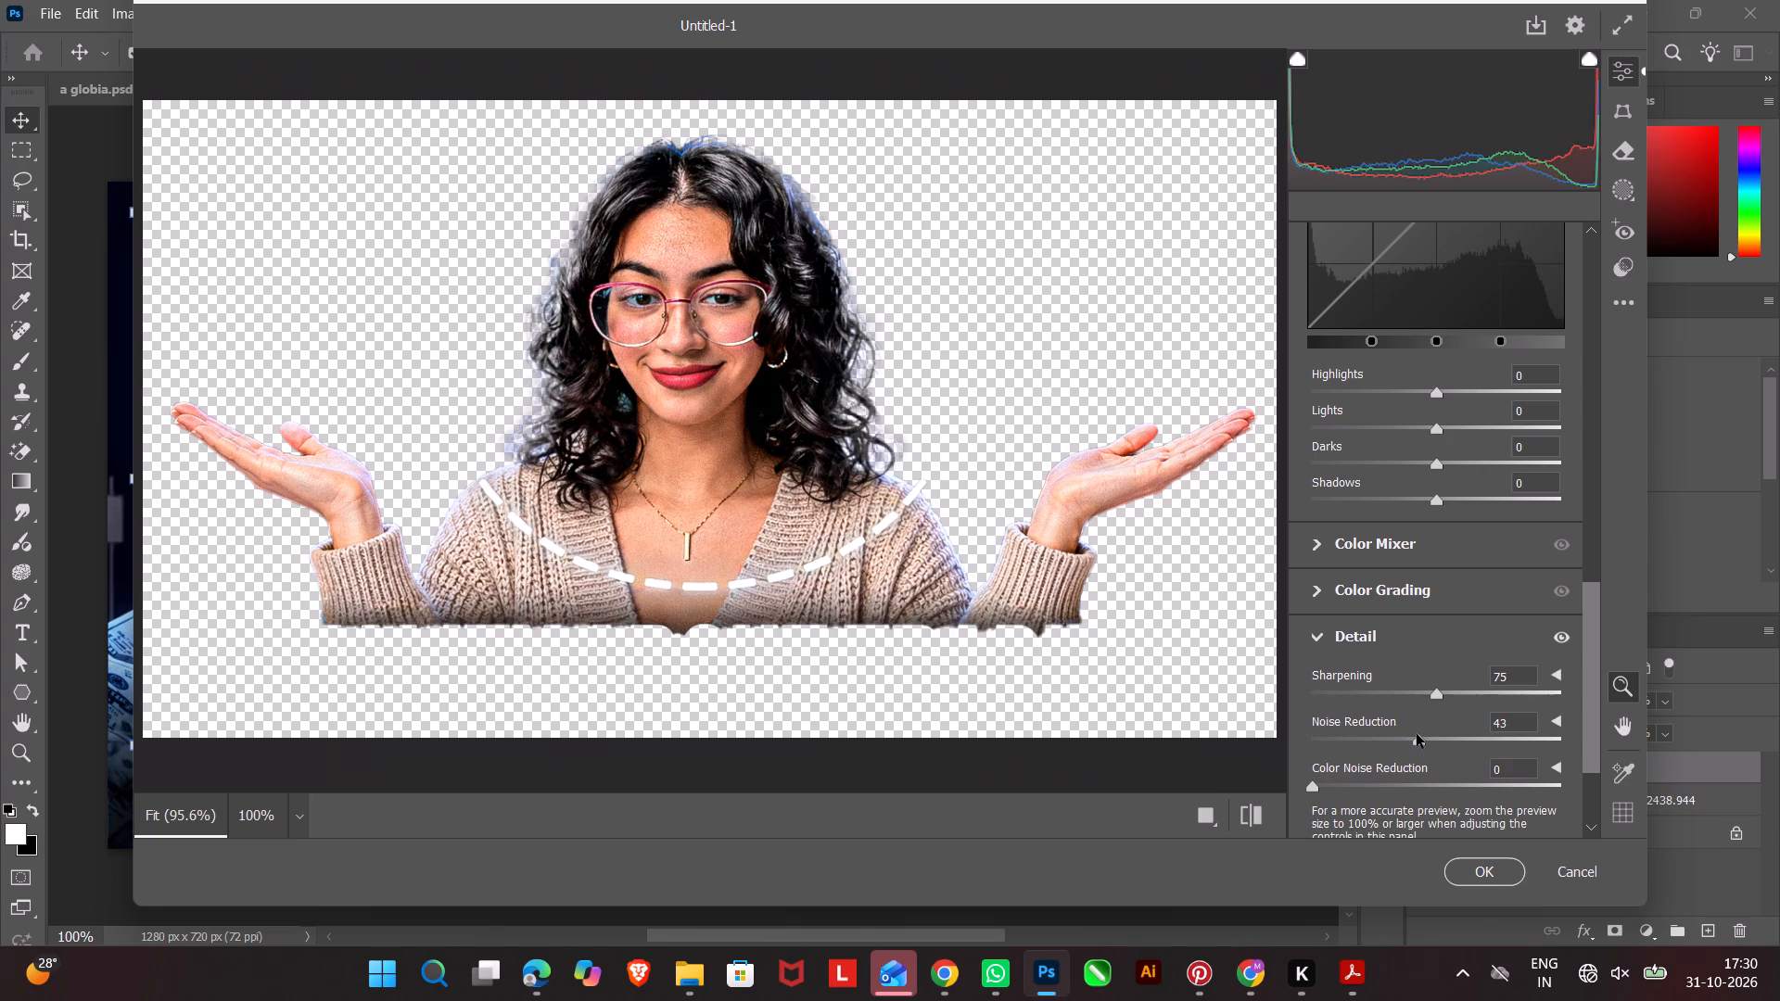
drag(1417, 734, 1426, 733)
drag(1426, 733, 1583, 734)
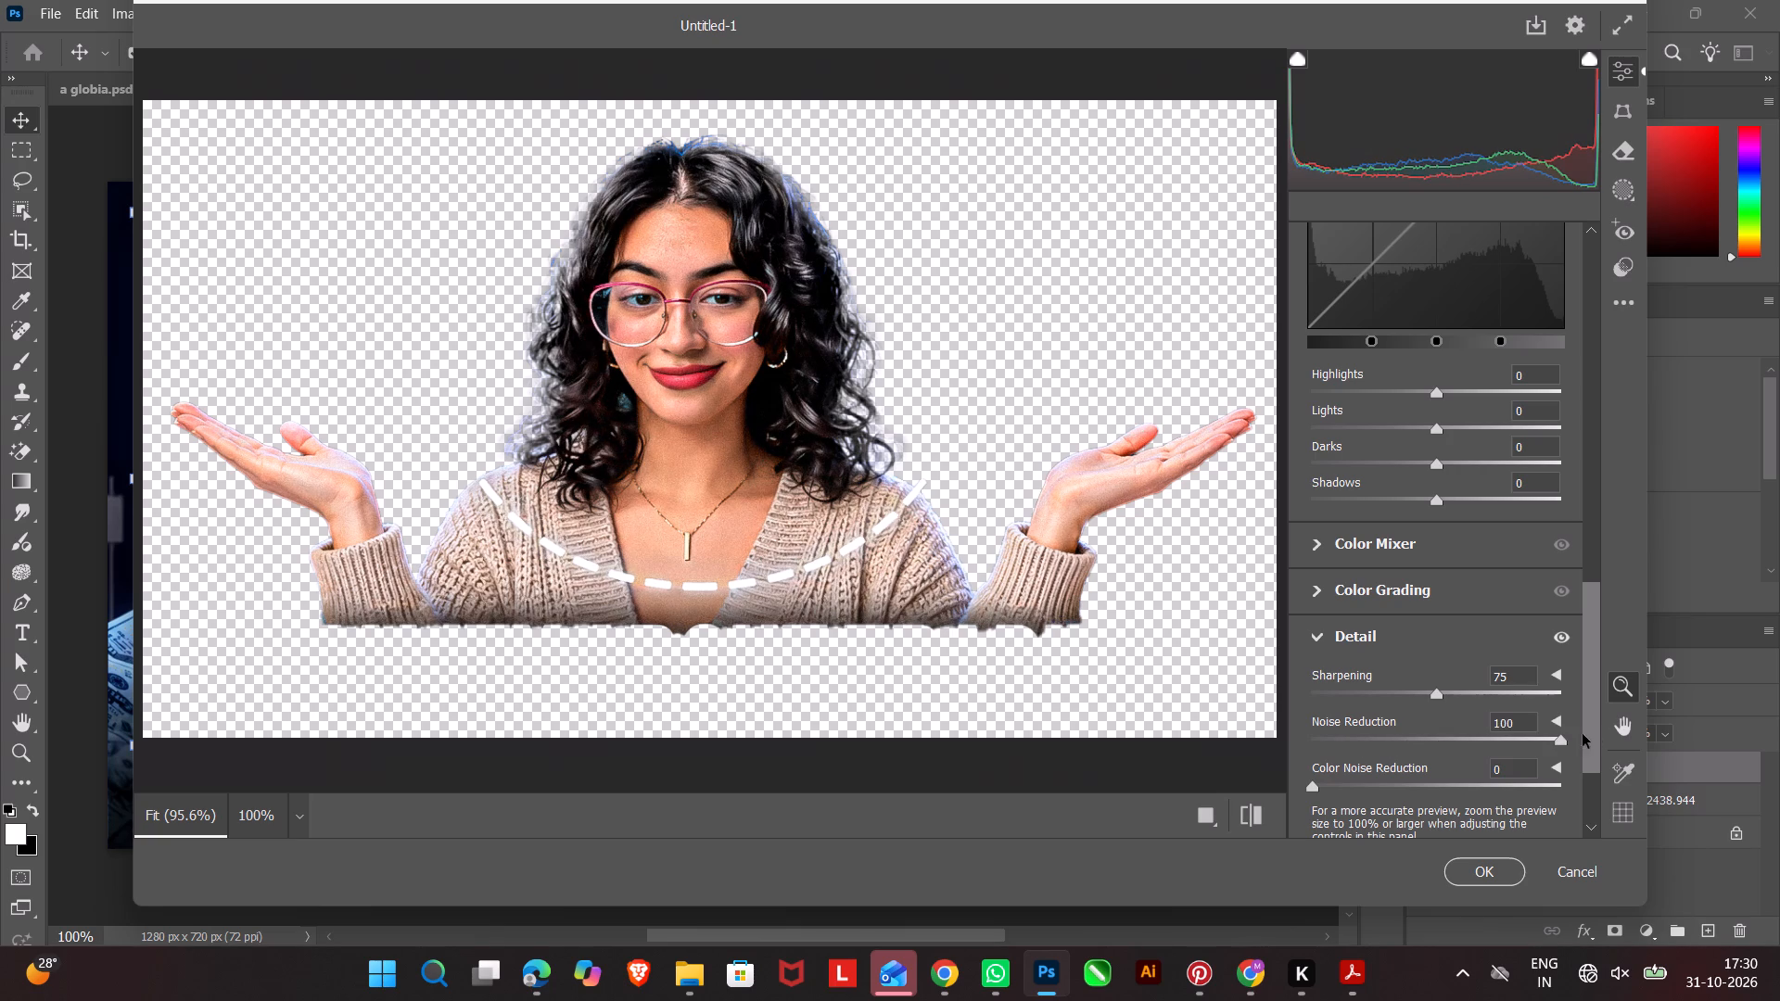
drag(1583, 734, 1380, 742)
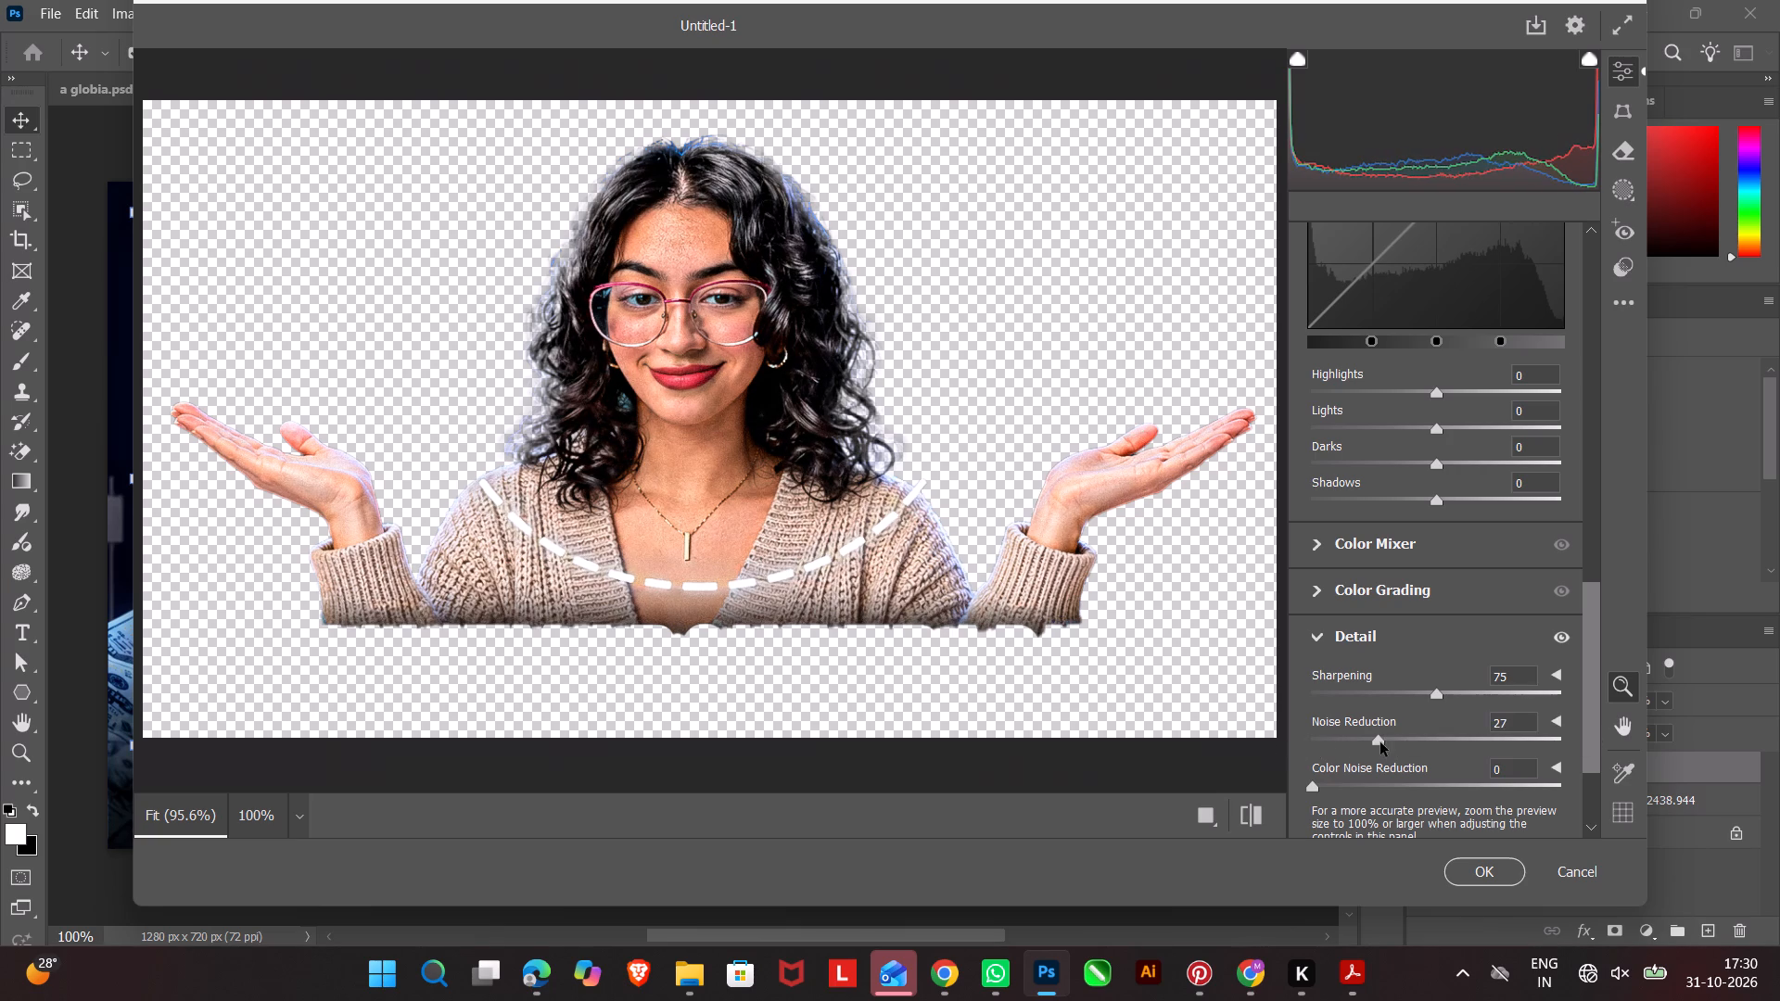
drag(1380, 742, 1395, 742)
click(1494, 869)
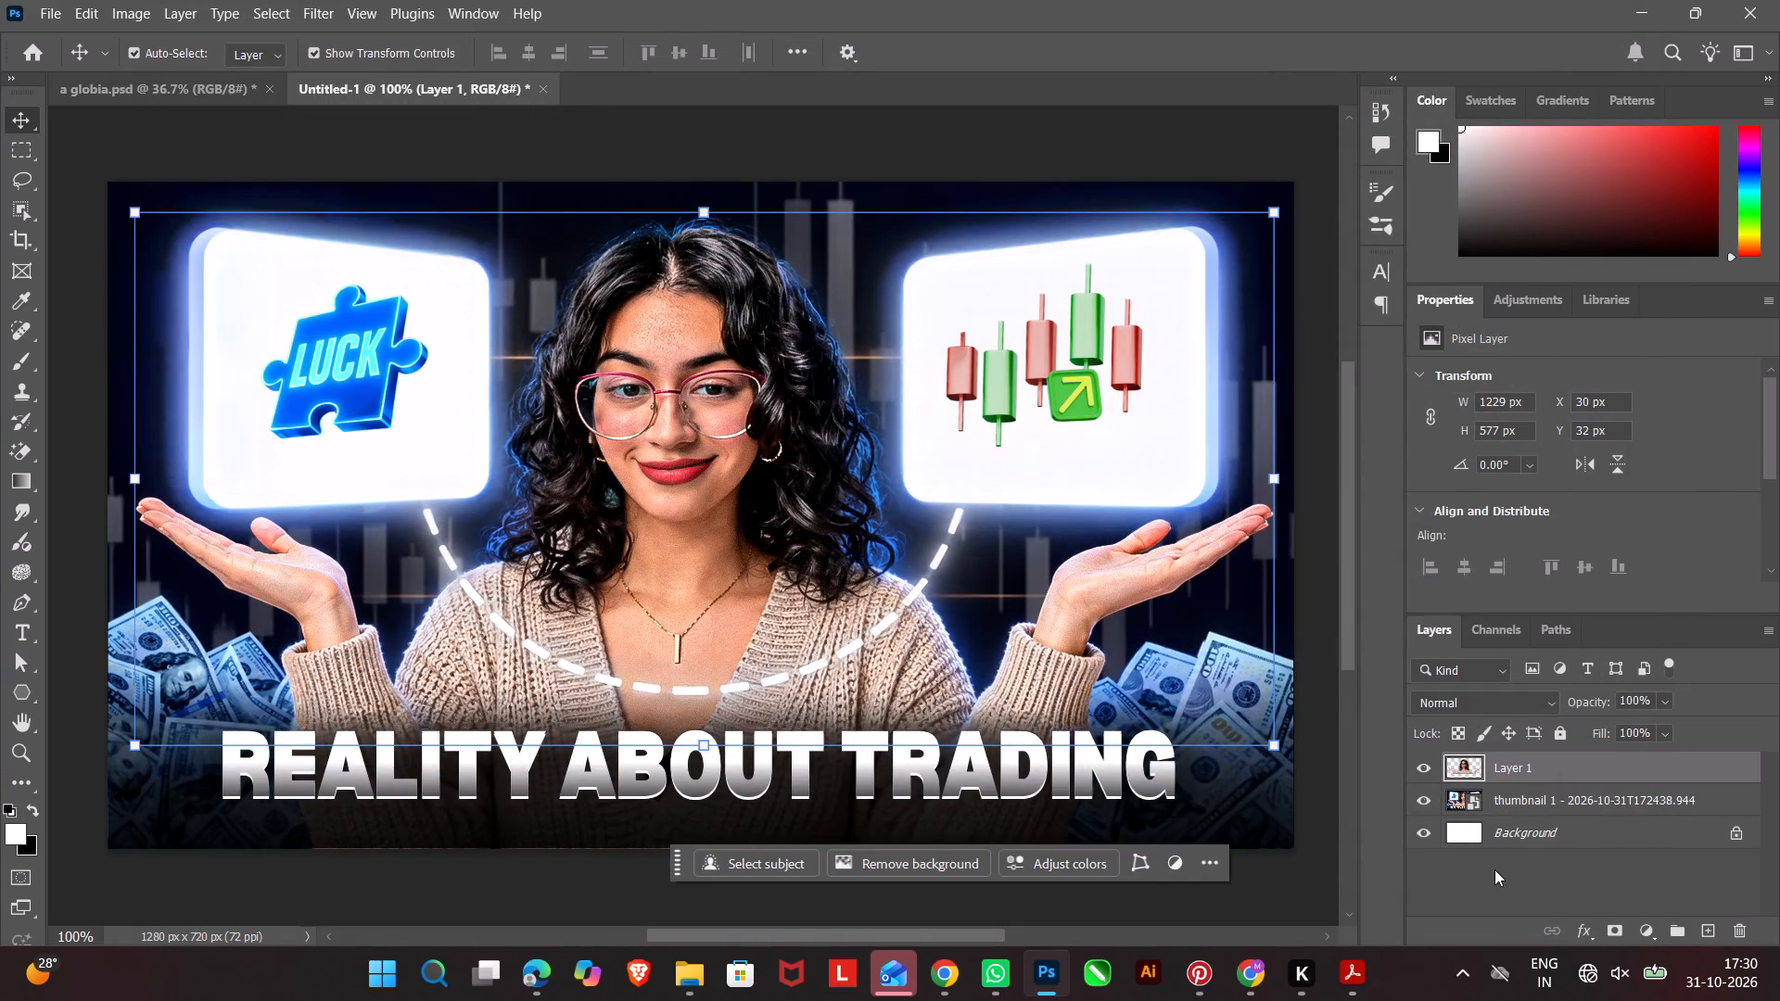
Duplicate the woman's enhanced cutout layer, Layer 1.
click(58, 129)
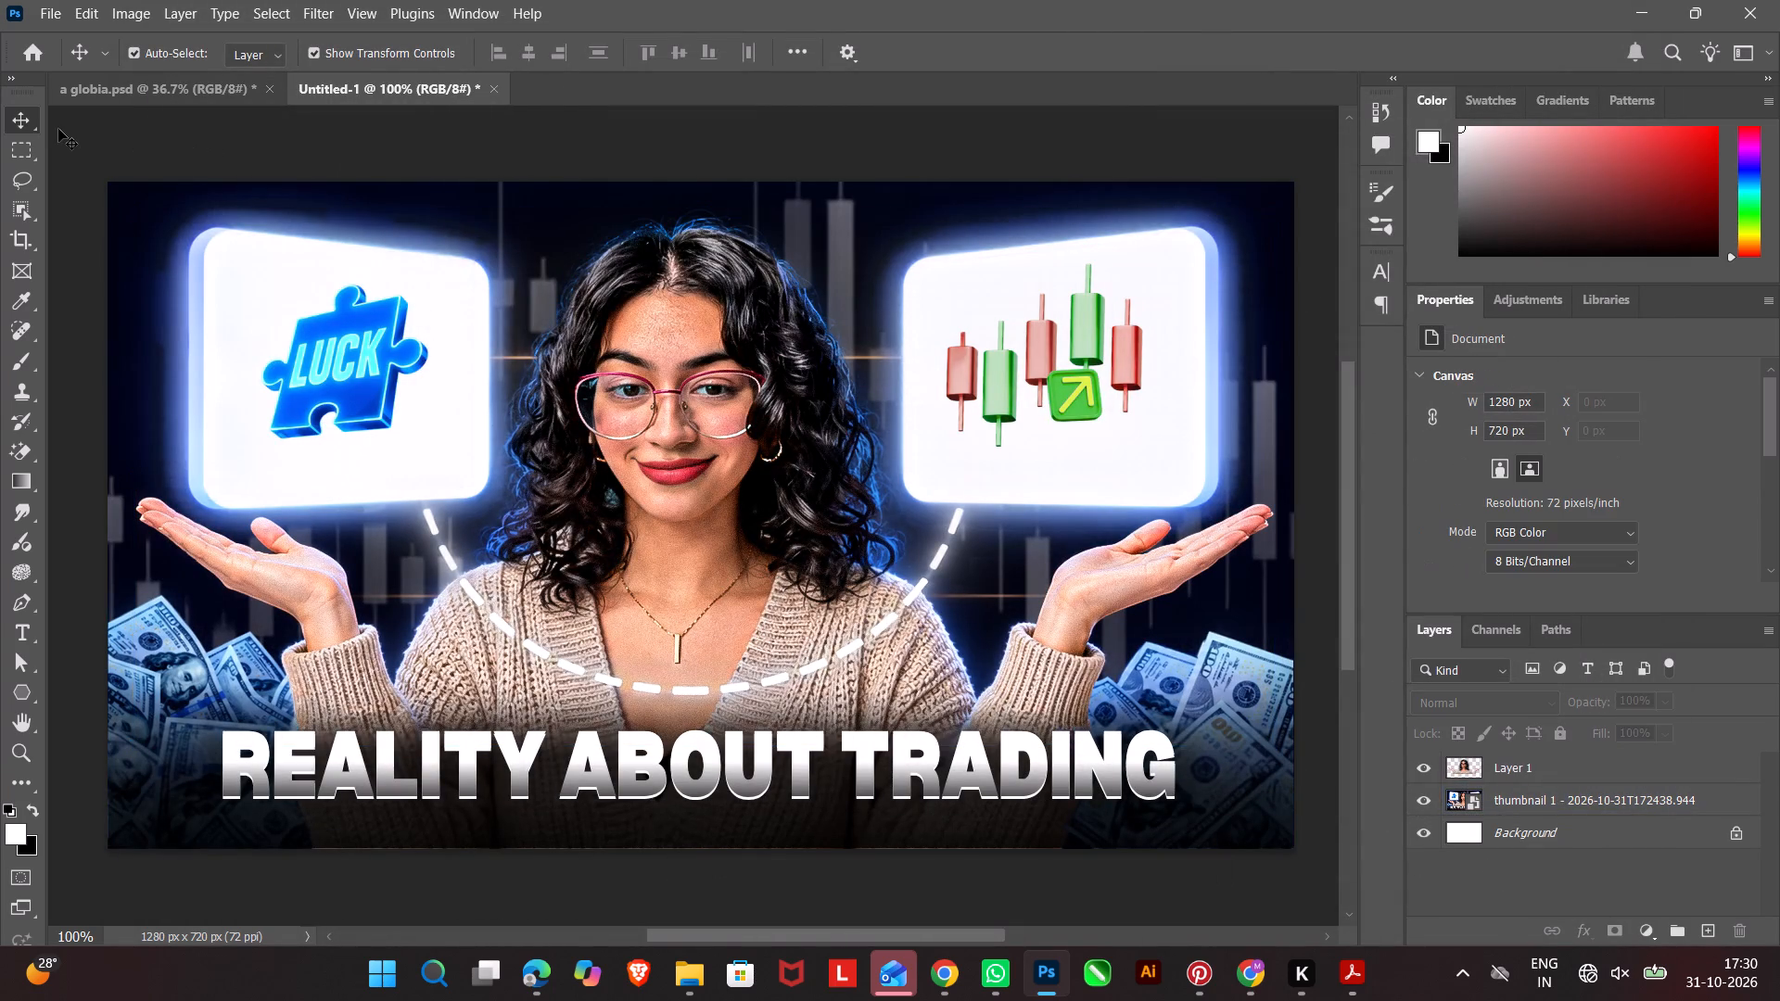
click(642, 326)
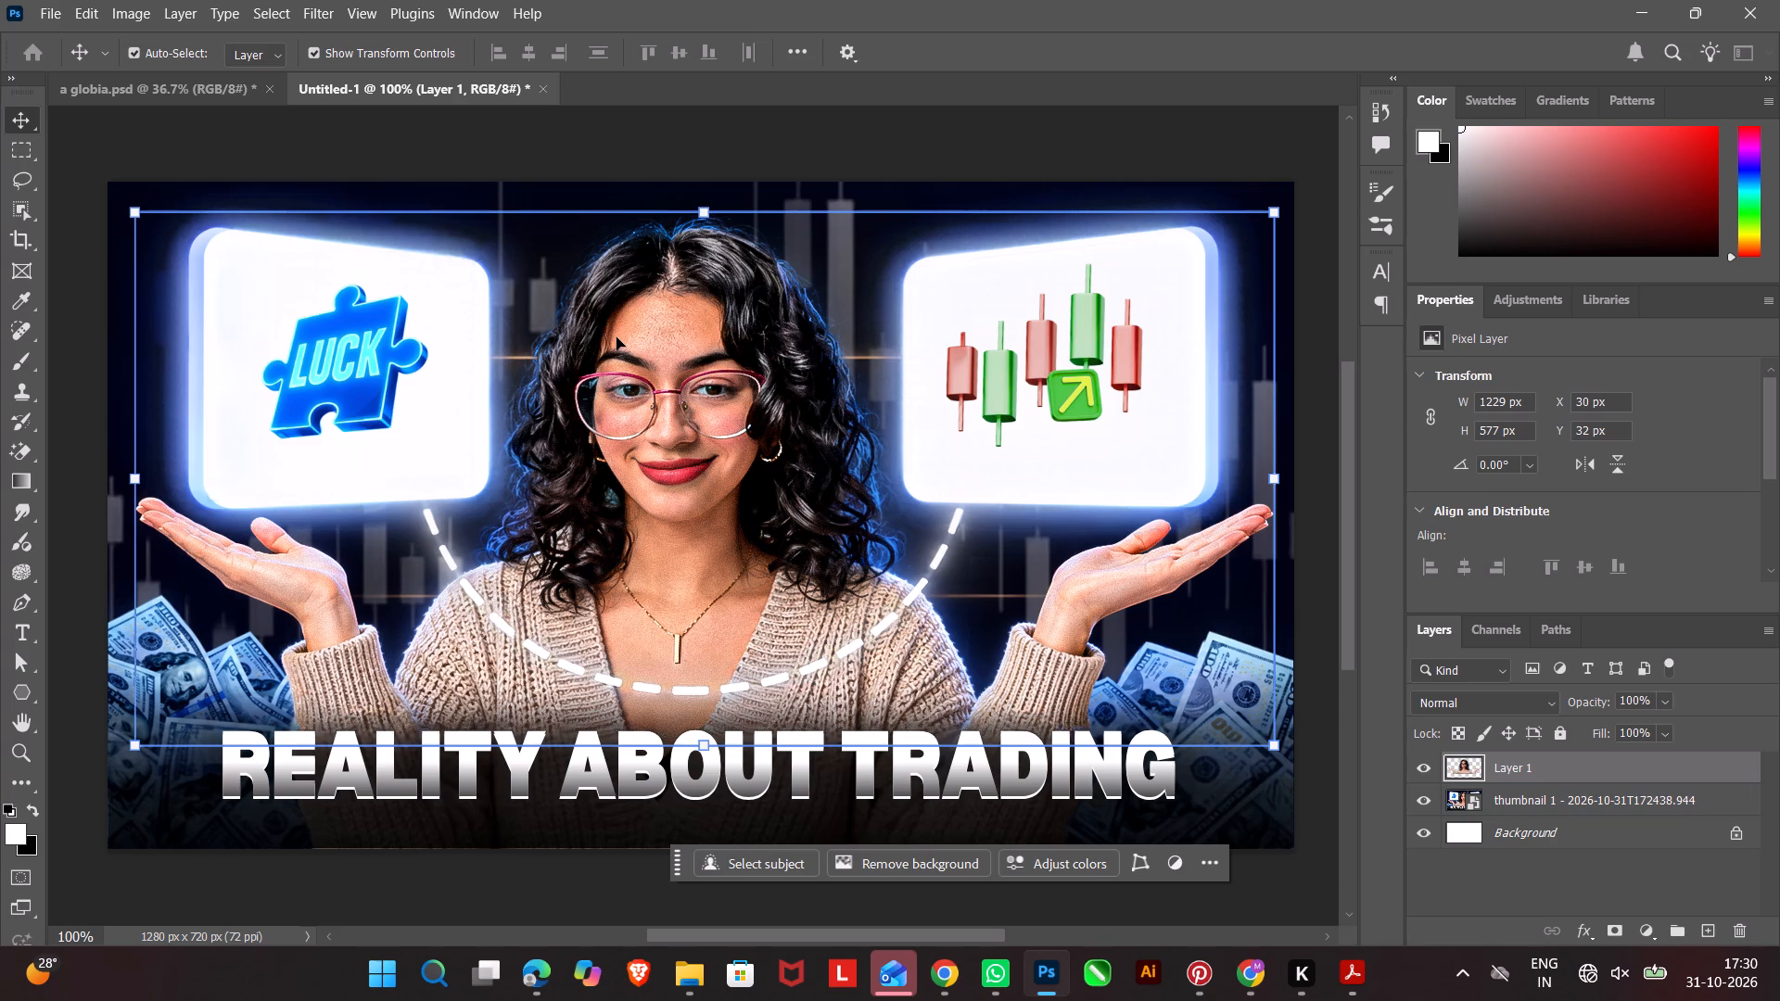
key(ctrl+j)
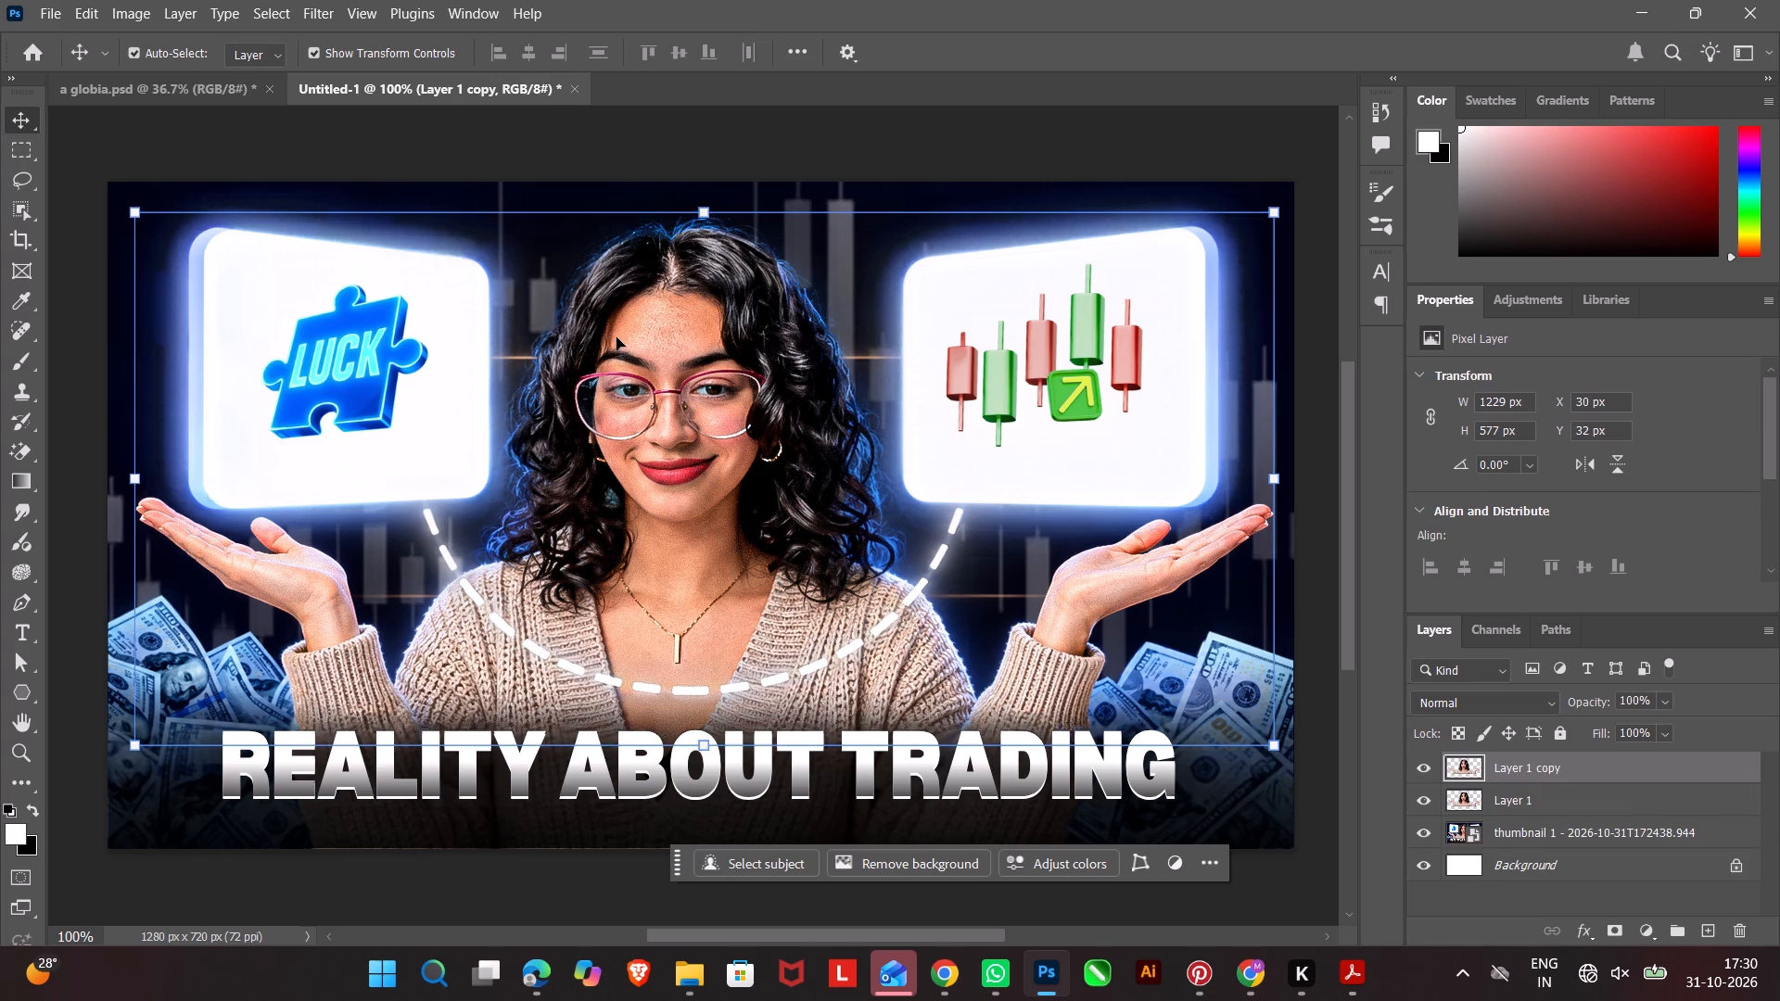
Apply a High Pass filter with a 0.2 pixel radius to the duplicated cutout of the woman.
click(313, 8)
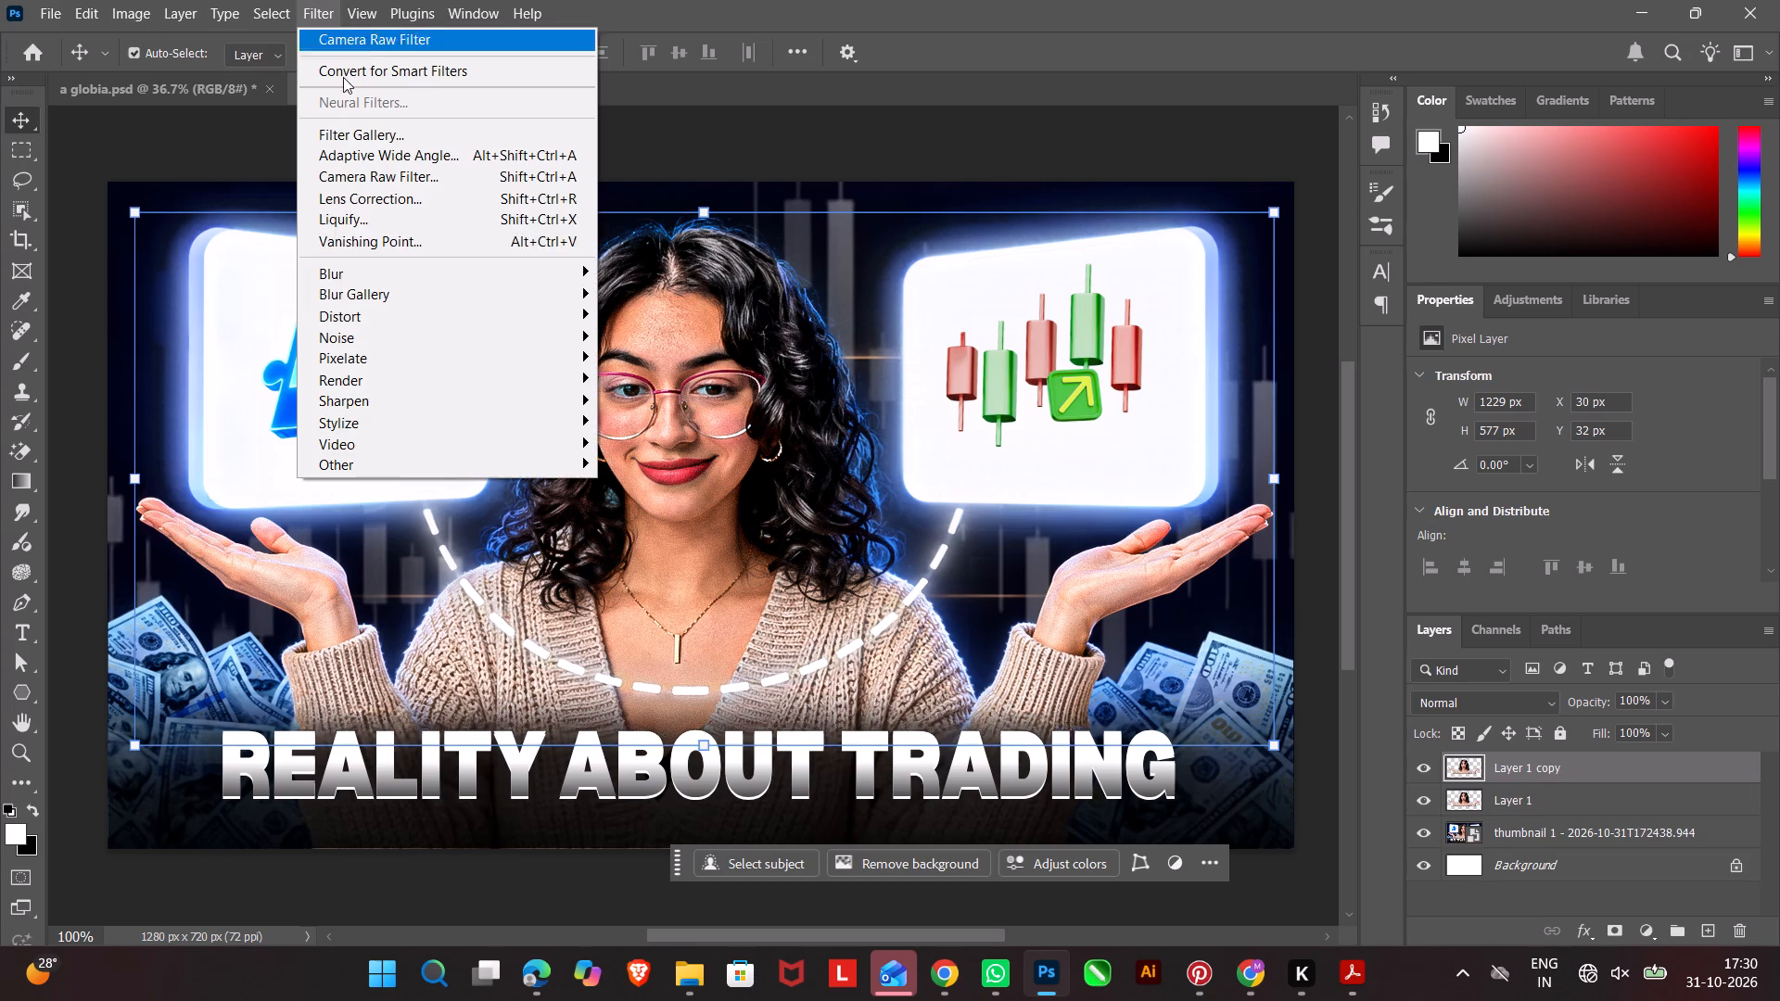
click(368, 462)
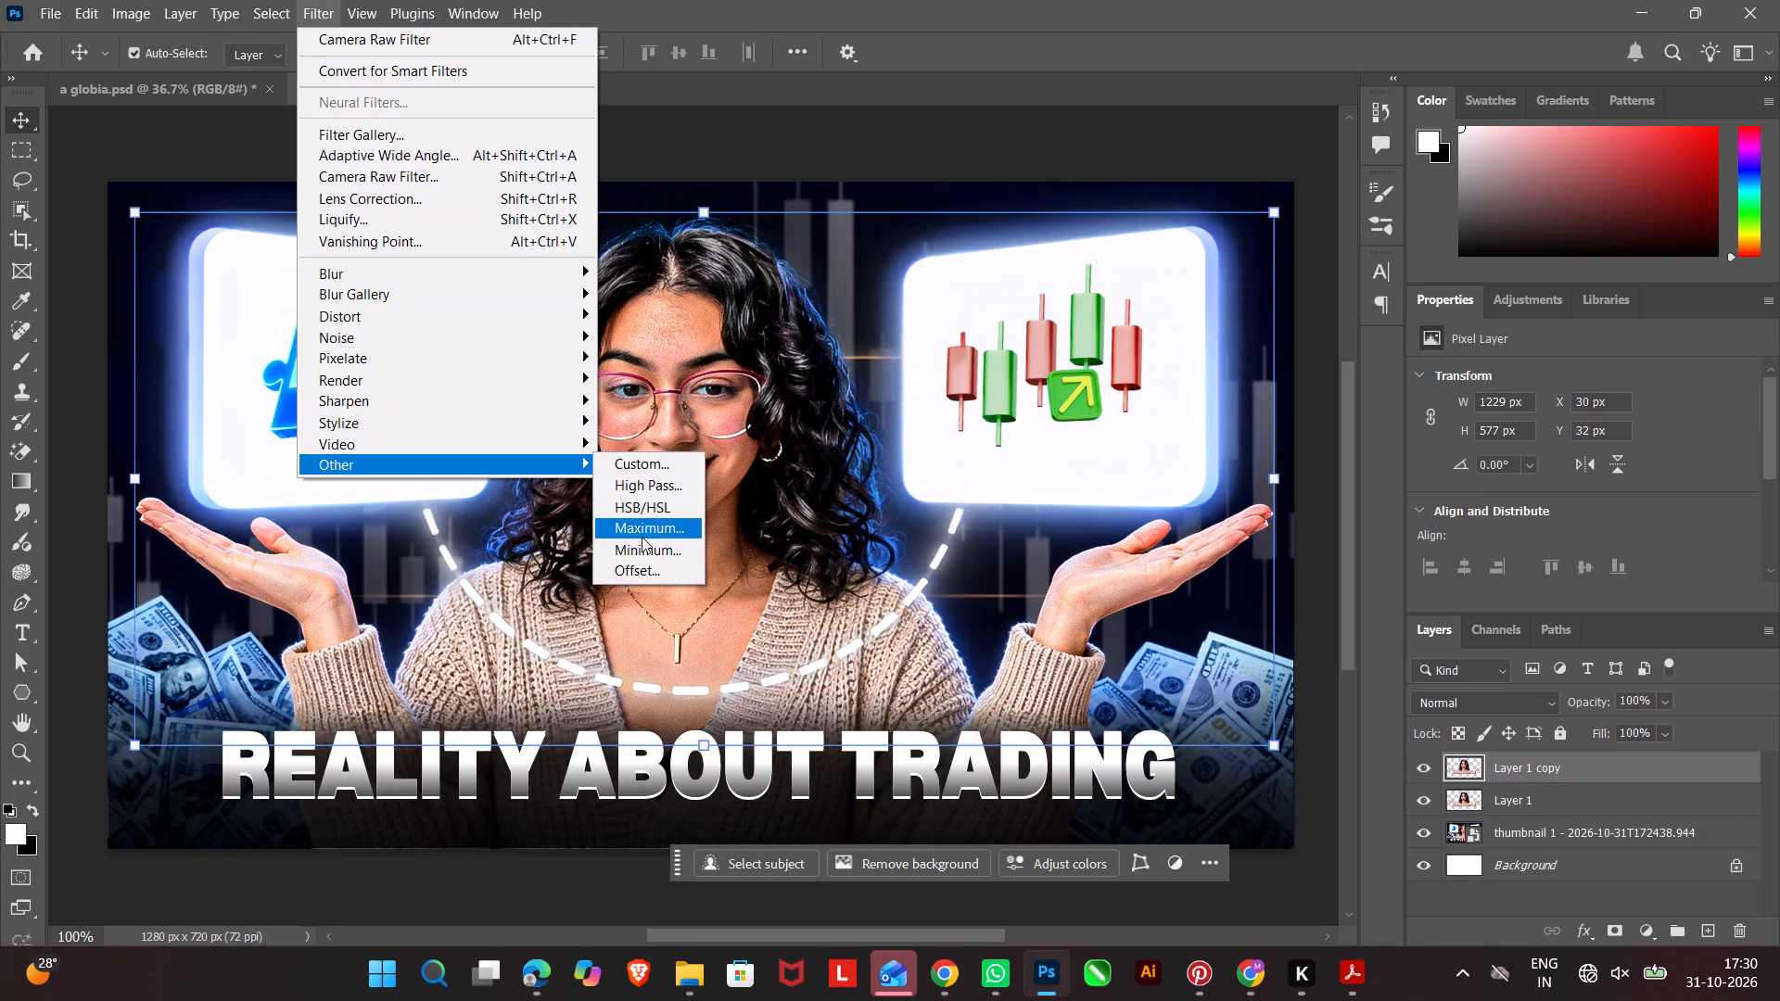
click(661, 486)
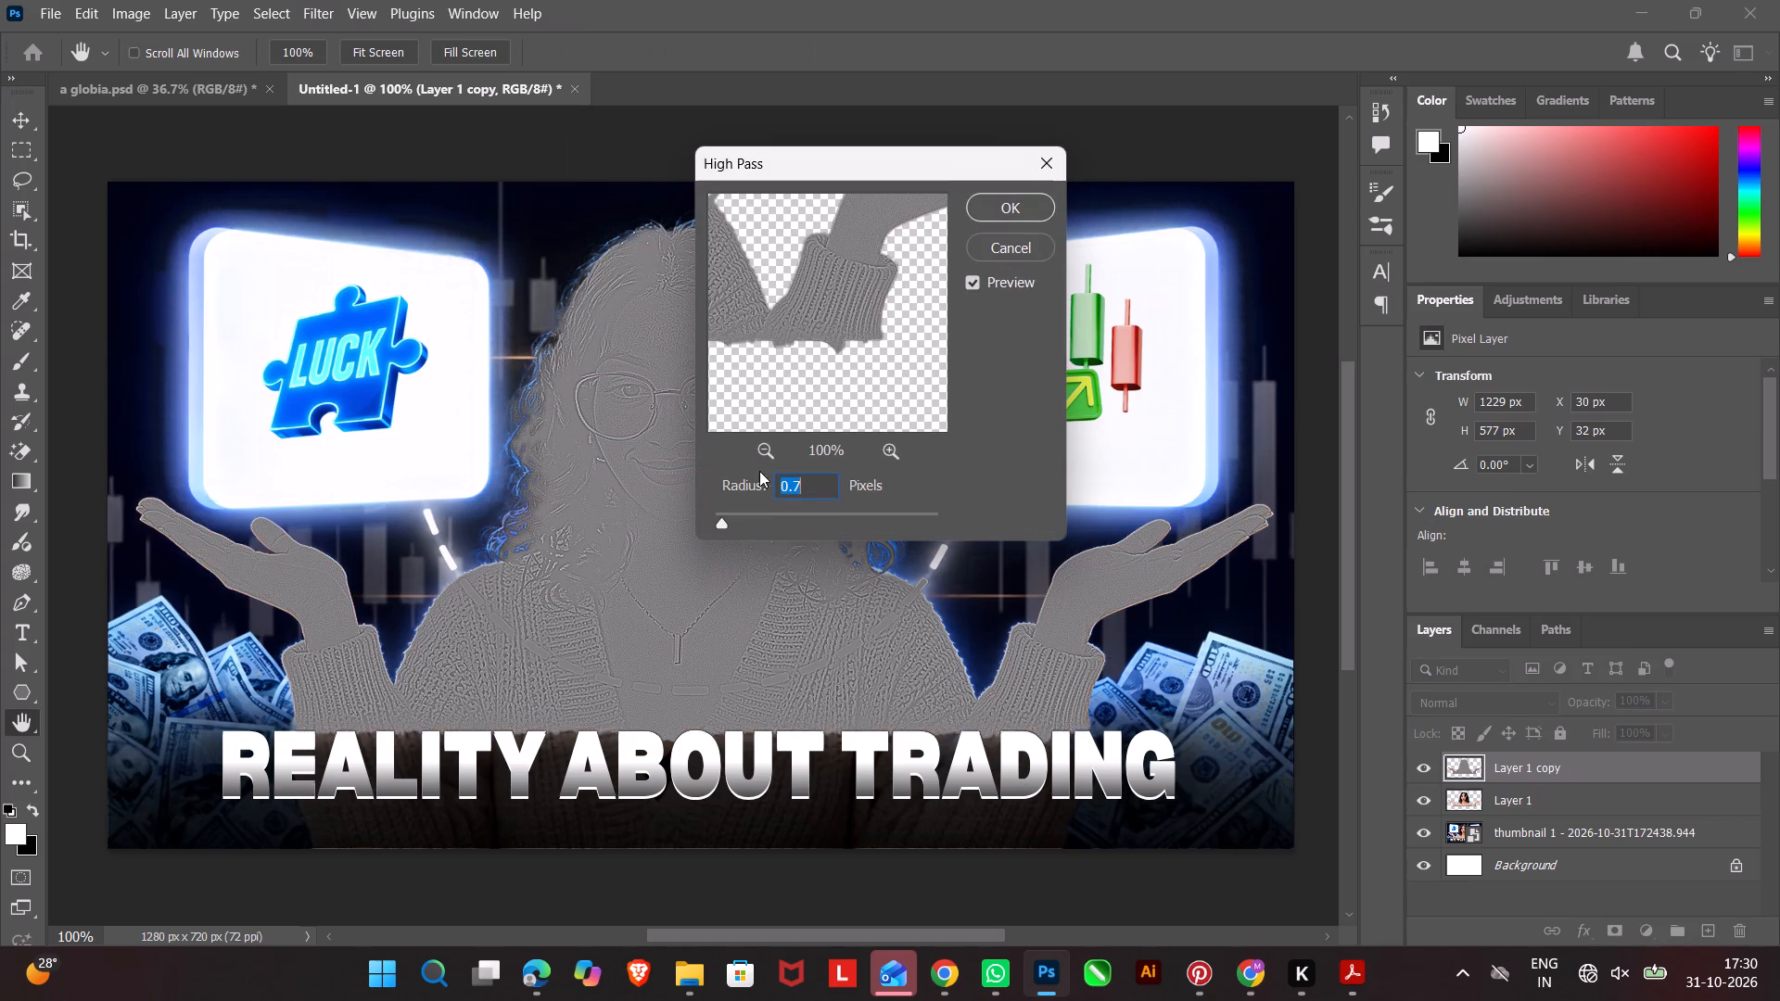
click(722, 523)
drag(718, 524, 706, 526)
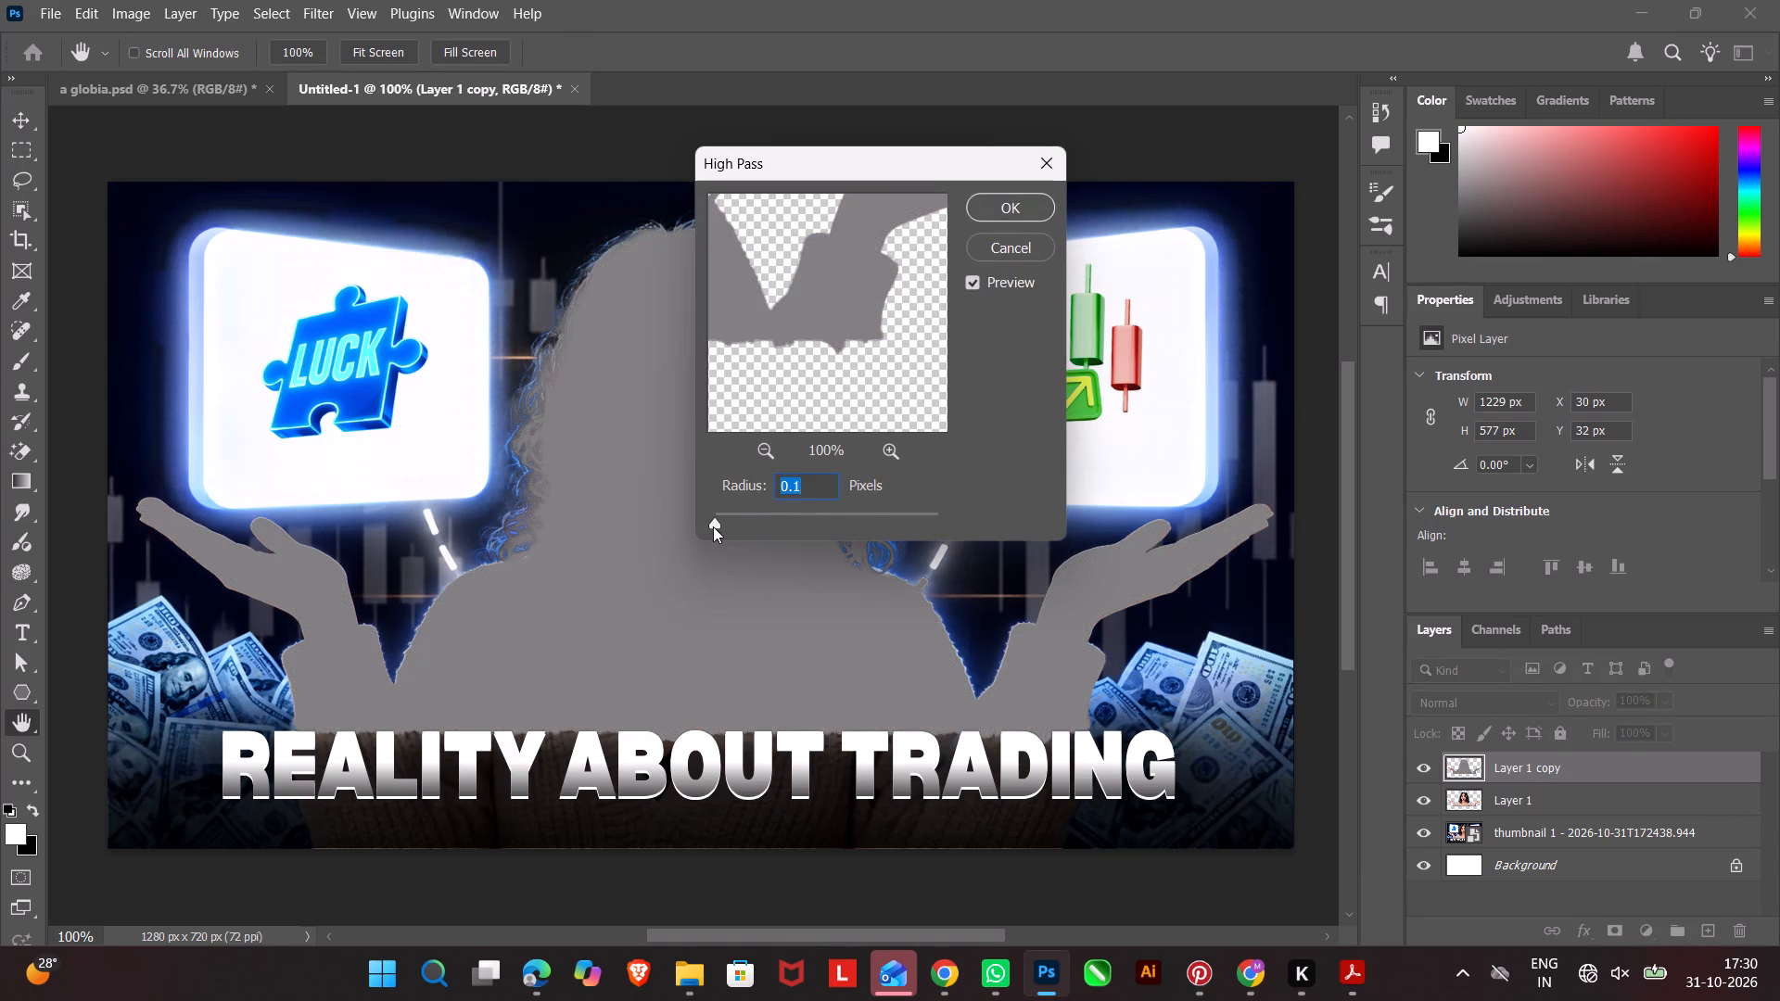
scroll(814, 488, up, 3)
scroll(814, 488, down, 2)
click(1007, 212)
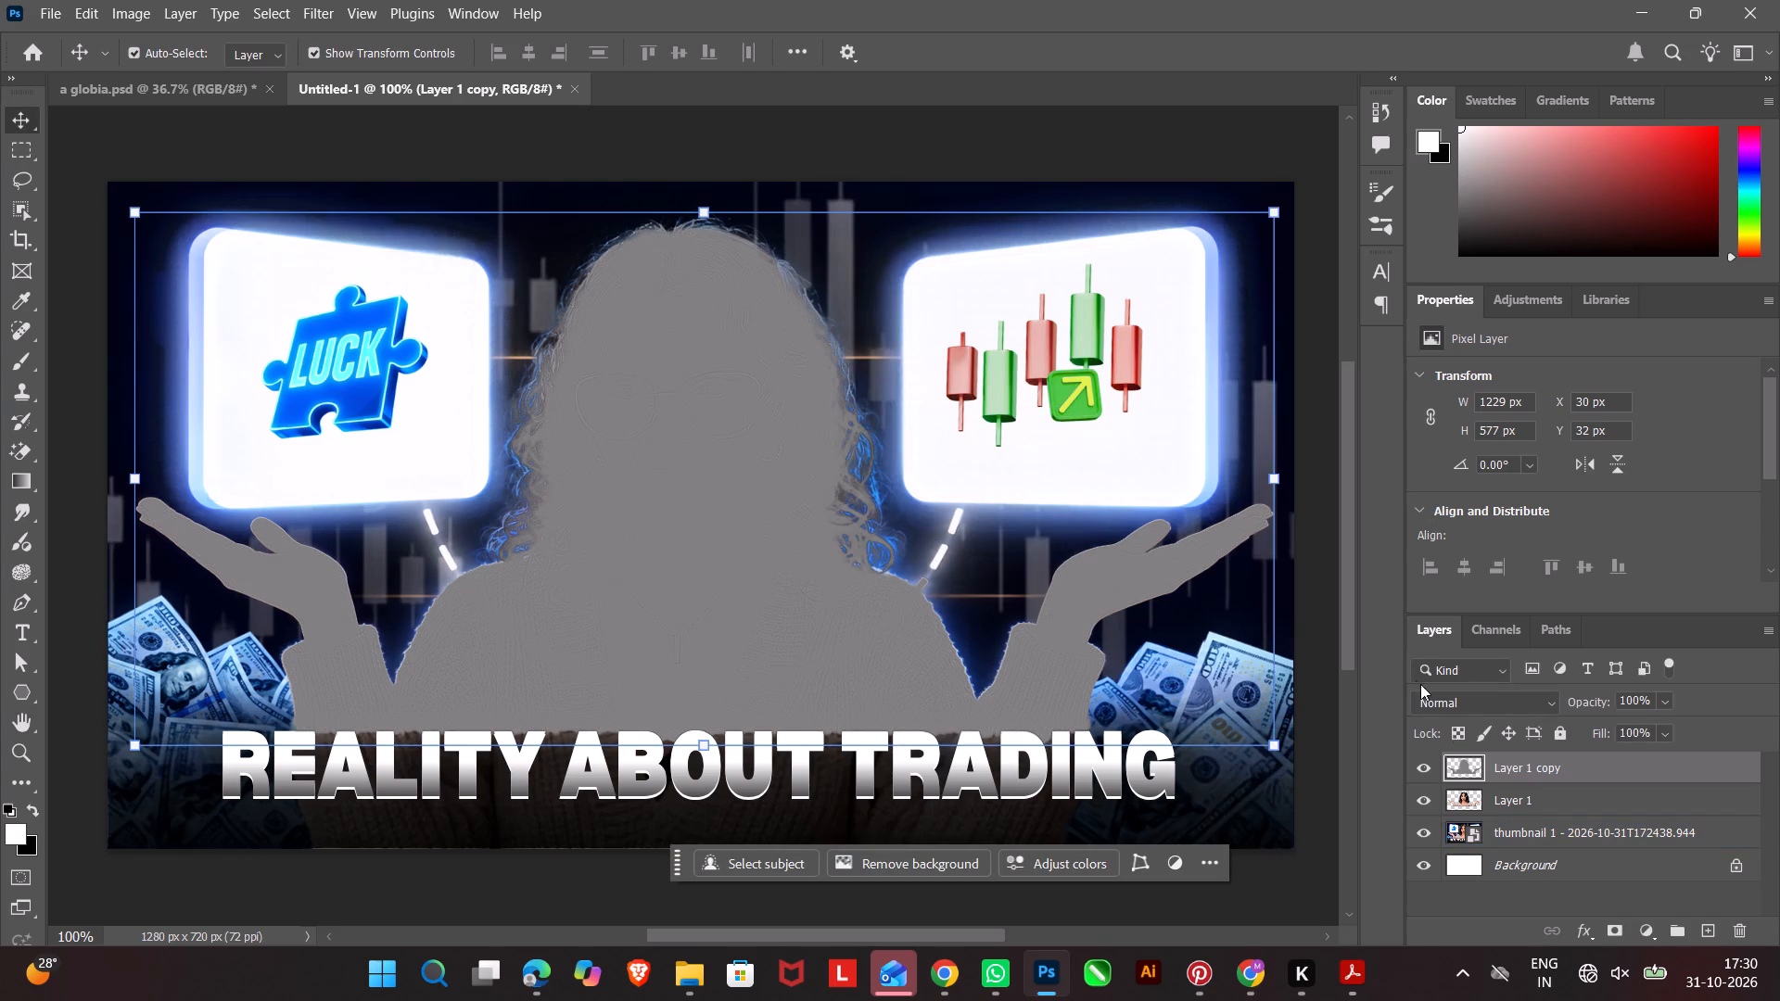
Set the blend mode of the High Pass layer to Vivid Light and deselect the layer.
click(1549, 700)
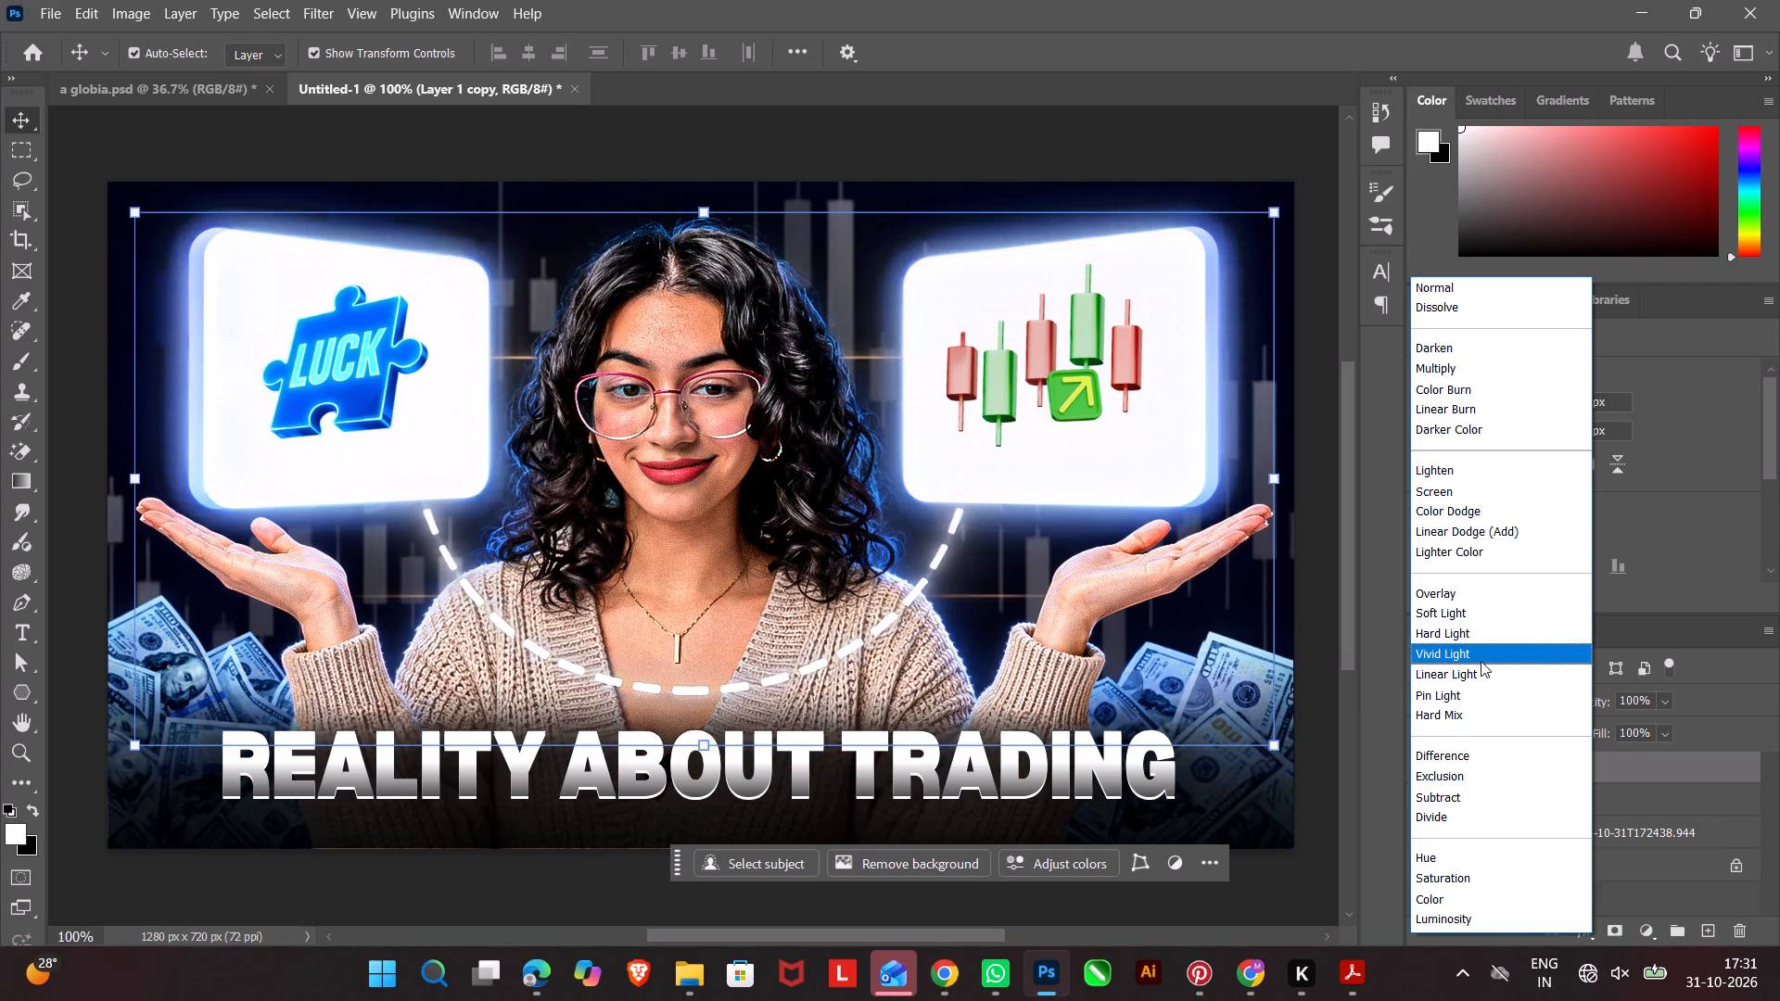
double_click(1481, 661)
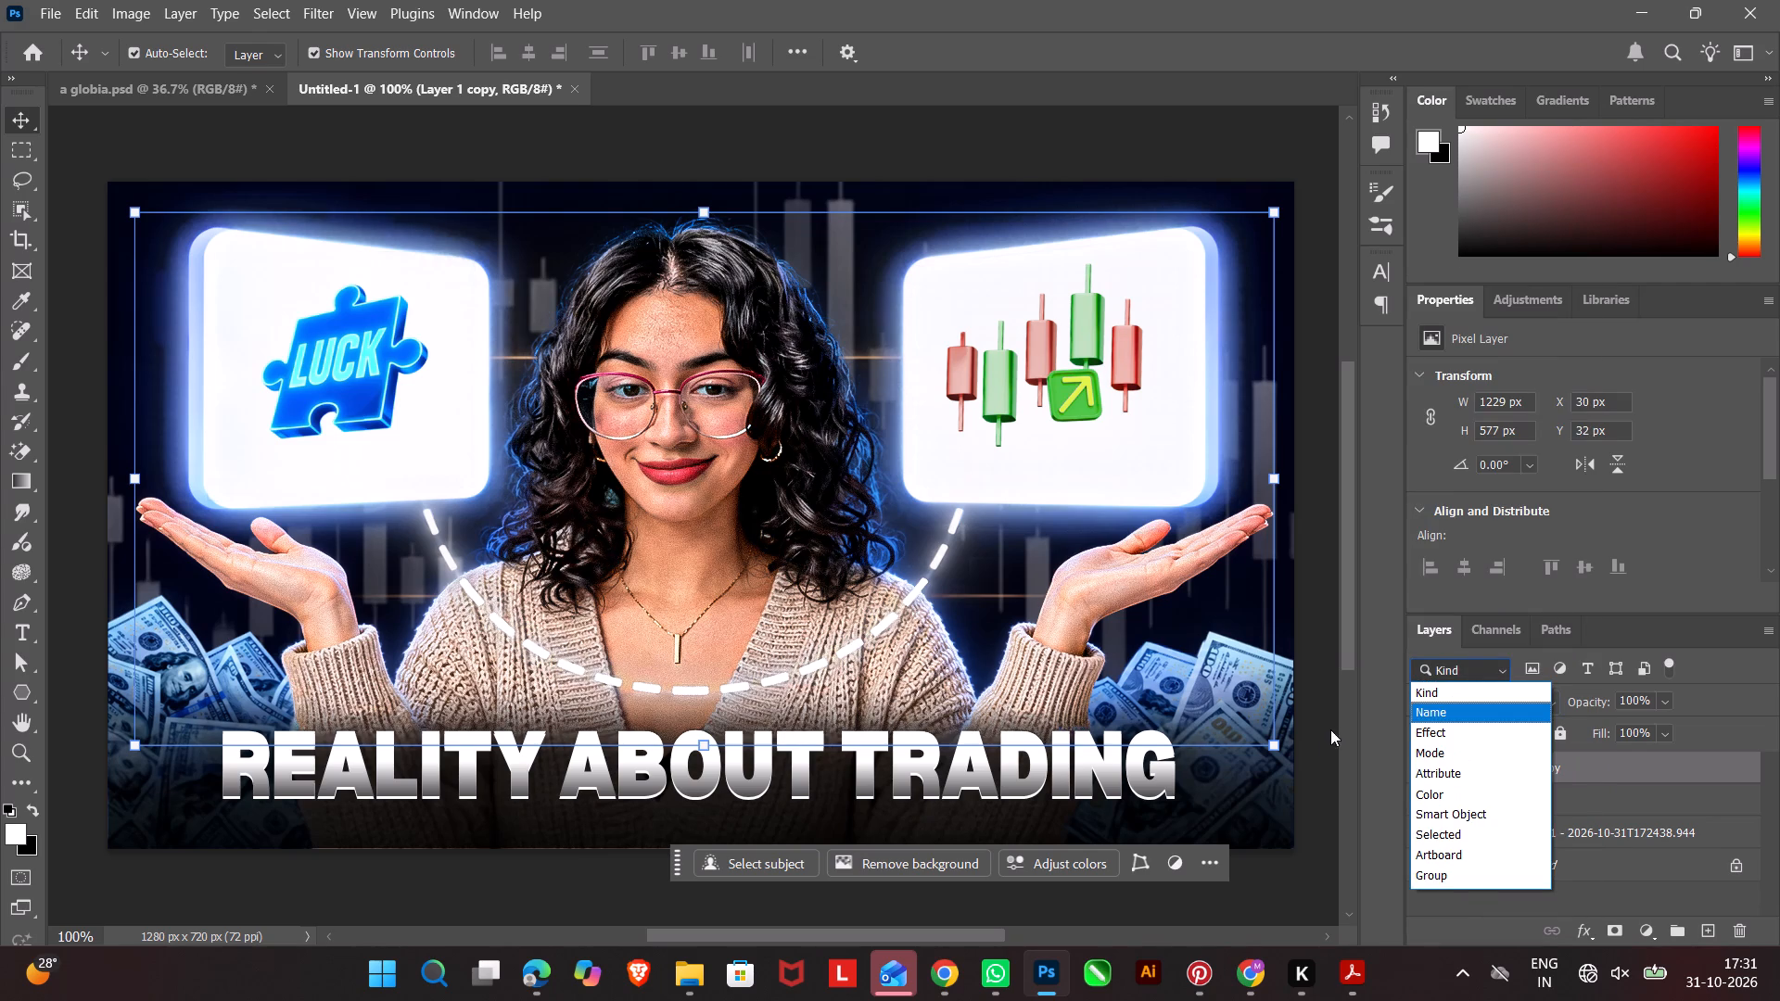
click(1322, 743)
click(1322, 743)
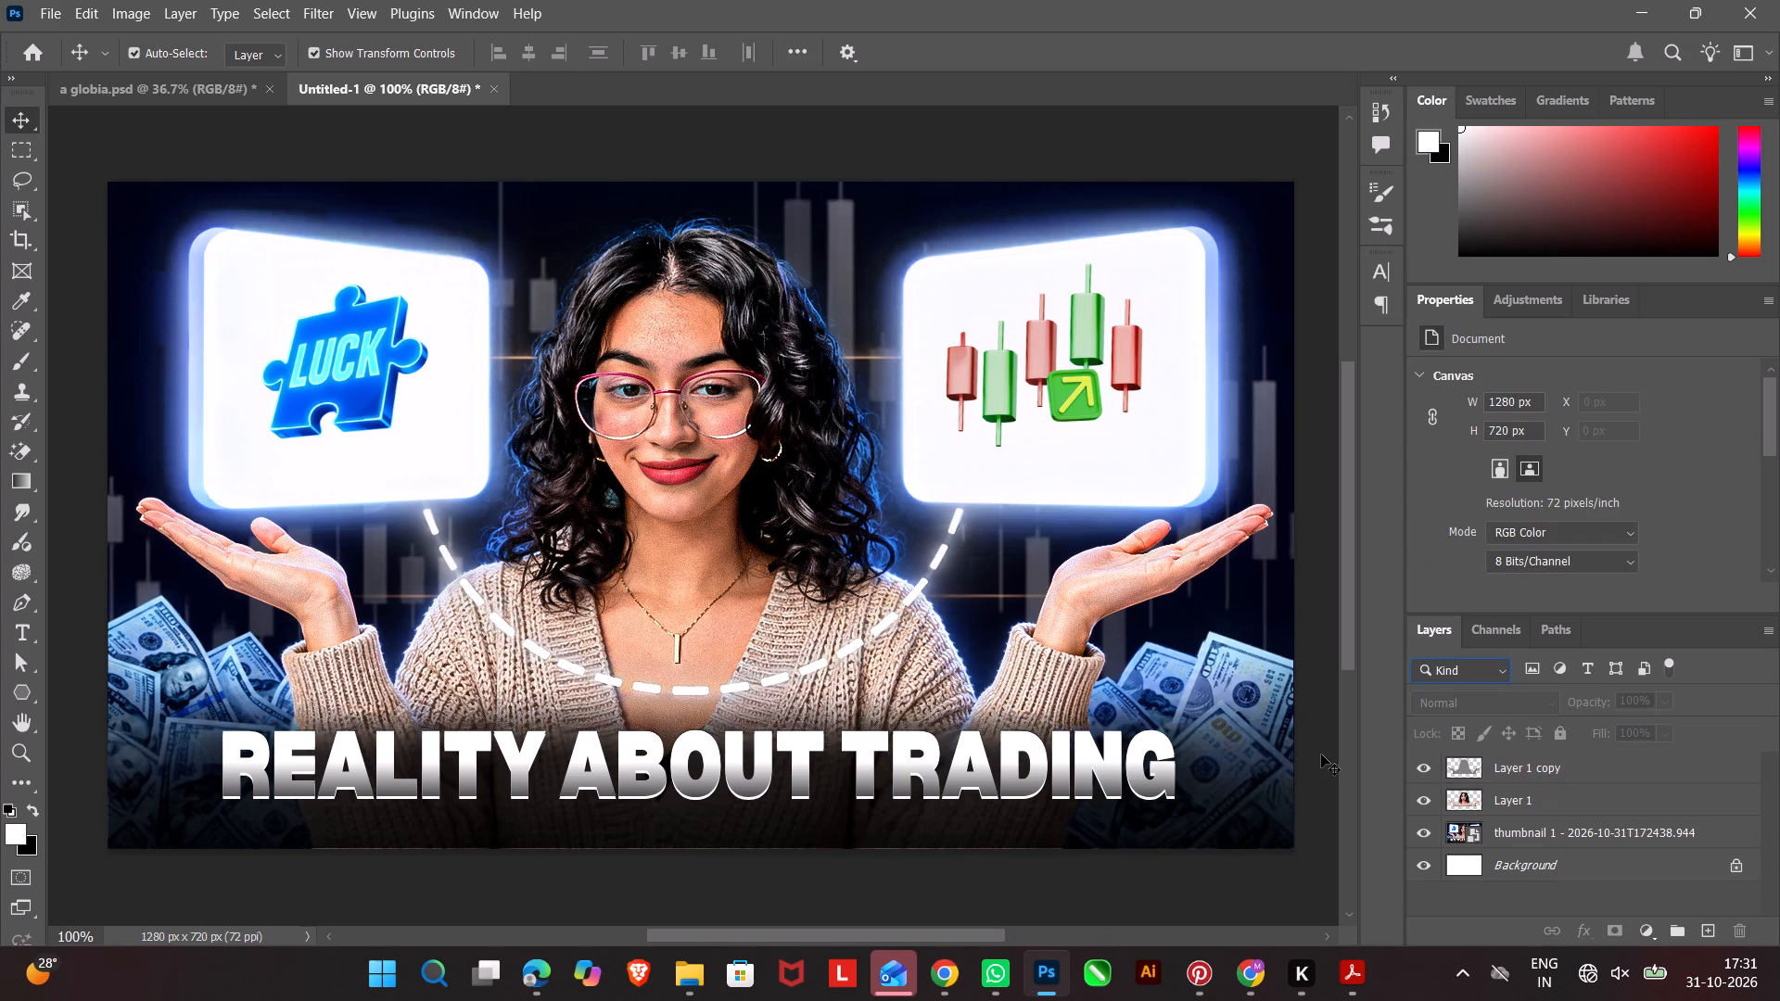
Add the text "LUCK" on the glowing white card, just below the blue puzzle piece.
click(715, 882)
click(17, 629)
click(376, 480)
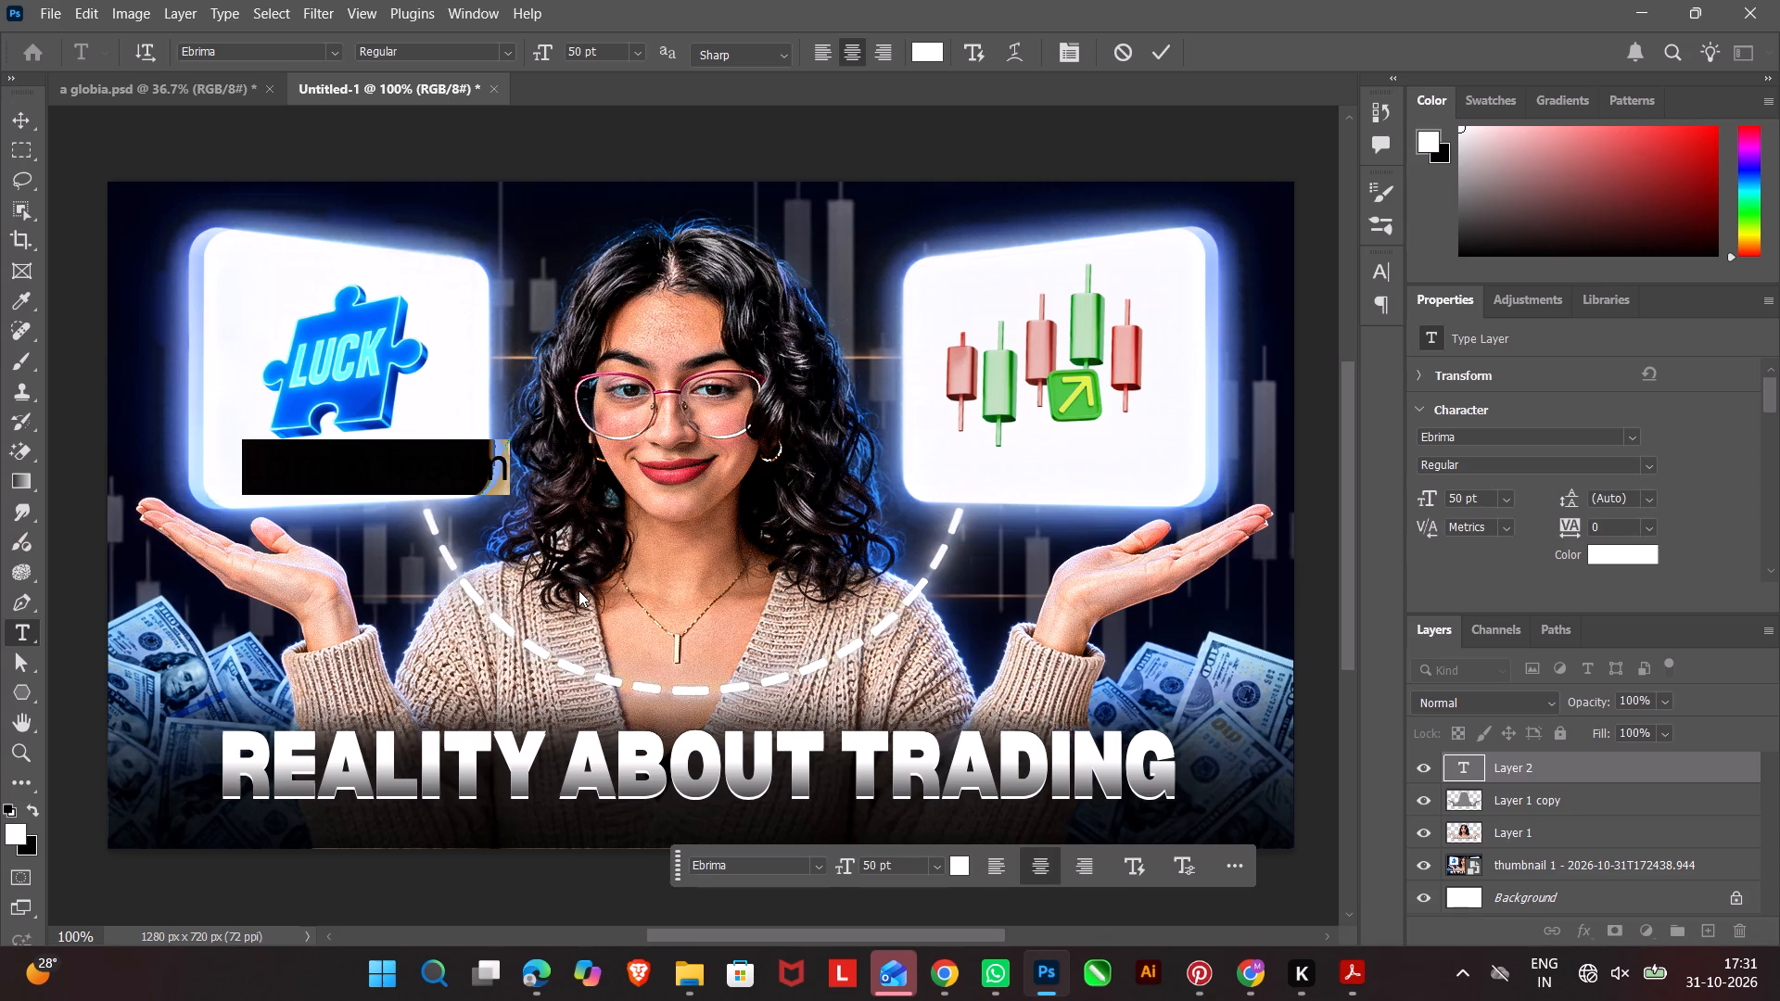
text(LUC)
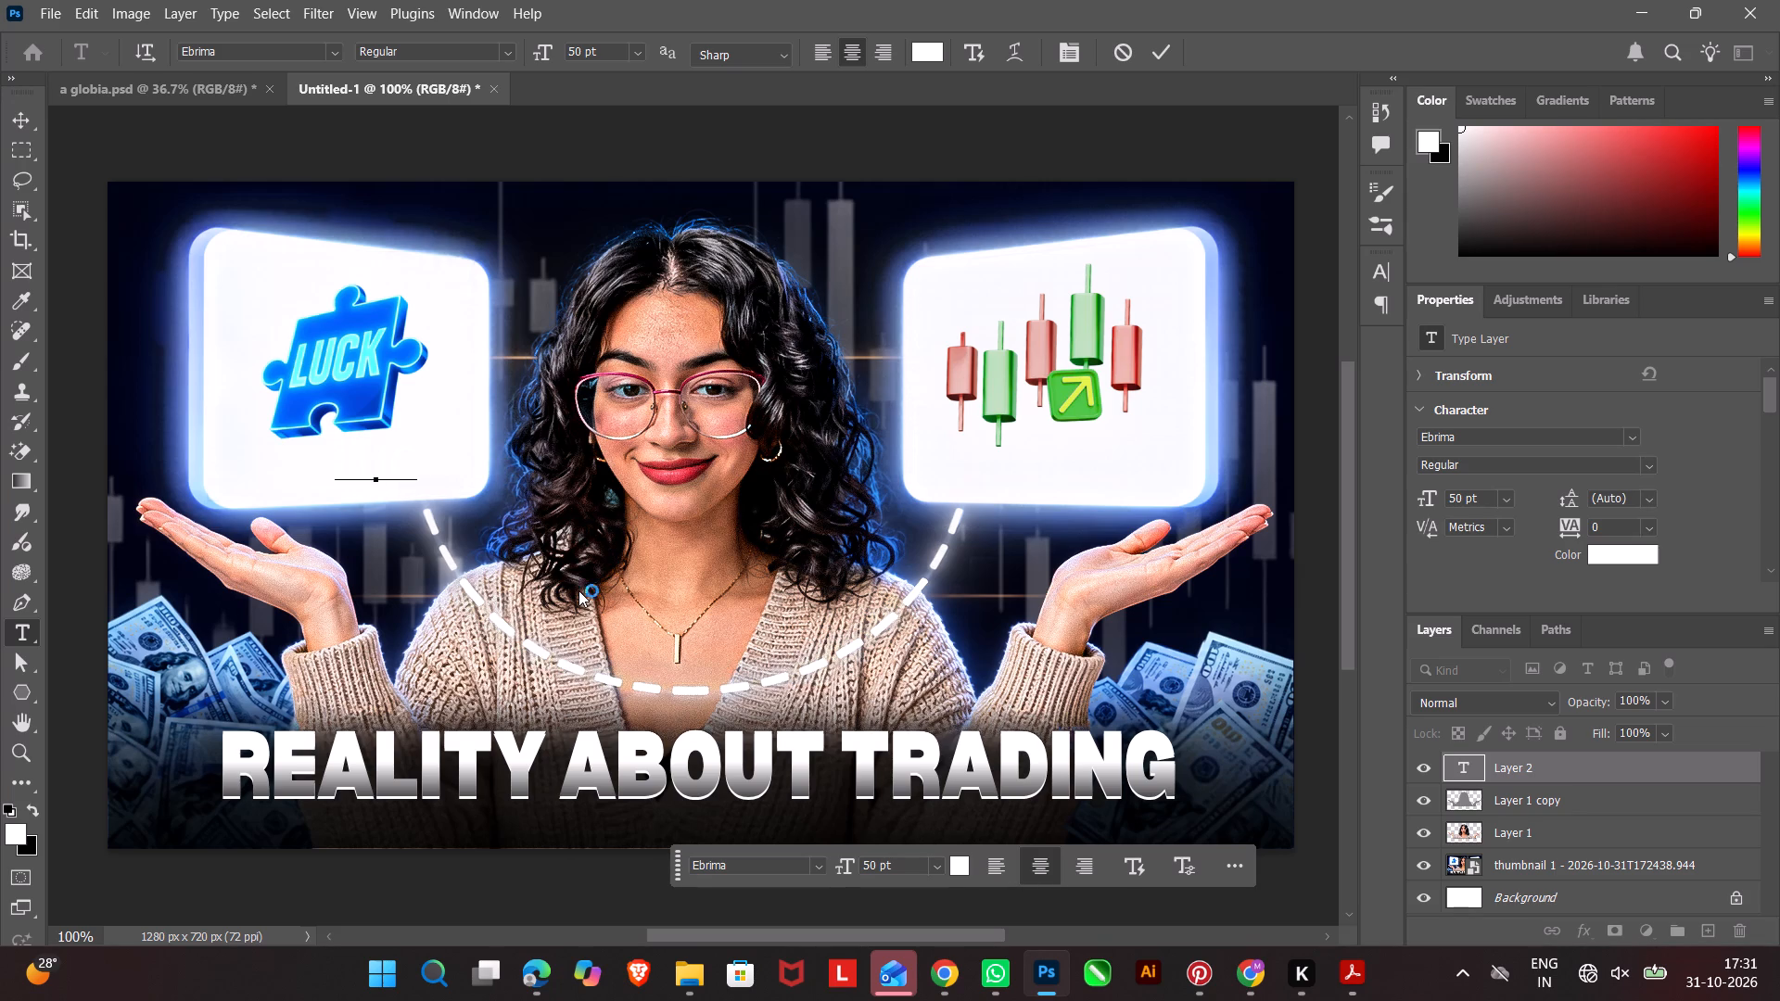
key(k)
Set the colour of the new LUCK text to black.
click(960, 869)
drag(1259, 764, 933, 1000)
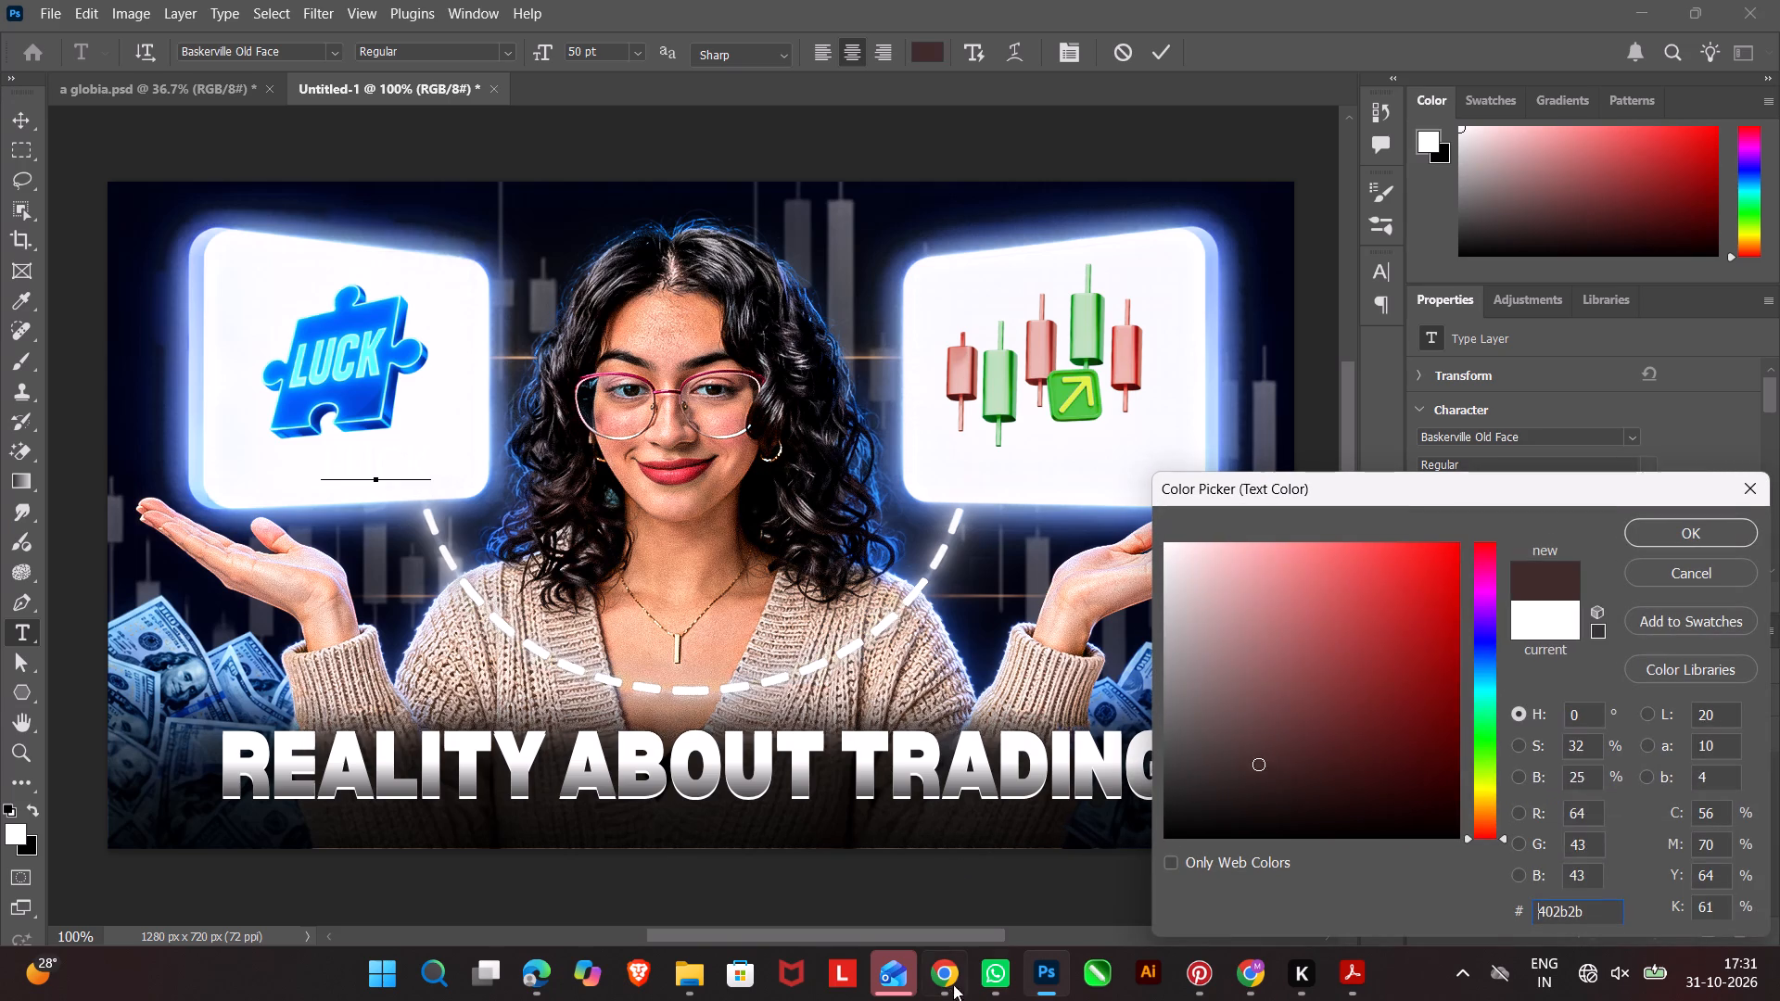
click(1676, 526)
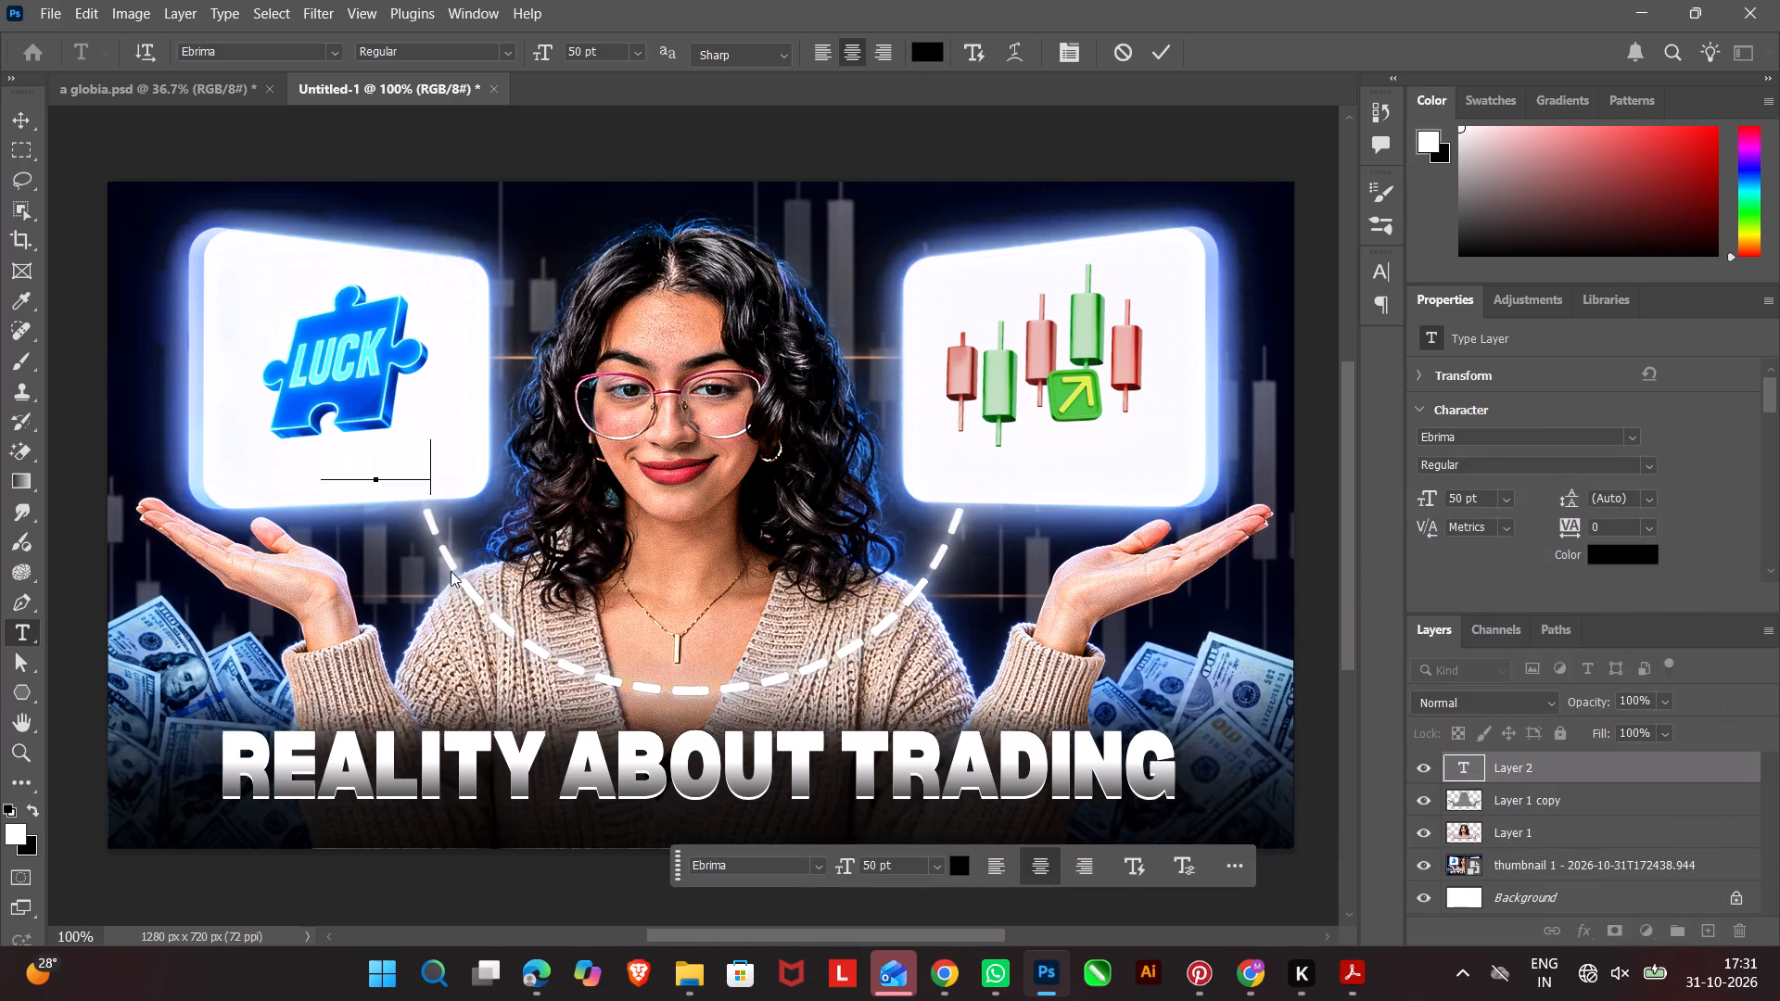
click(19, 117)
click(139, 117)
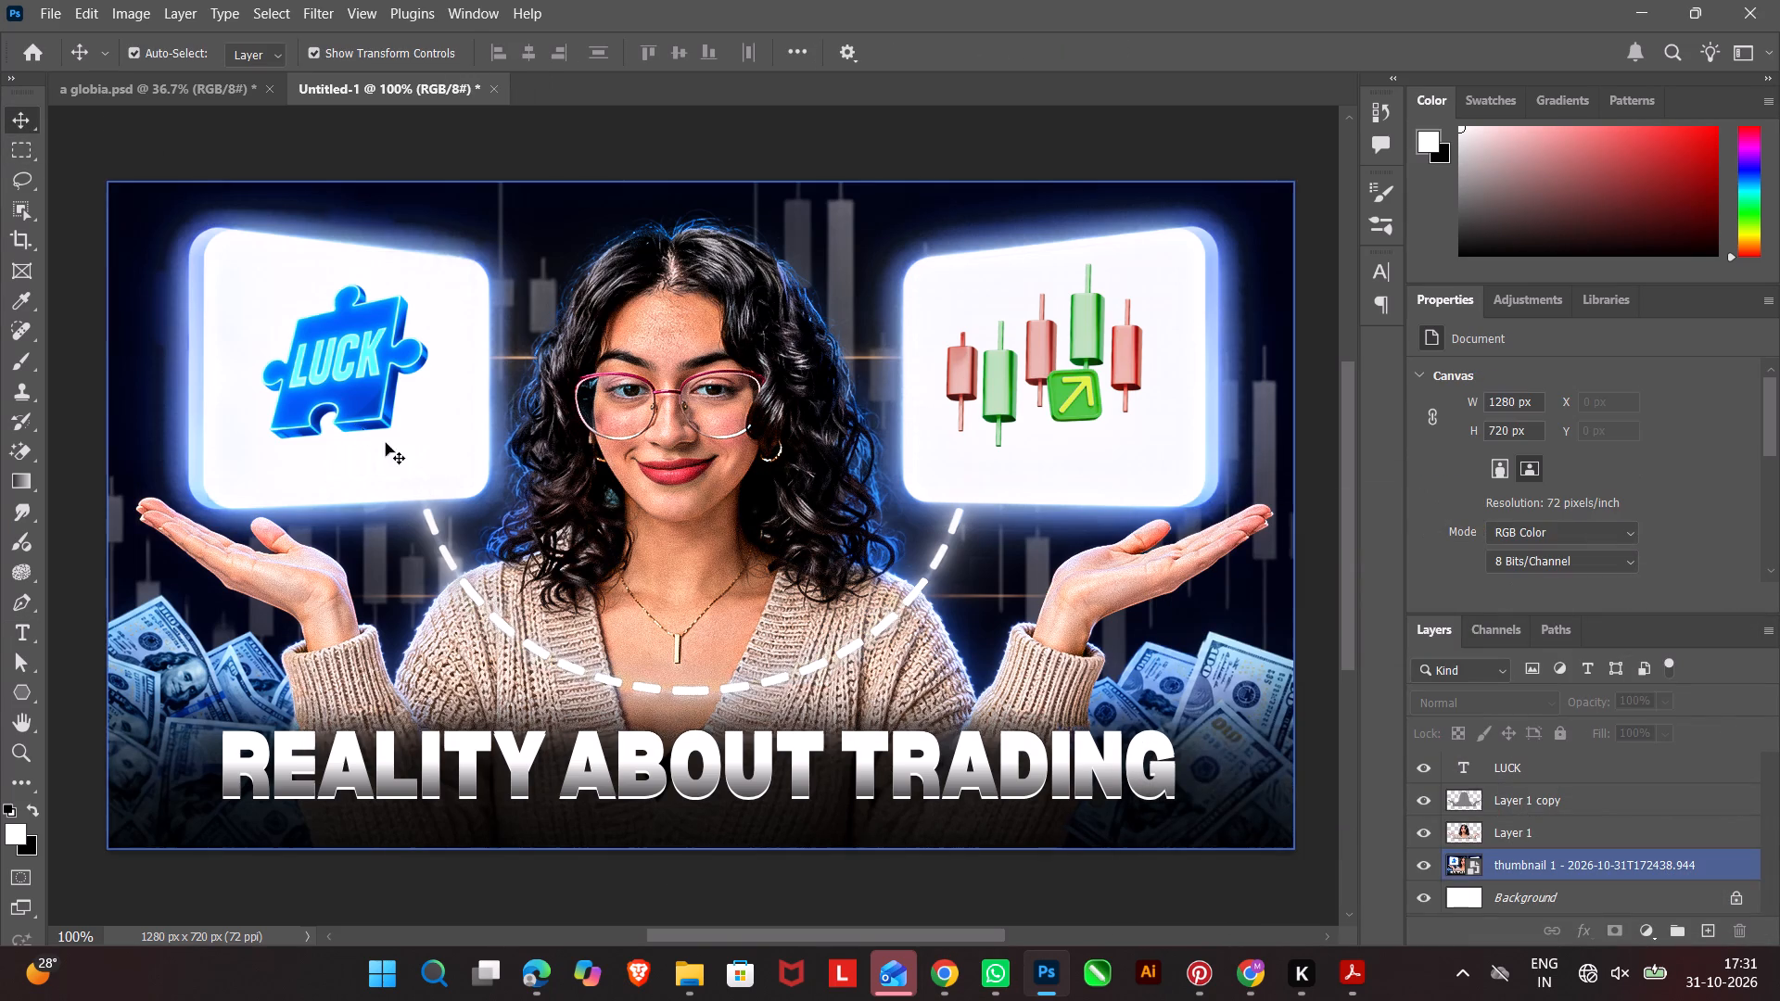
click(404, 461)
click(961, 868)
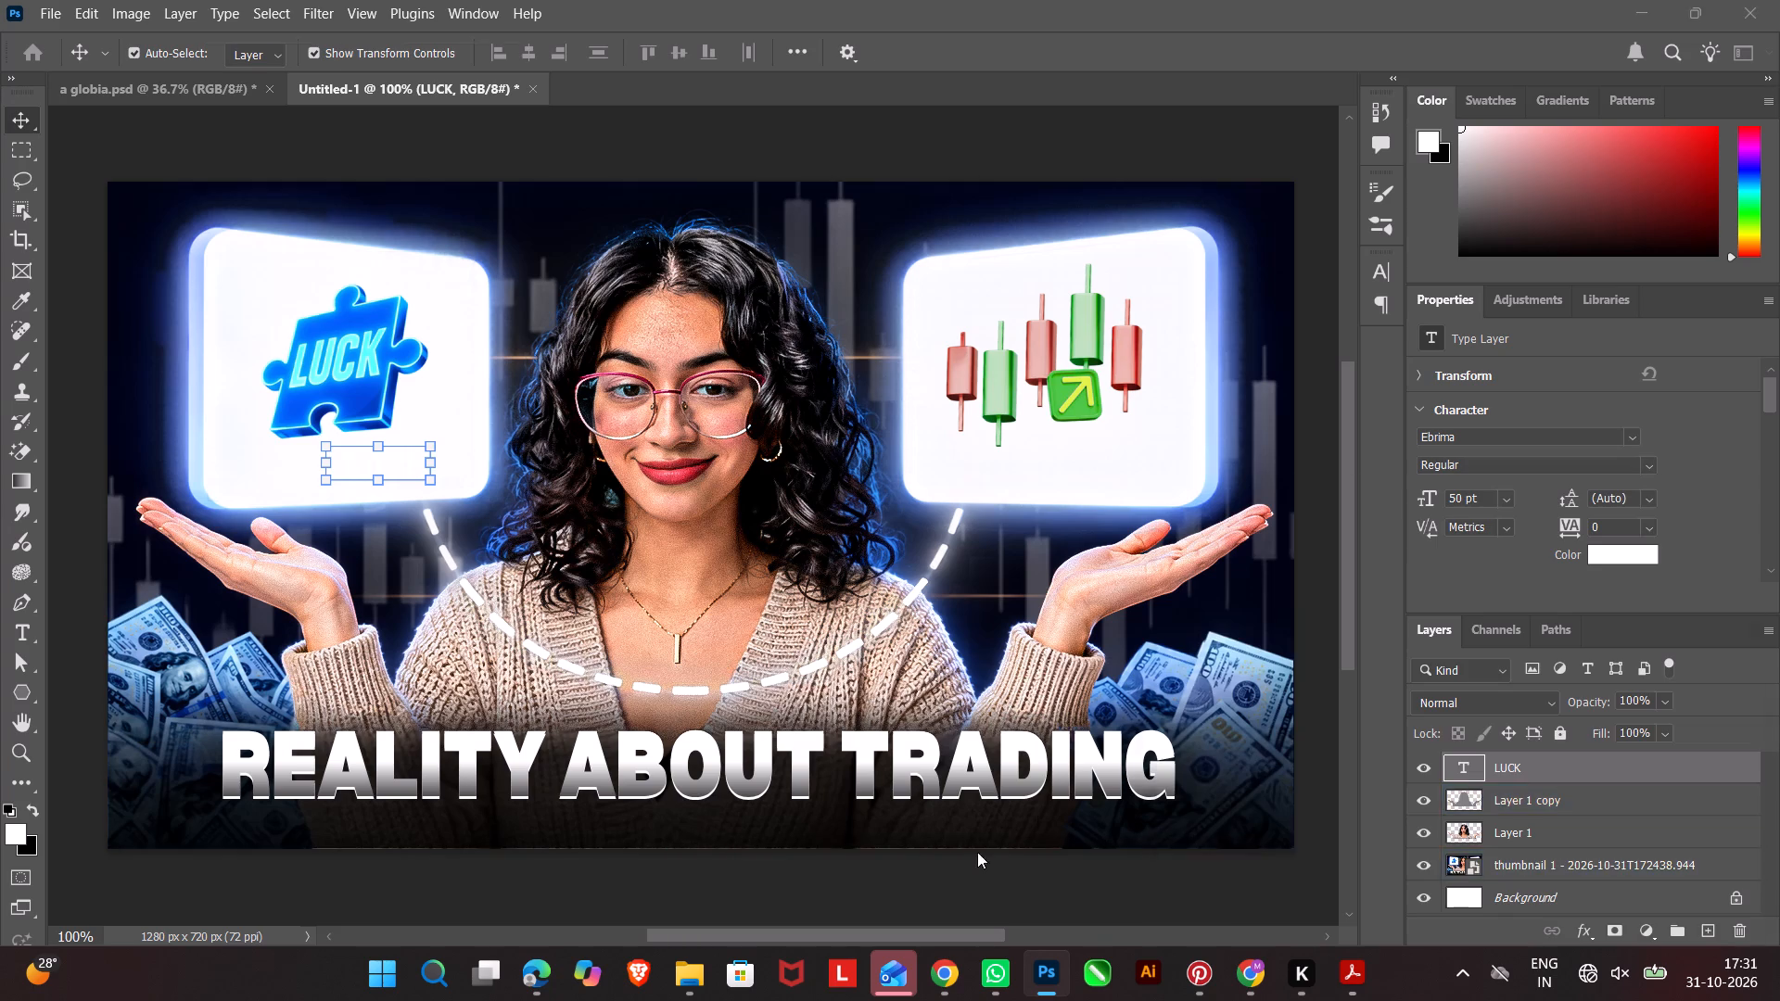
drag(1200, 793, 1100, 898)
click(1678, 533)
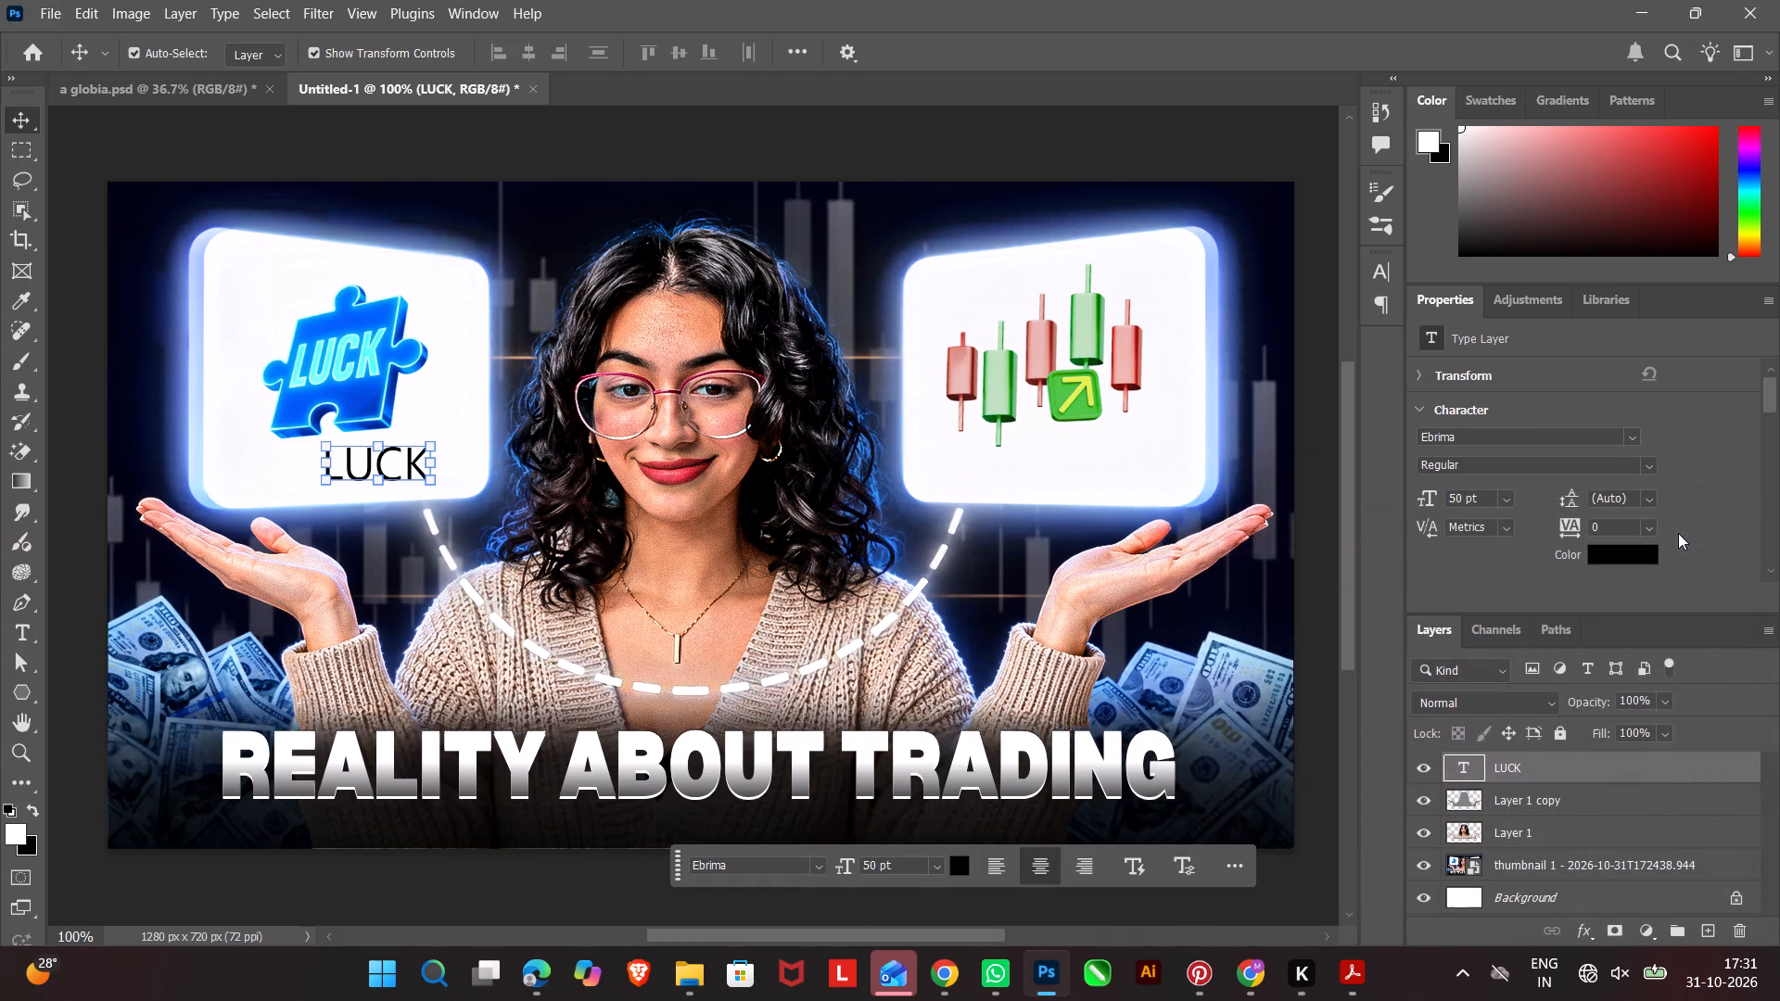
Change the LUCK text's font to Franklin Gothic Demi.
click(1639, 435)
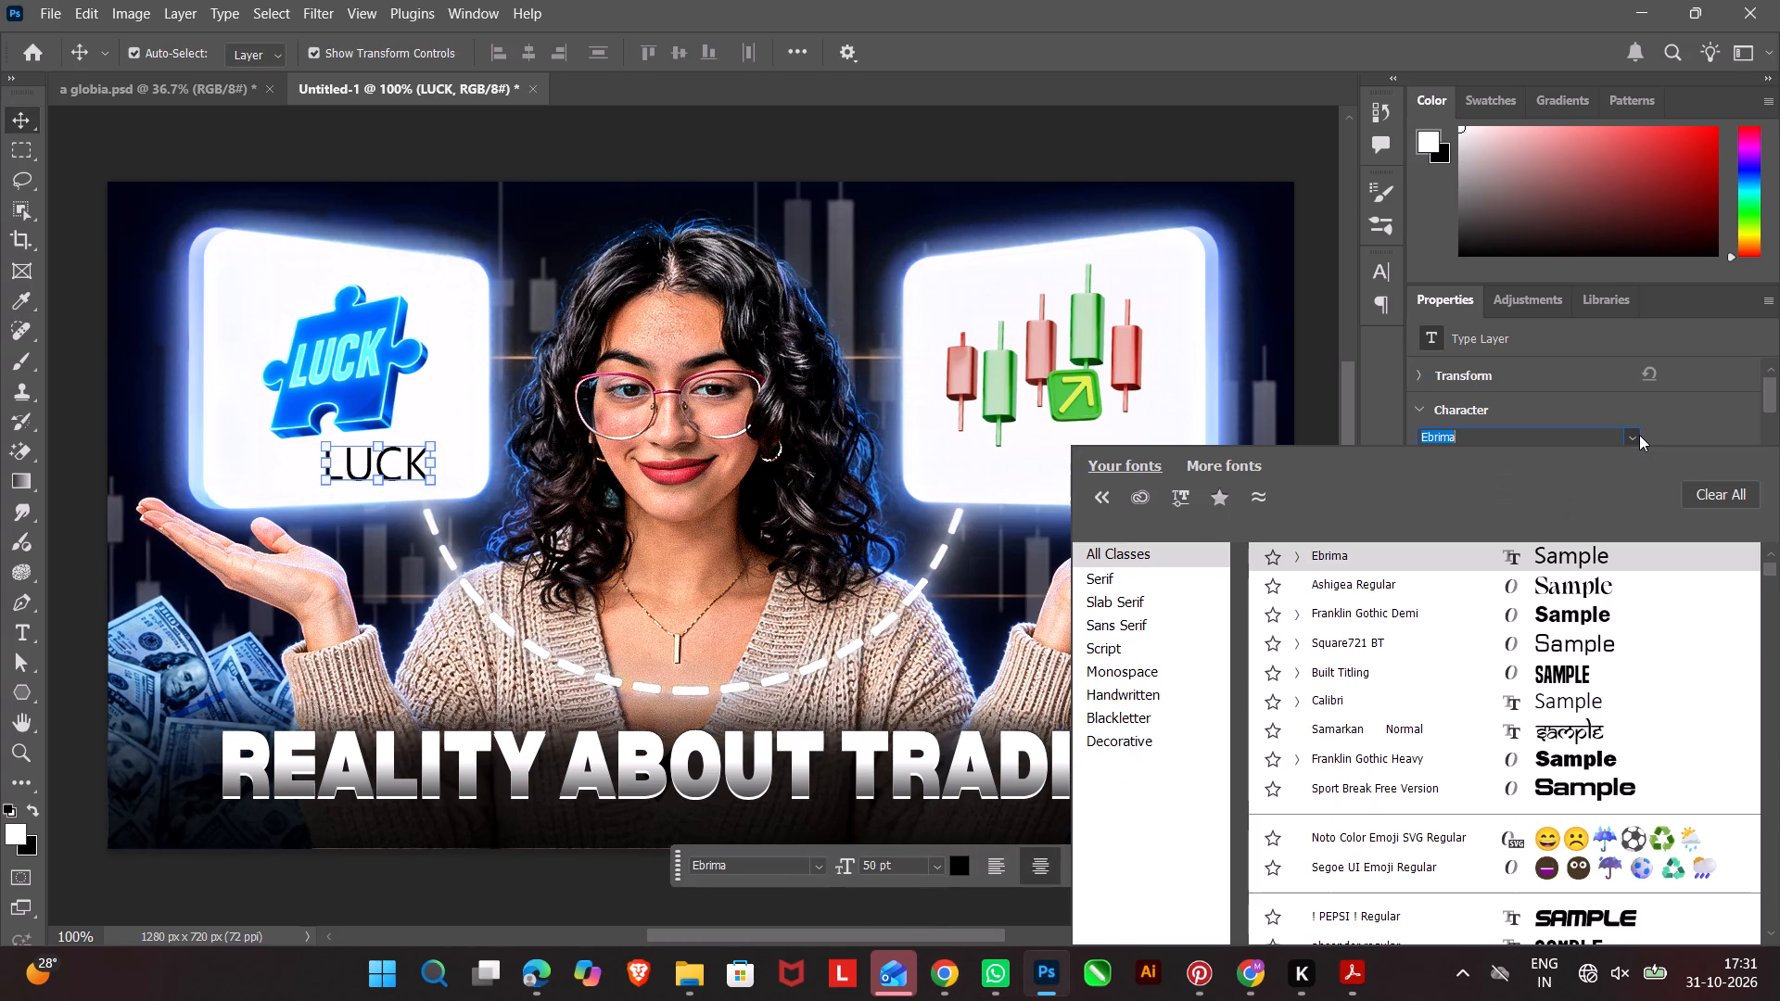
click(1602, 621)
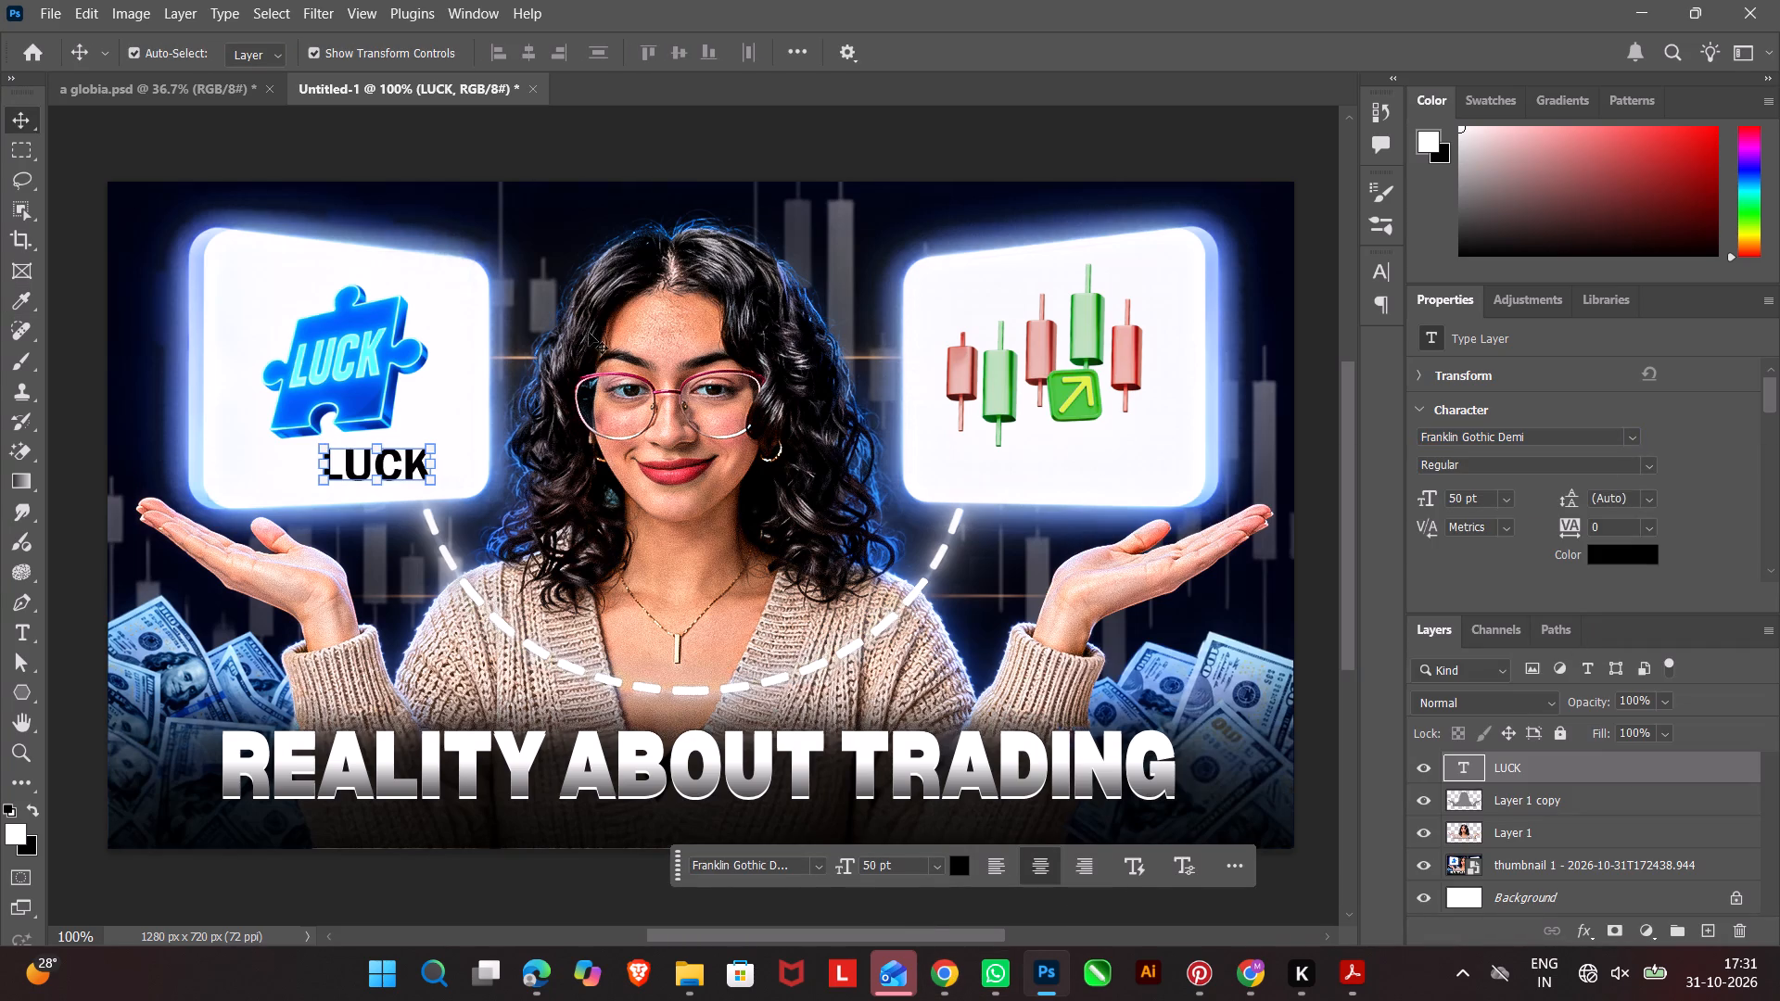
click(514, 146)
Position the black LUCK text centrally beneath the blue puzzle piece on the white card.
click(359, 466)
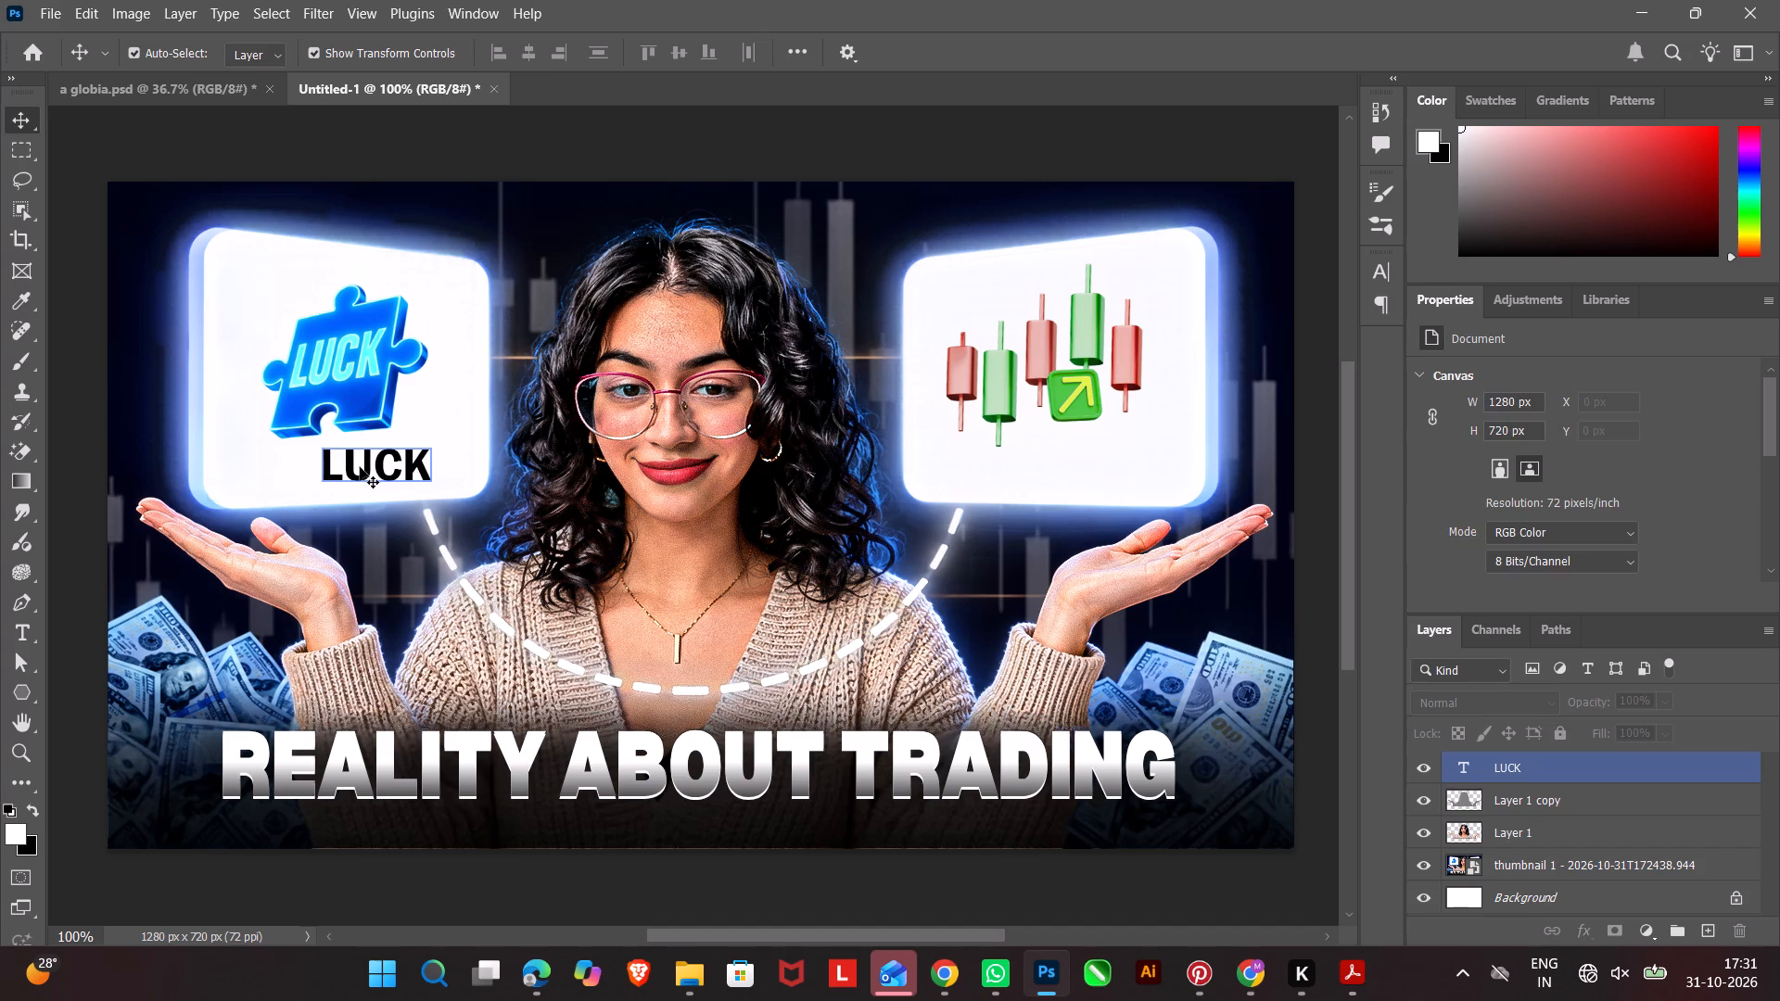
drag(398, 467, 365, 475)
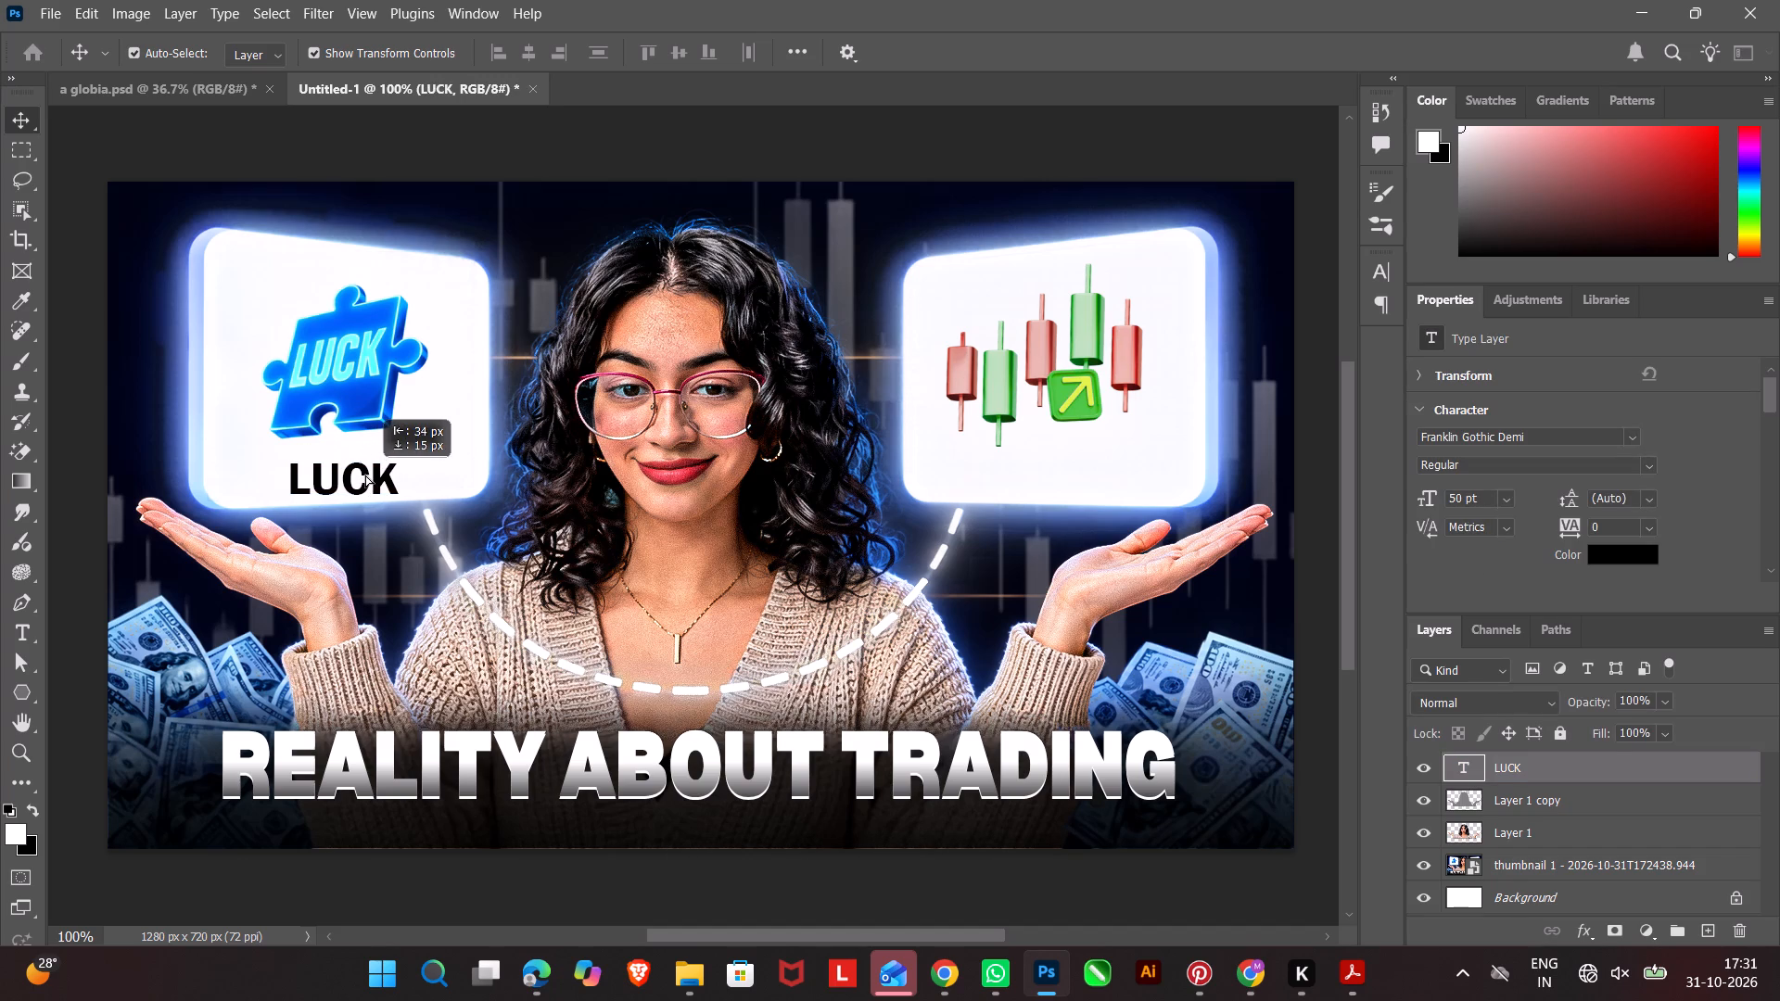
drag(365, 475, 364, 478)
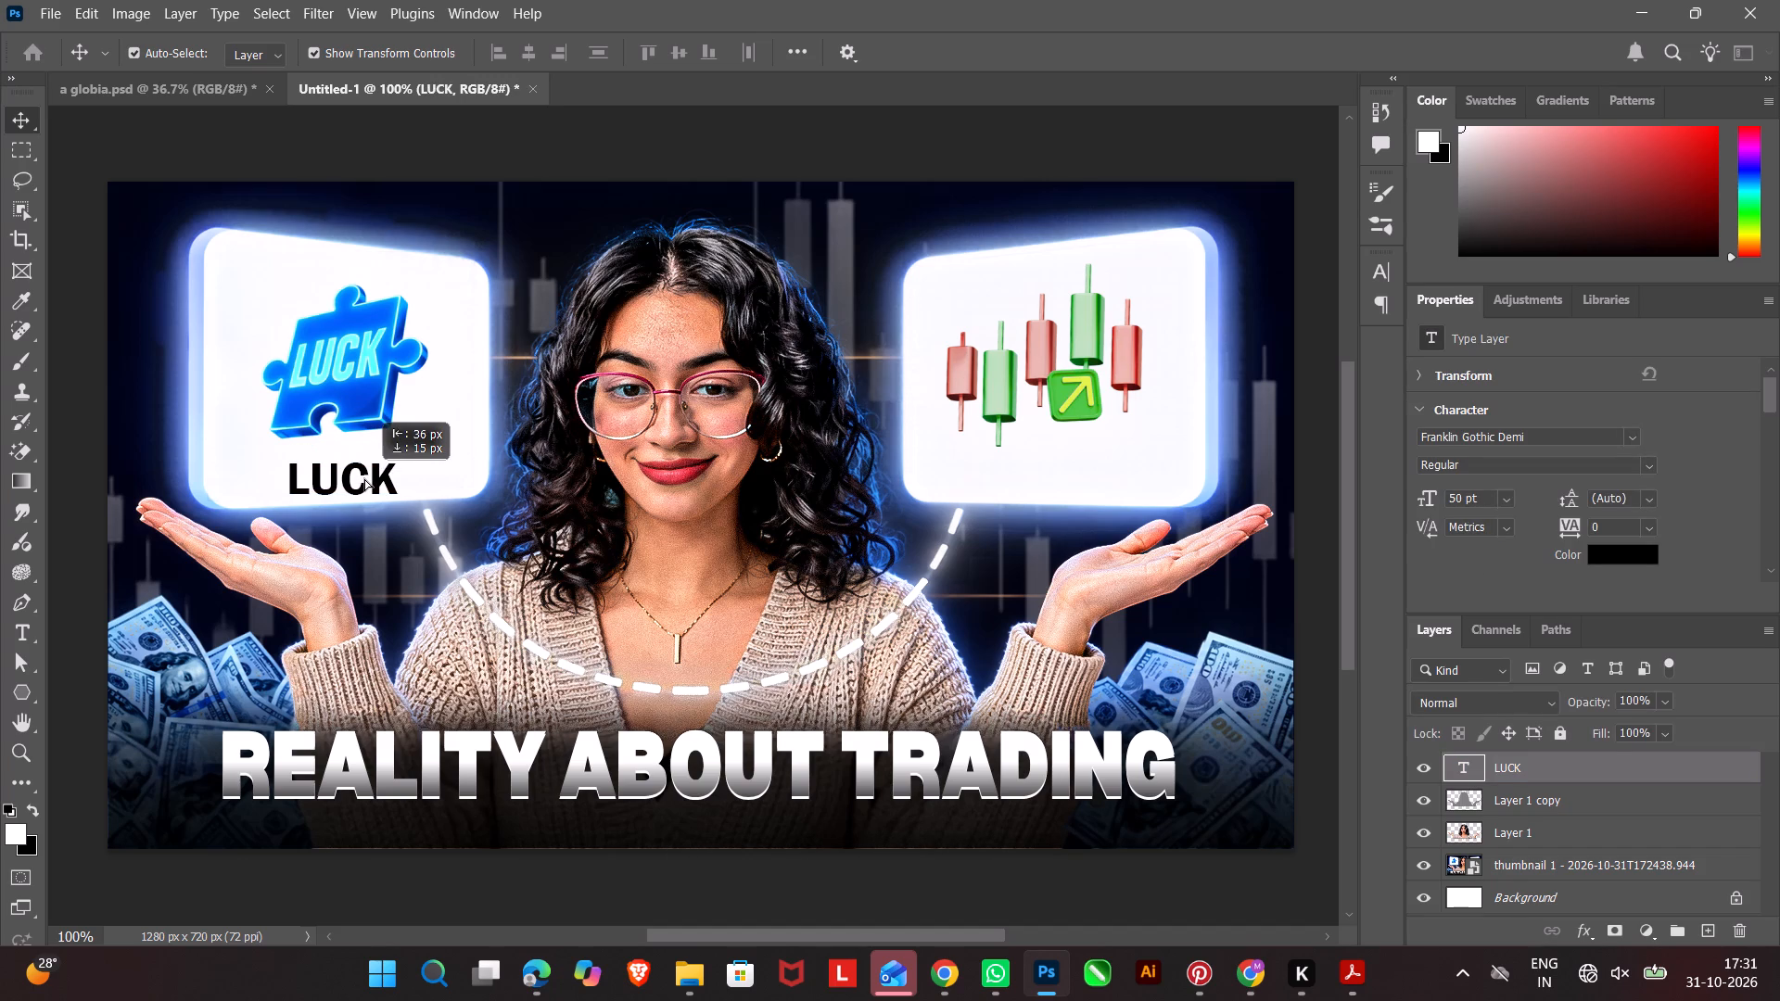
drag(364, 478, 363, 477)
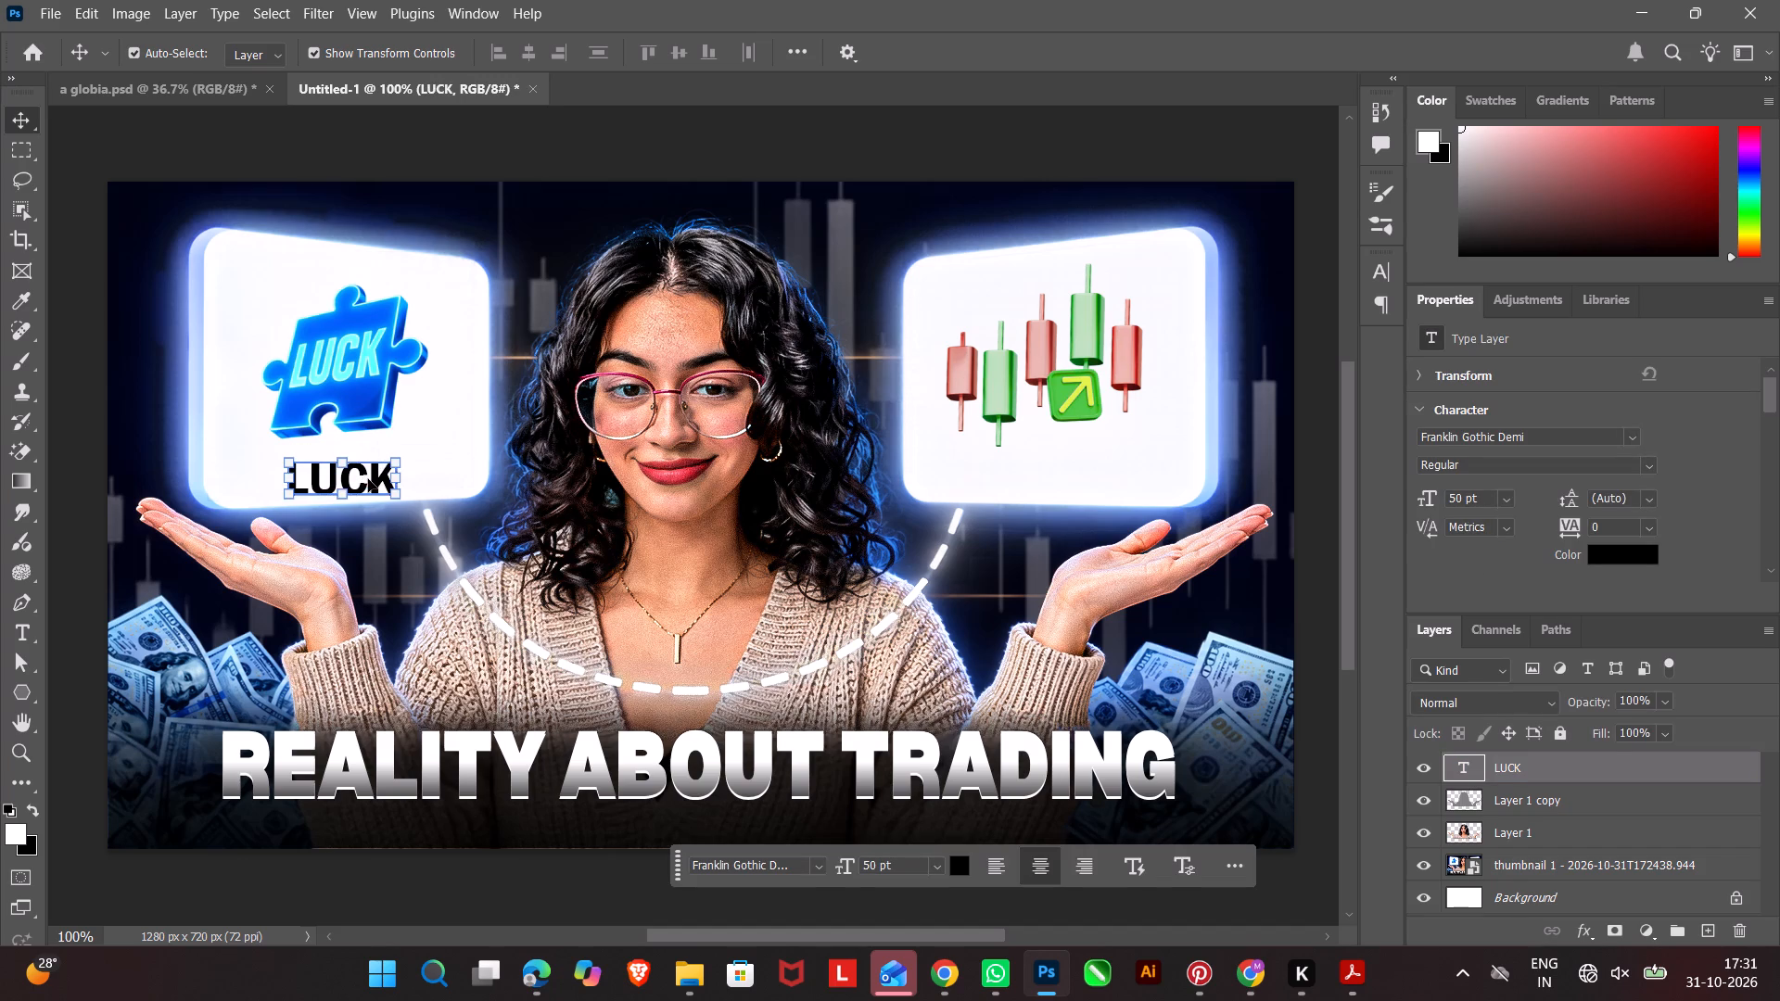
alt+scroll(323, 462, up, 9)
drag(382, 487, 387, 469)
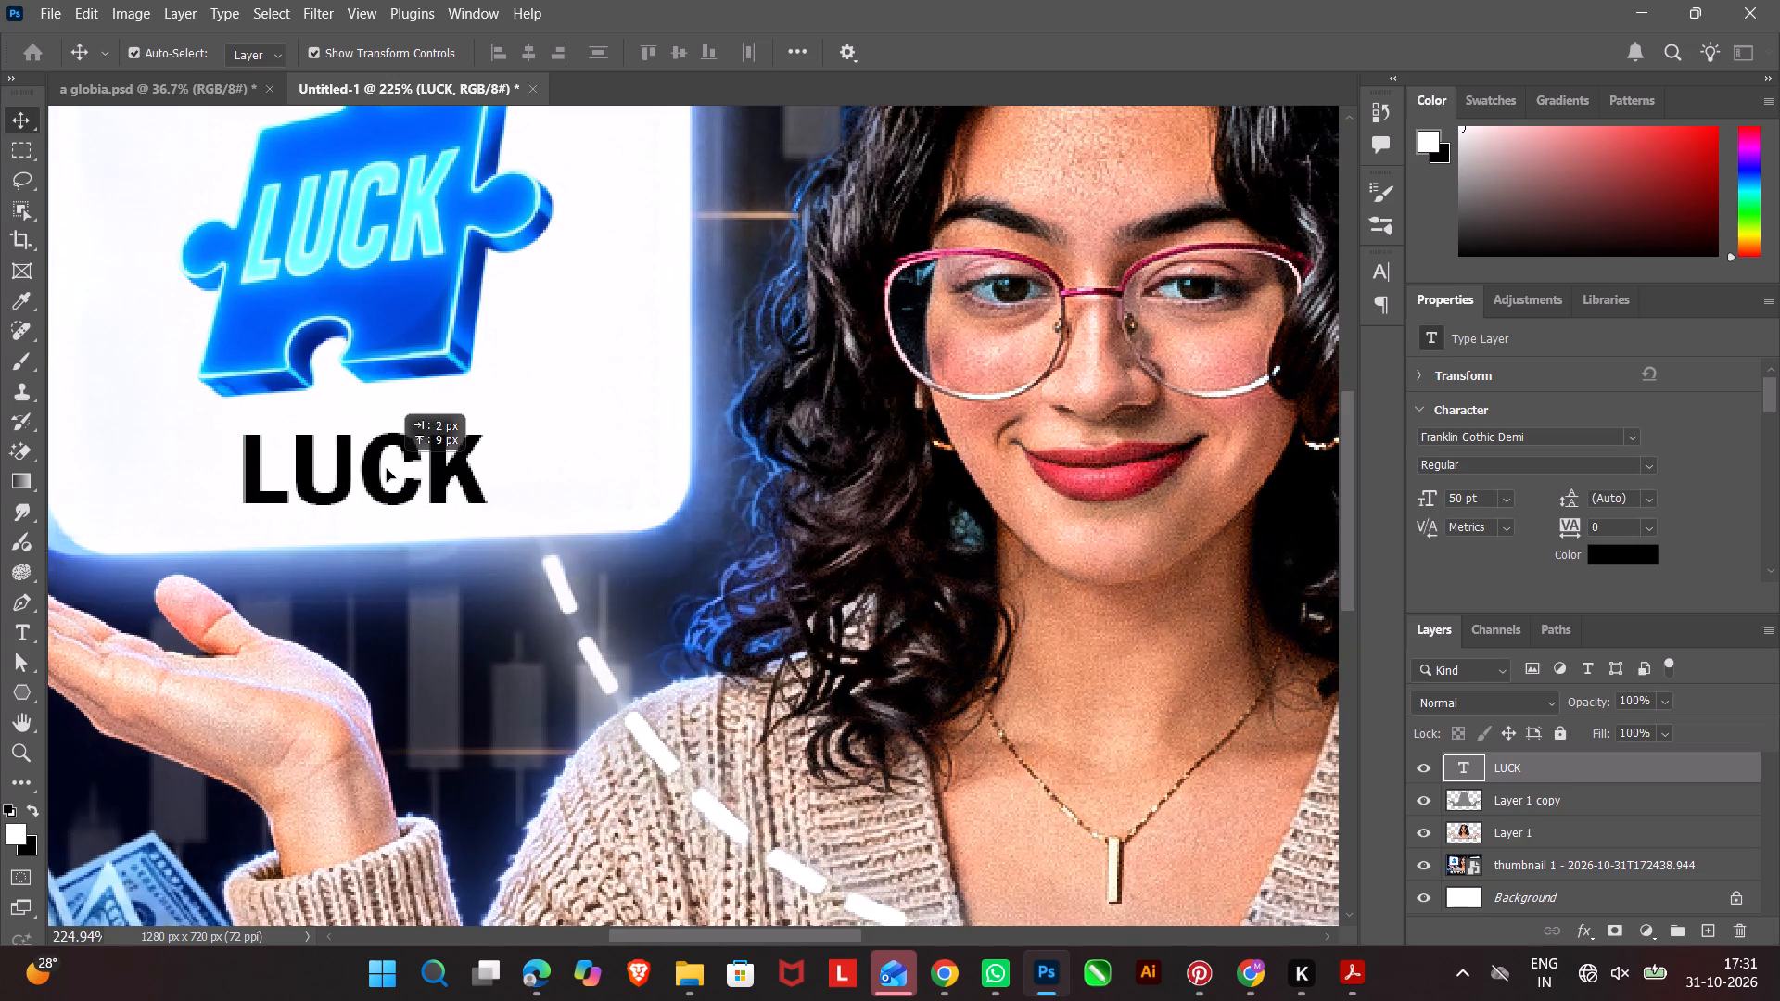
drag(387, 469, 391, 477)
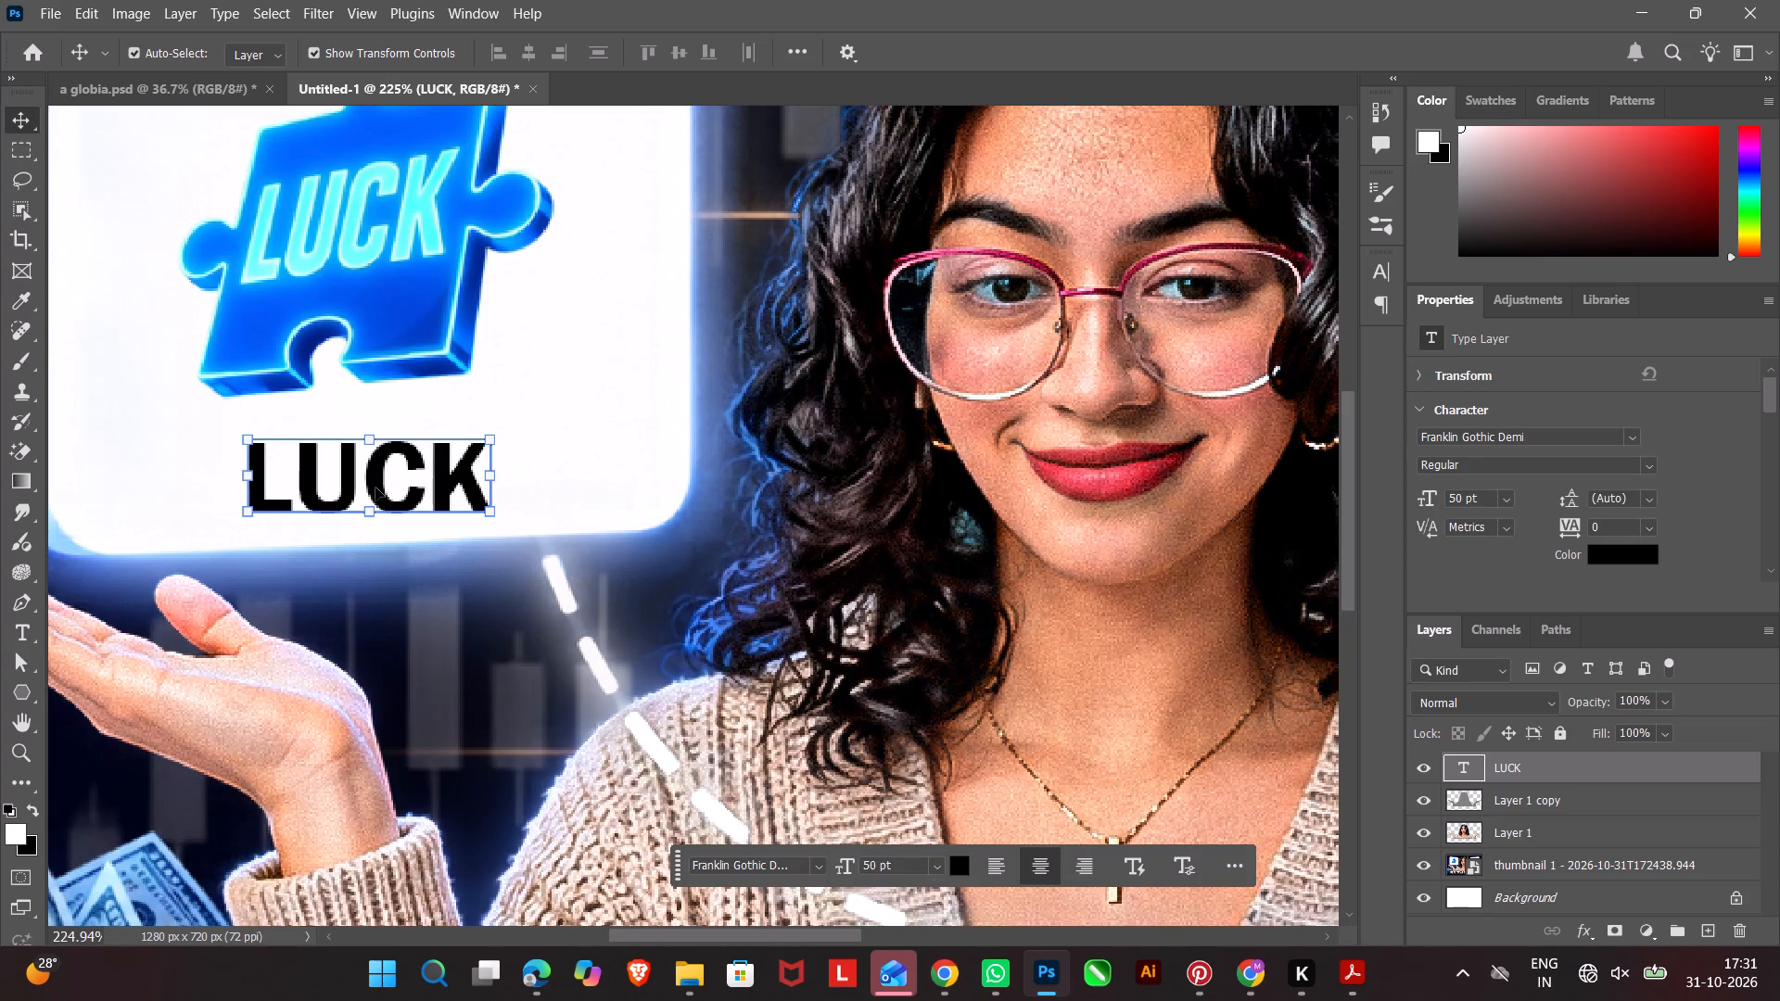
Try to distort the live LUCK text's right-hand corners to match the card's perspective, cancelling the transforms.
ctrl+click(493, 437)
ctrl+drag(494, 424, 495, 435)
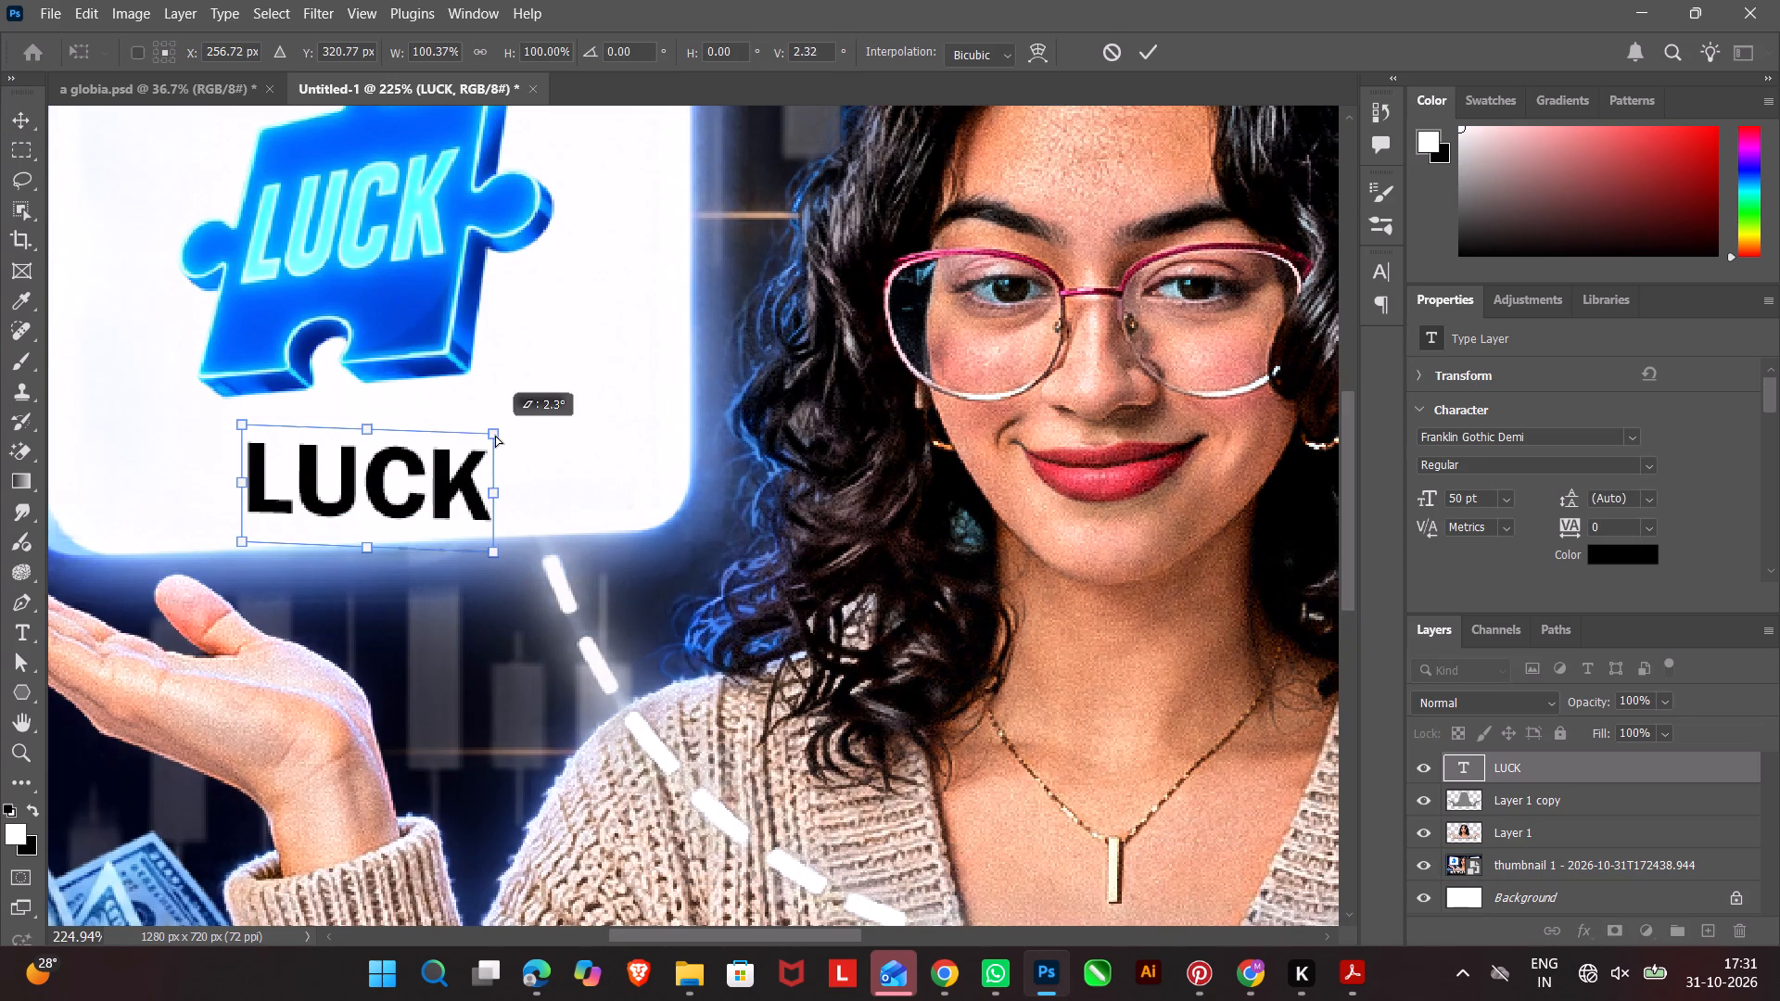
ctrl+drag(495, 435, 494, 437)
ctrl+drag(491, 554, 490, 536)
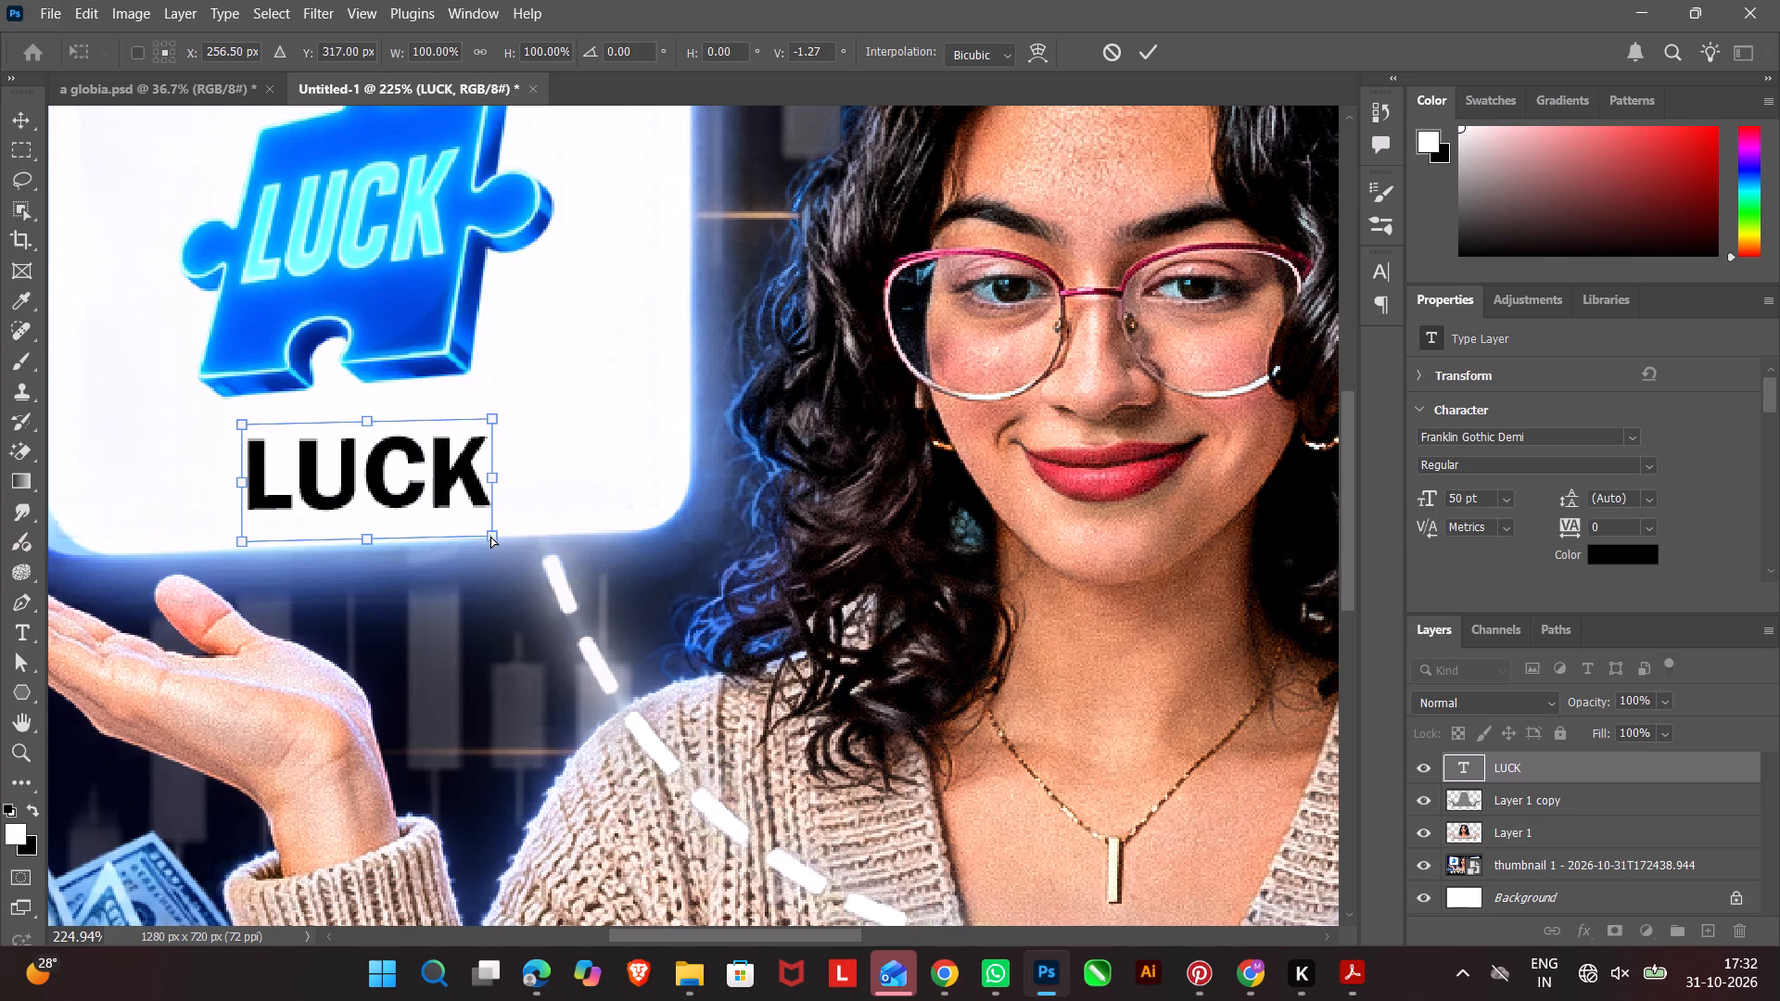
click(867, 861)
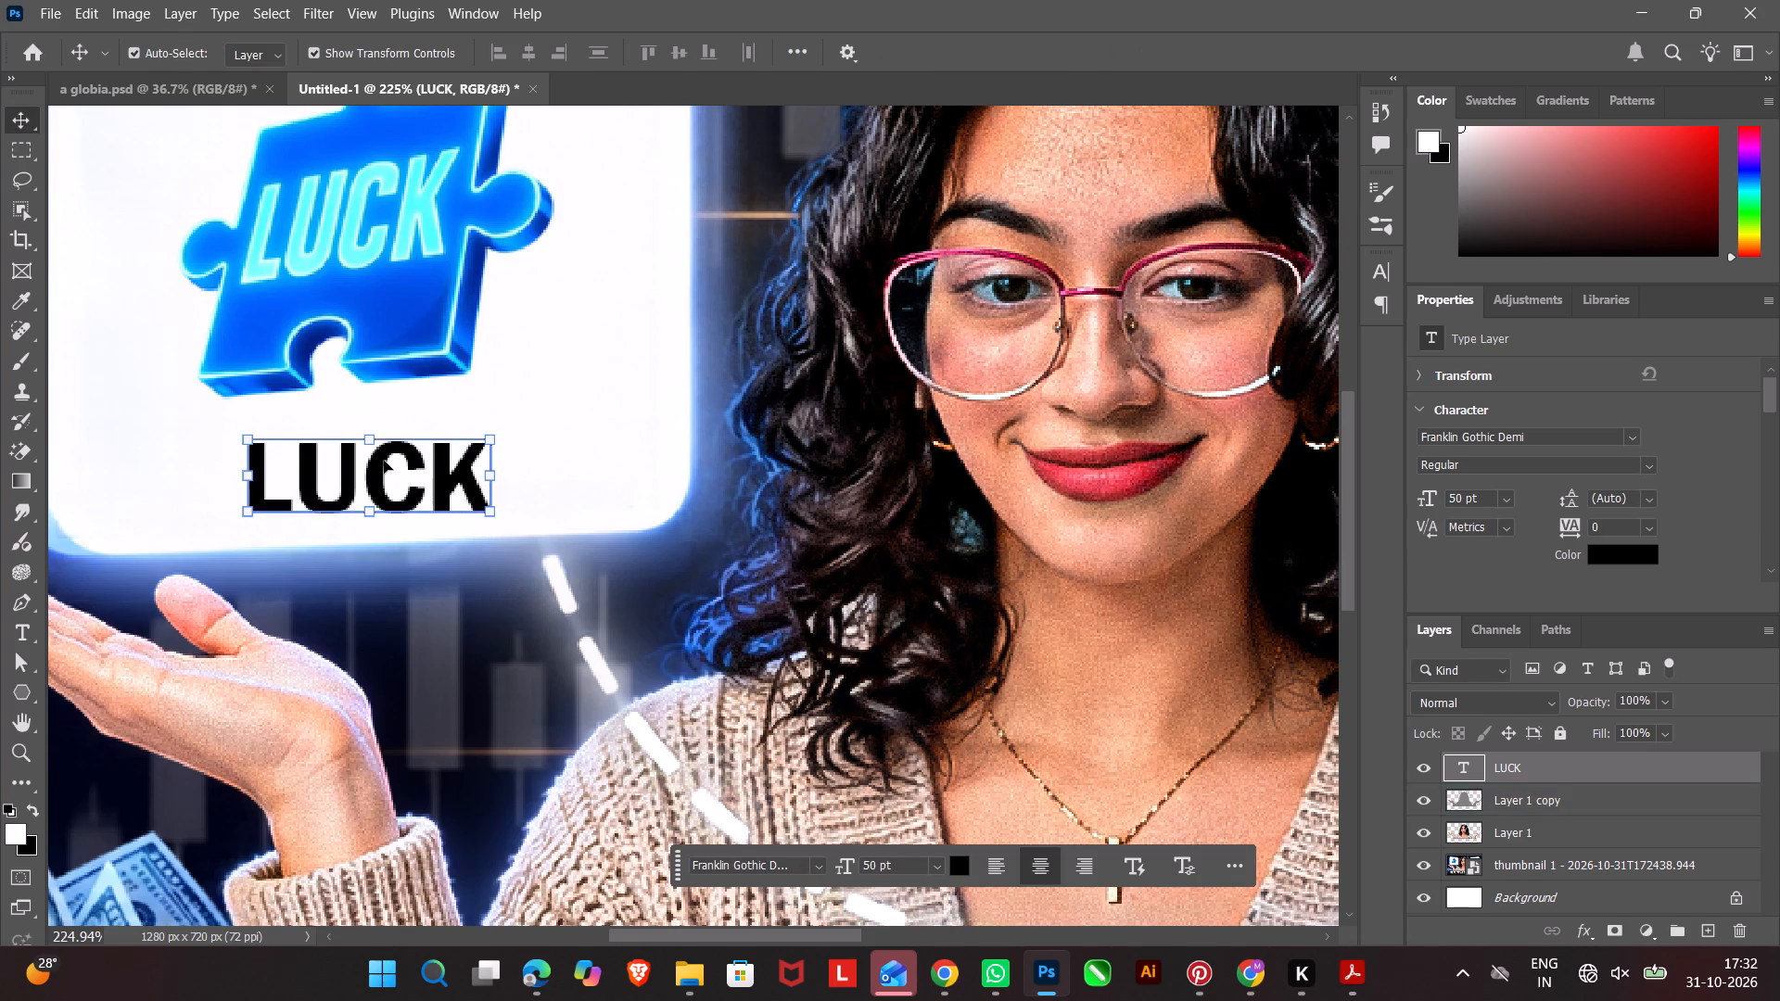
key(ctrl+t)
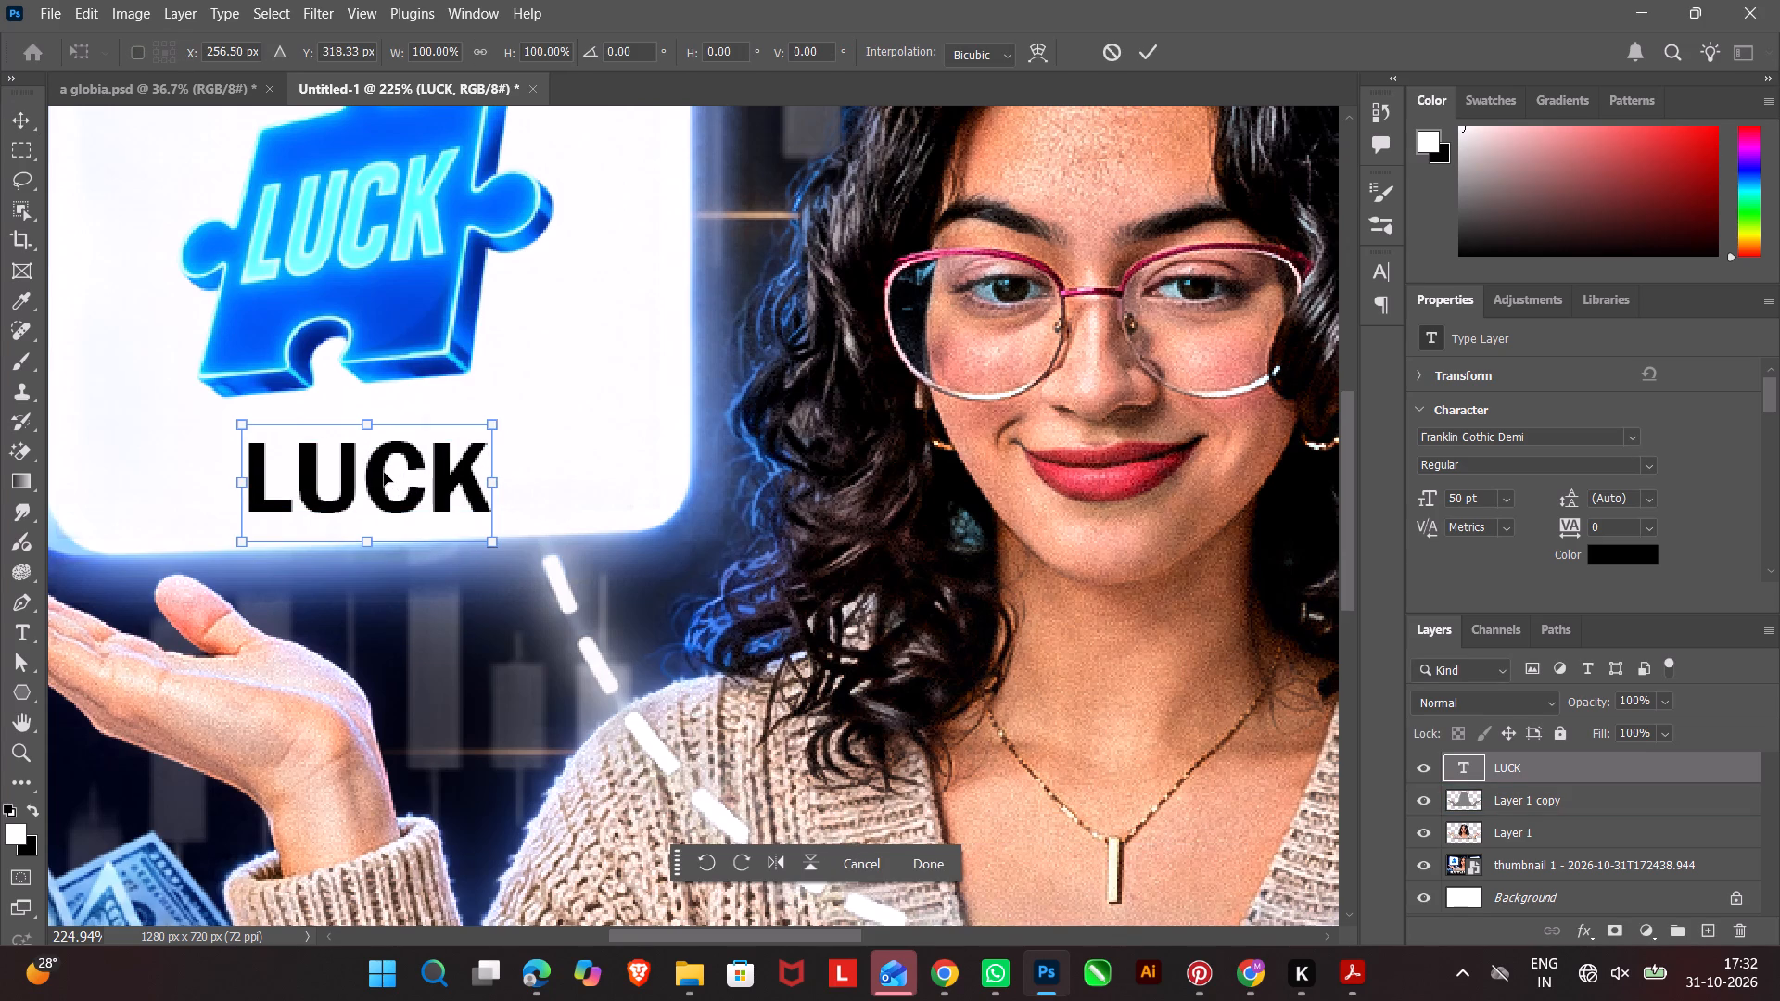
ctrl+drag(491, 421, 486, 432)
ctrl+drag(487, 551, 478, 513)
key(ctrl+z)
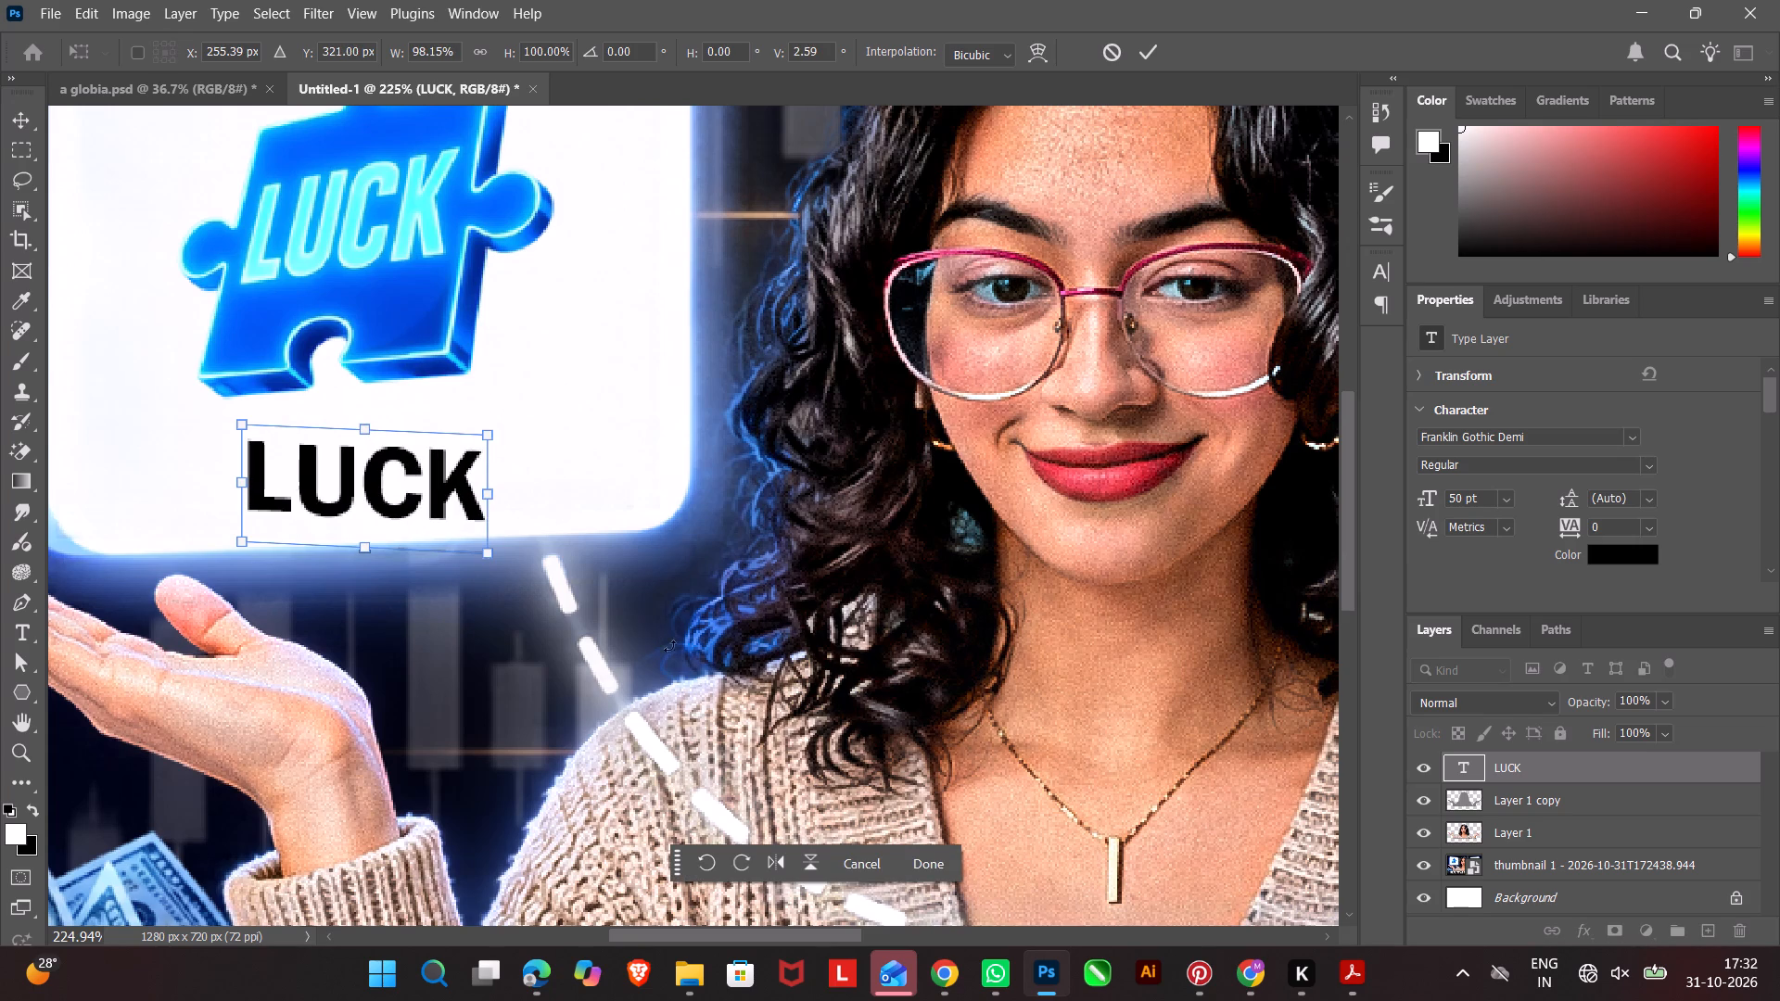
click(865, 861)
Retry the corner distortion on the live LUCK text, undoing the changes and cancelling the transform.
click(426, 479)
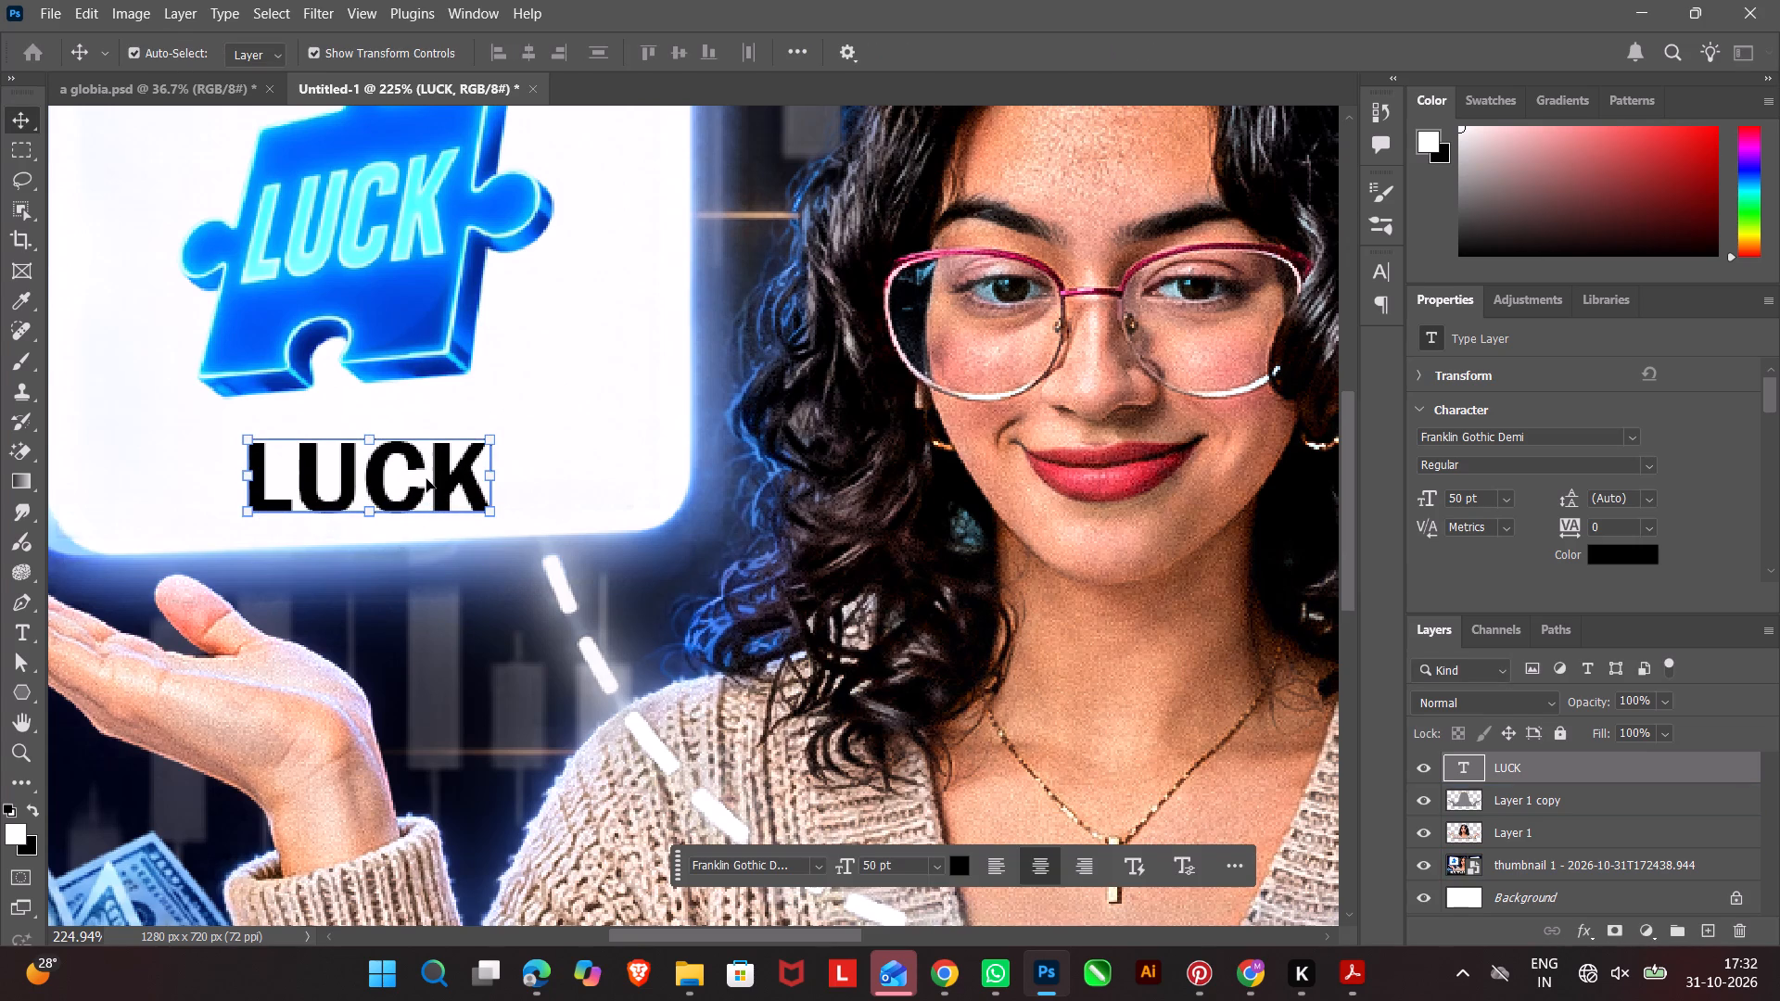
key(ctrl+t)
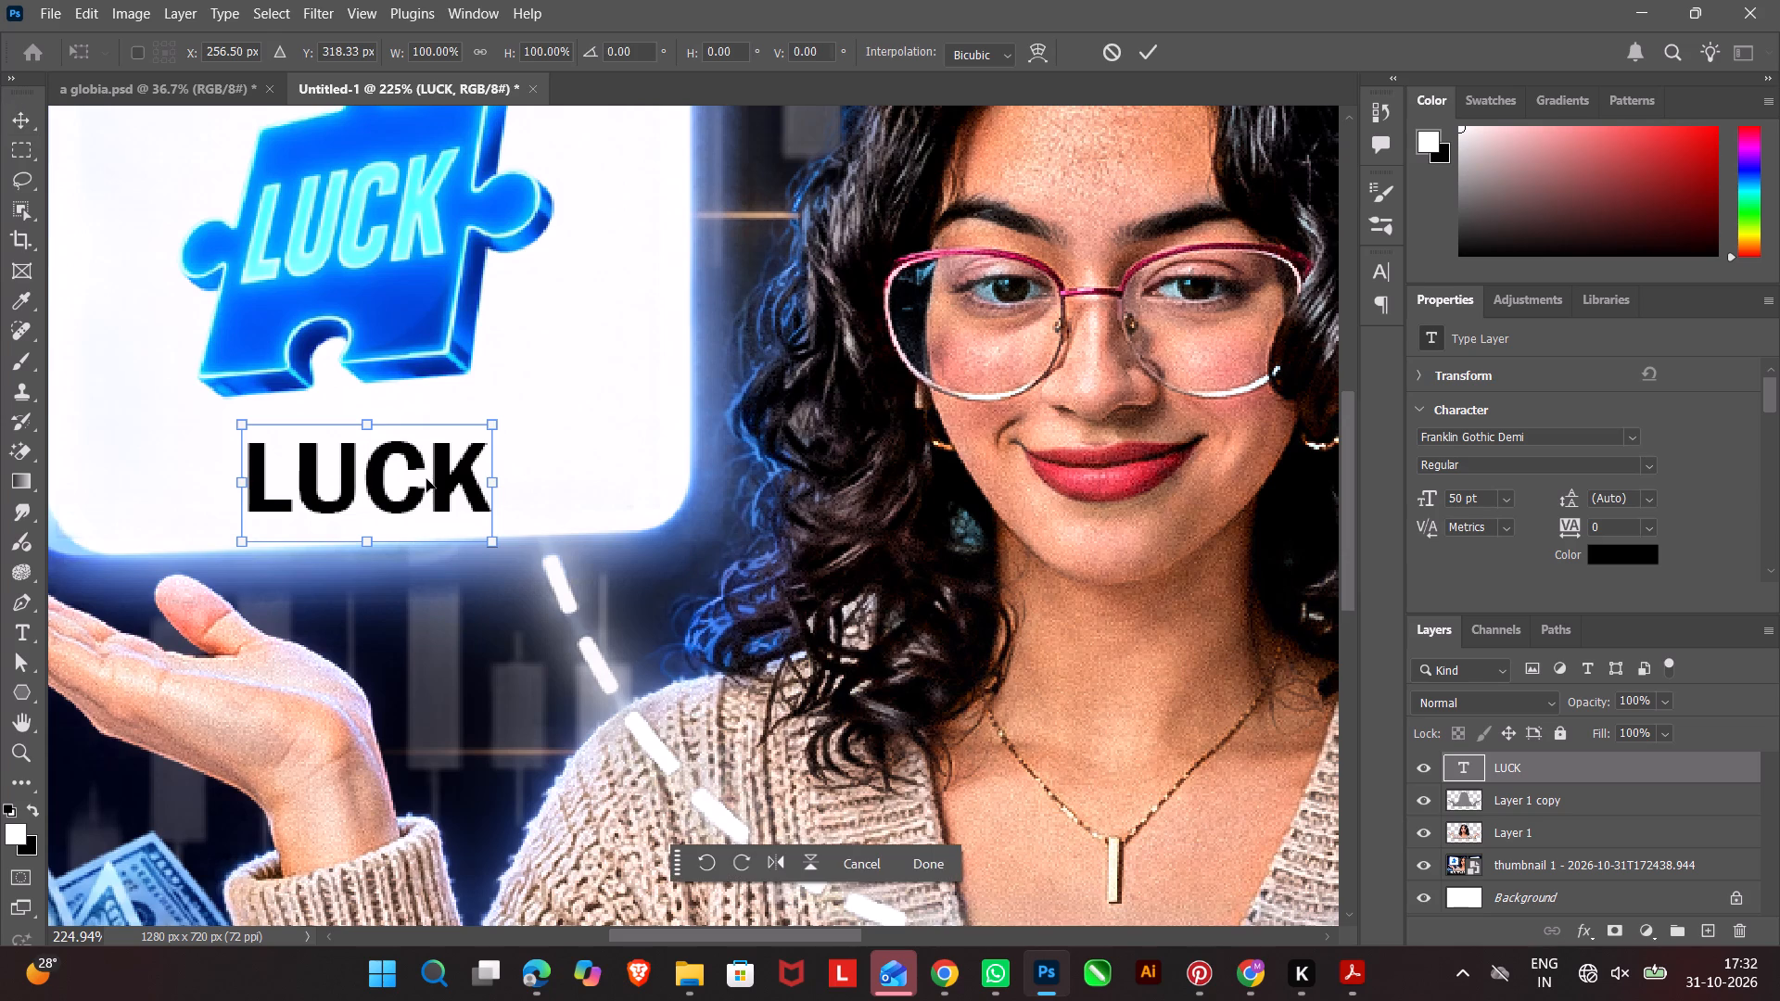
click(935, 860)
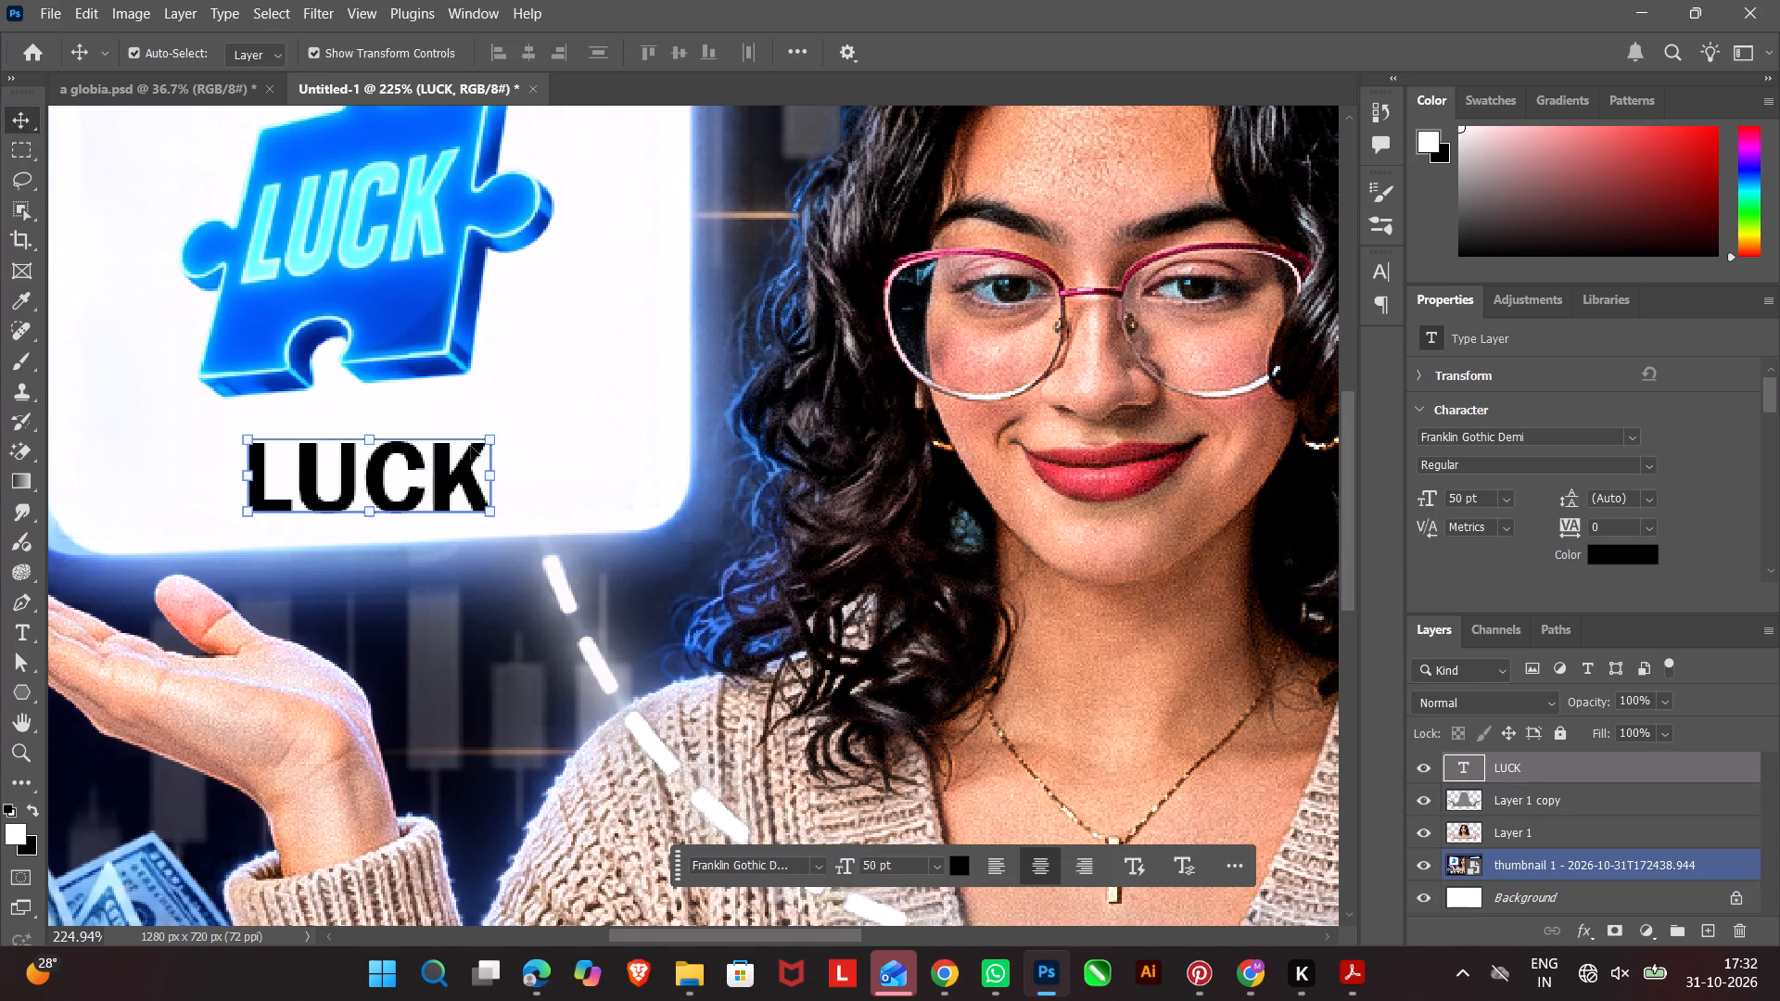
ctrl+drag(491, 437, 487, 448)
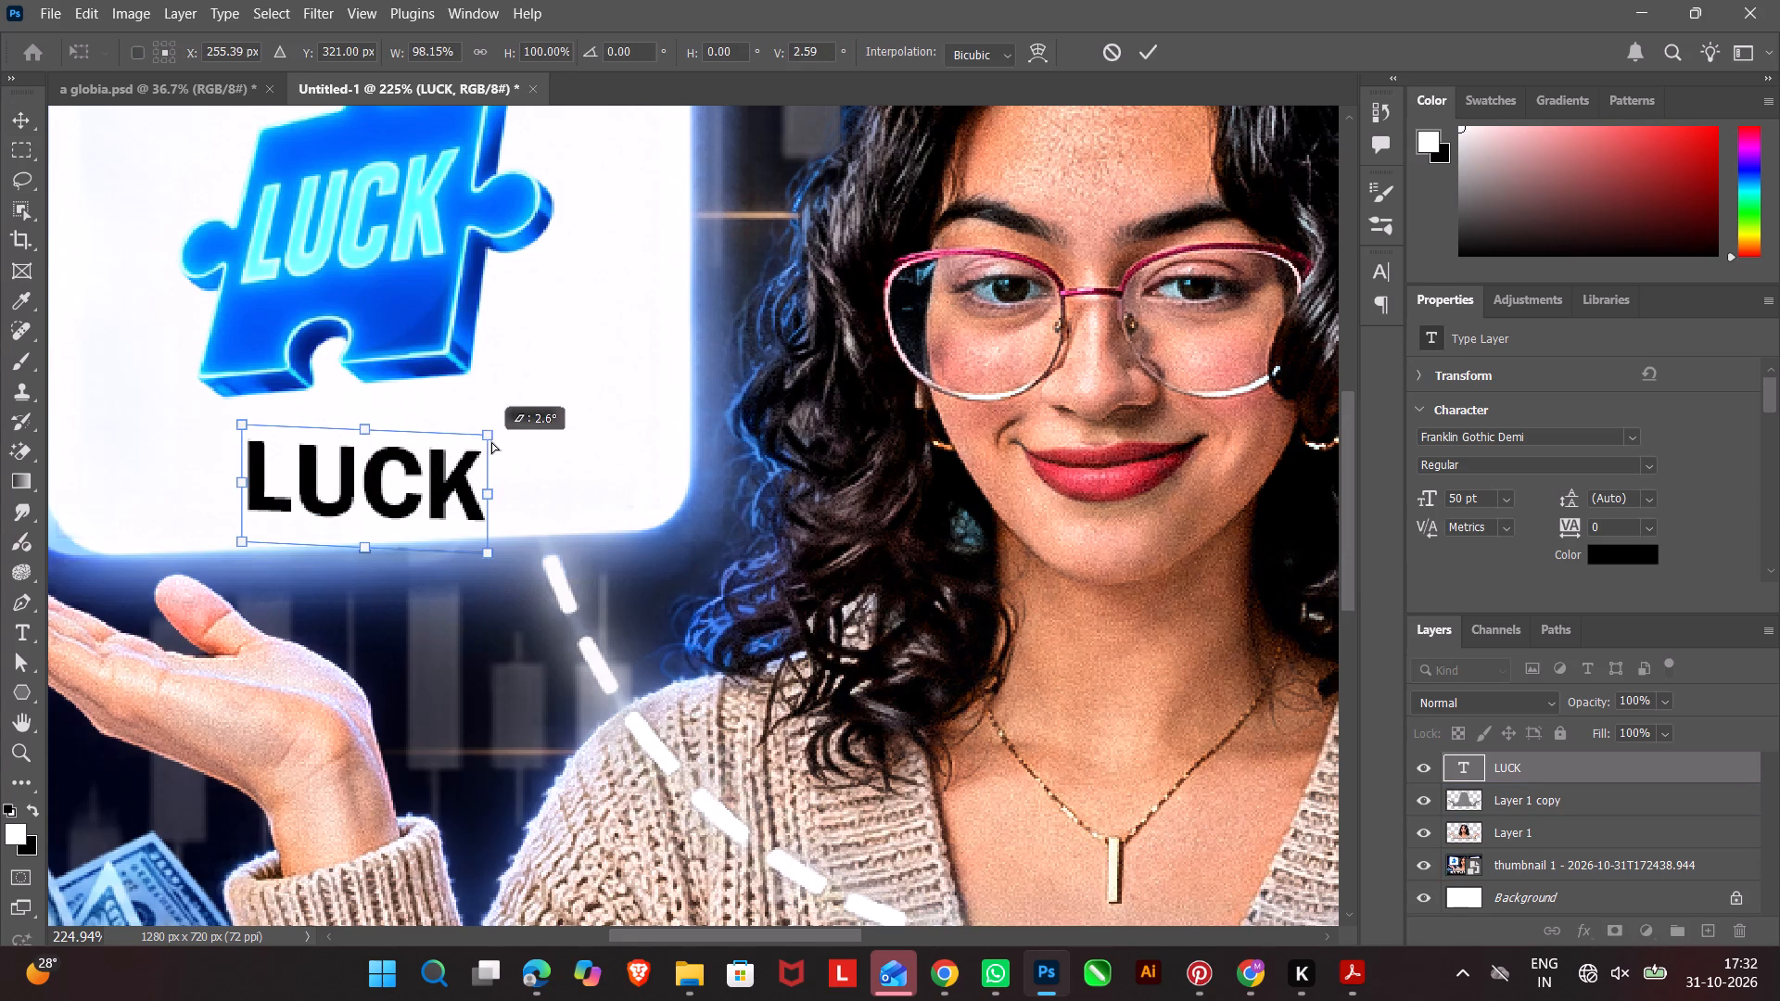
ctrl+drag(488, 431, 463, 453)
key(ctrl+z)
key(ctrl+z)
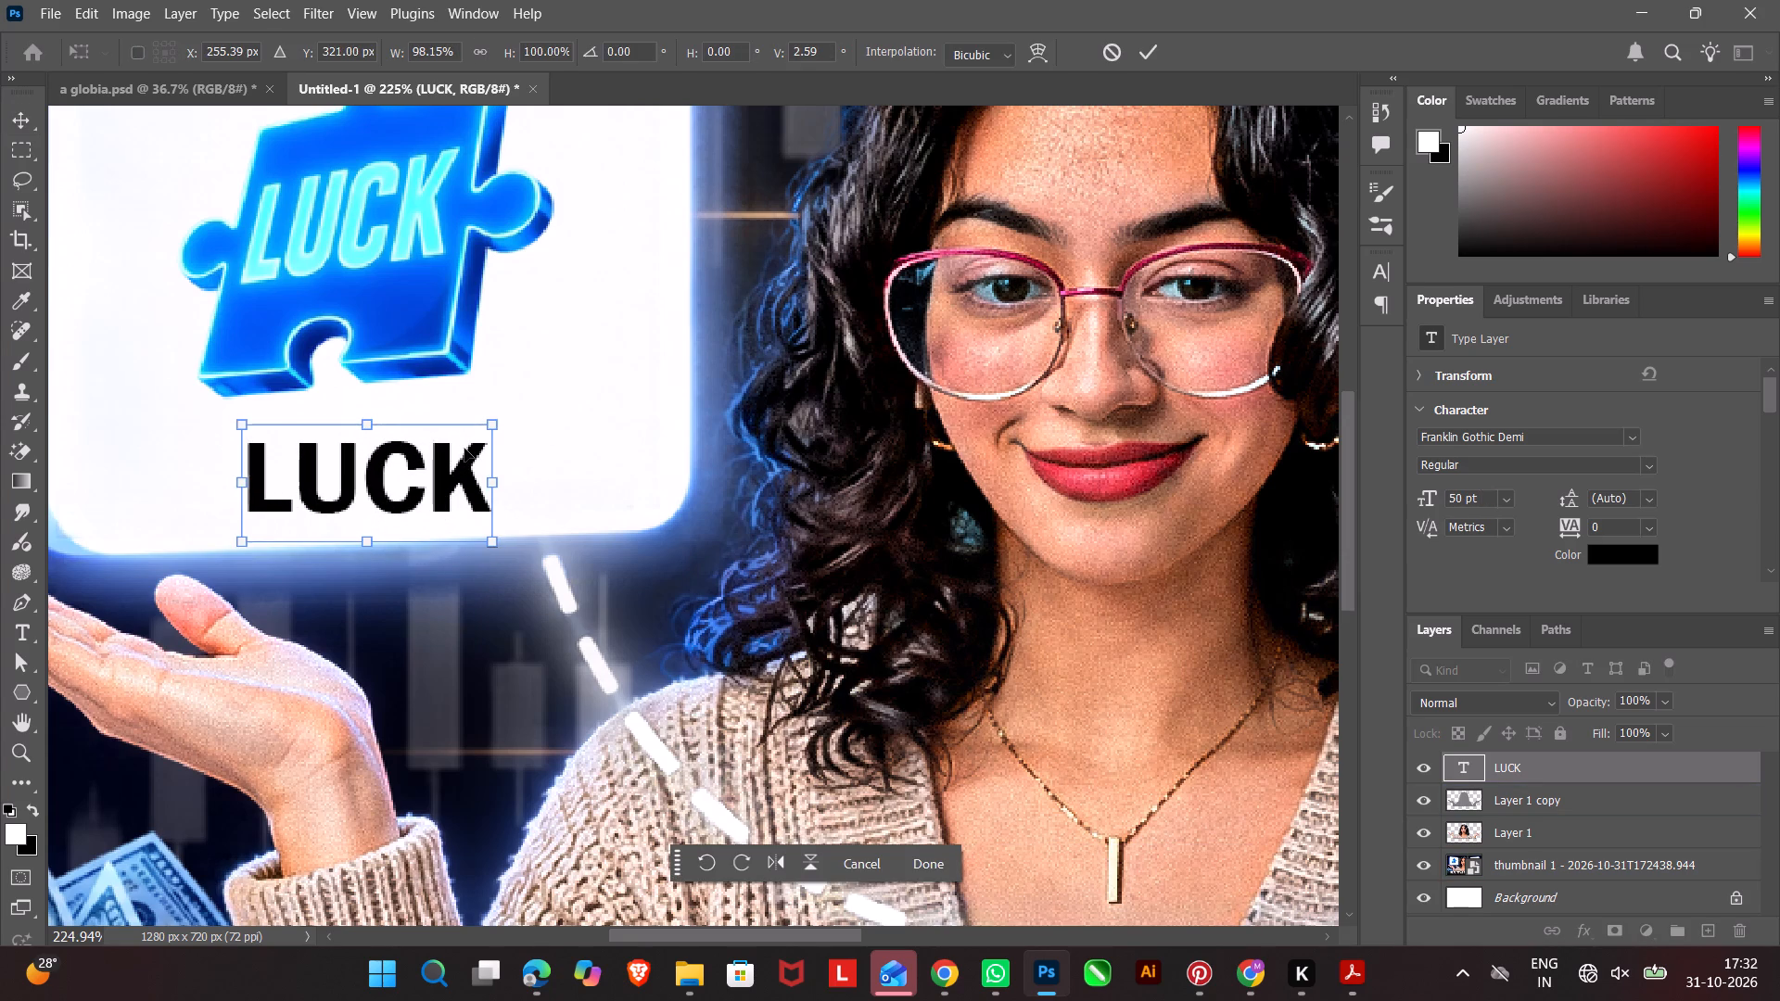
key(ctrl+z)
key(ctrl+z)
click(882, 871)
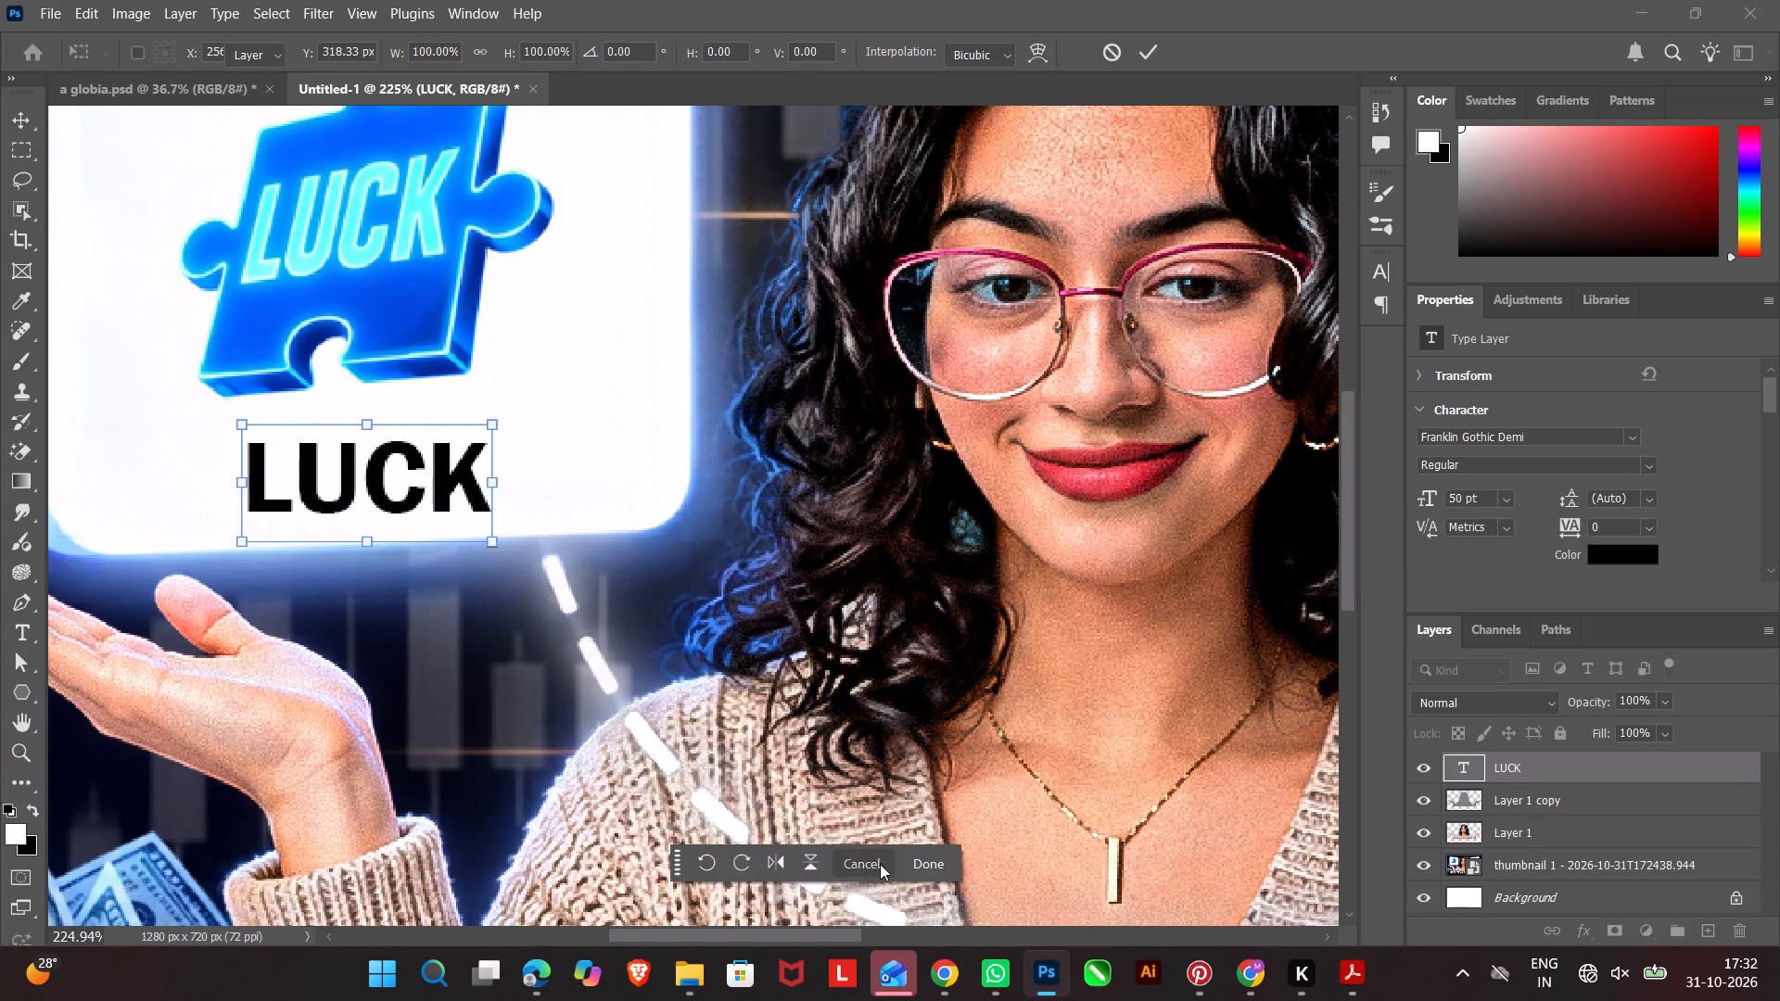
Convert the LUCK text layer to a Smart Object.
right_click(1568, 774)
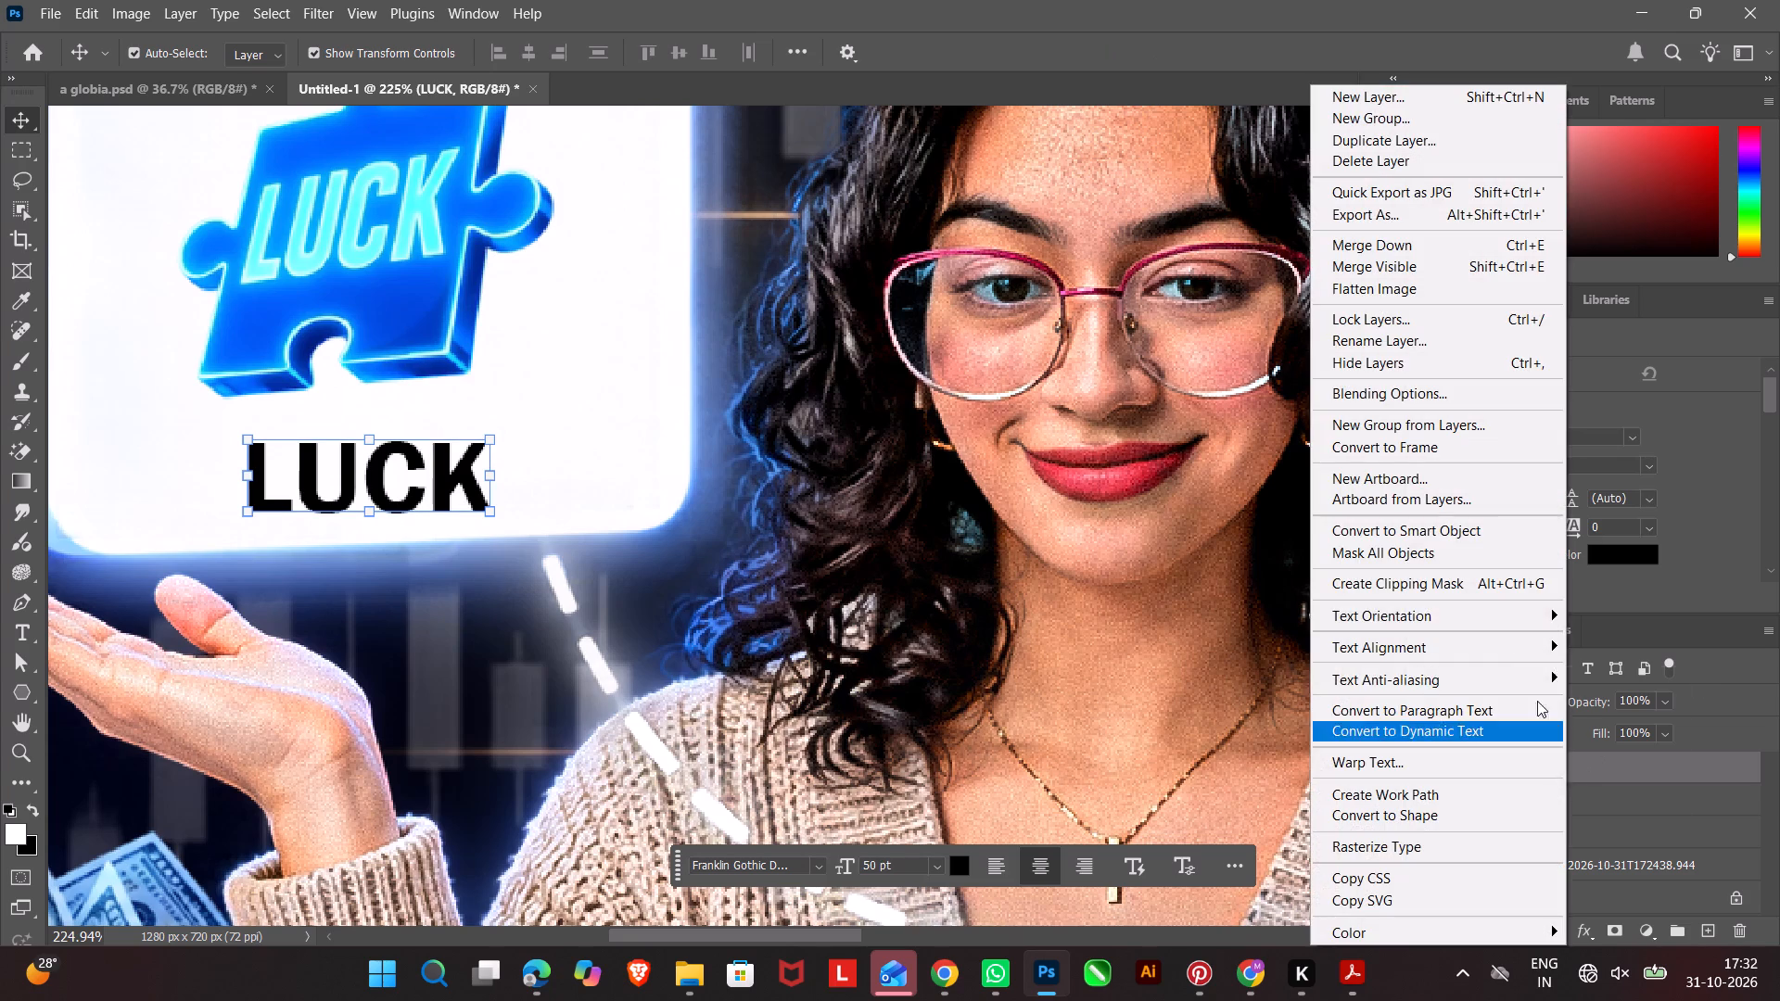
click(1439, 533)
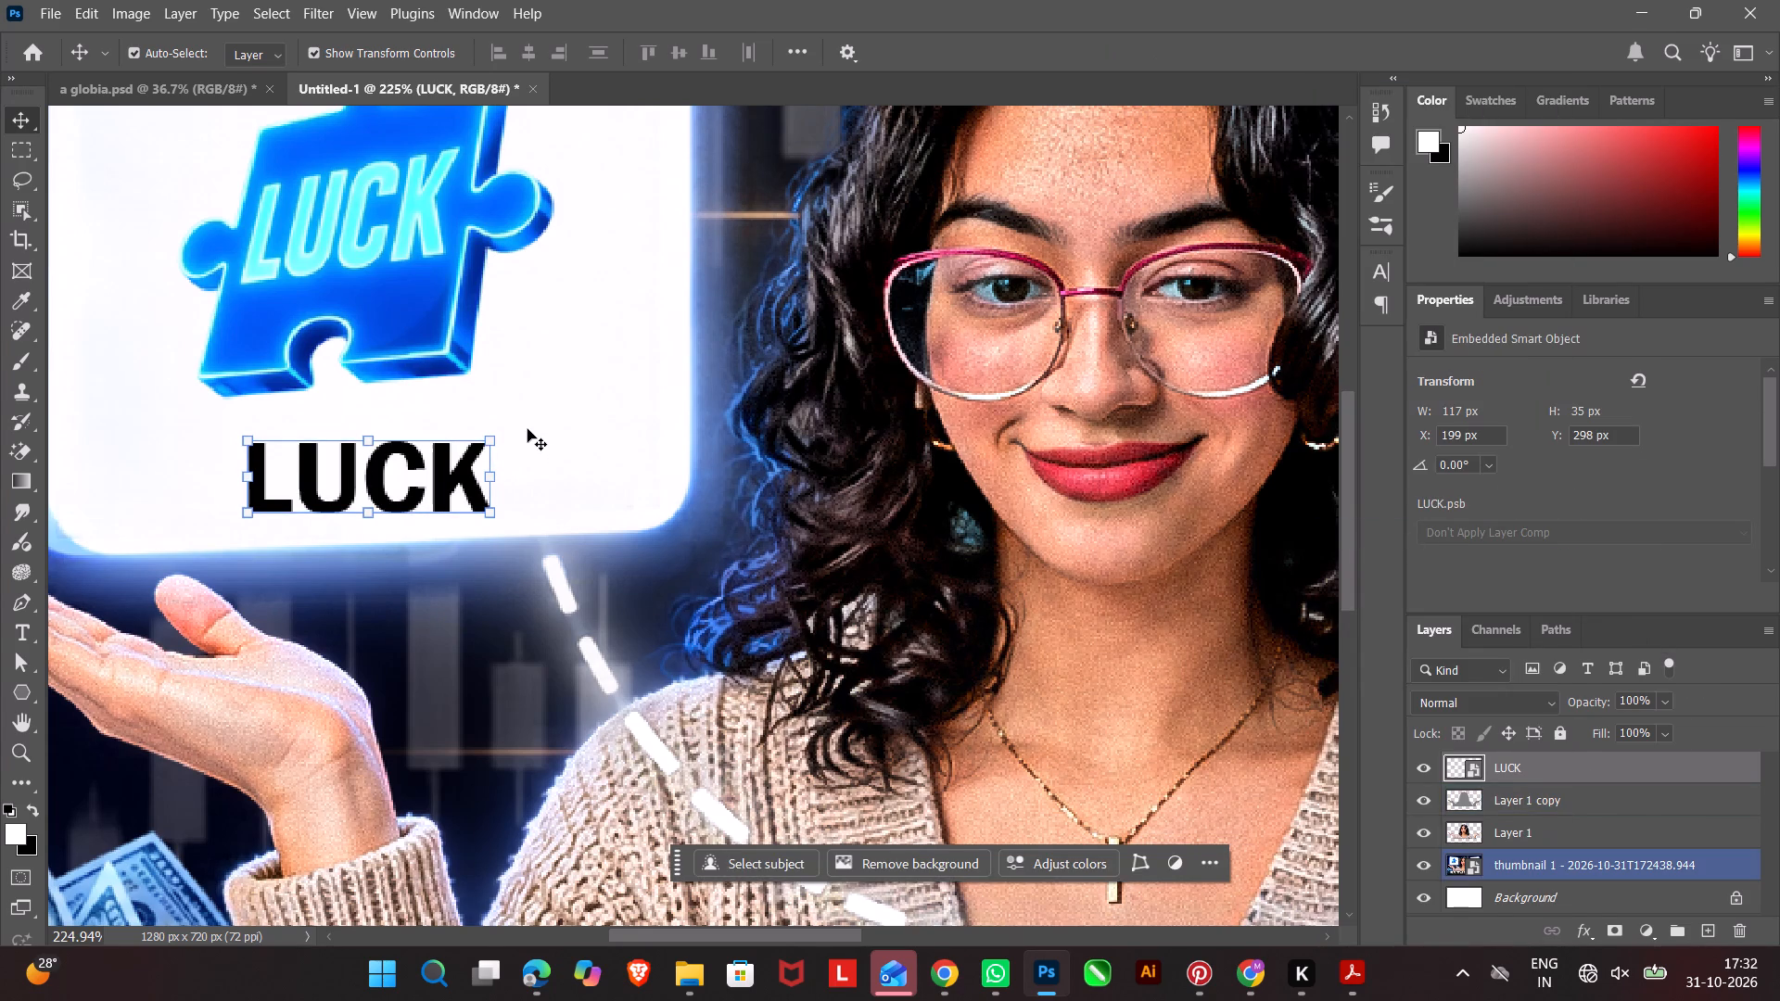
Distort the LUCK Smart Object, moving its right-hand corners inward so the word tapers with the card's perspective.
ctrl+drag(489, 438, 471, 451)
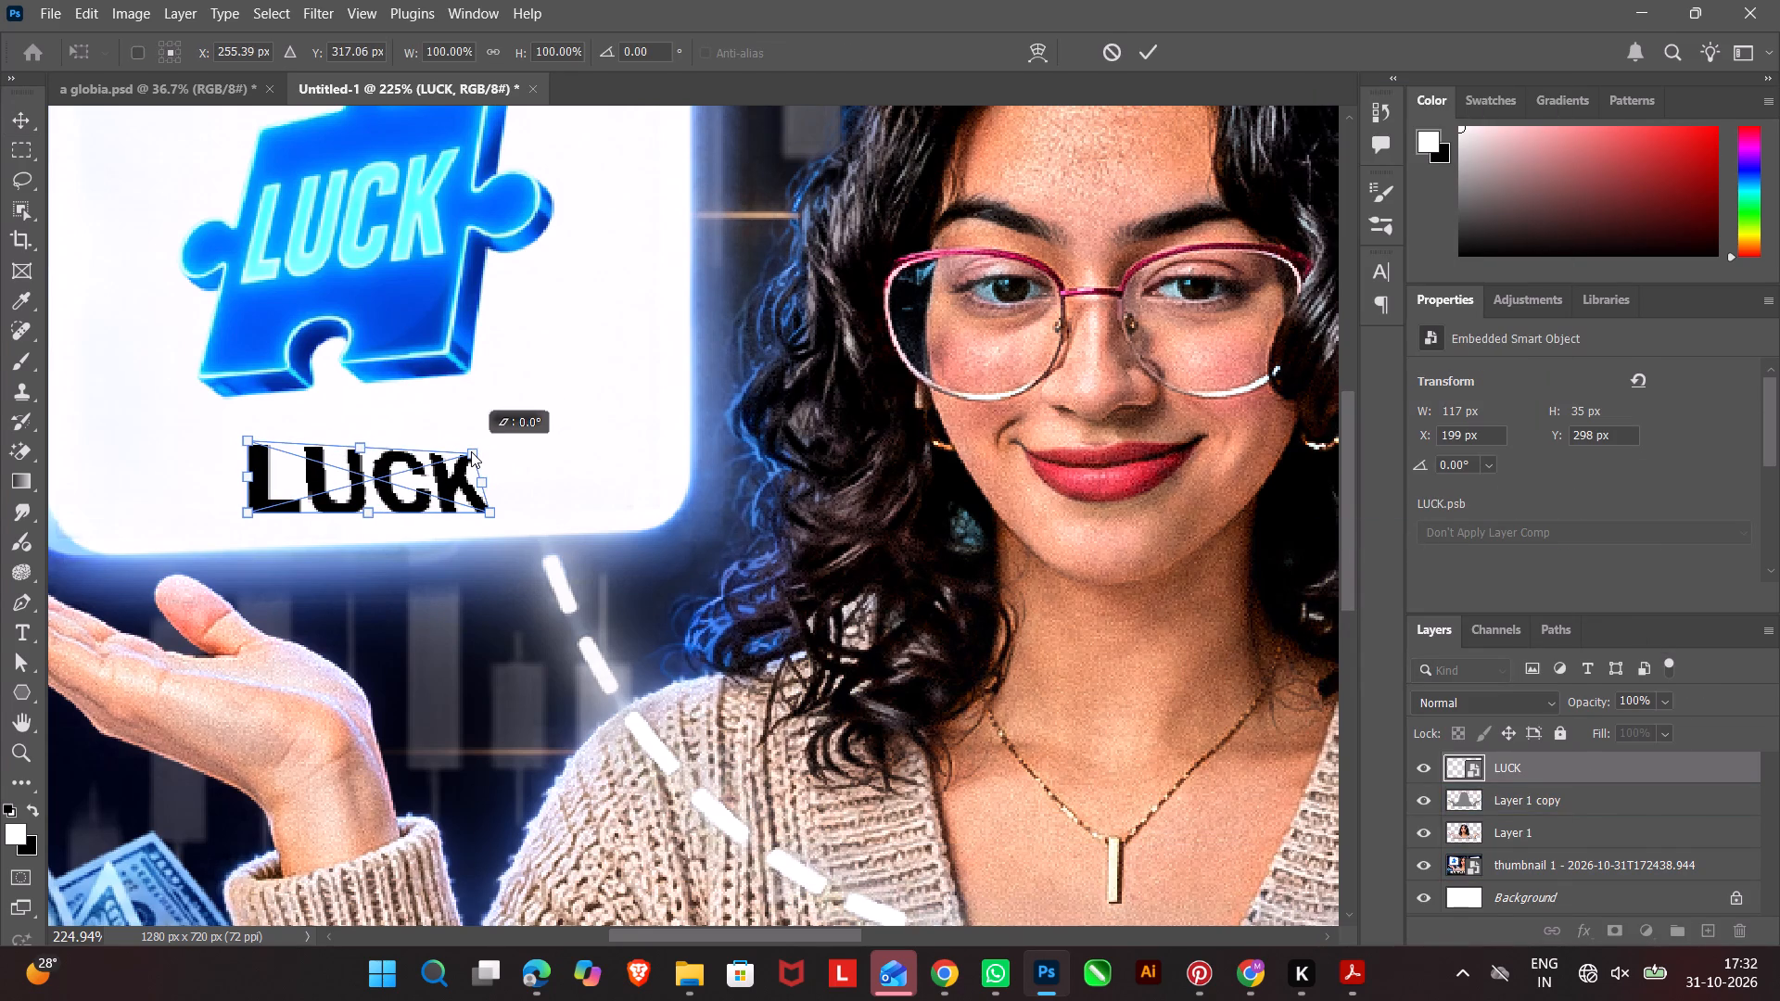
ctrl+drag(471, 451, 474, 444)
ctrl+drag(491, 513, 484, 500)
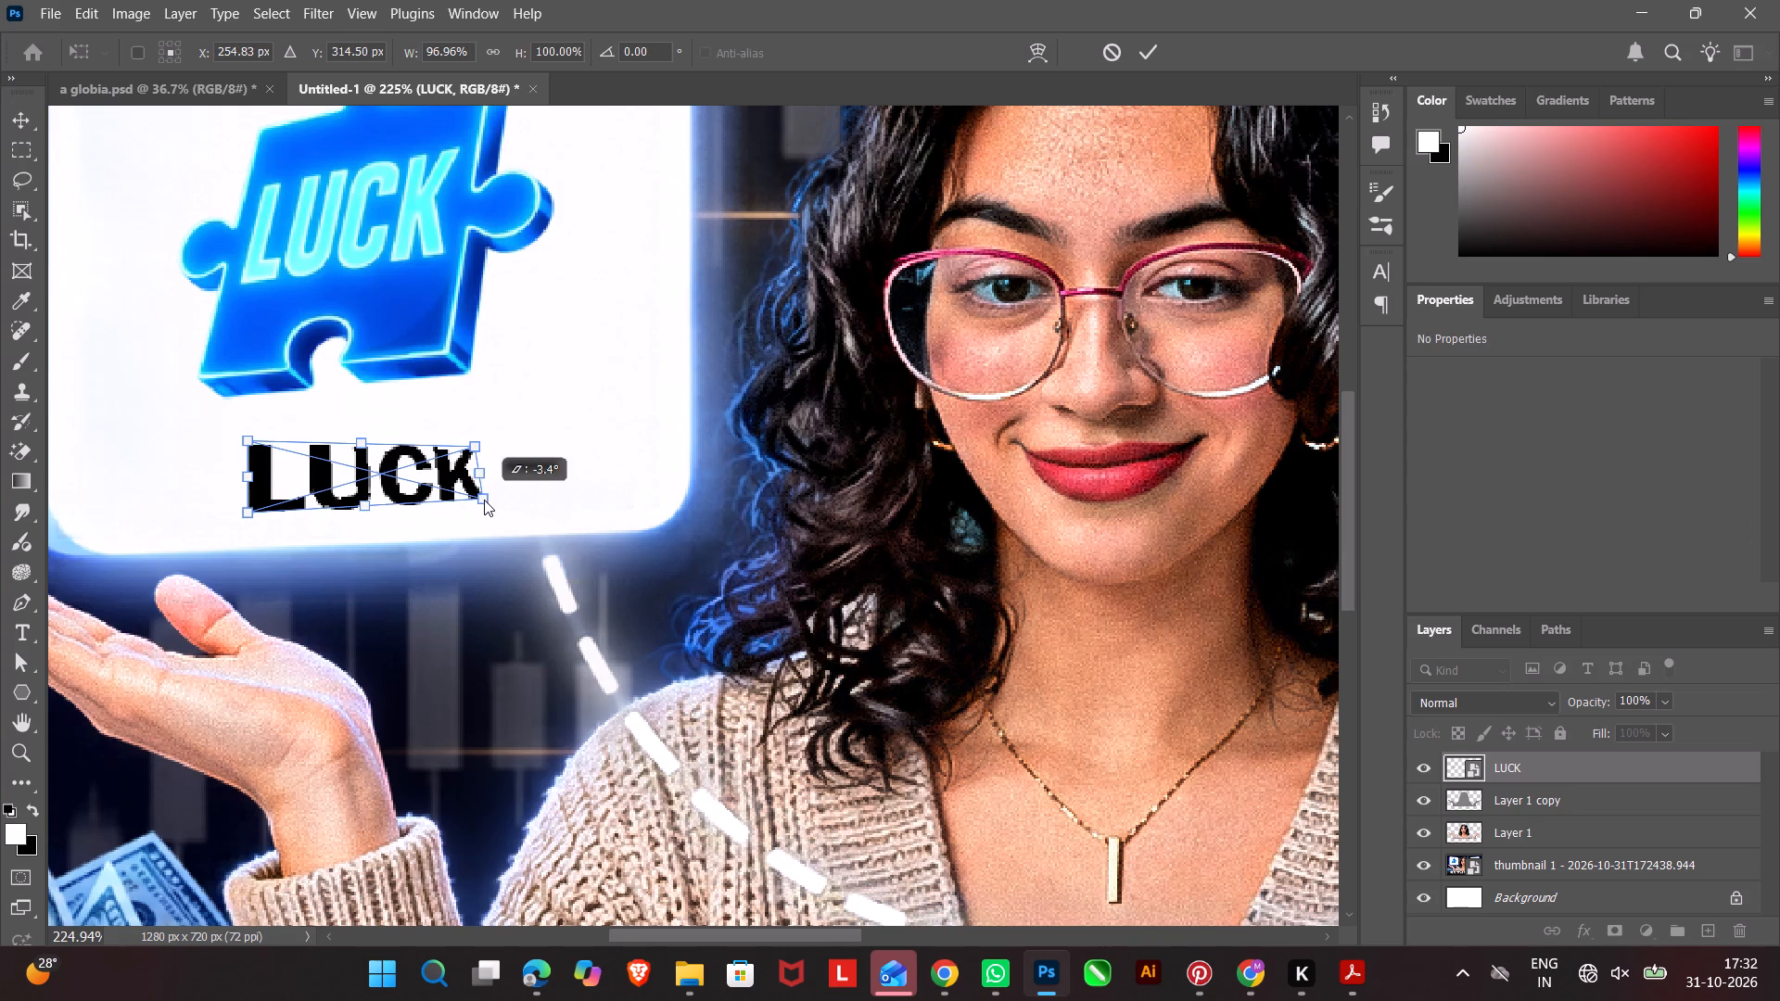
ctrl+drag(484, 500, 475, 500)
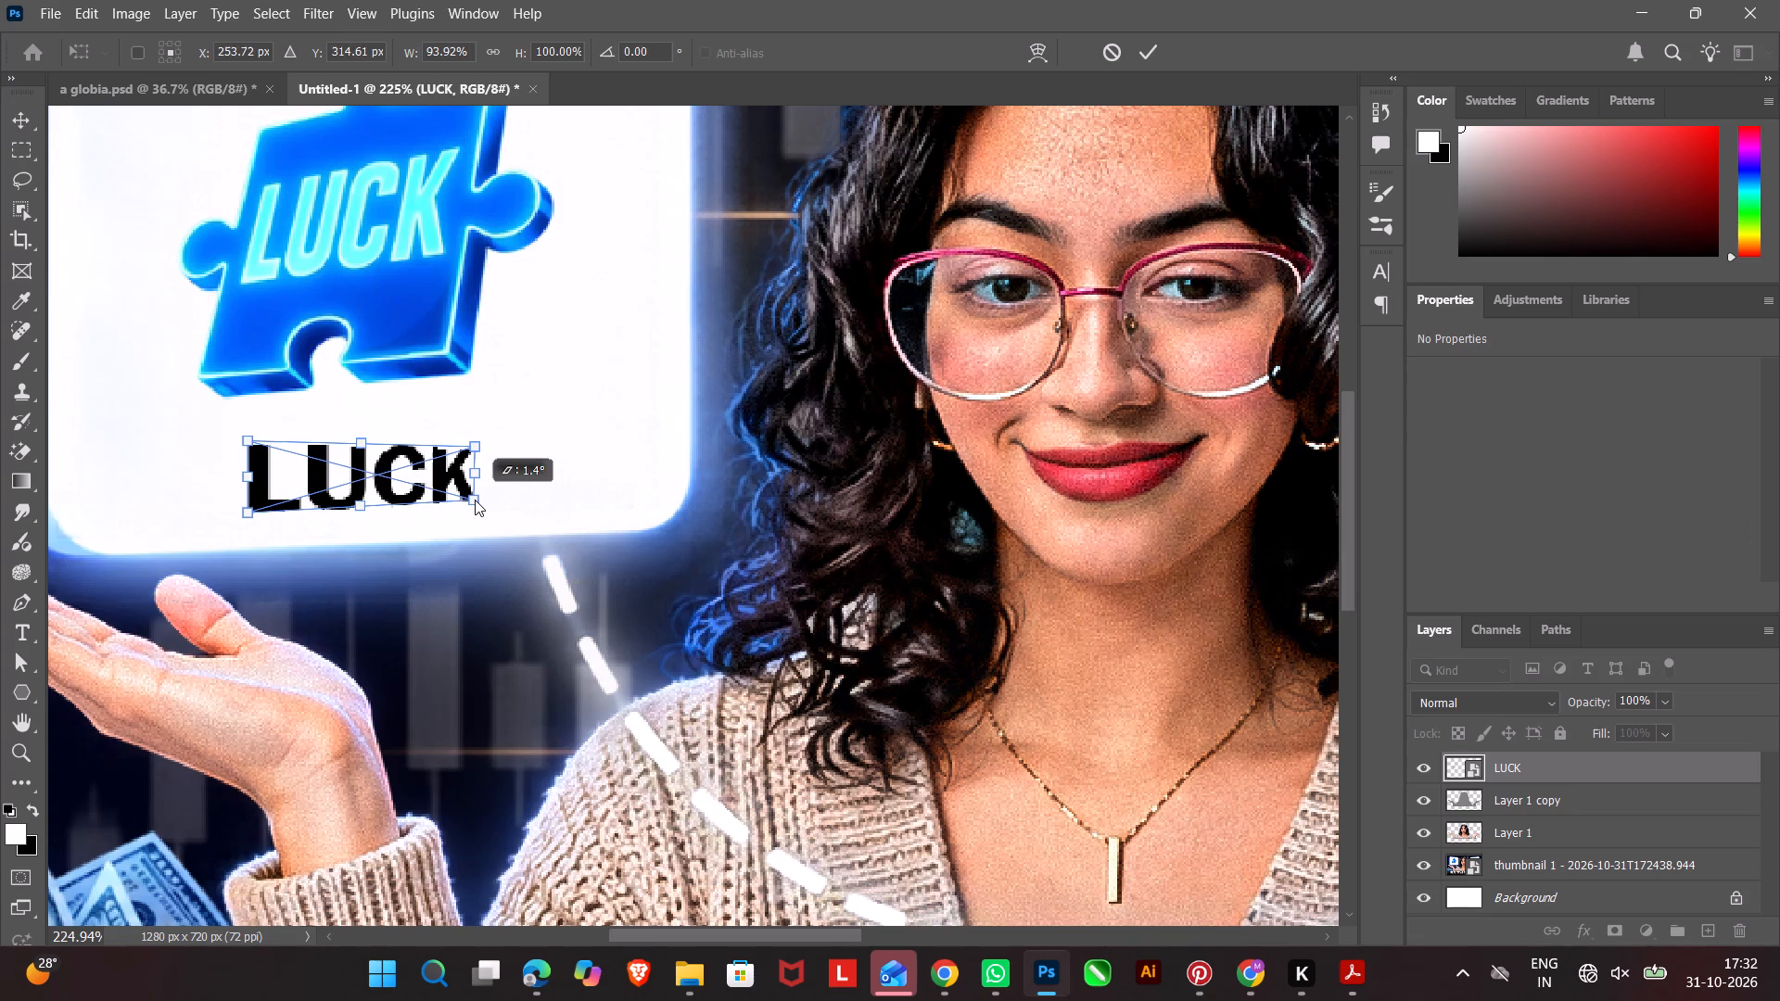
ctrl+drag(475, 500, 477, 500)
click(937, 863)
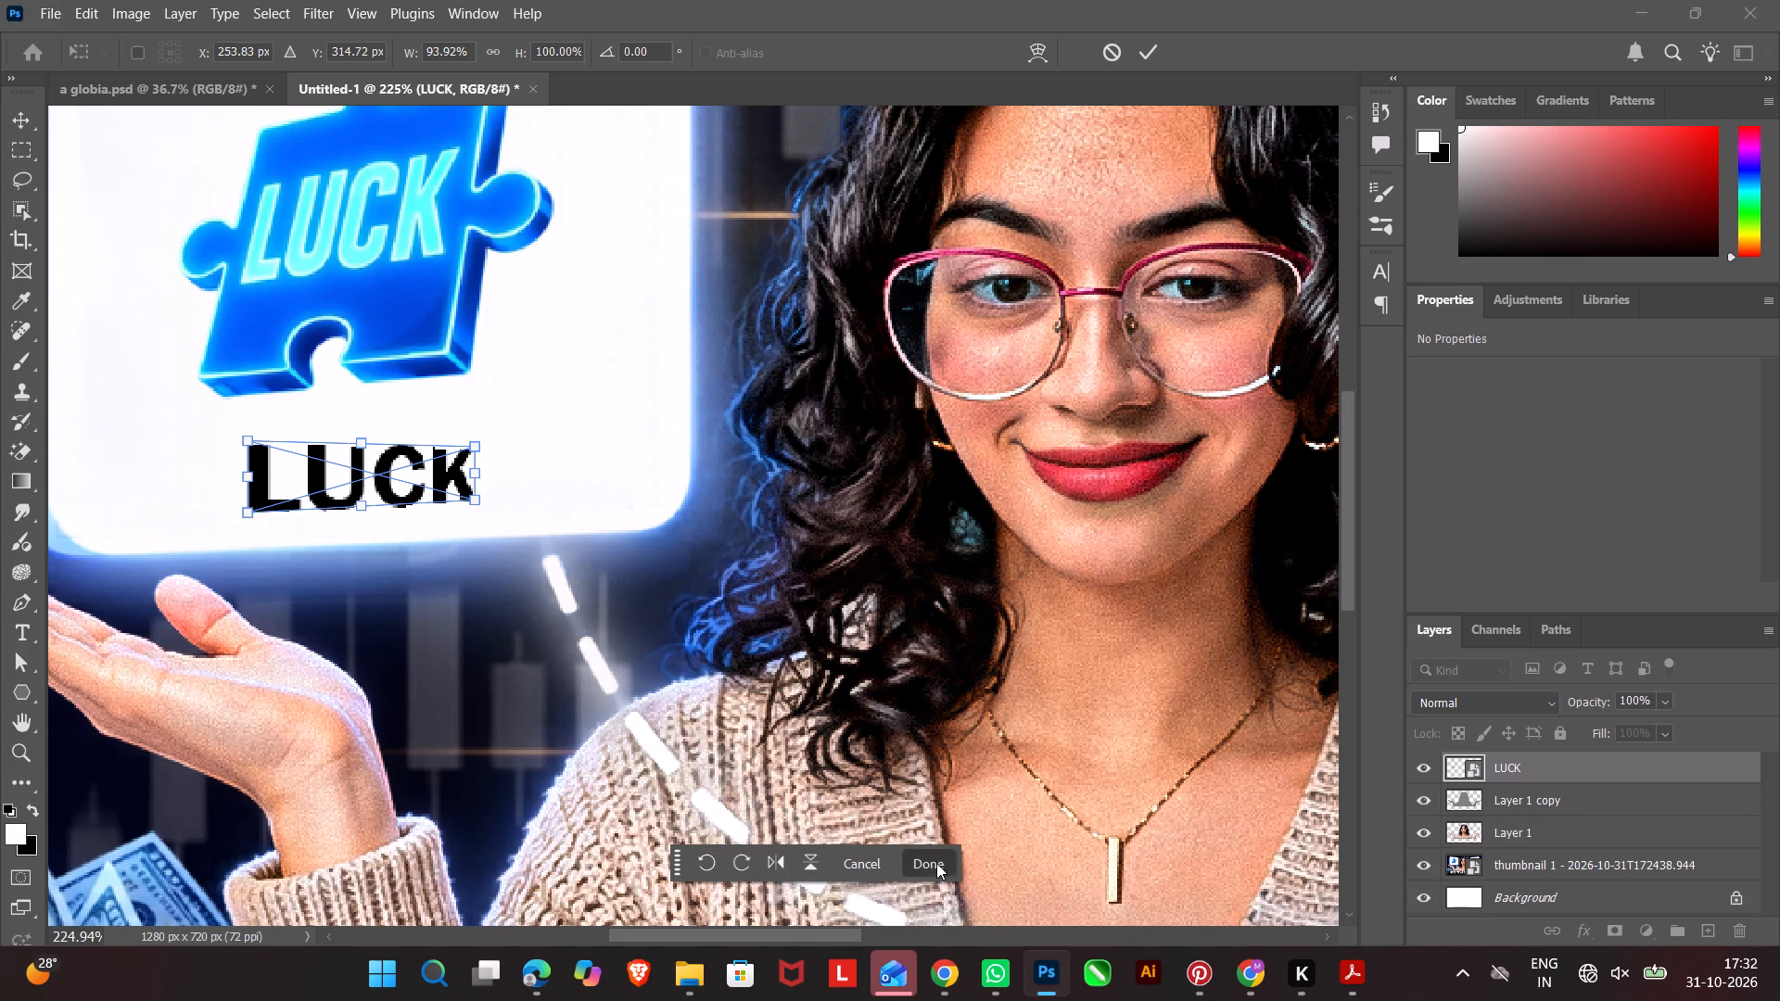
click(601, 704)
alt+scroll(530, 604, down, 4)
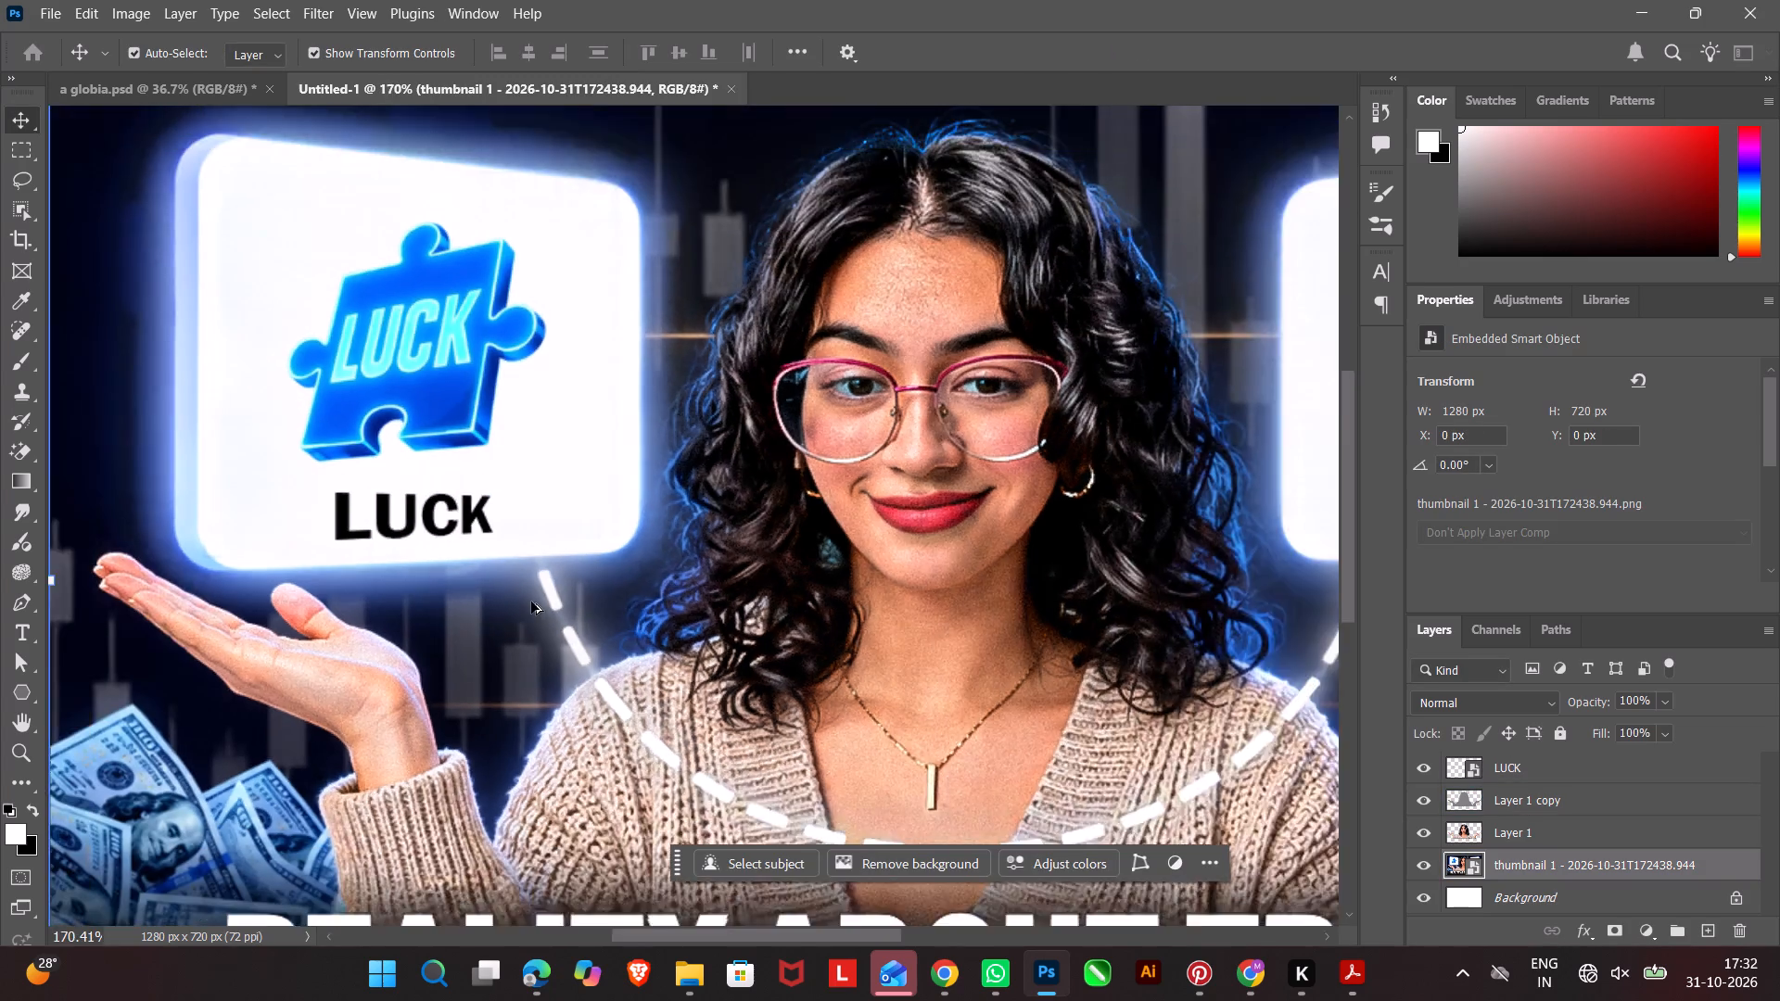
Delete the black LUCK Smart Object label beneath the blue puzzle piece on the card.
alt+scroll(531, 602, down, 4)
click(458, 547)
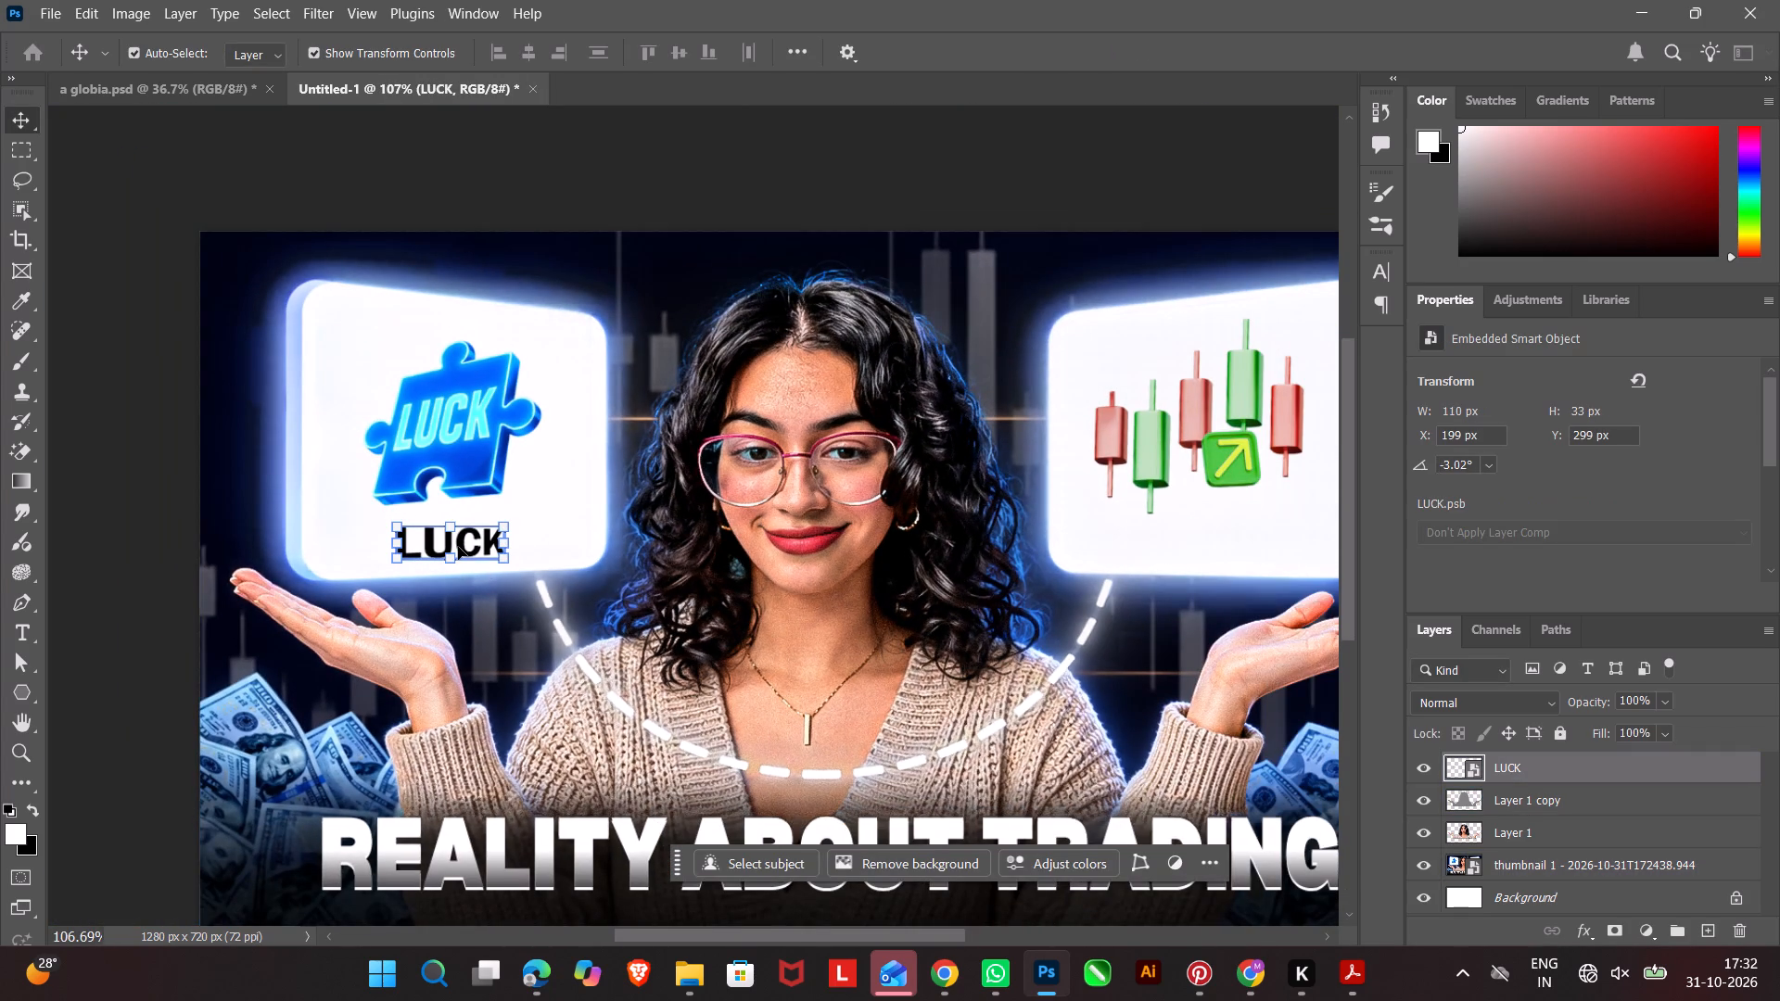
click(458, 547)
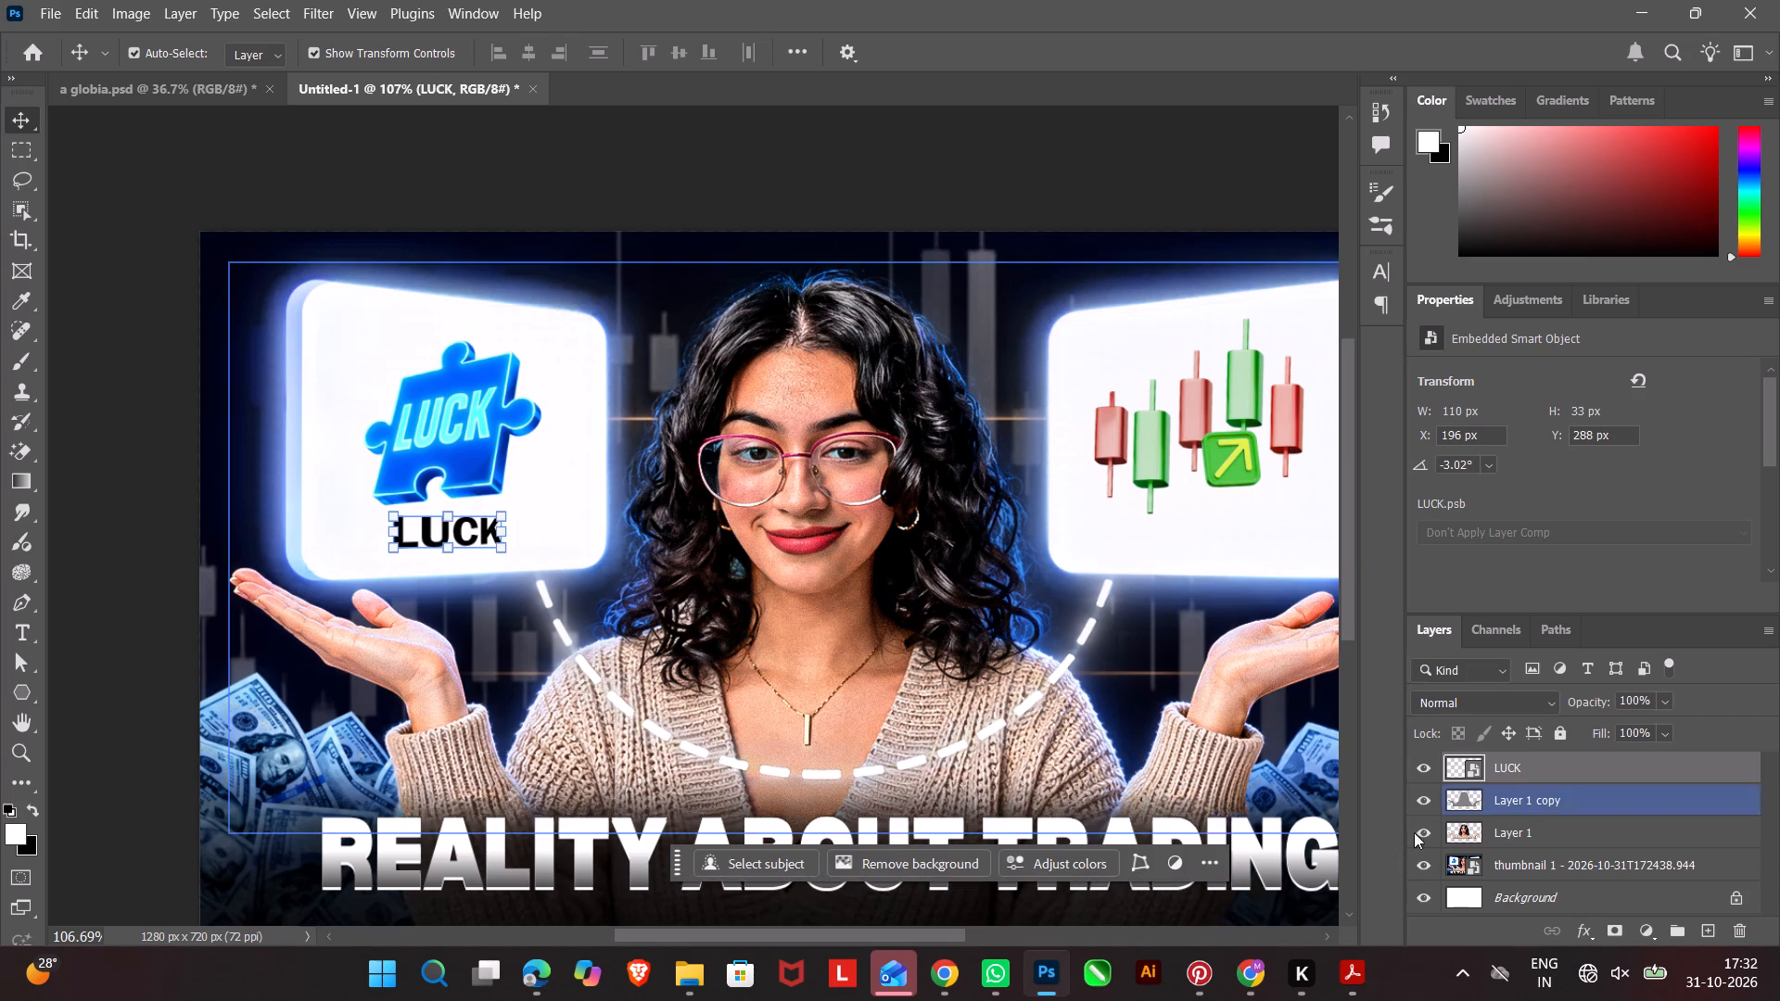
click(1748, 930)
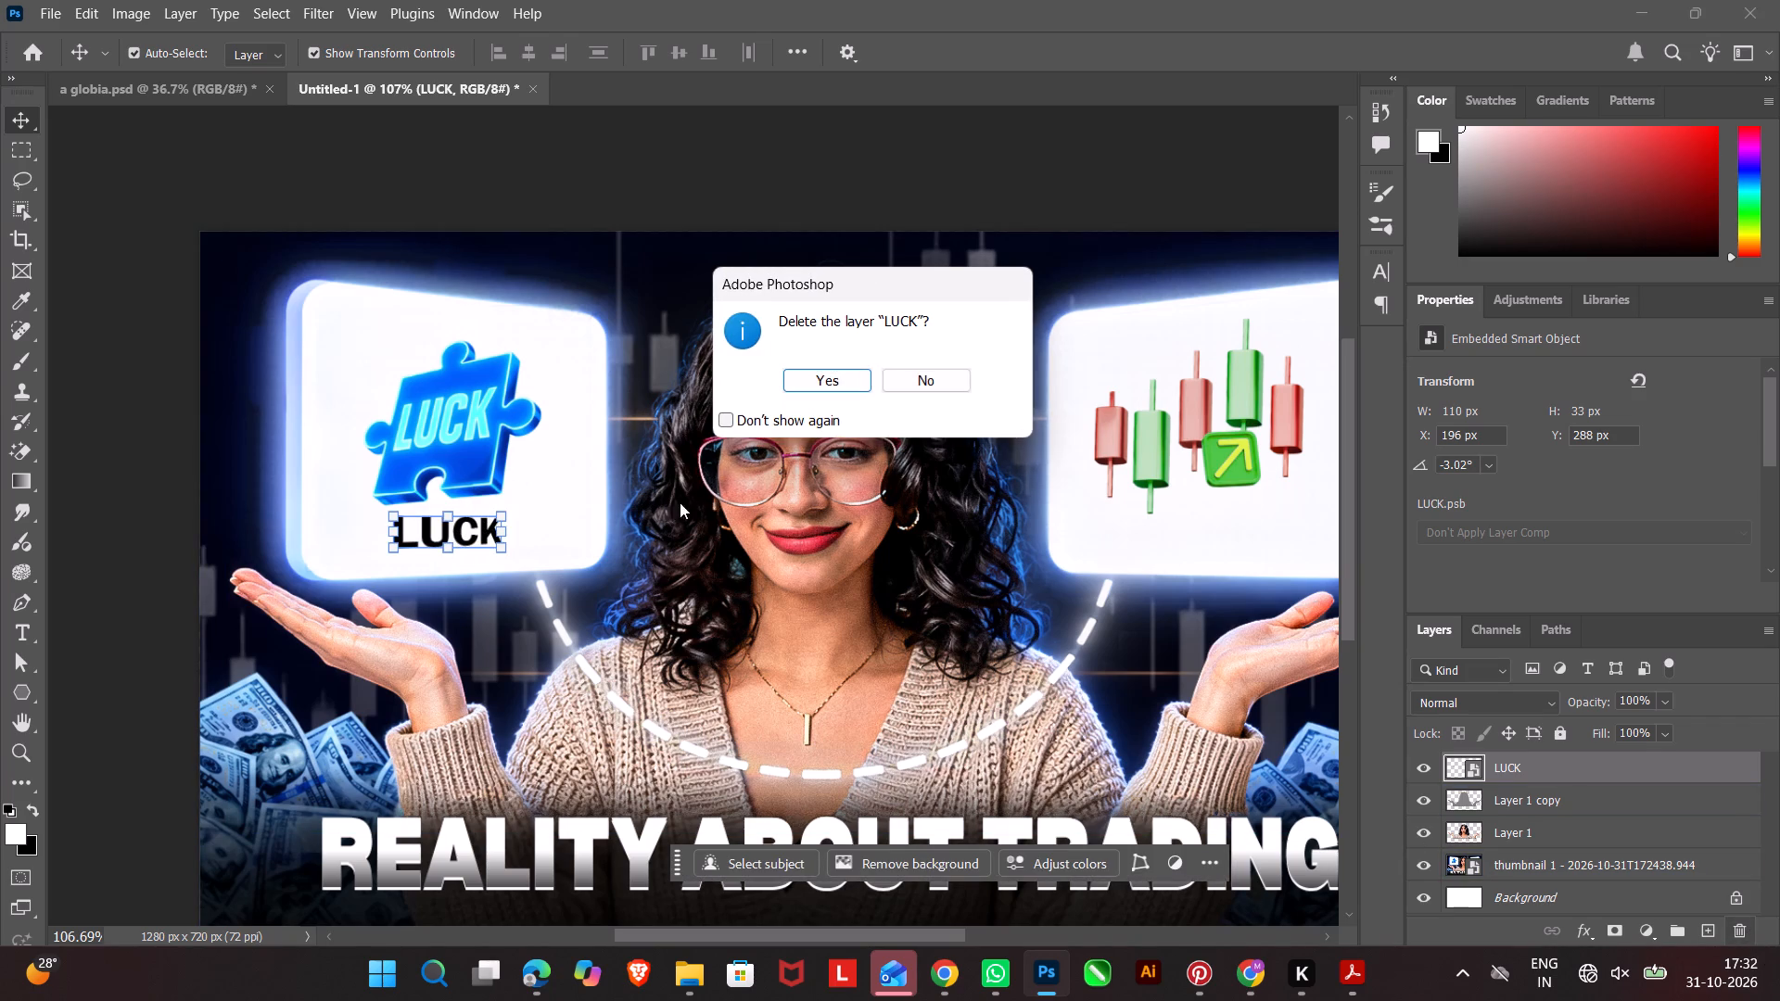
click(837, 373)
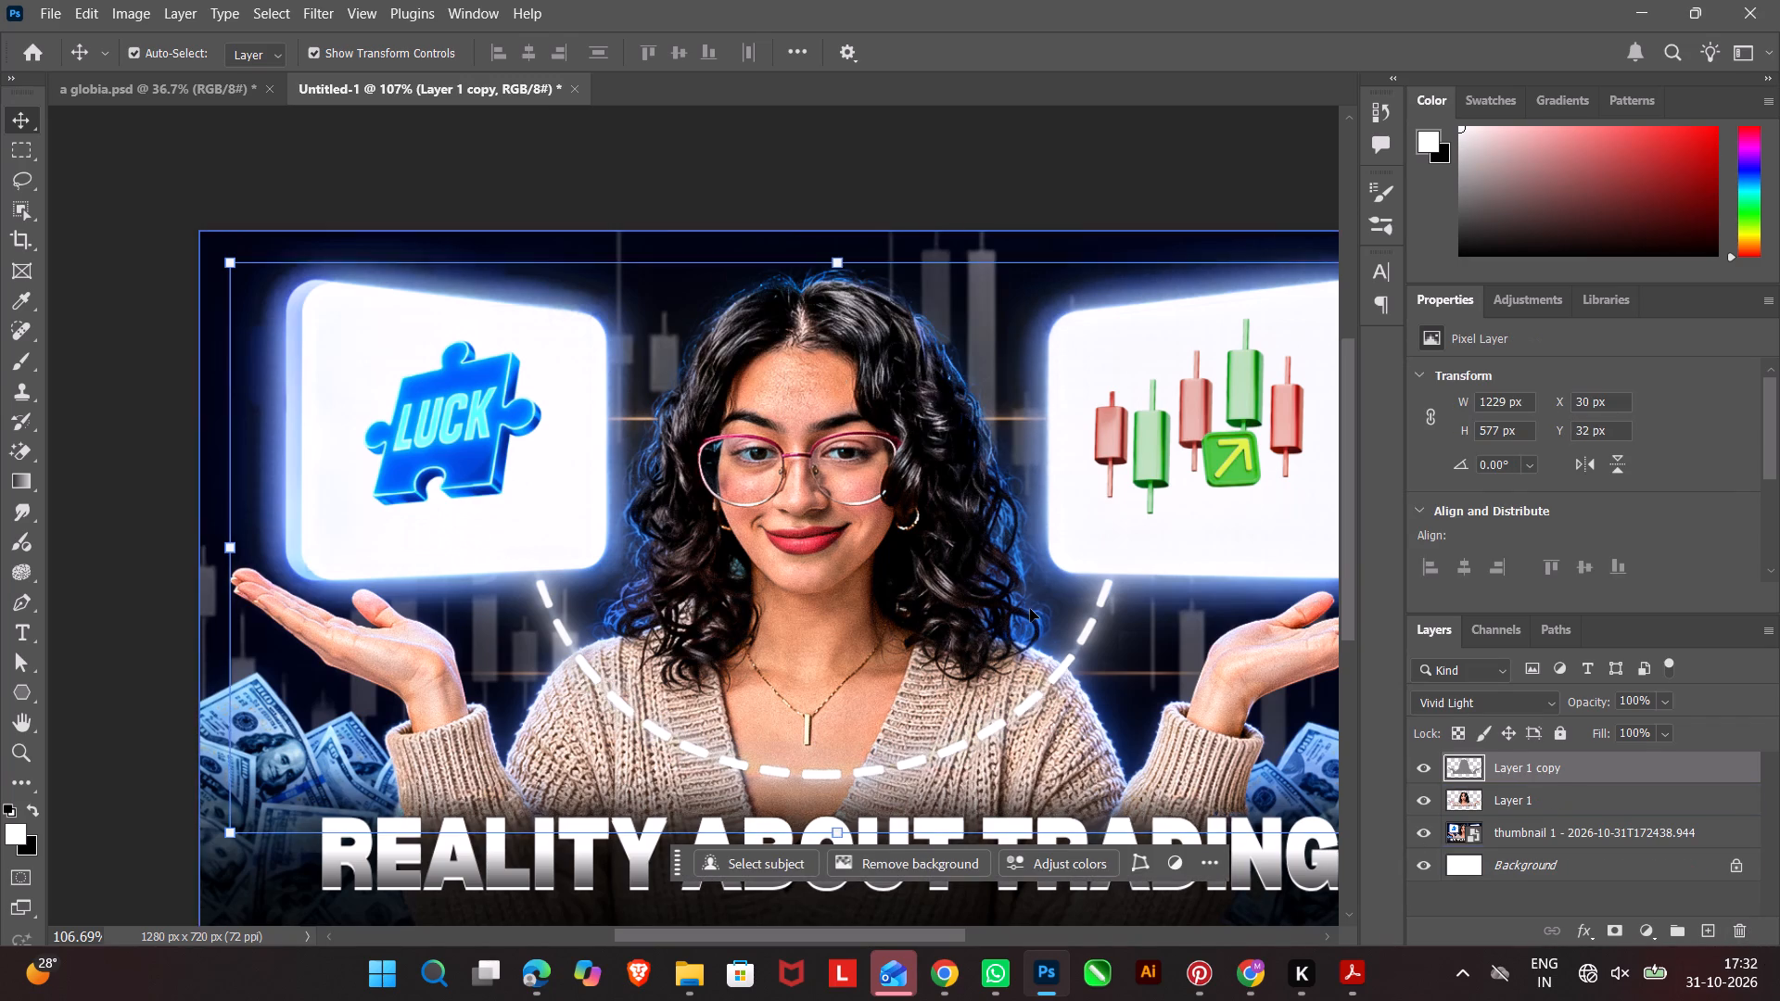
Deselect all layers and review the complete REALITY ABOUT TRADING thumbnail without transform controls.
scroll(1030, 609, up, 2)
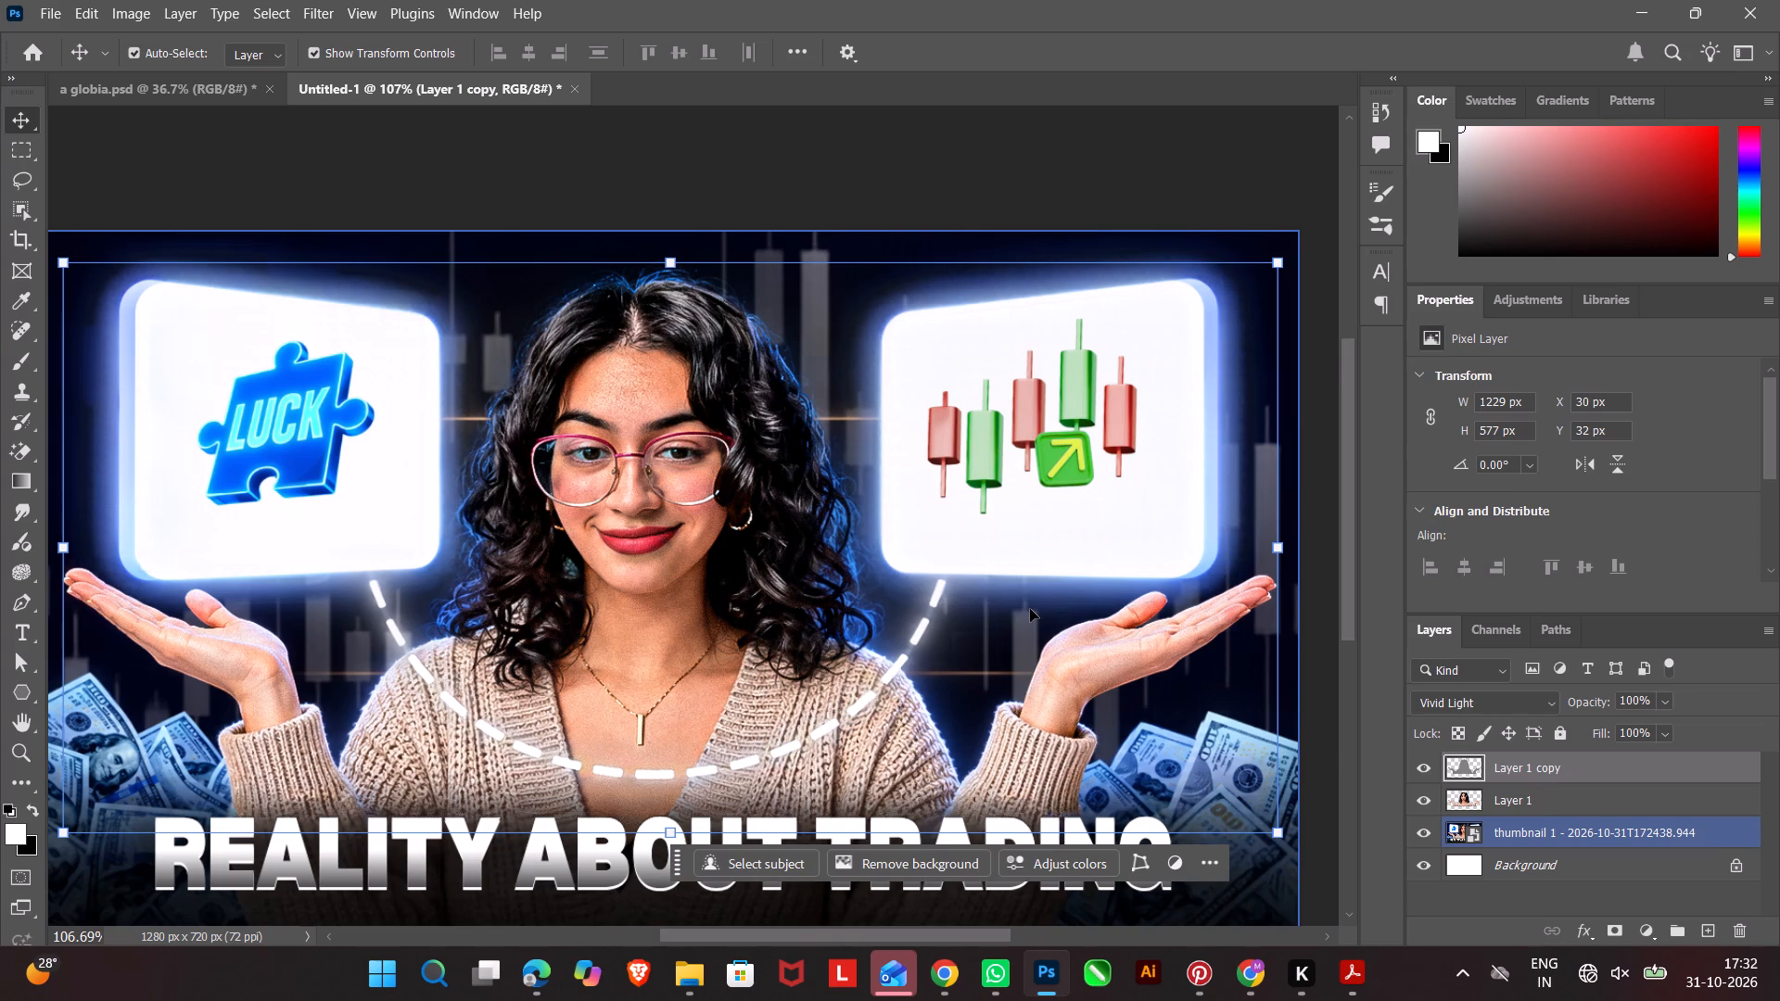
scroll(1030, 609, down, 1)
click(1290, 905)
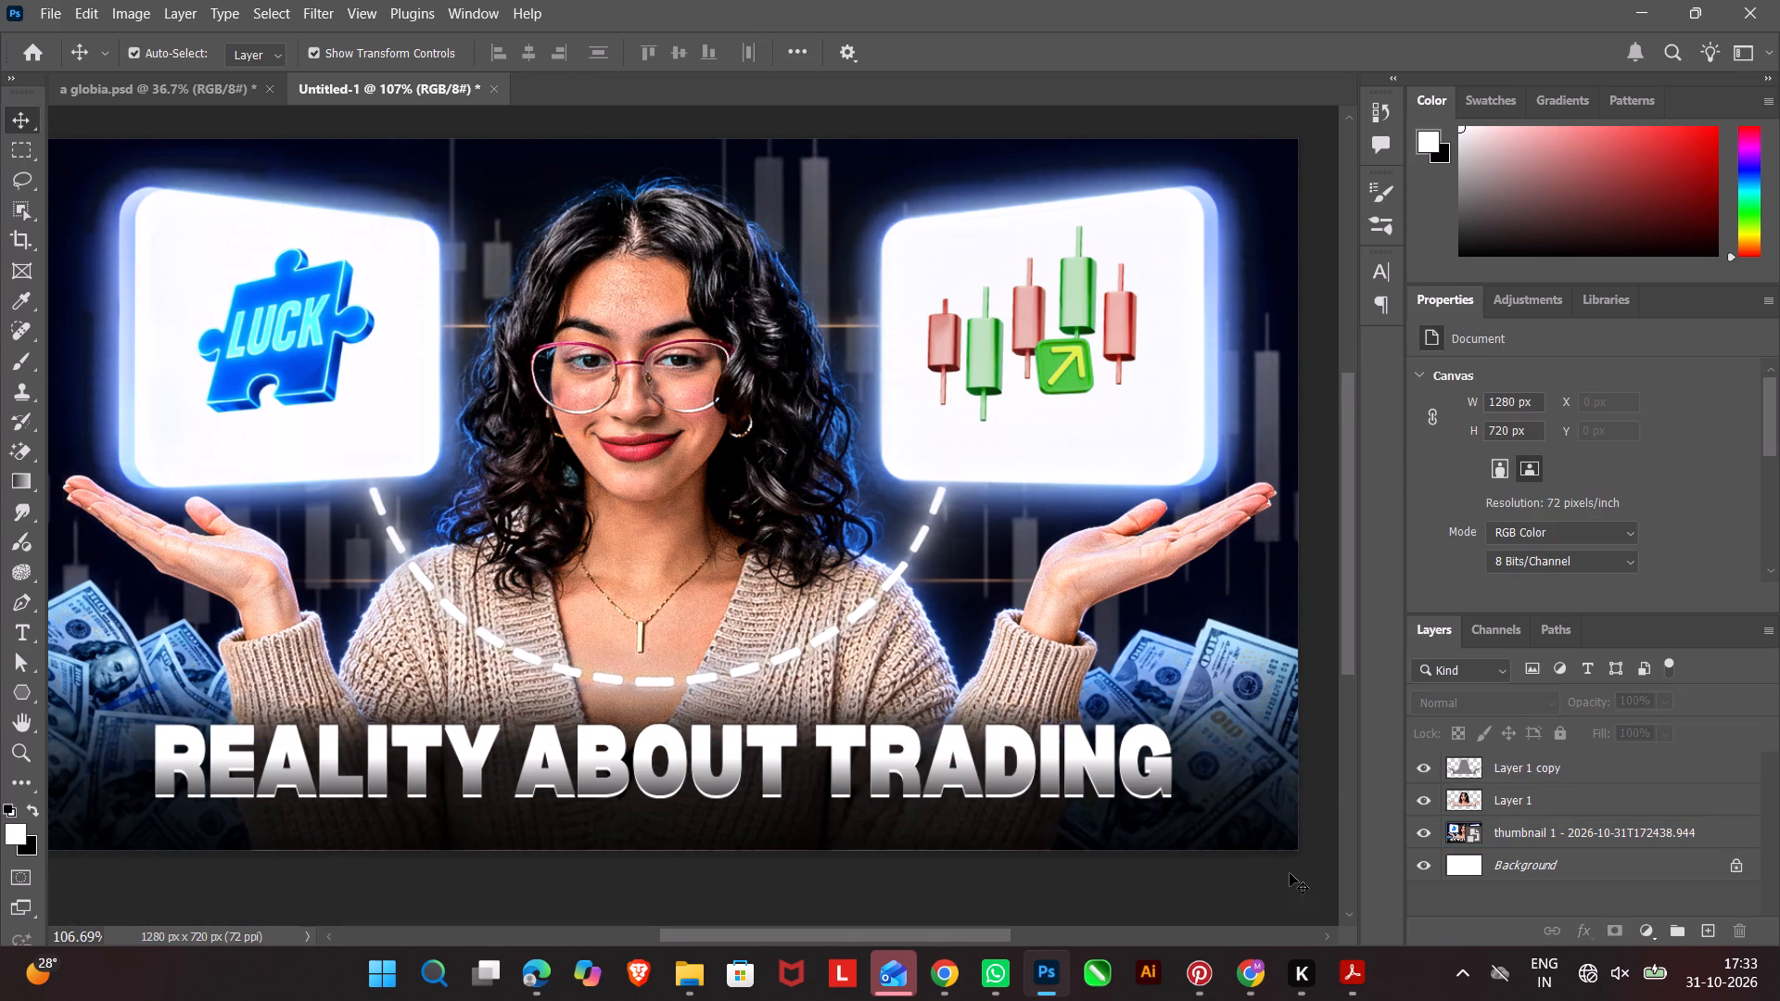
alt+scroll(846, 677, down, 3)
alt+scroll(846, 673, up, 1)
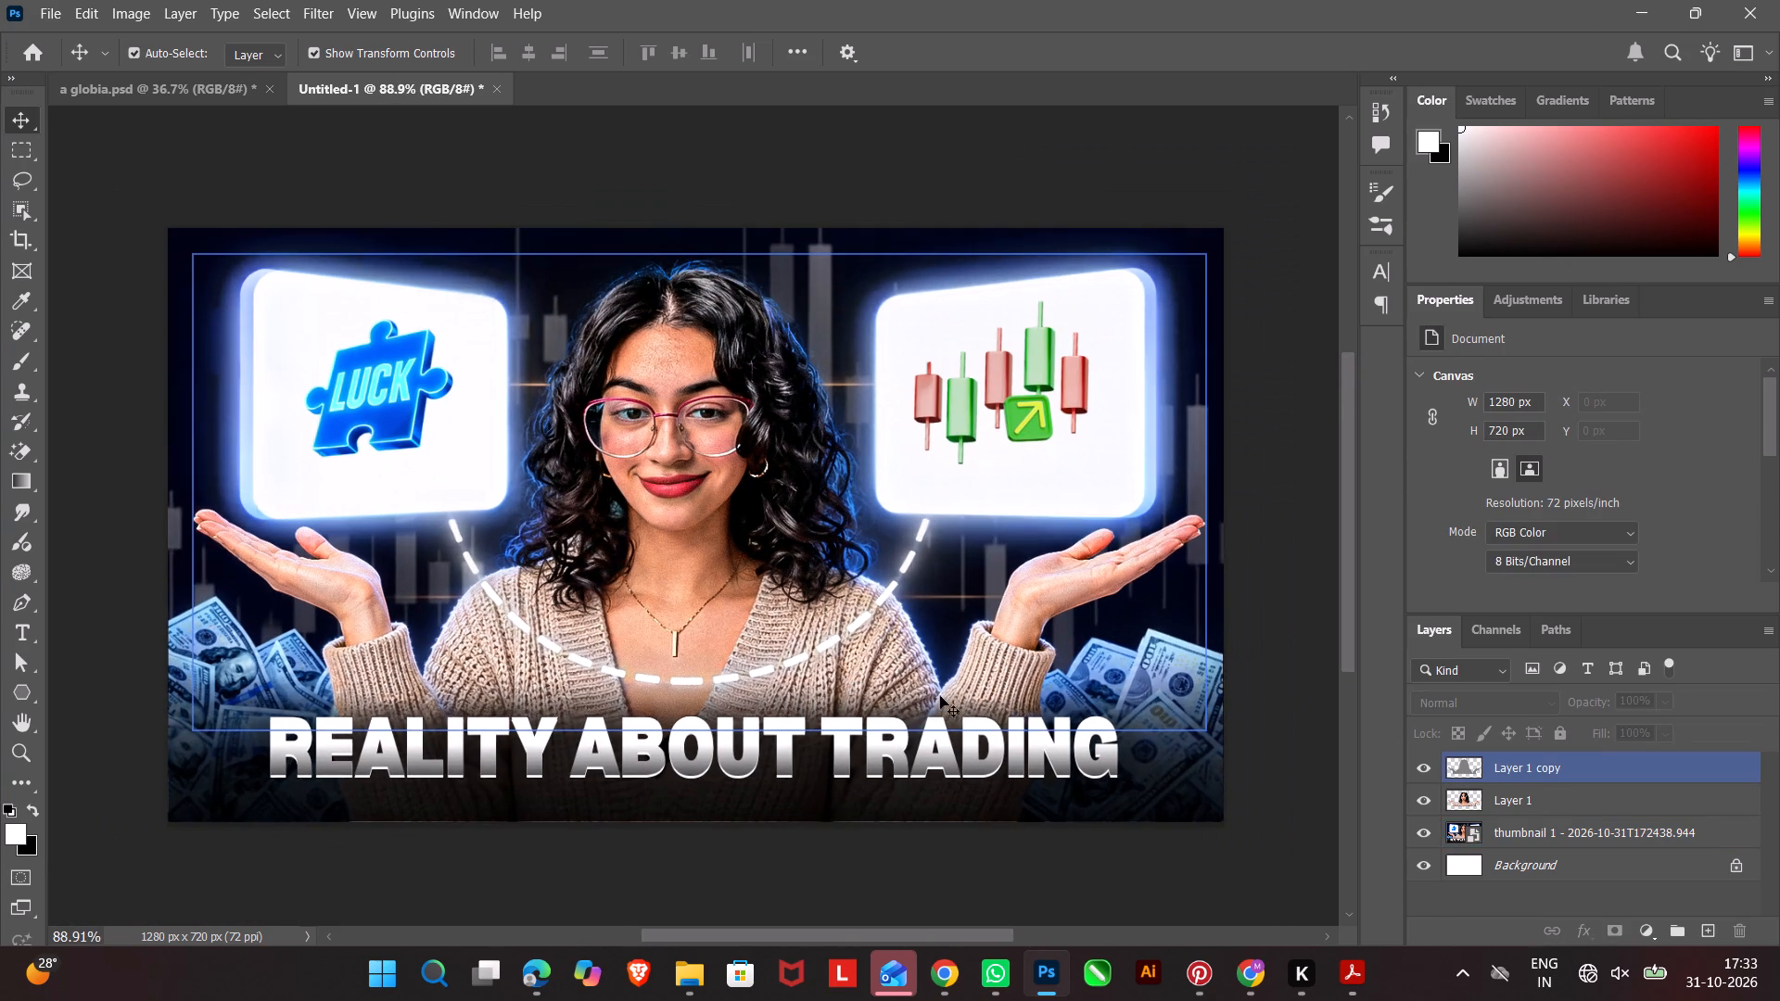
click(1227, 873)
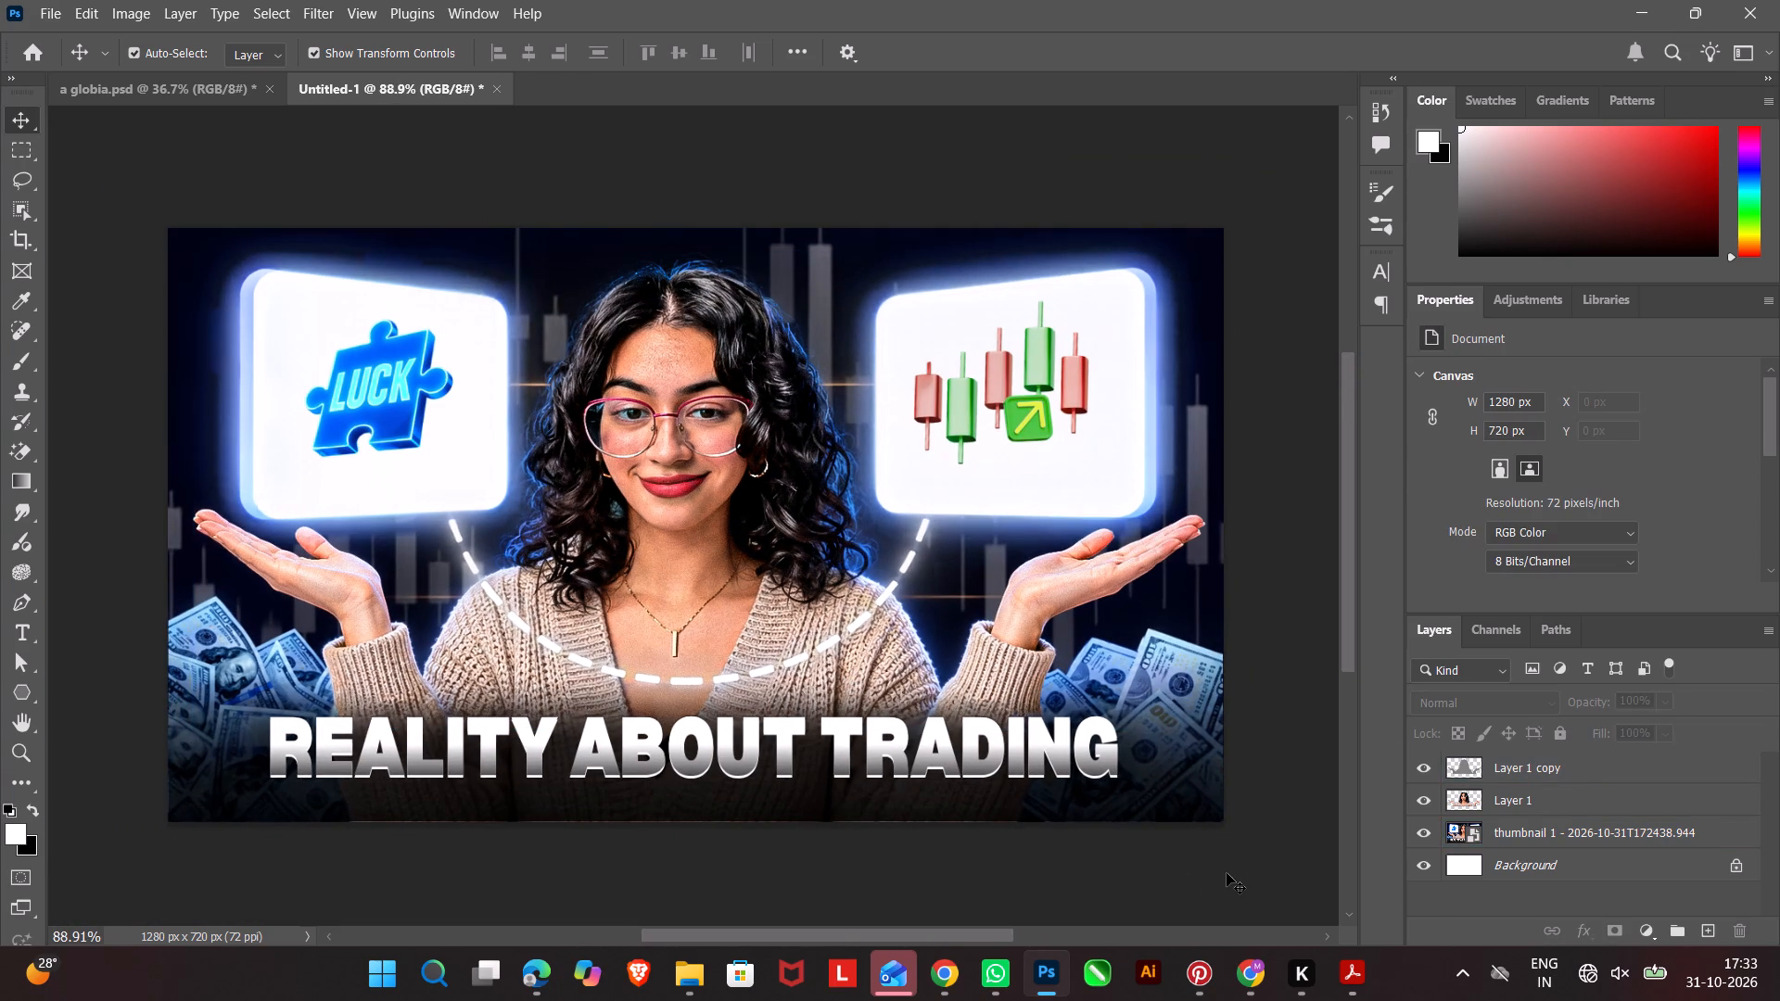
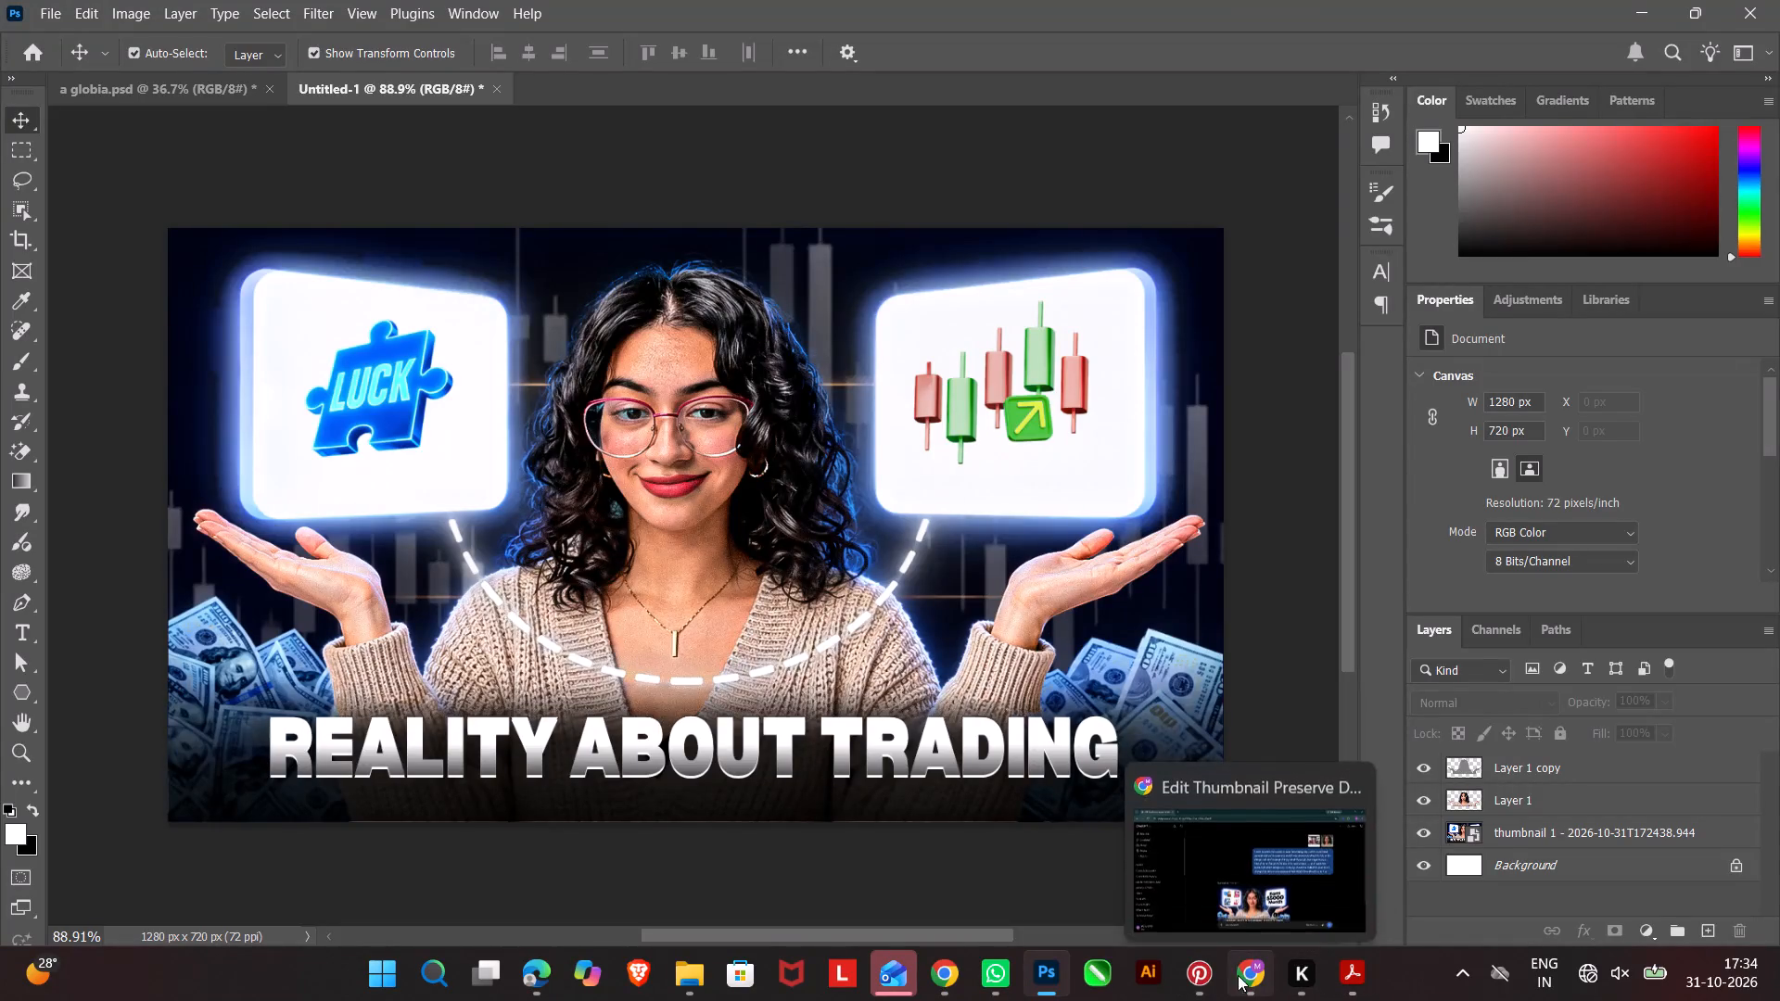
Switch to Pinterest, return to the earlier "luck elements" results and open the "Red luck" pin of red dice.
click(1208, 975)
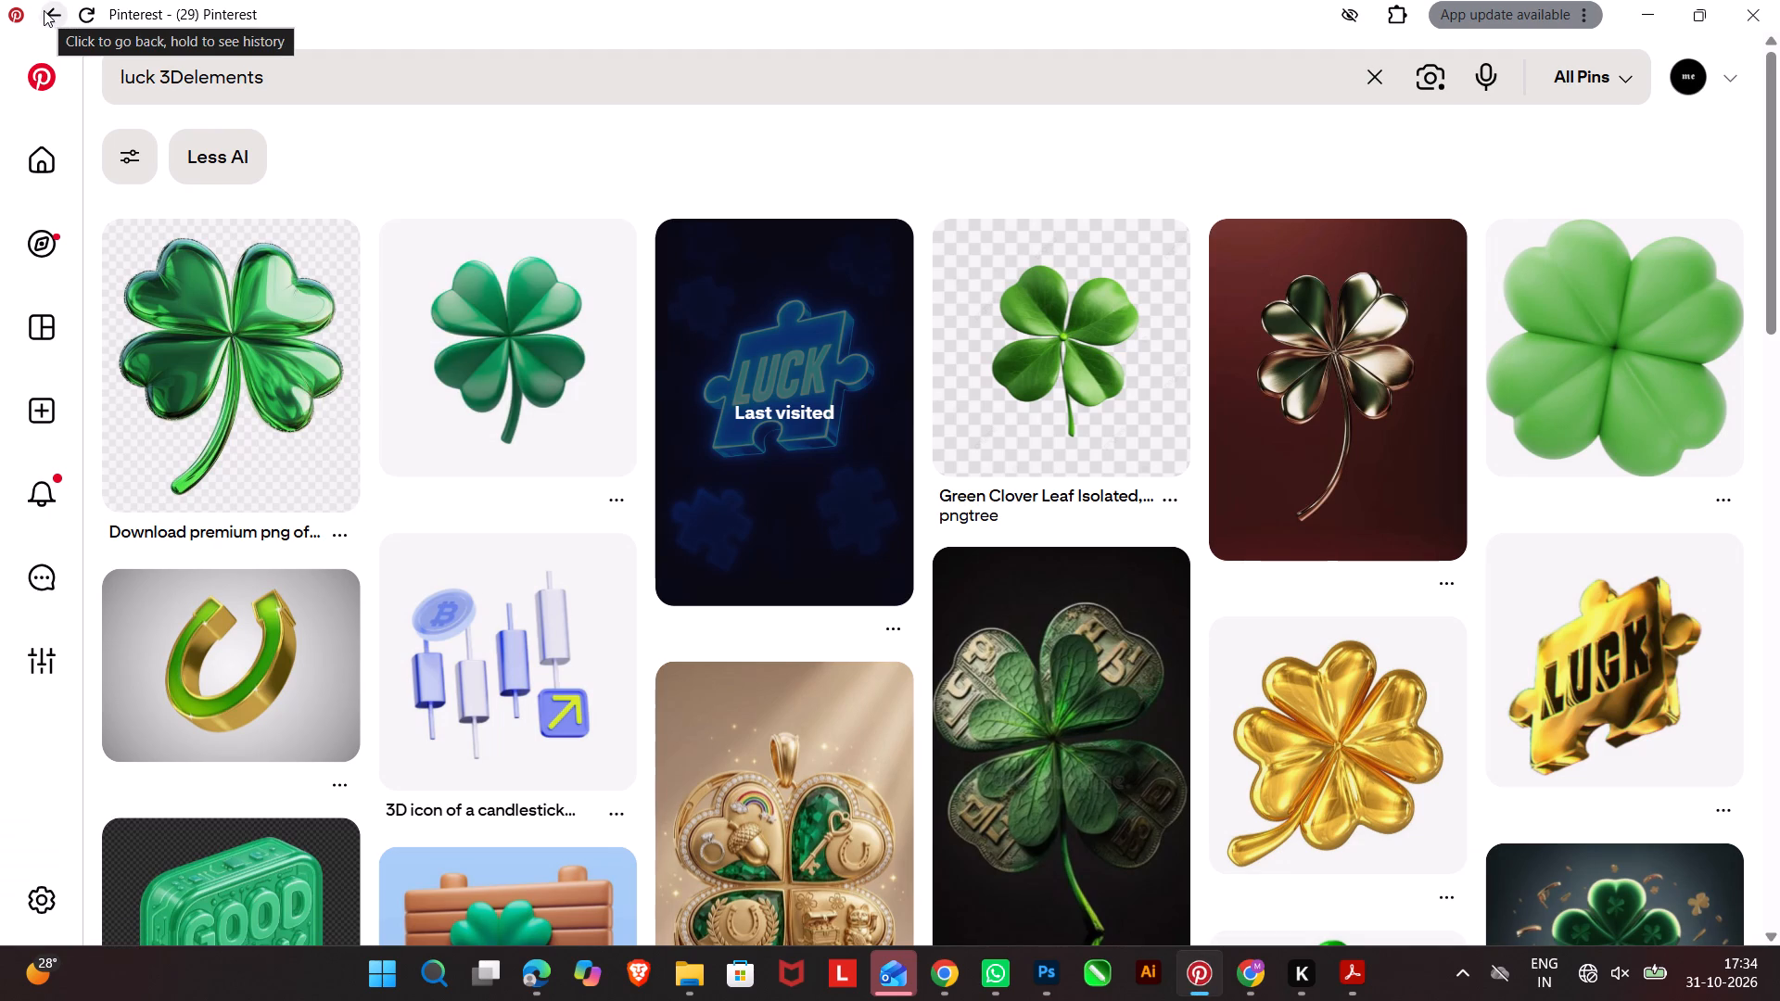
scroll(764, 577, down, 4)
scroll(769, 580, up, 8)
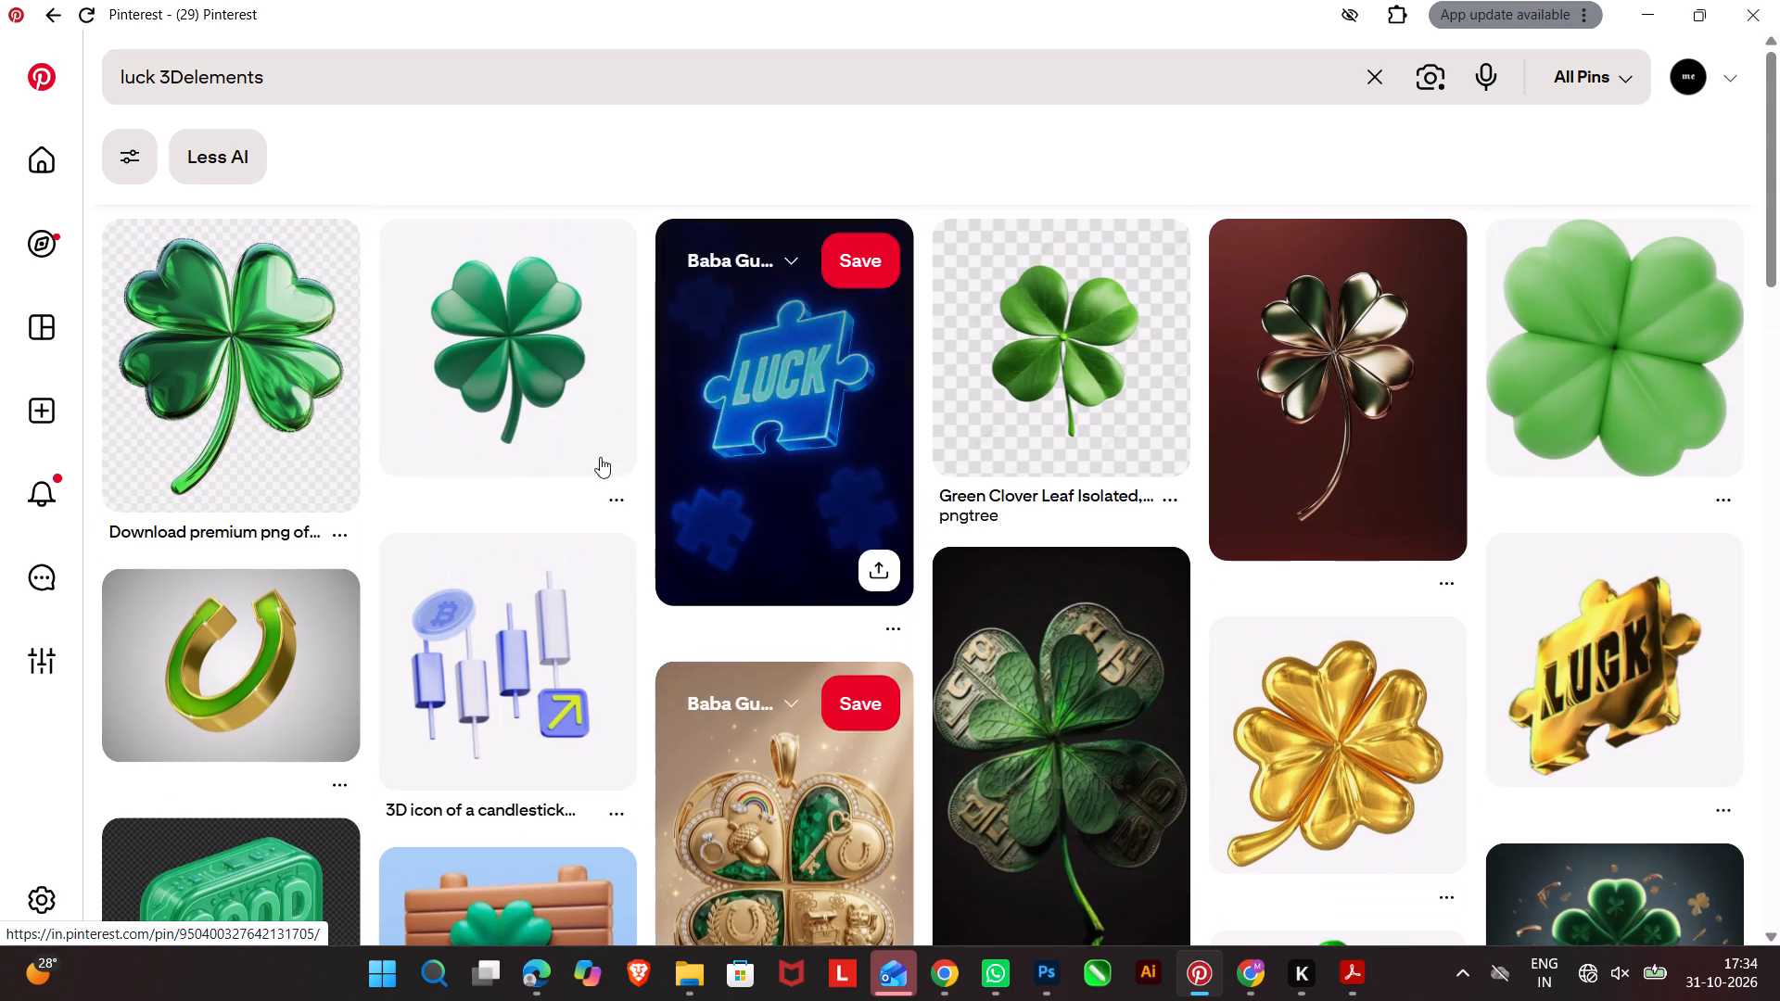
scroll(600, 457, up, 1)
click(57, 16)
scroll(591, 476, up, 5)
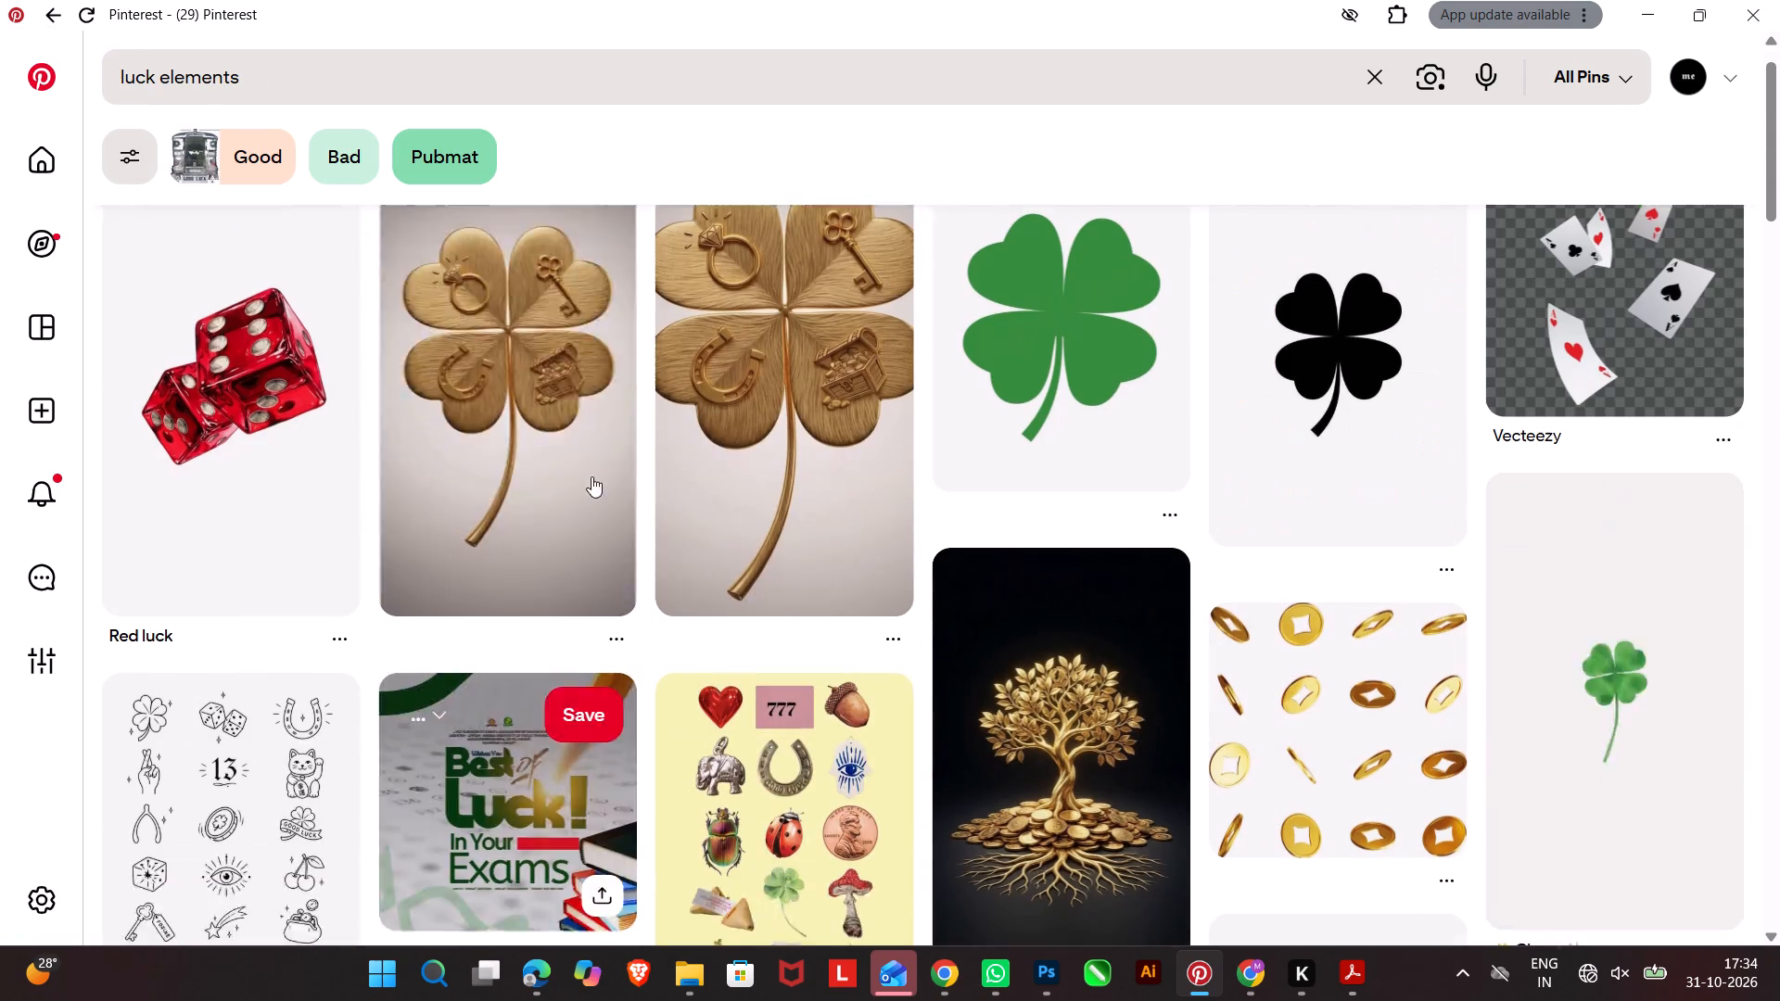
scroll(591, 476, up, 8)
right_click(195, 388)
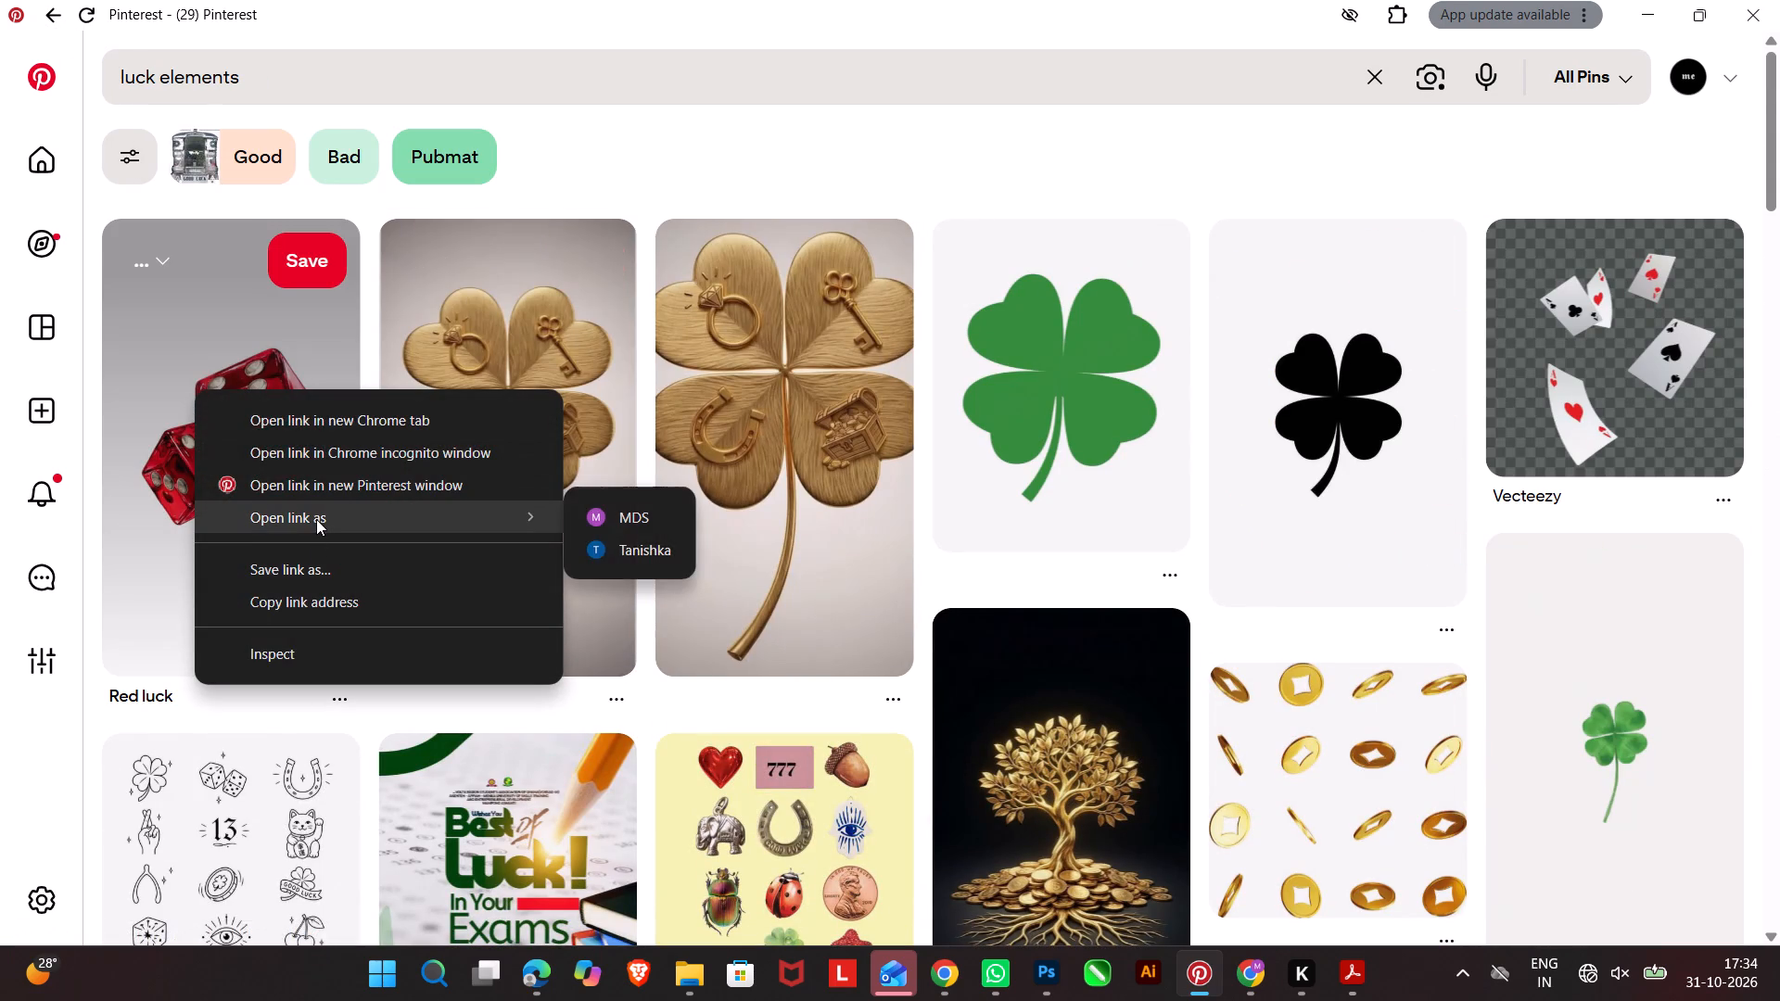
click(157, 420)
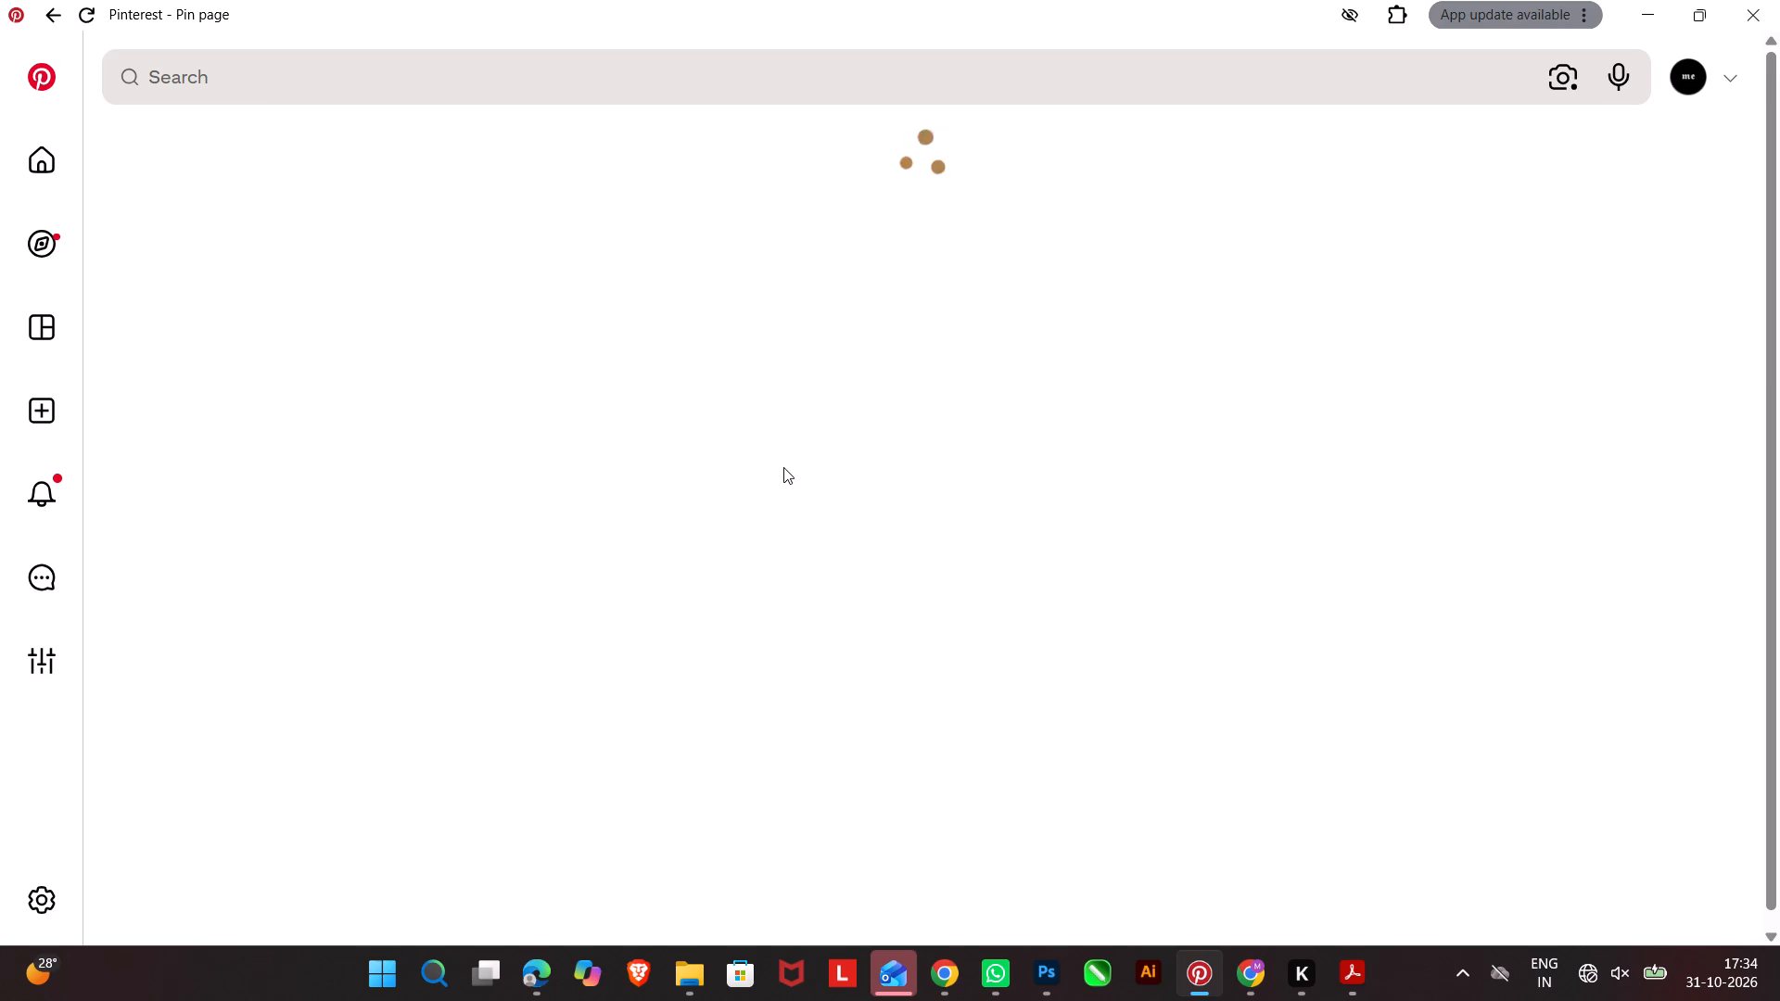
Connect the computer to the UCN_Mds office_5G Wi-Fi network.
click(1602, 979)
click(1581, 974)
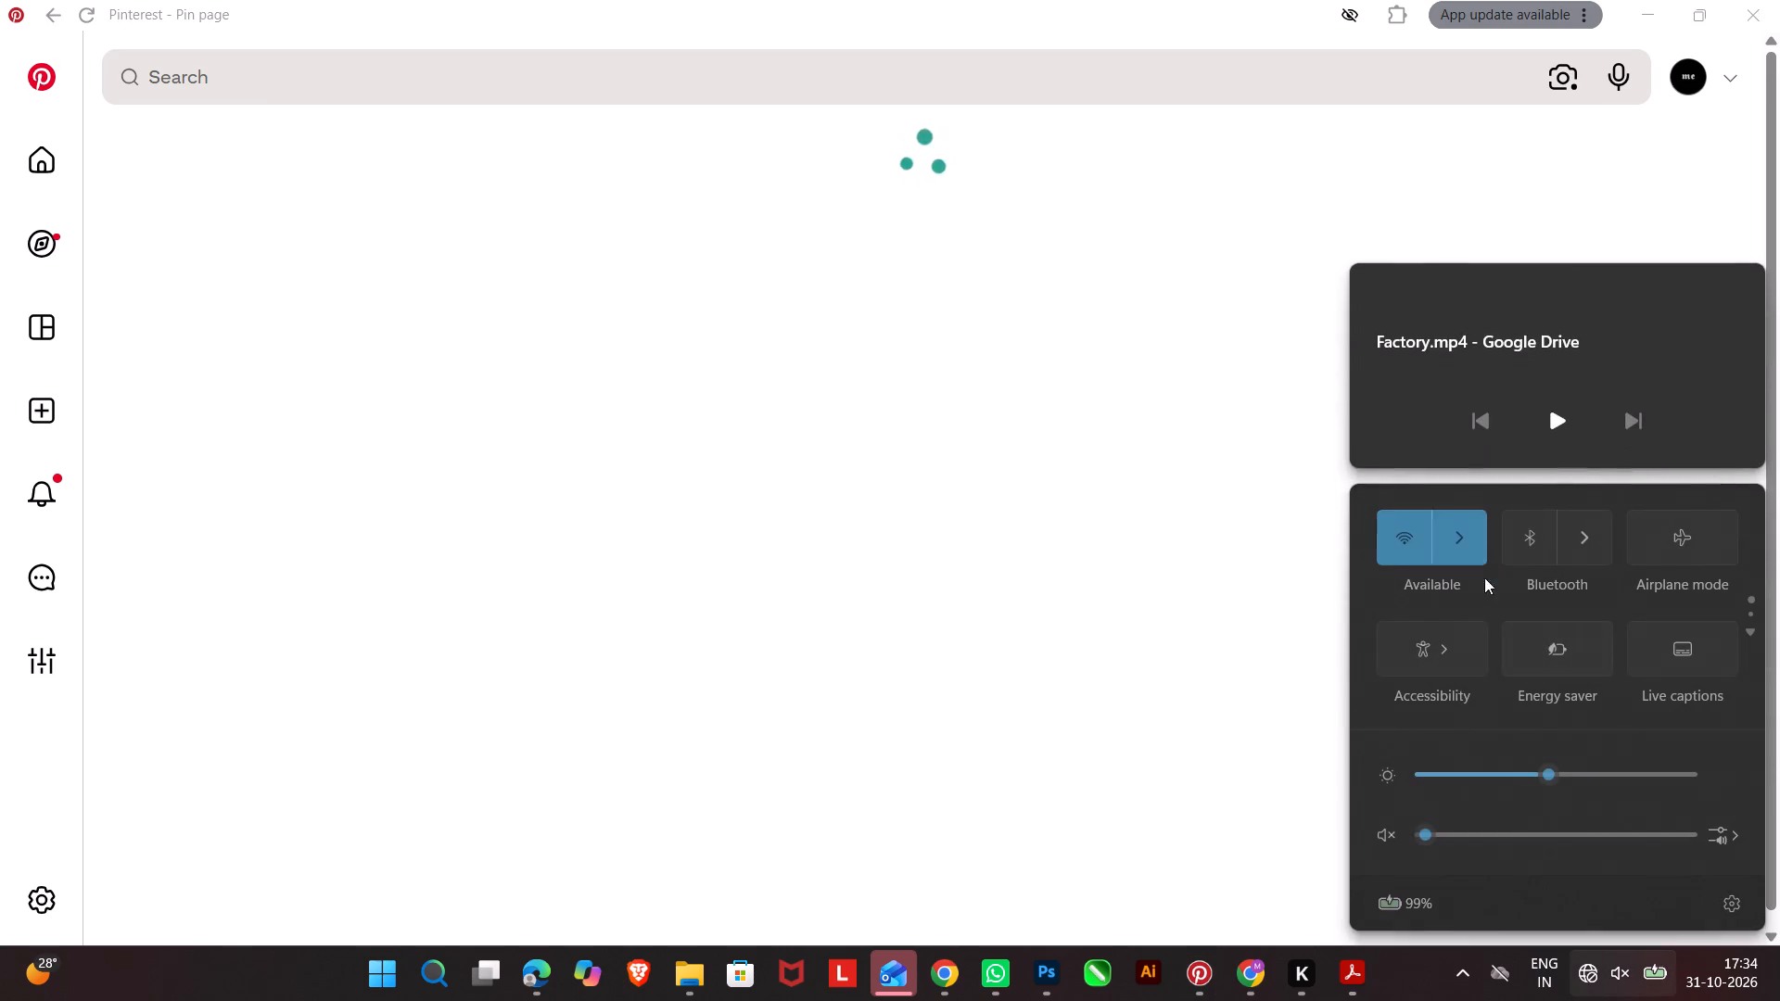
click(1460, 526)
click(1507, 667)
click(1641, 779)
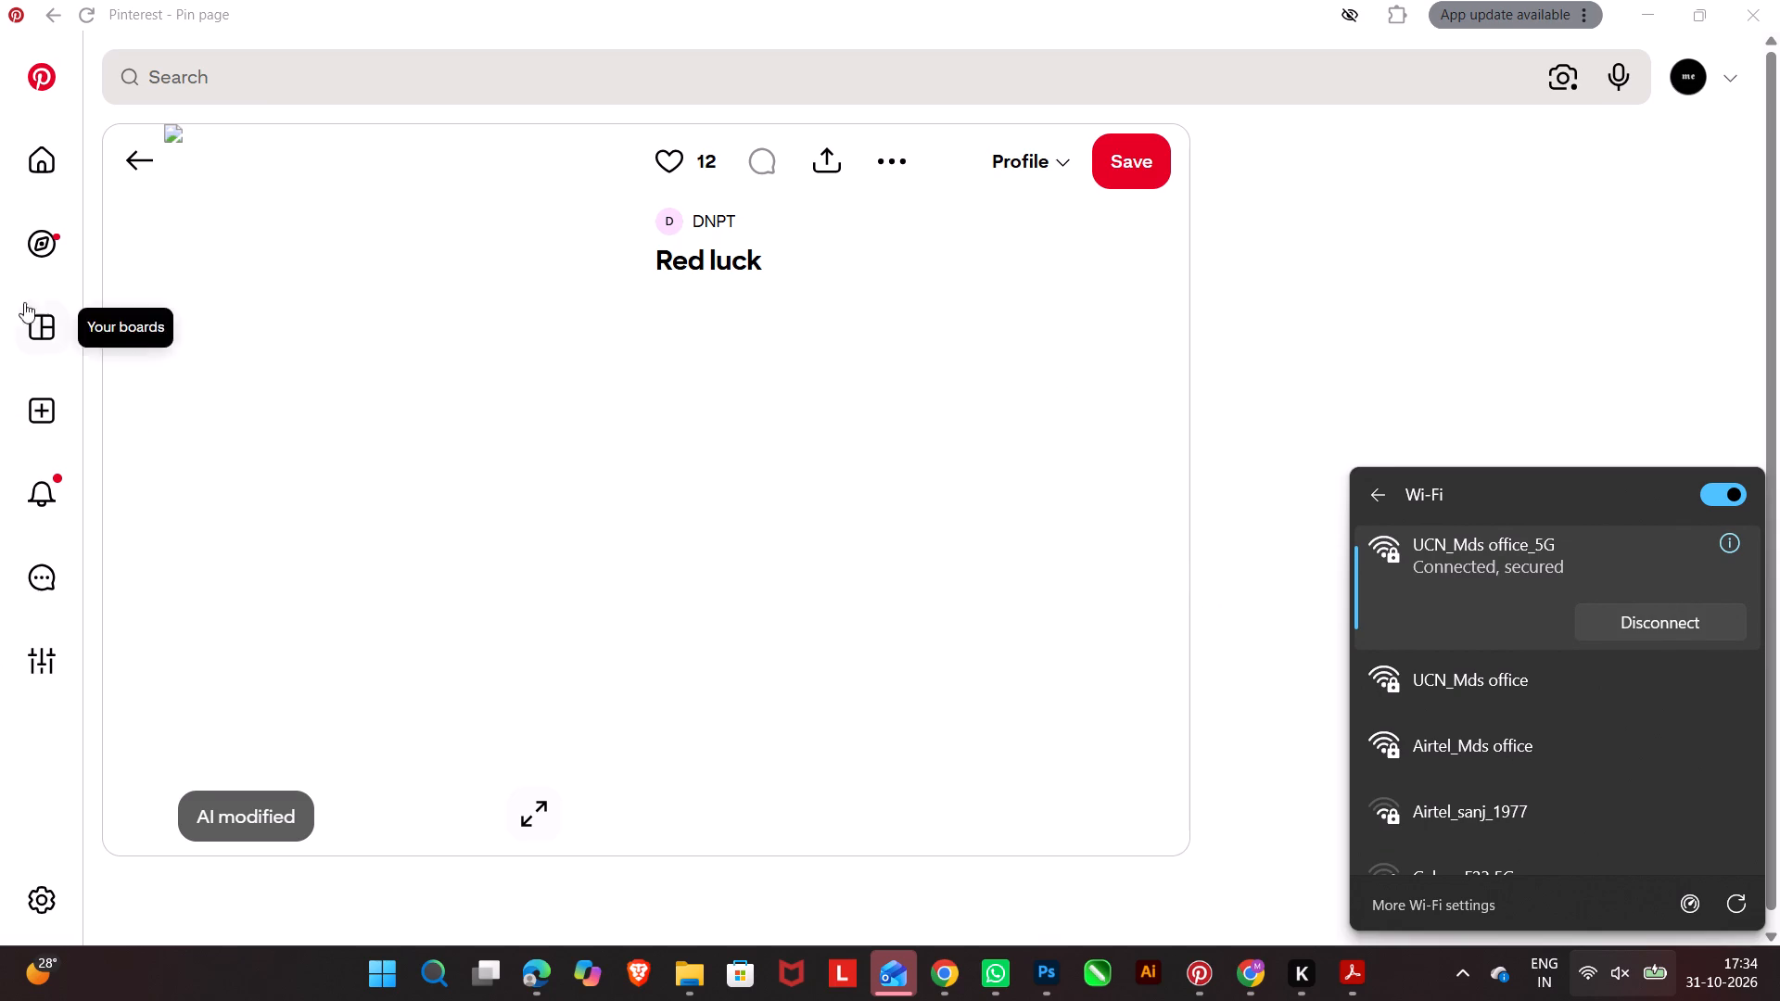
Return to the "luck elements" results and reopen the "Red luck" red dice pin.
click(127, 164)
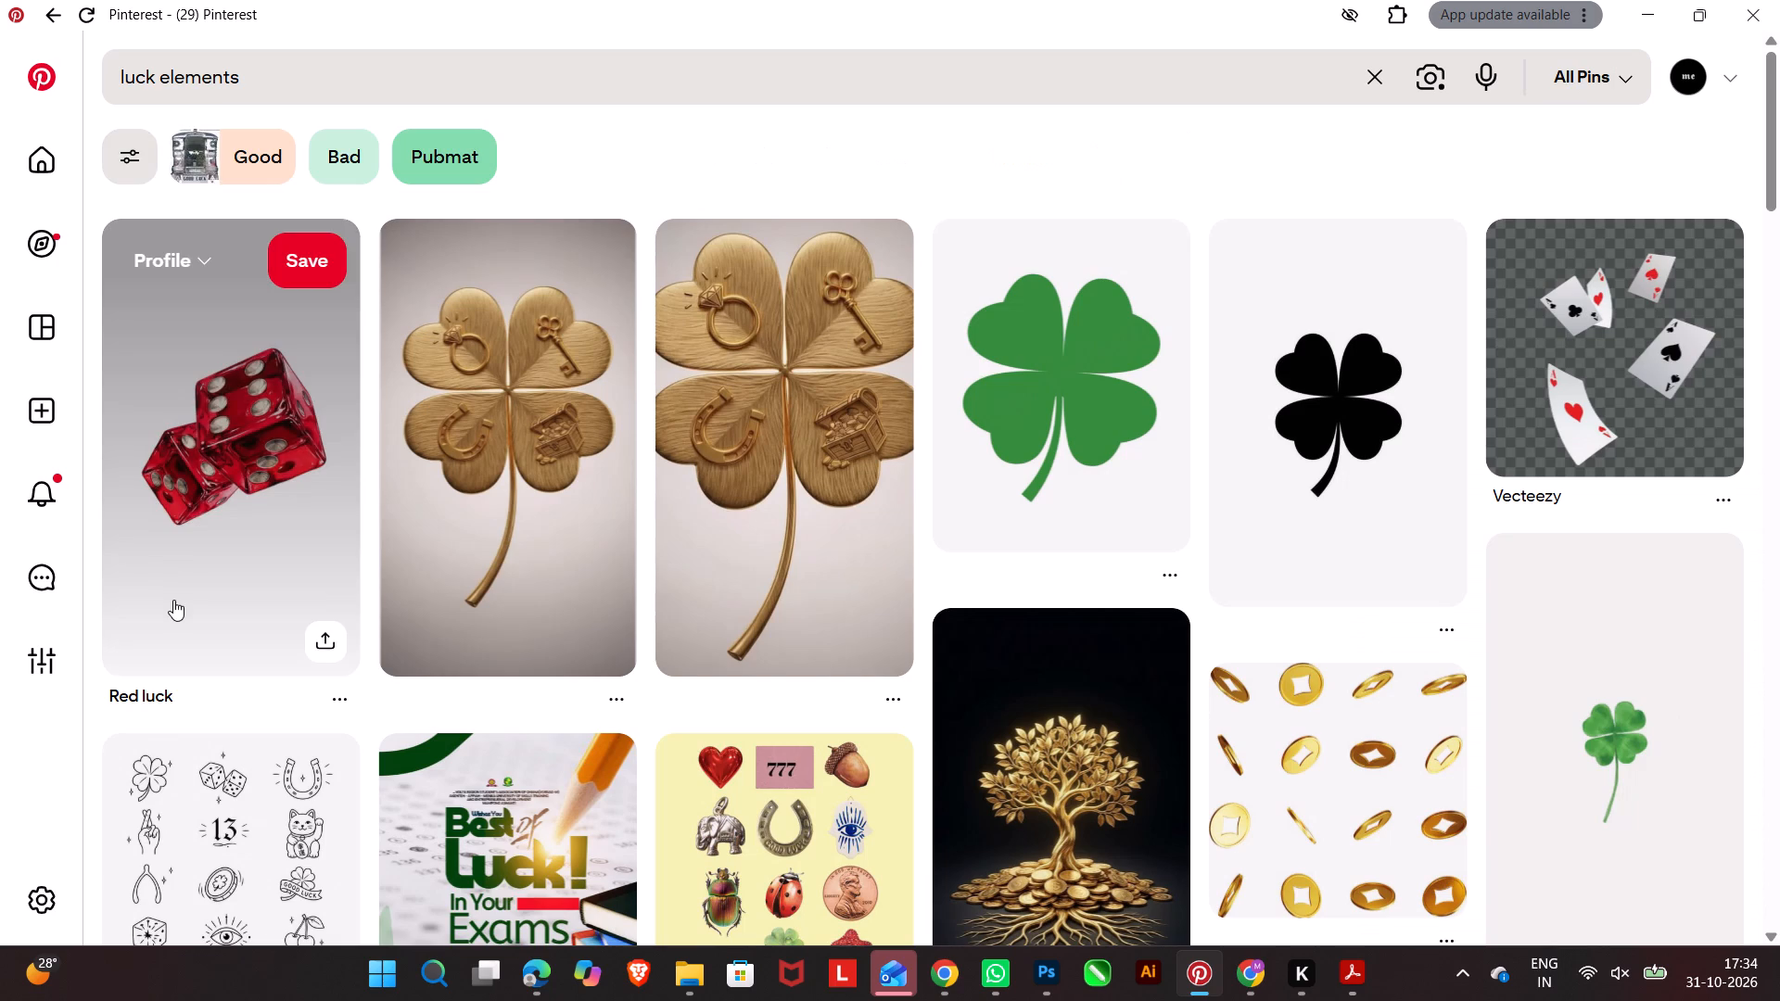
click(186, 551)
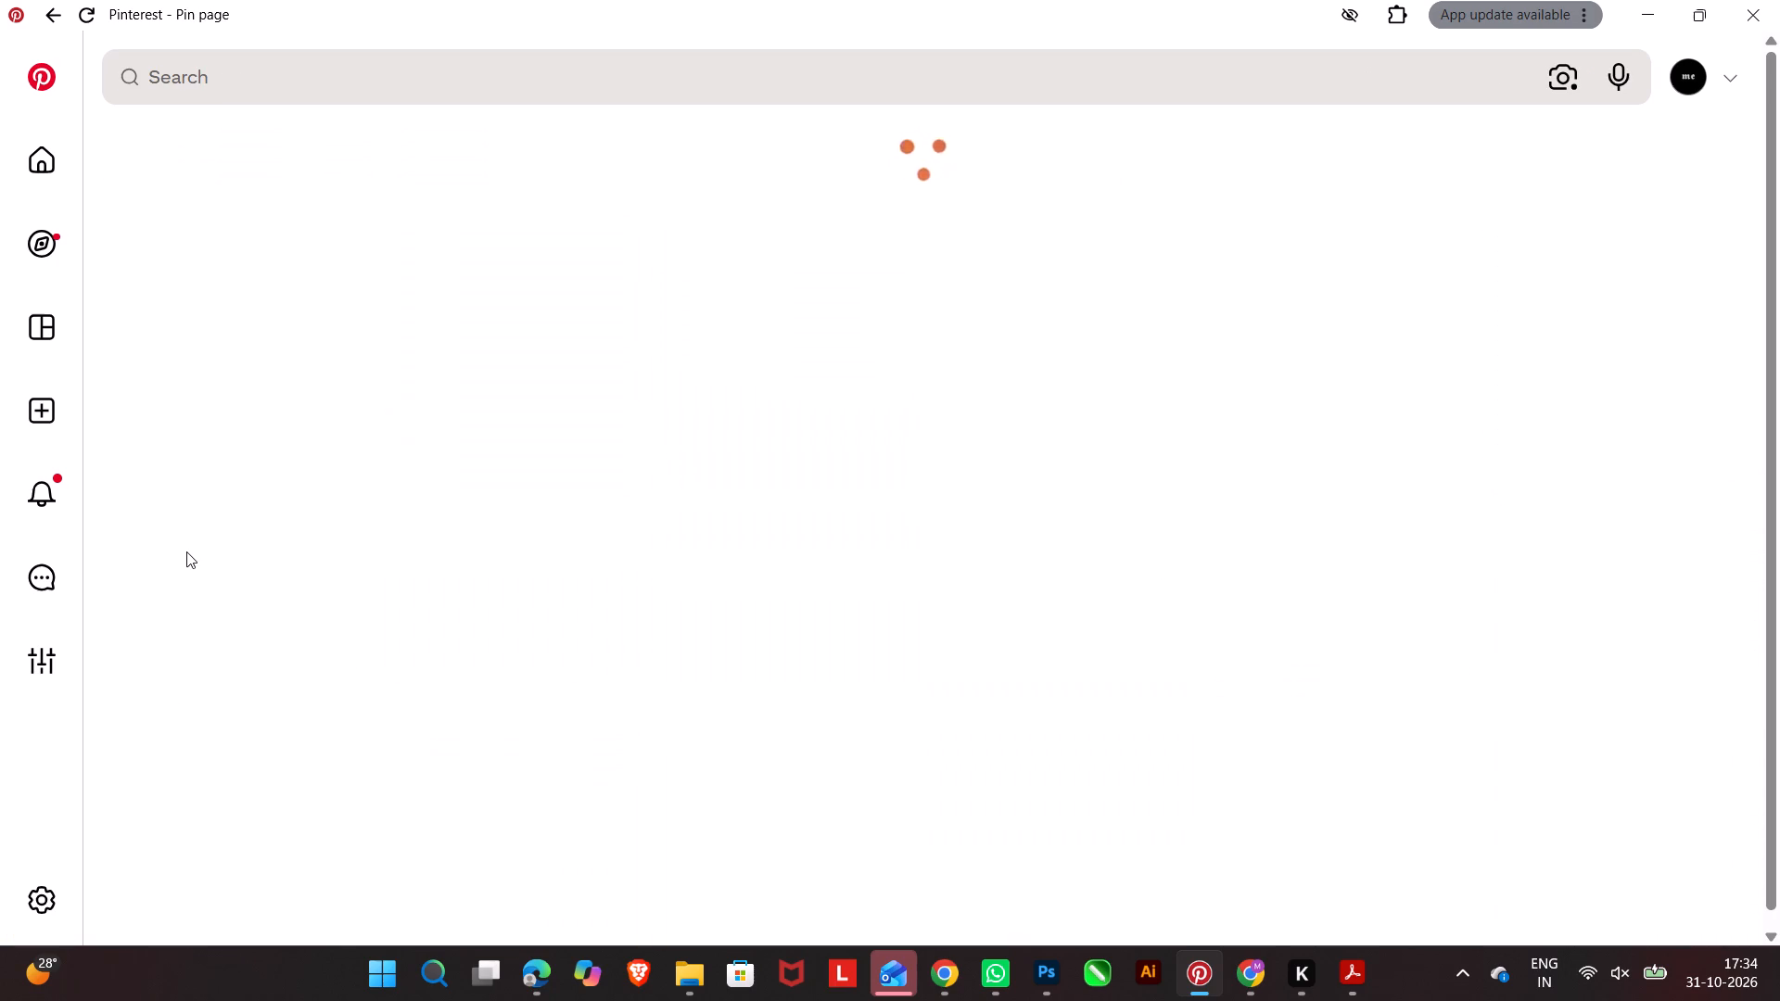
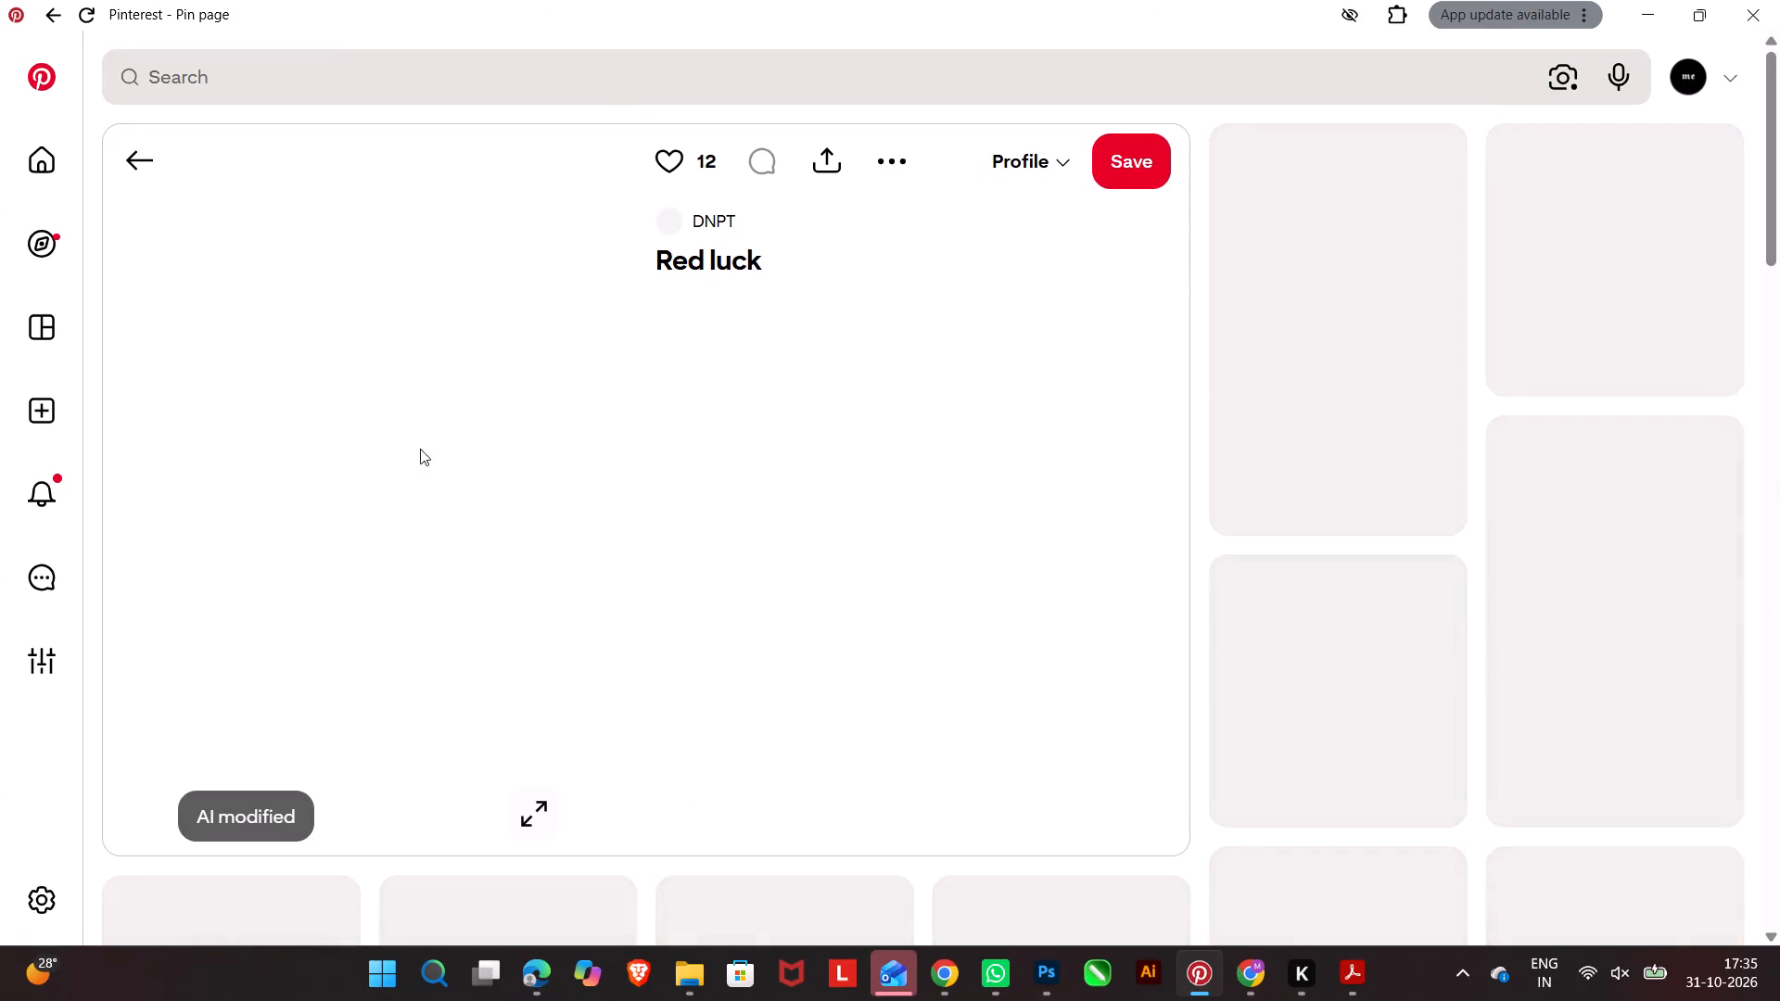
Return to the luck elements search results and examine the engraved gold four-leaf clover and Red luck dice pins.
click(138, 121)
click(132, 171)
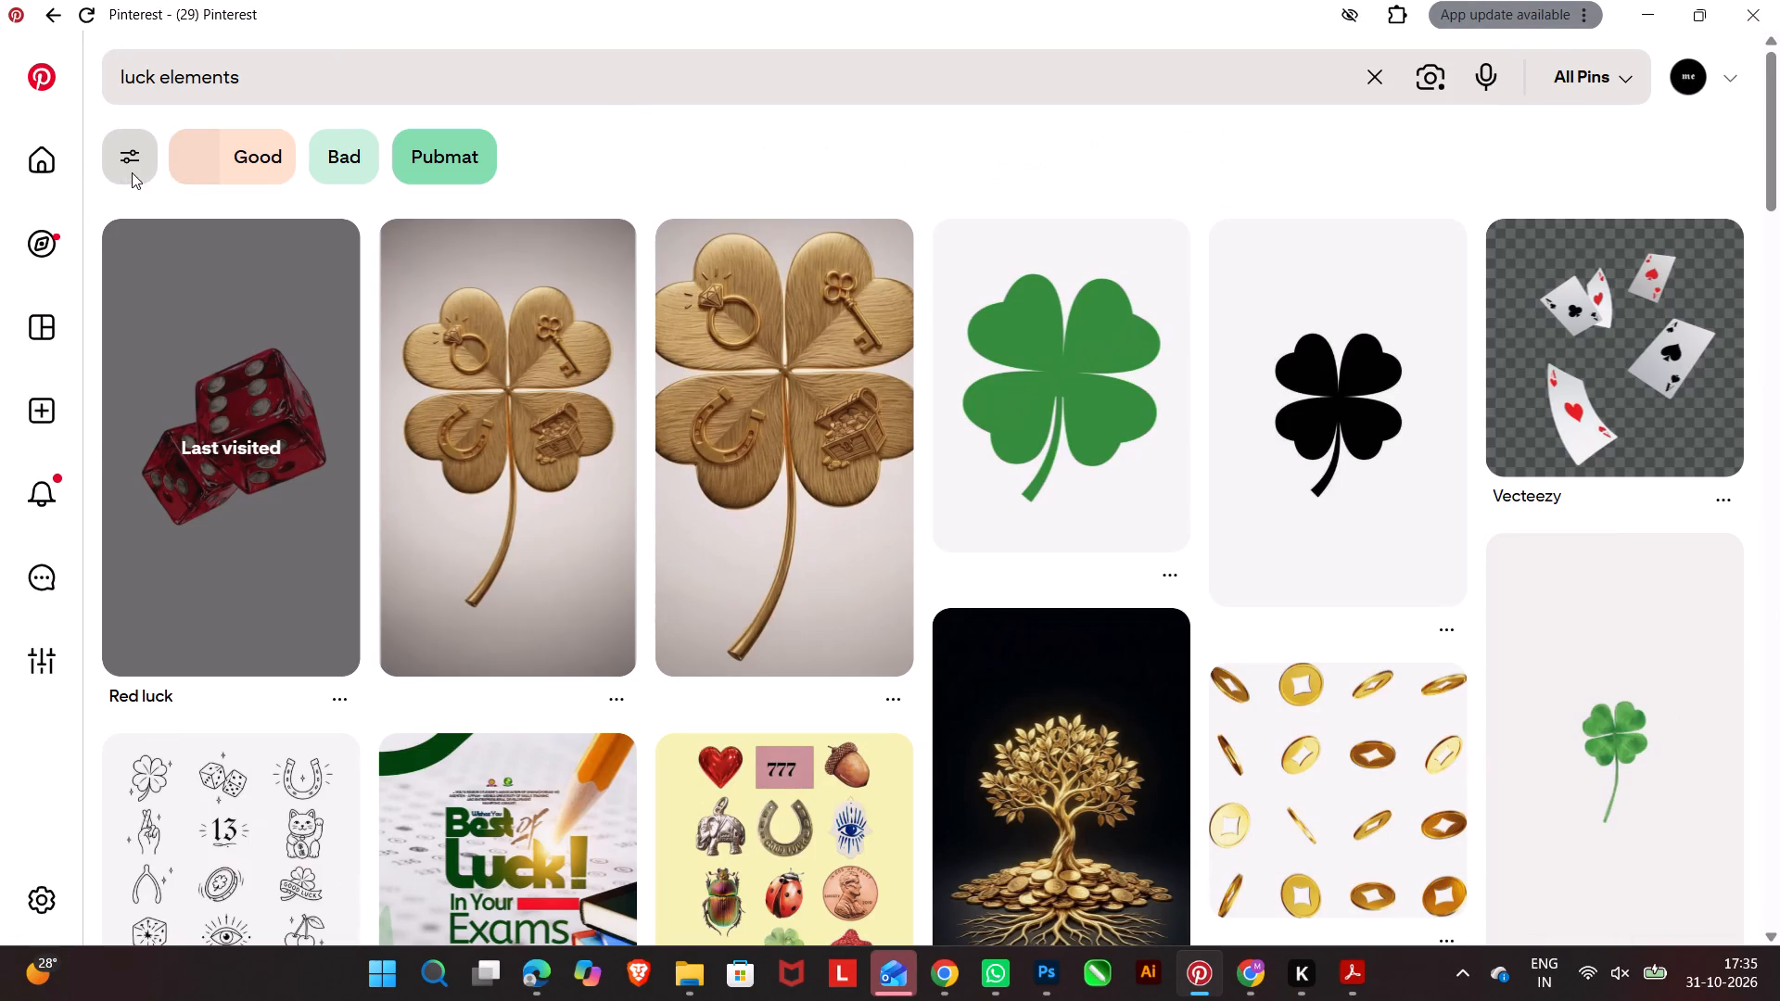
click(528, 459)
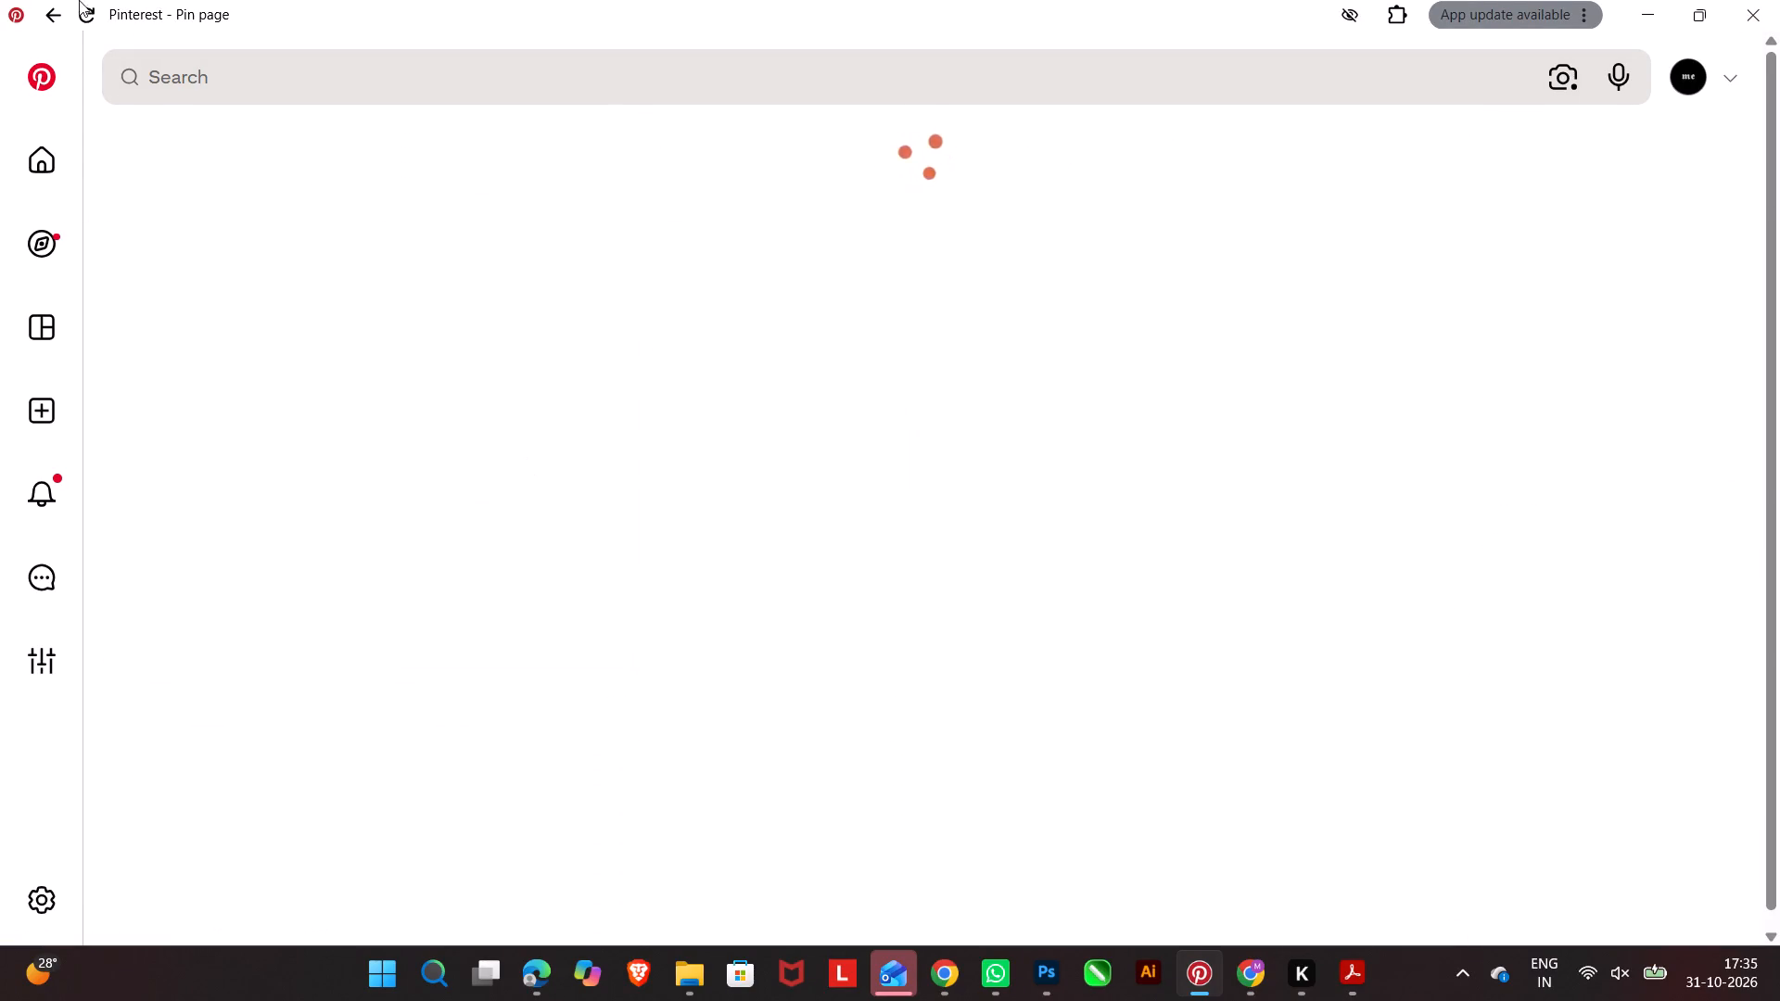
click(56, 15)
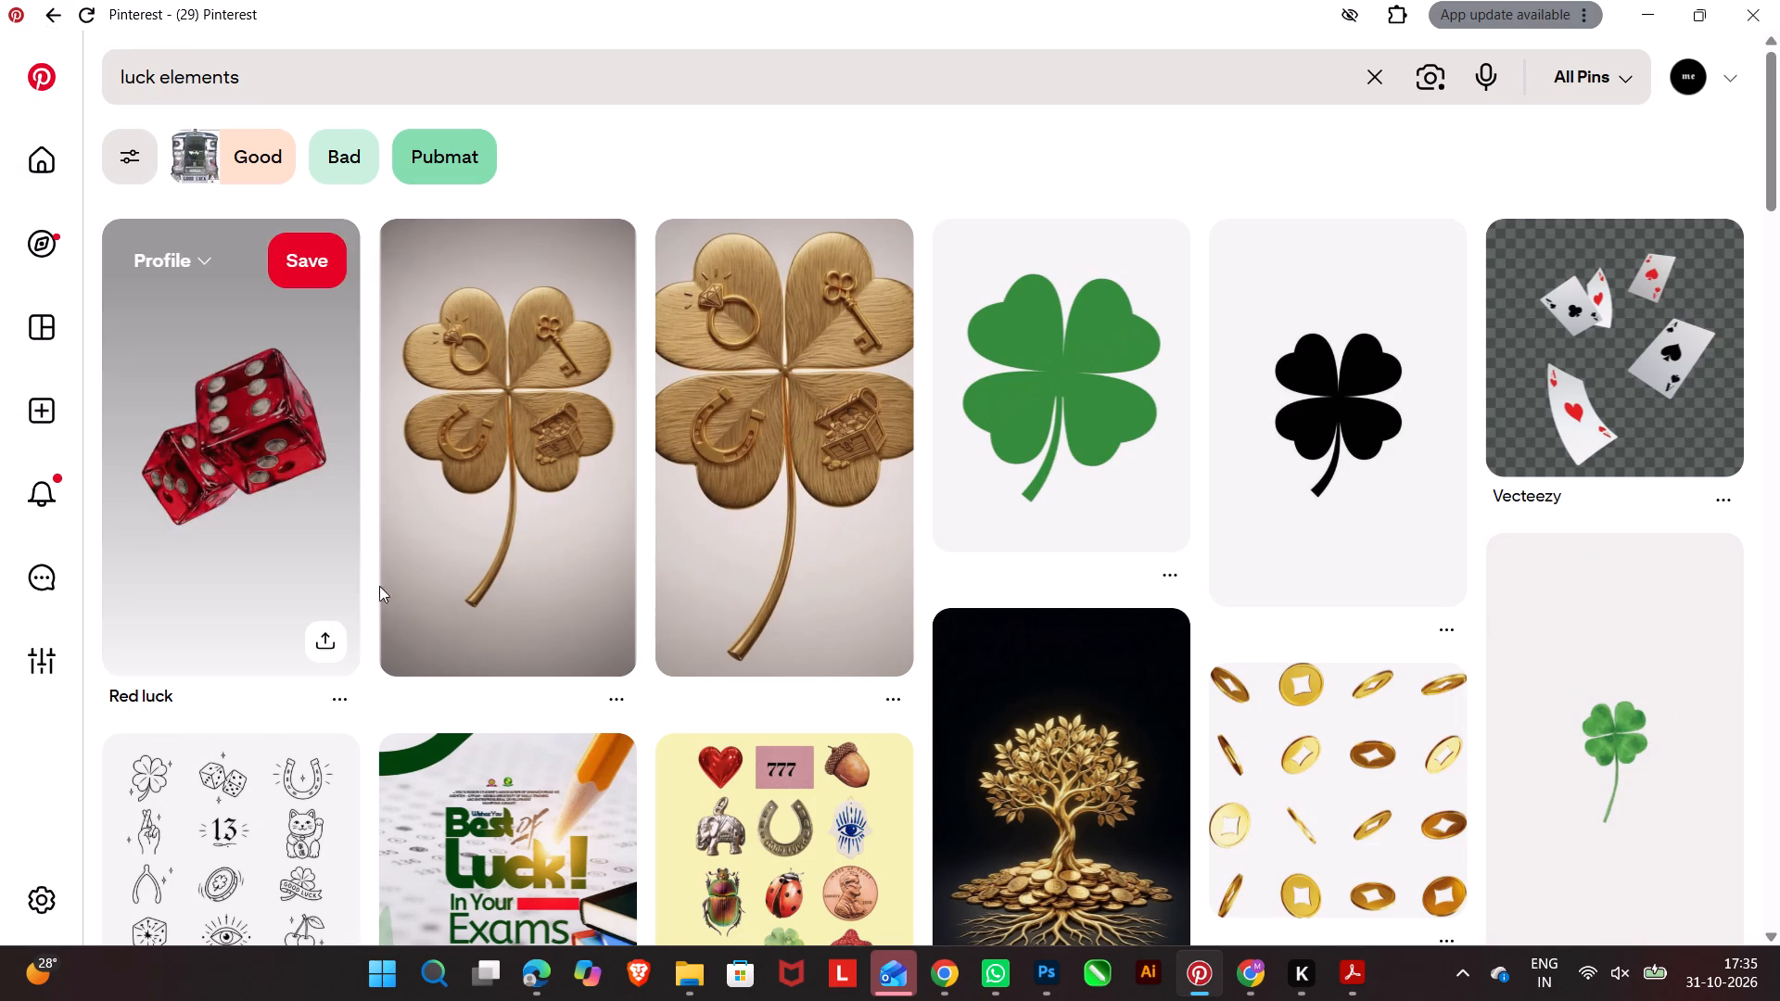
click(477, 574)
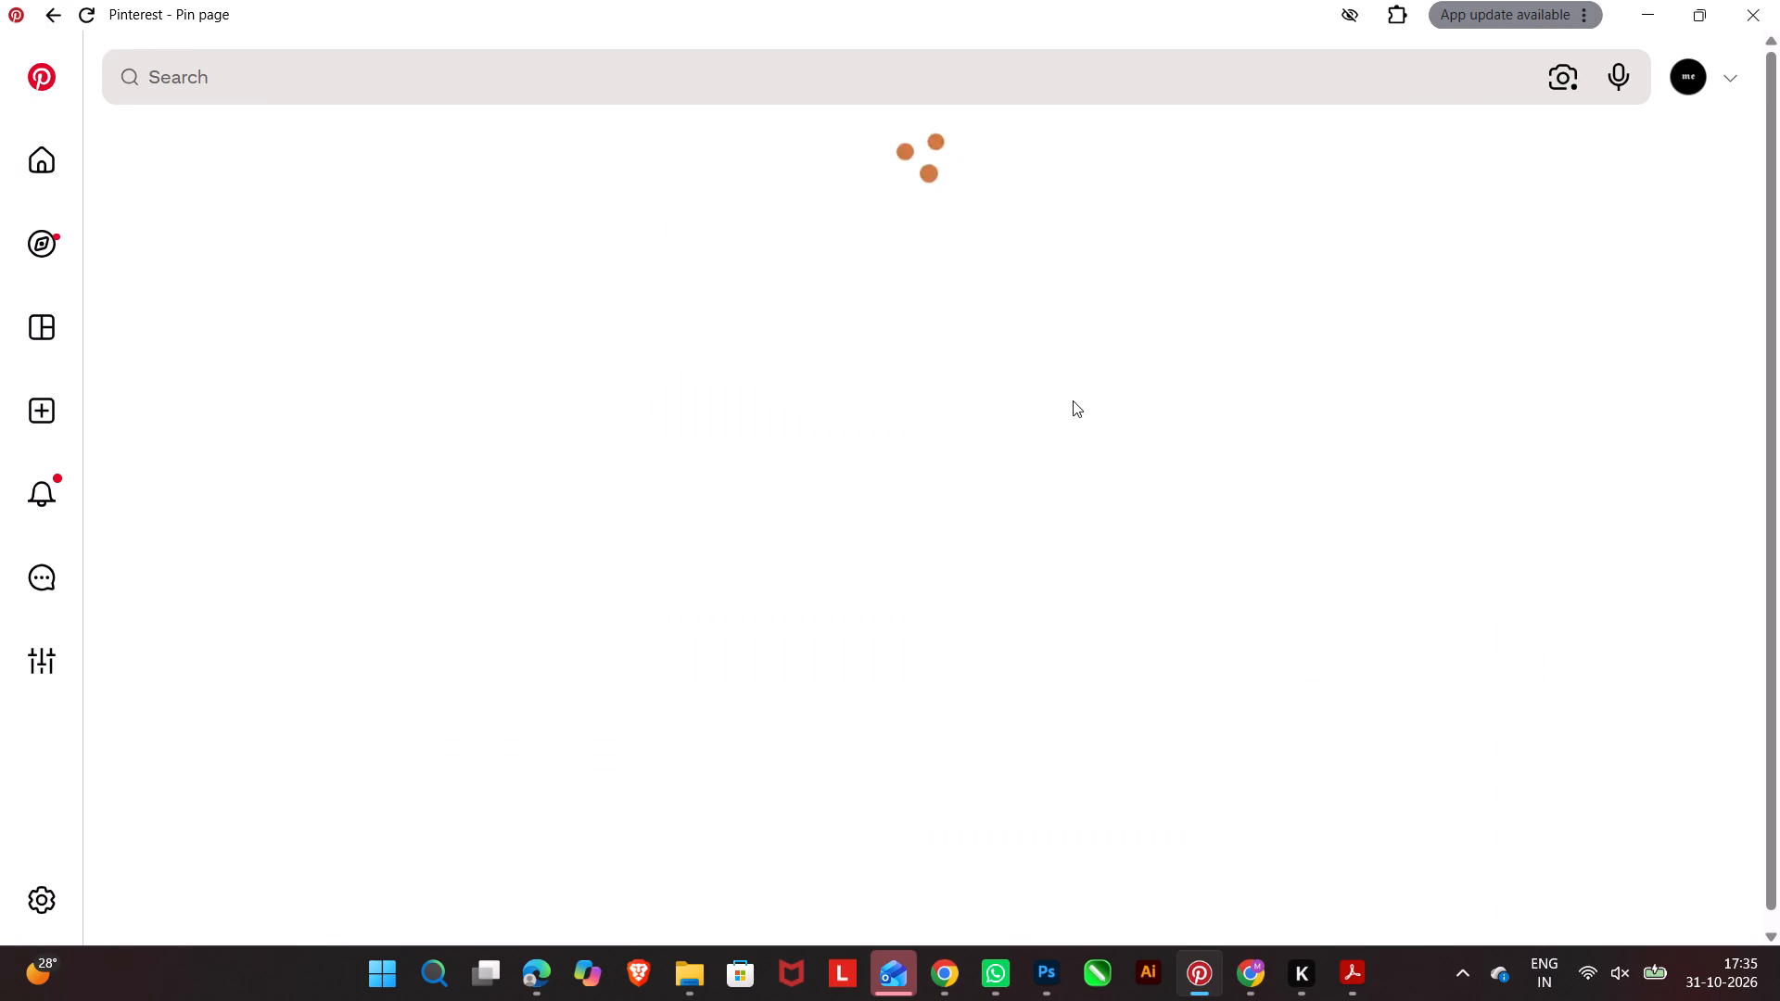
click(57, 13)
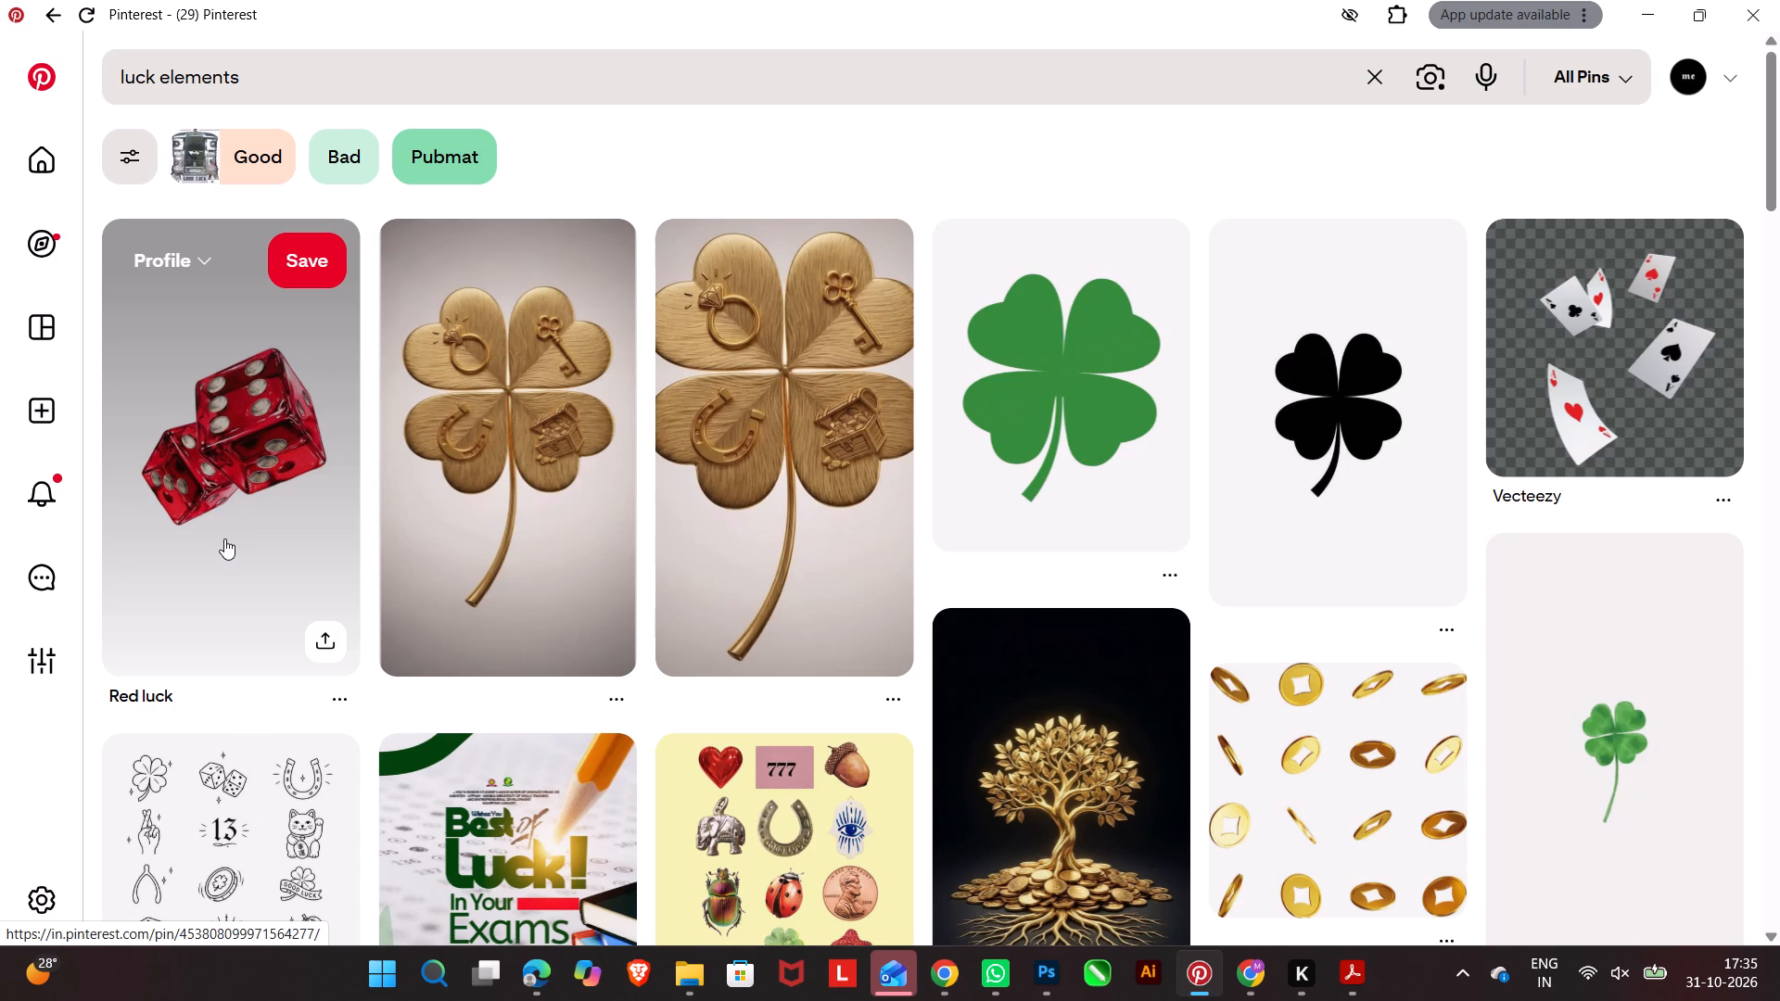
click(222, 500)
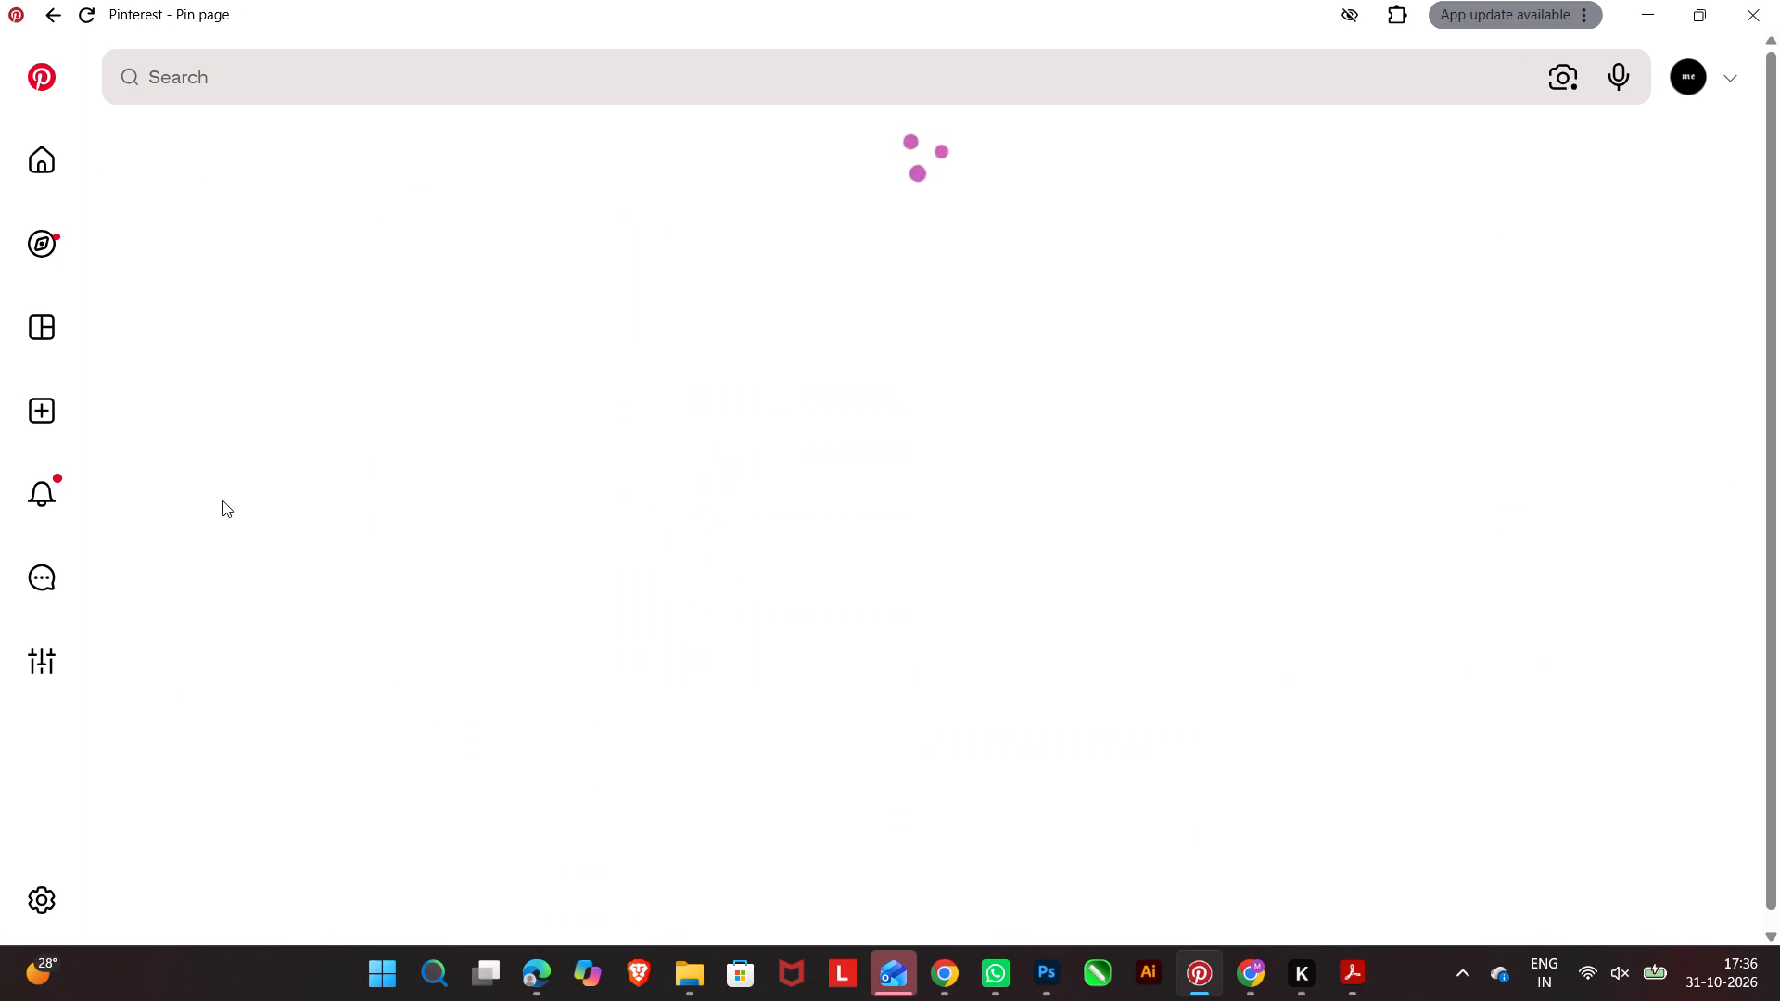
Close Pinterest while the dice pin is loading and relaunch the app.
click(1745, 13)
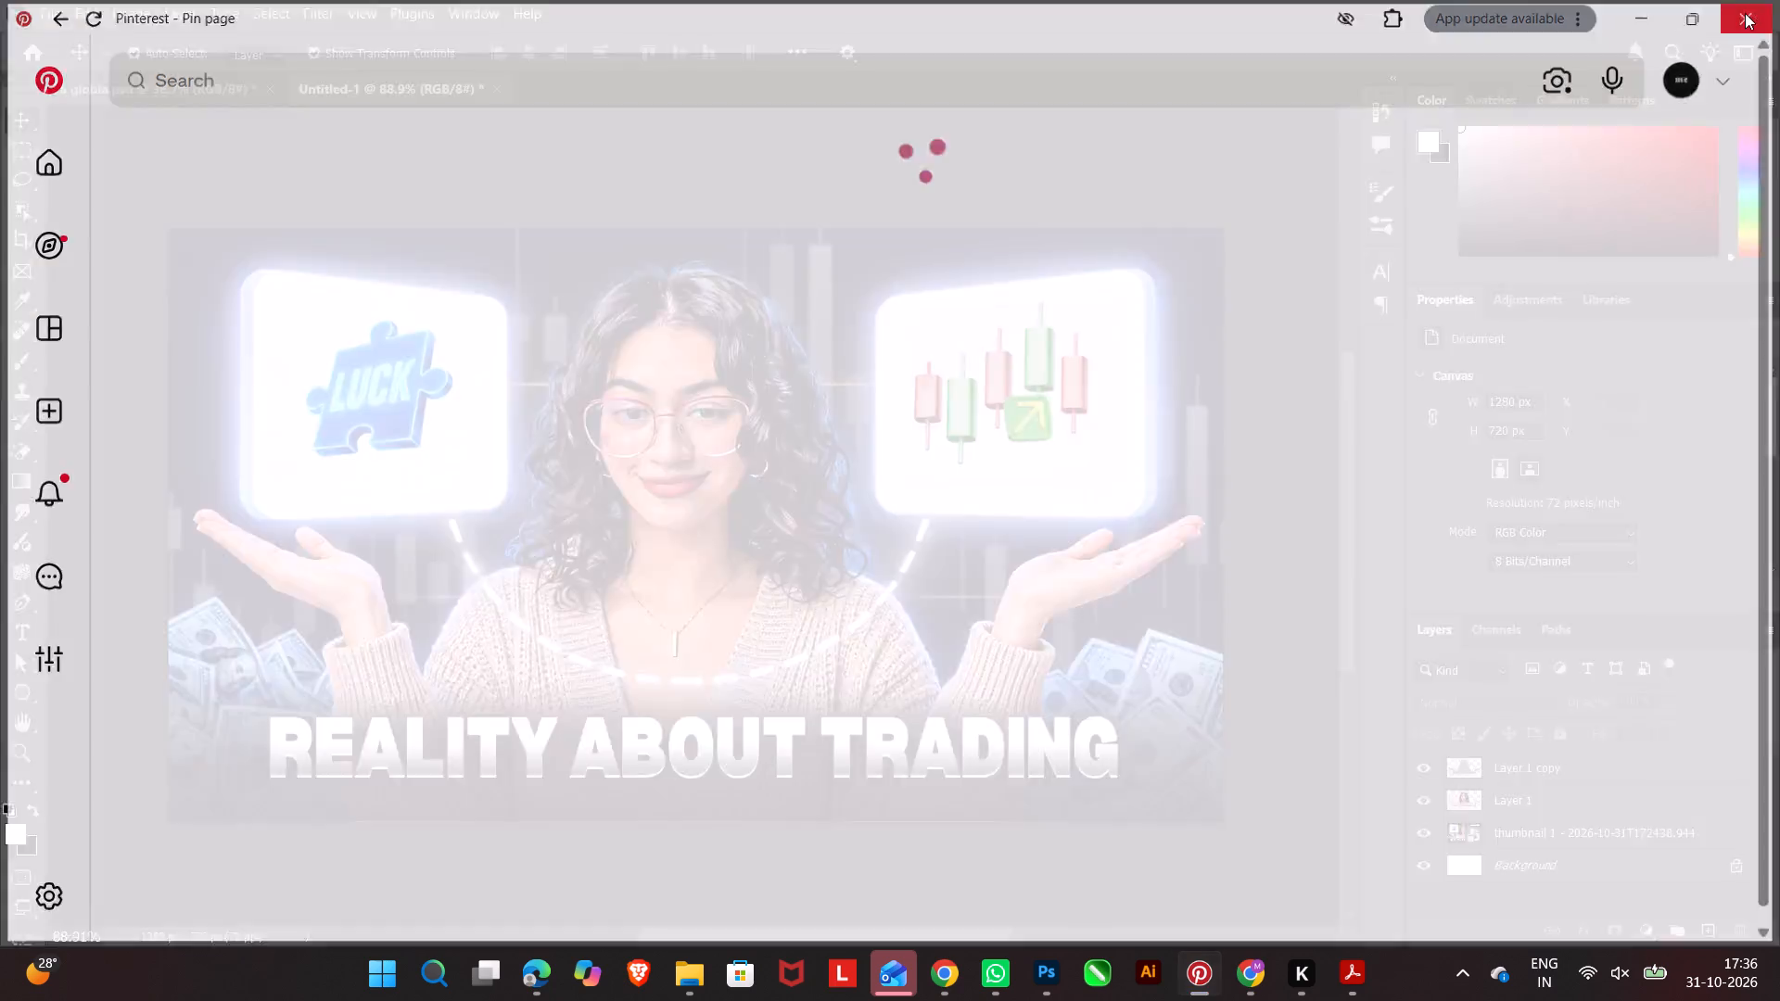
click(1200, 973)
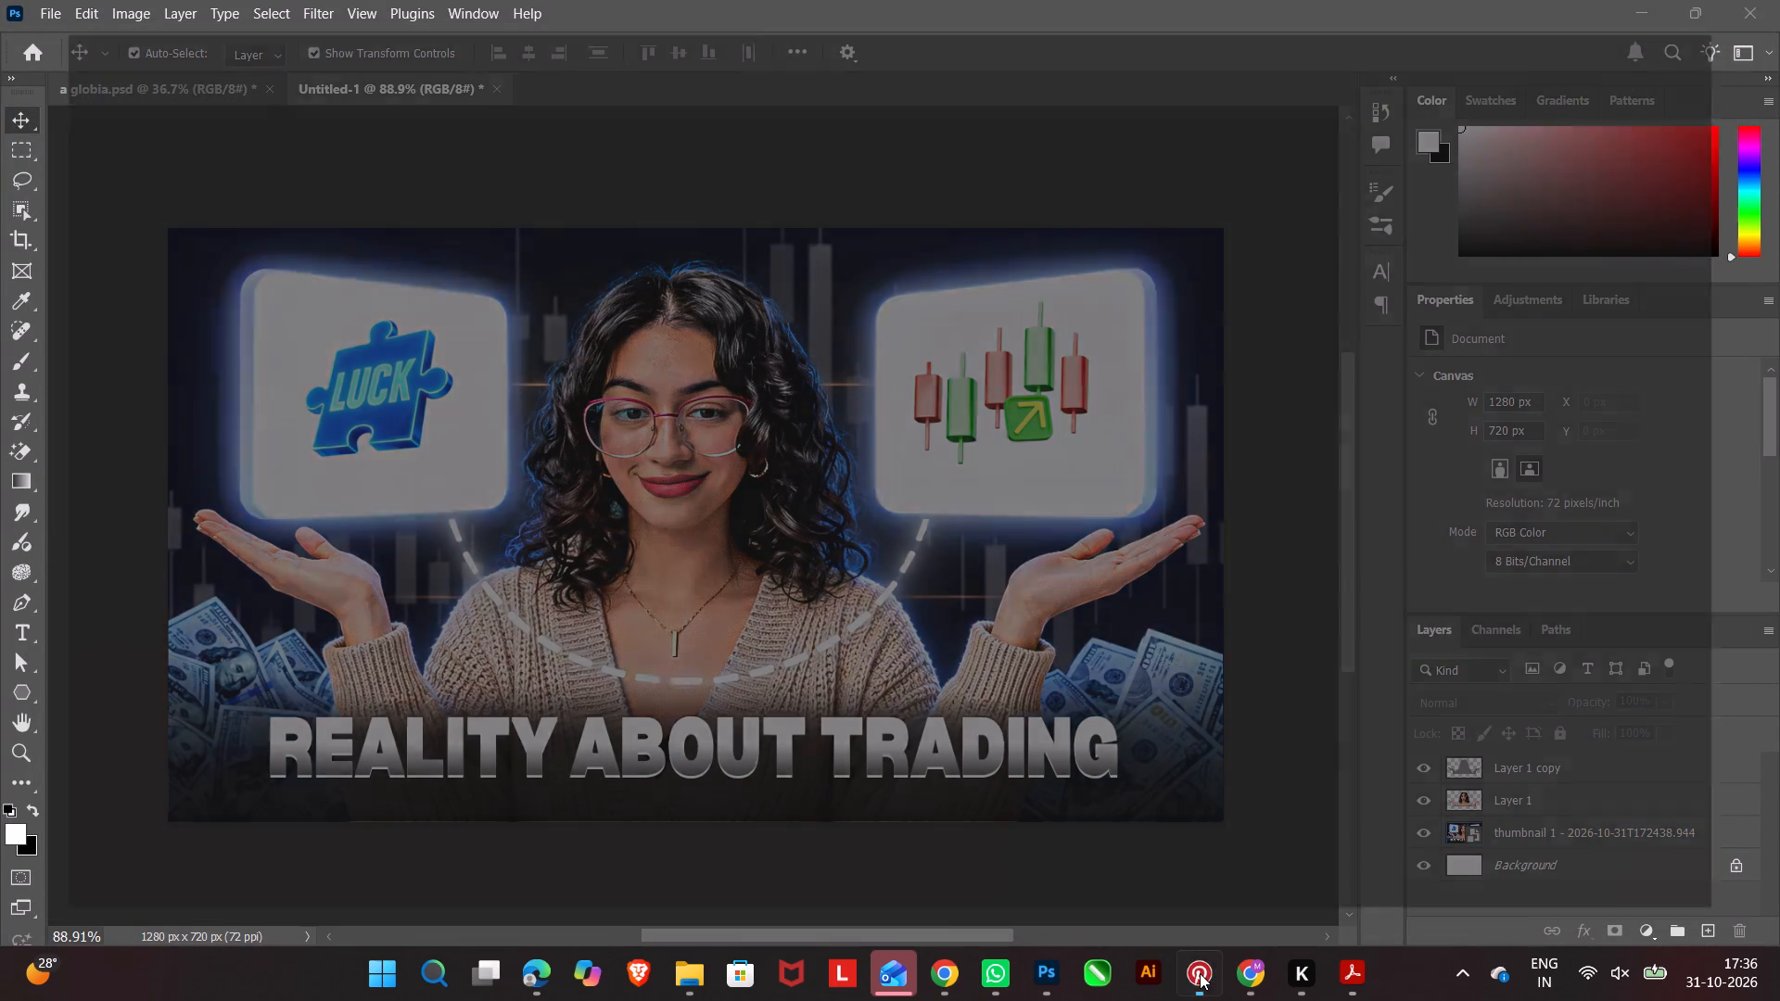
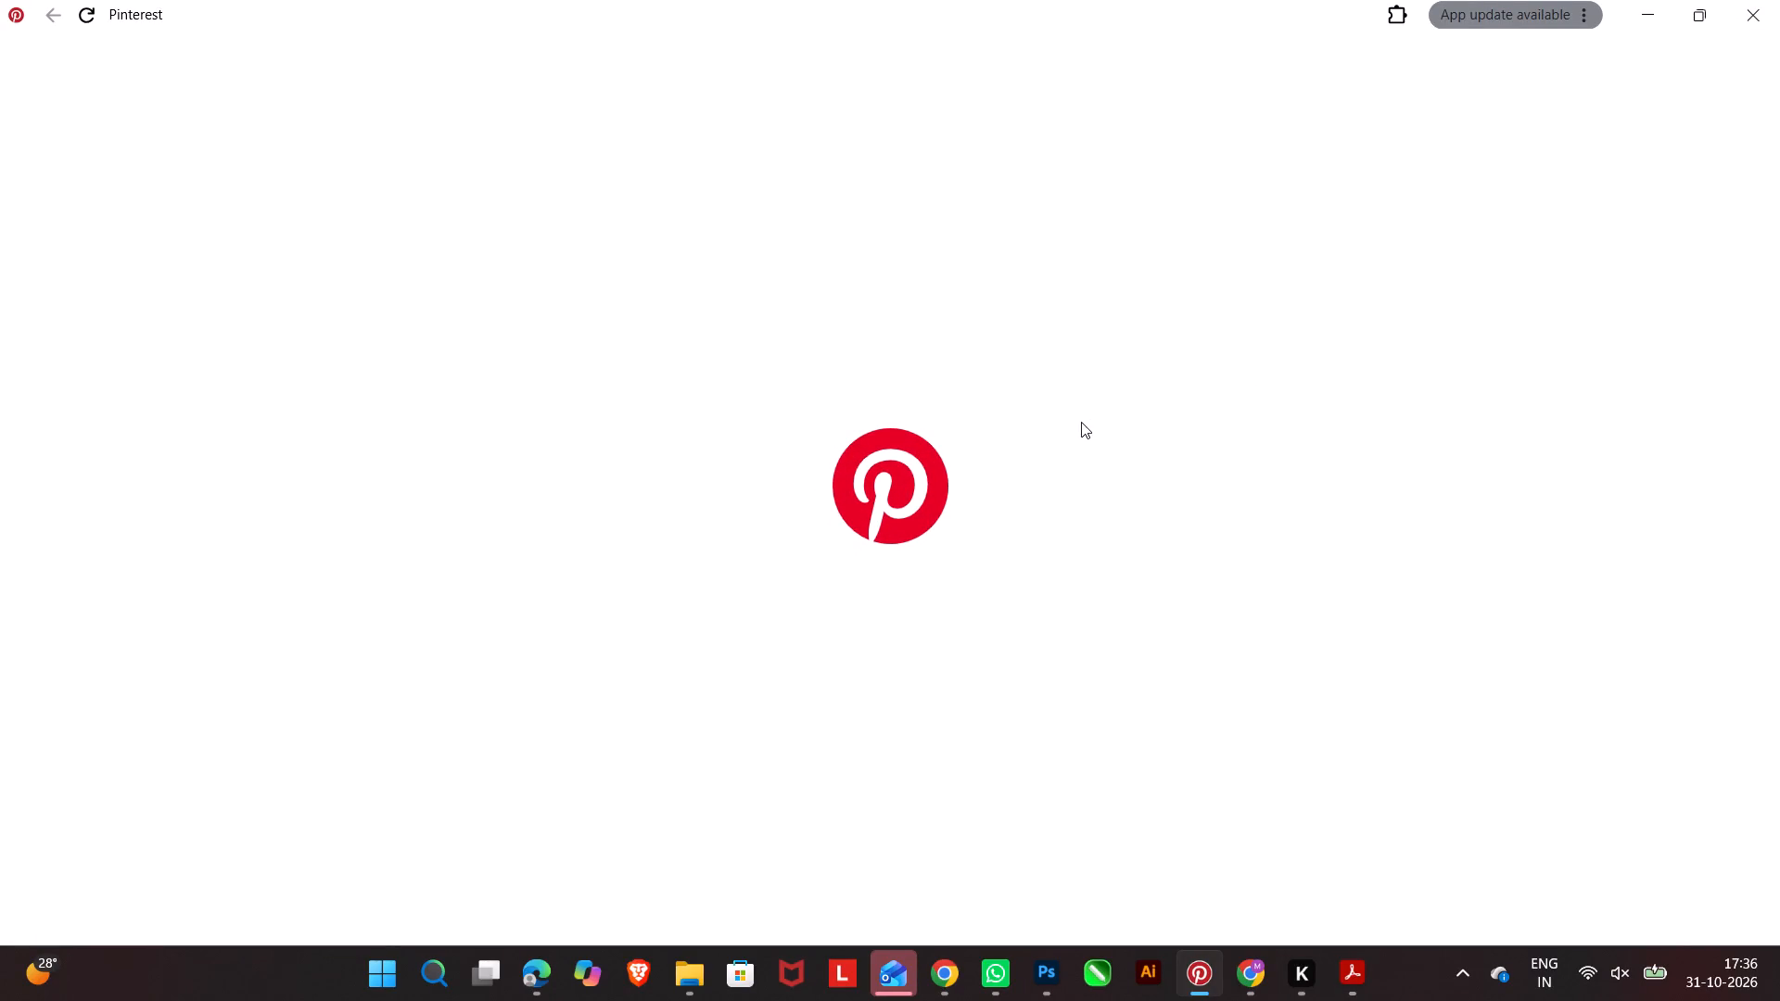
Close the Pinterest app.
click(1748, 33)
click(1751, 11)
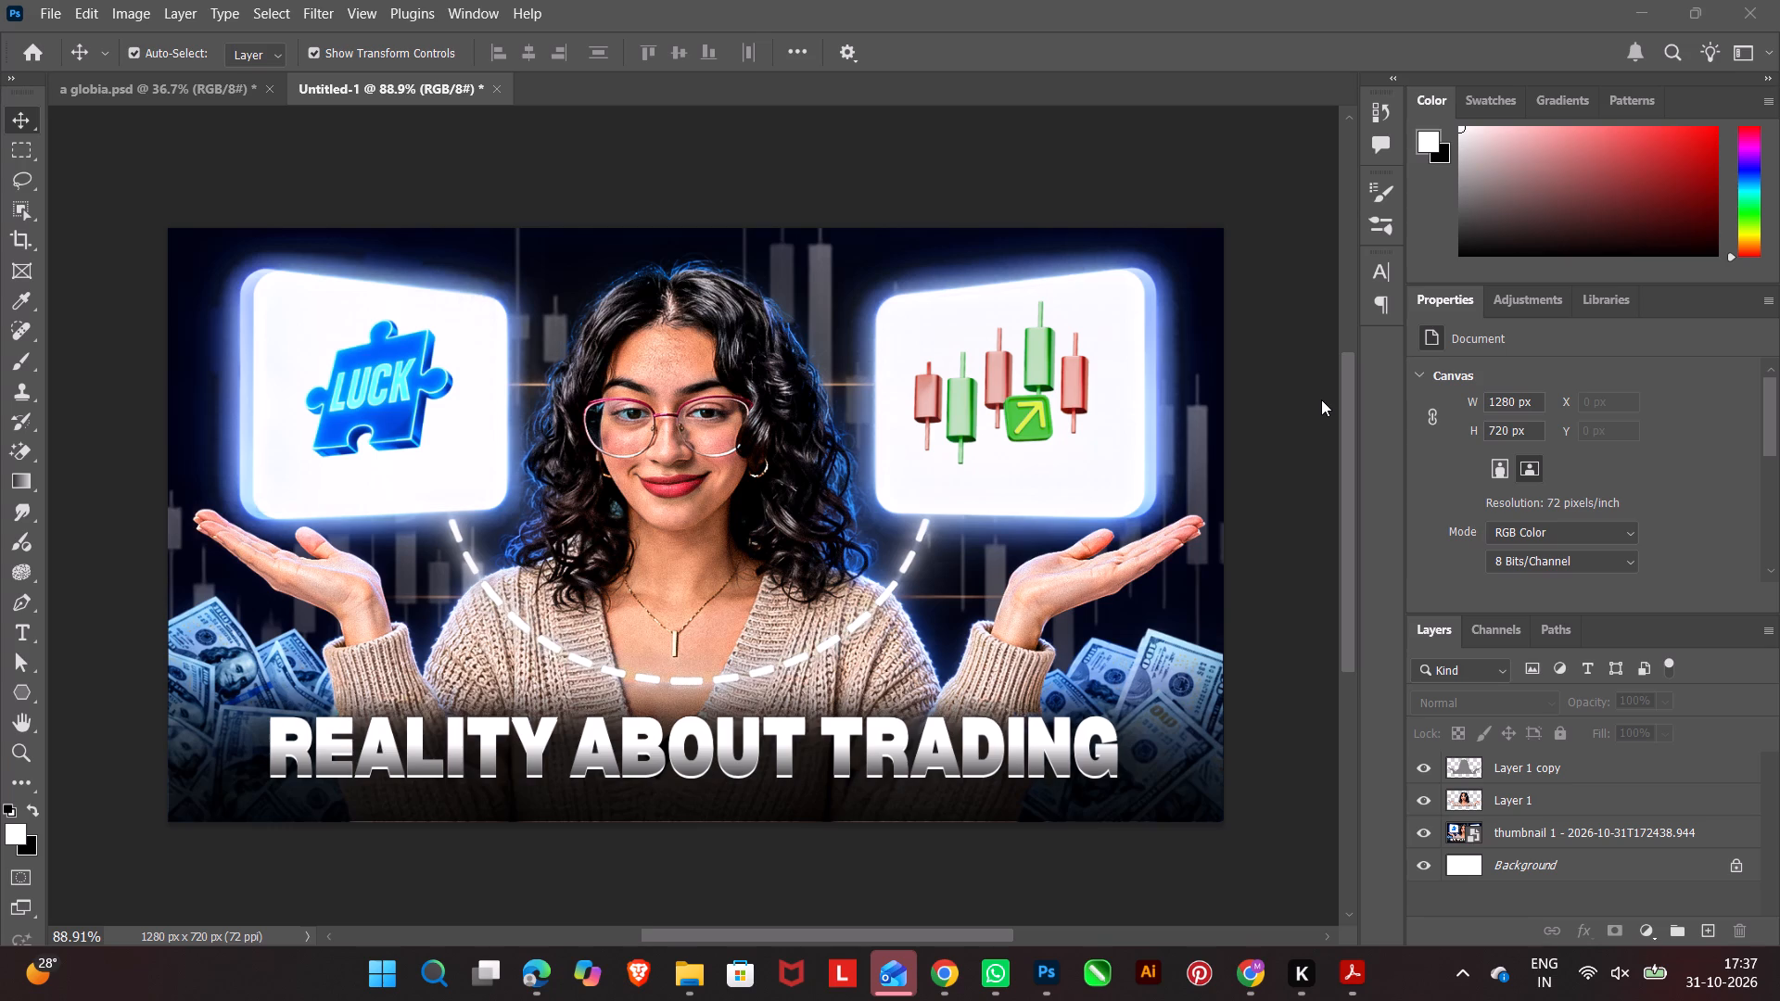
Switch to the Canva thumbnail design in Chrome and crop the empty space above and below the LUCK puzzle image on page 33.
click(959, 976)
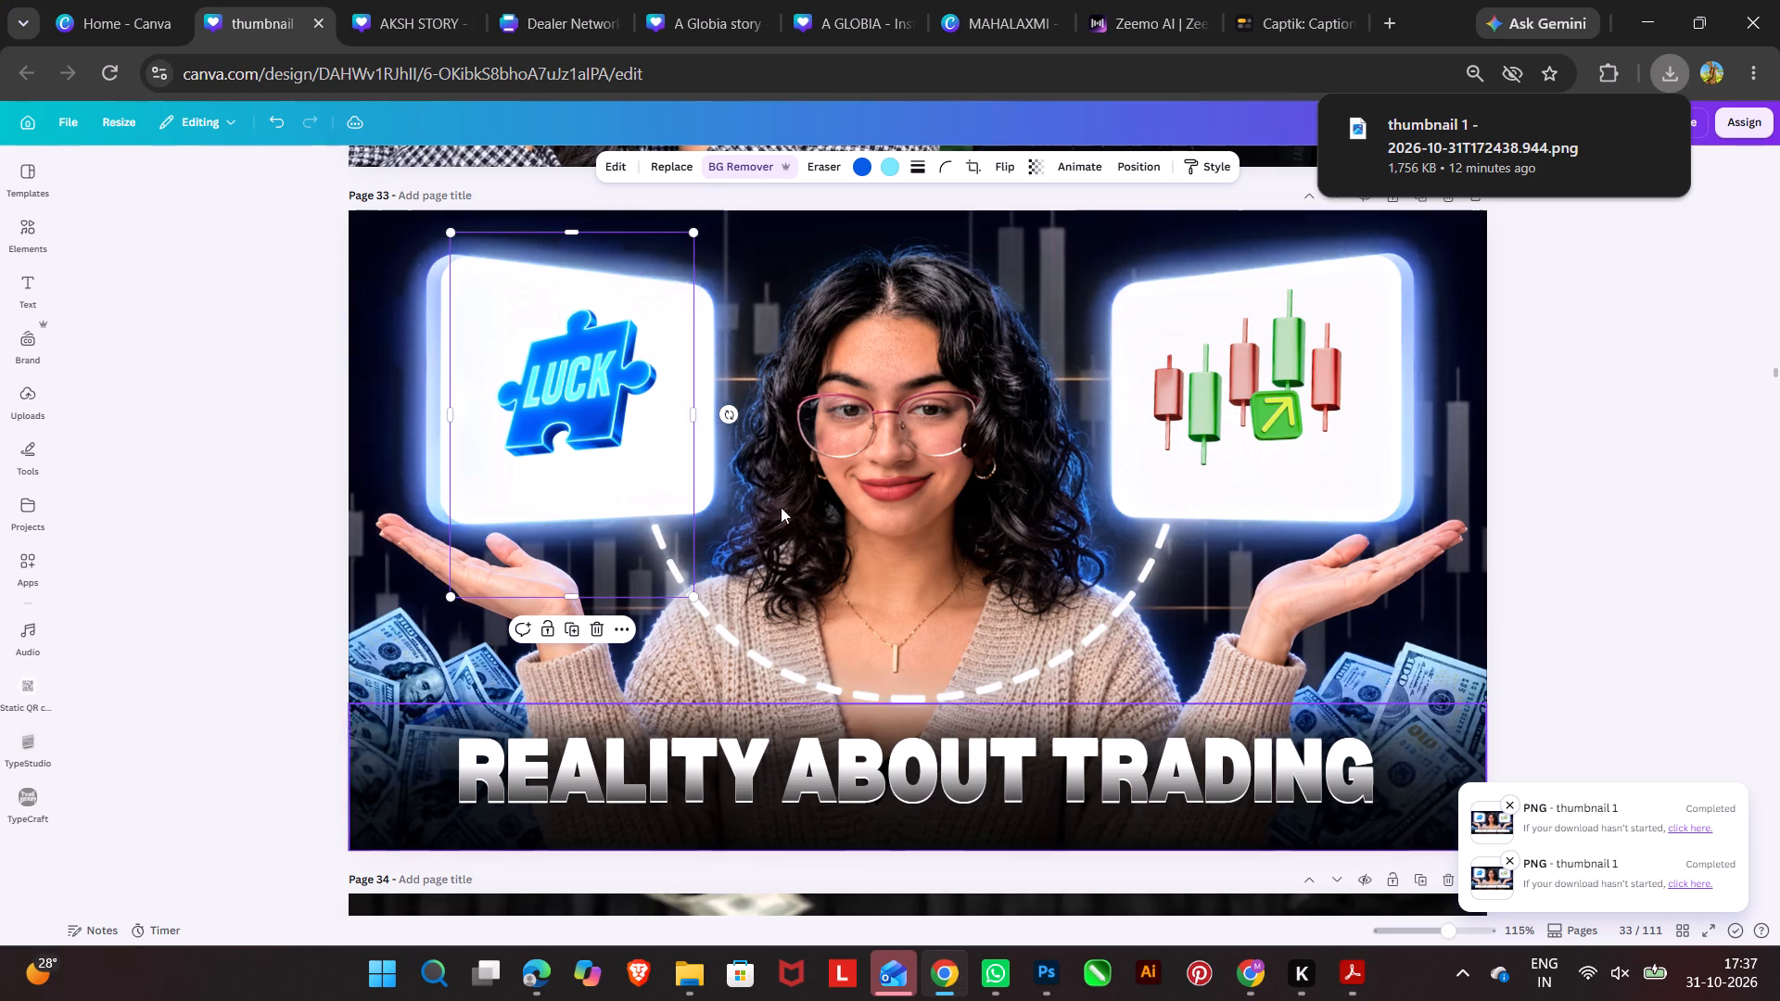
click(567, 412)
click(590, 402)
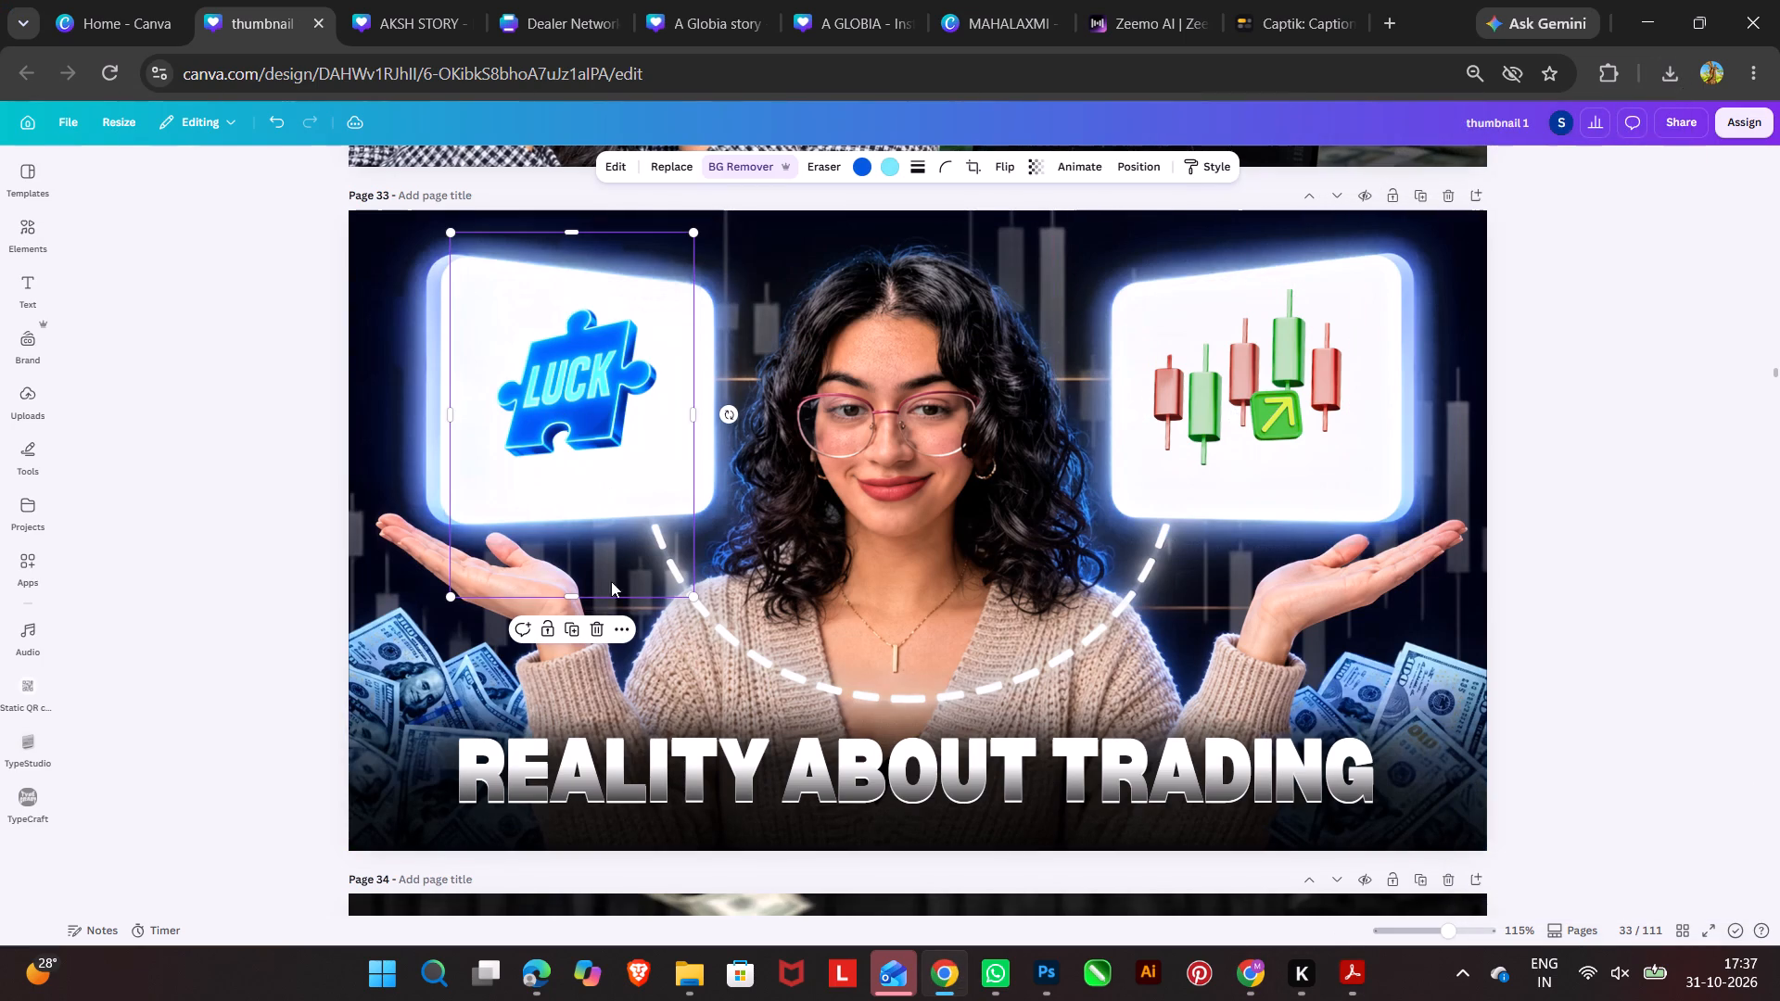
drag(569, 597, 575, 473)
drag(570, 597, 574, 437)
click(584, 426)
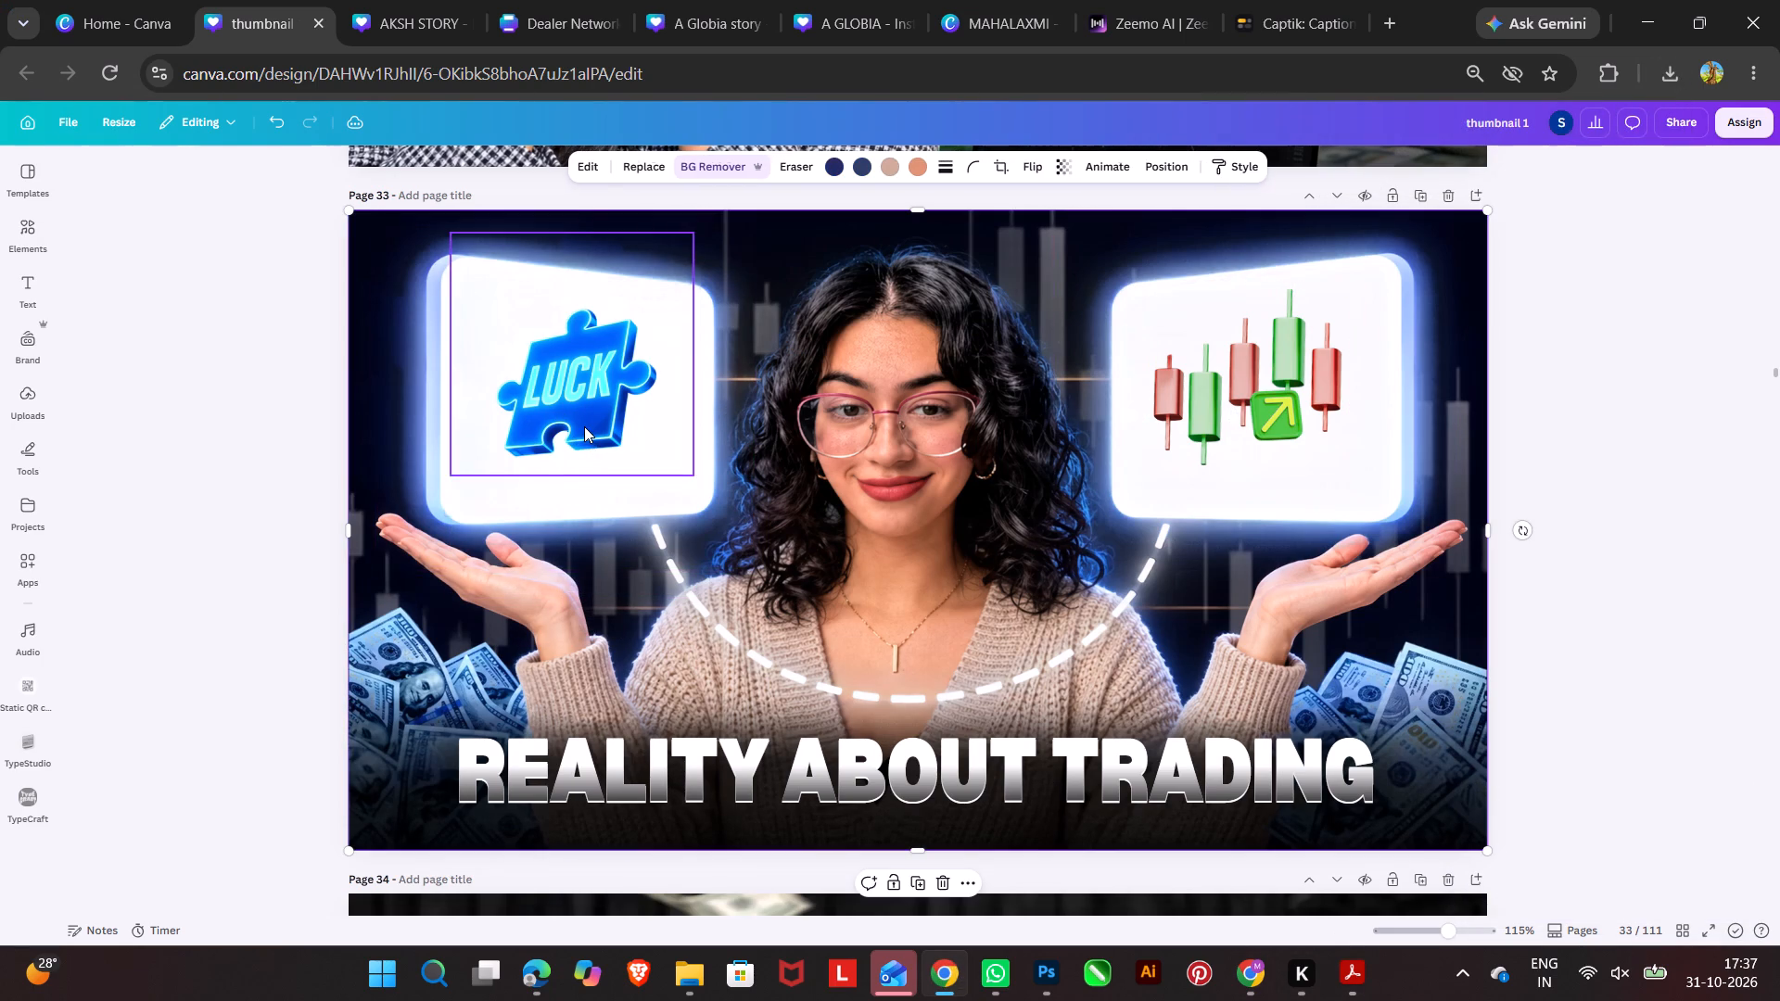
drag(578, 230, 584, 284)
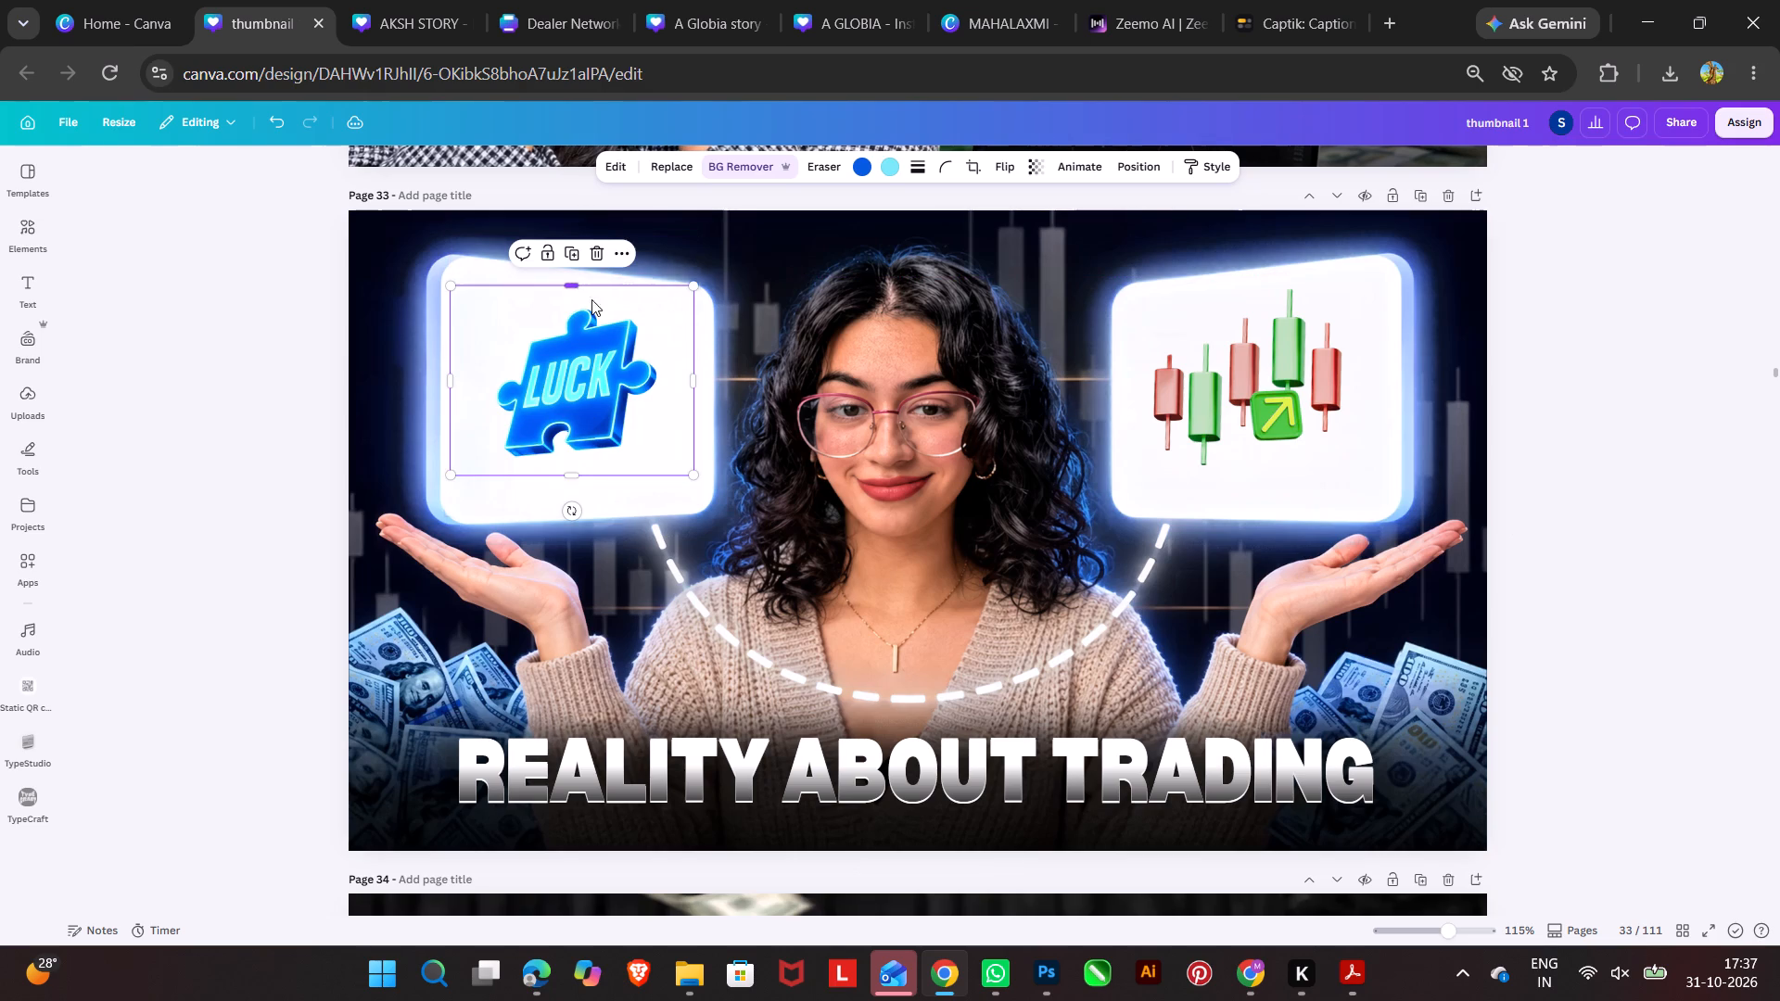
Scale the LUCK puzzle down slightly and shift it toward the upper-left area of its white card.
drag(695, 476, 655, 431)
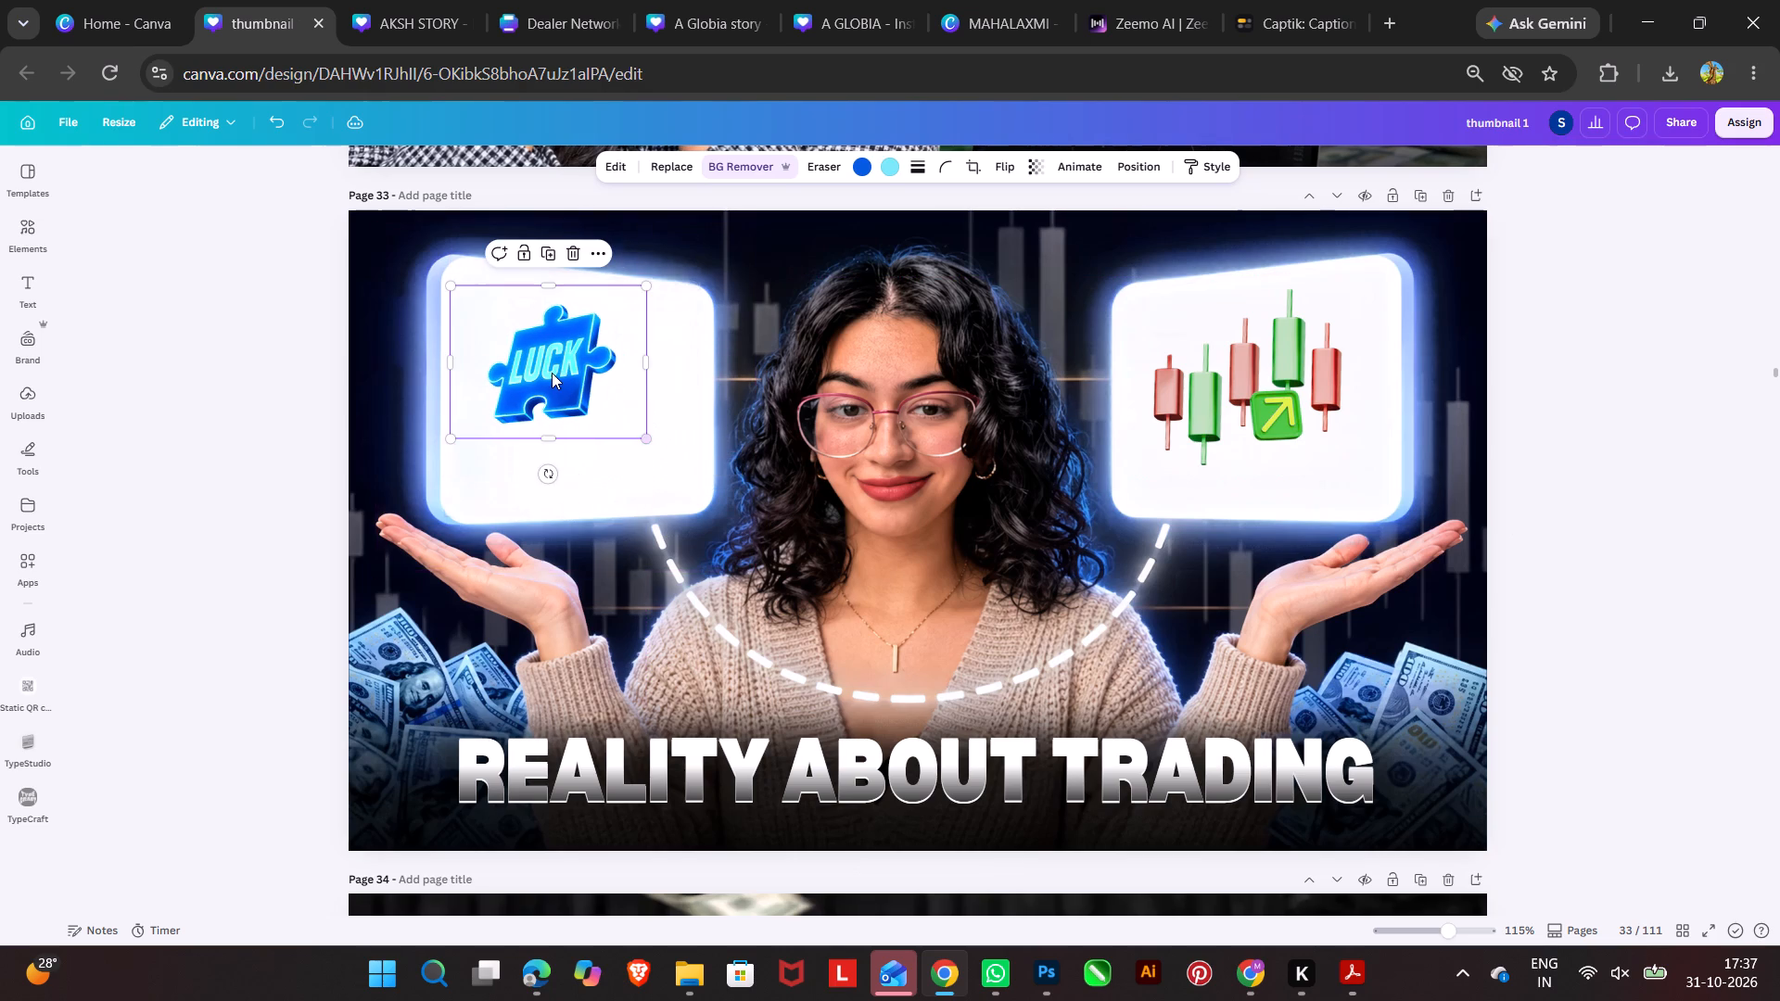
drag(552, 373, 538, 360)
drag(631, 427, 646, 450)
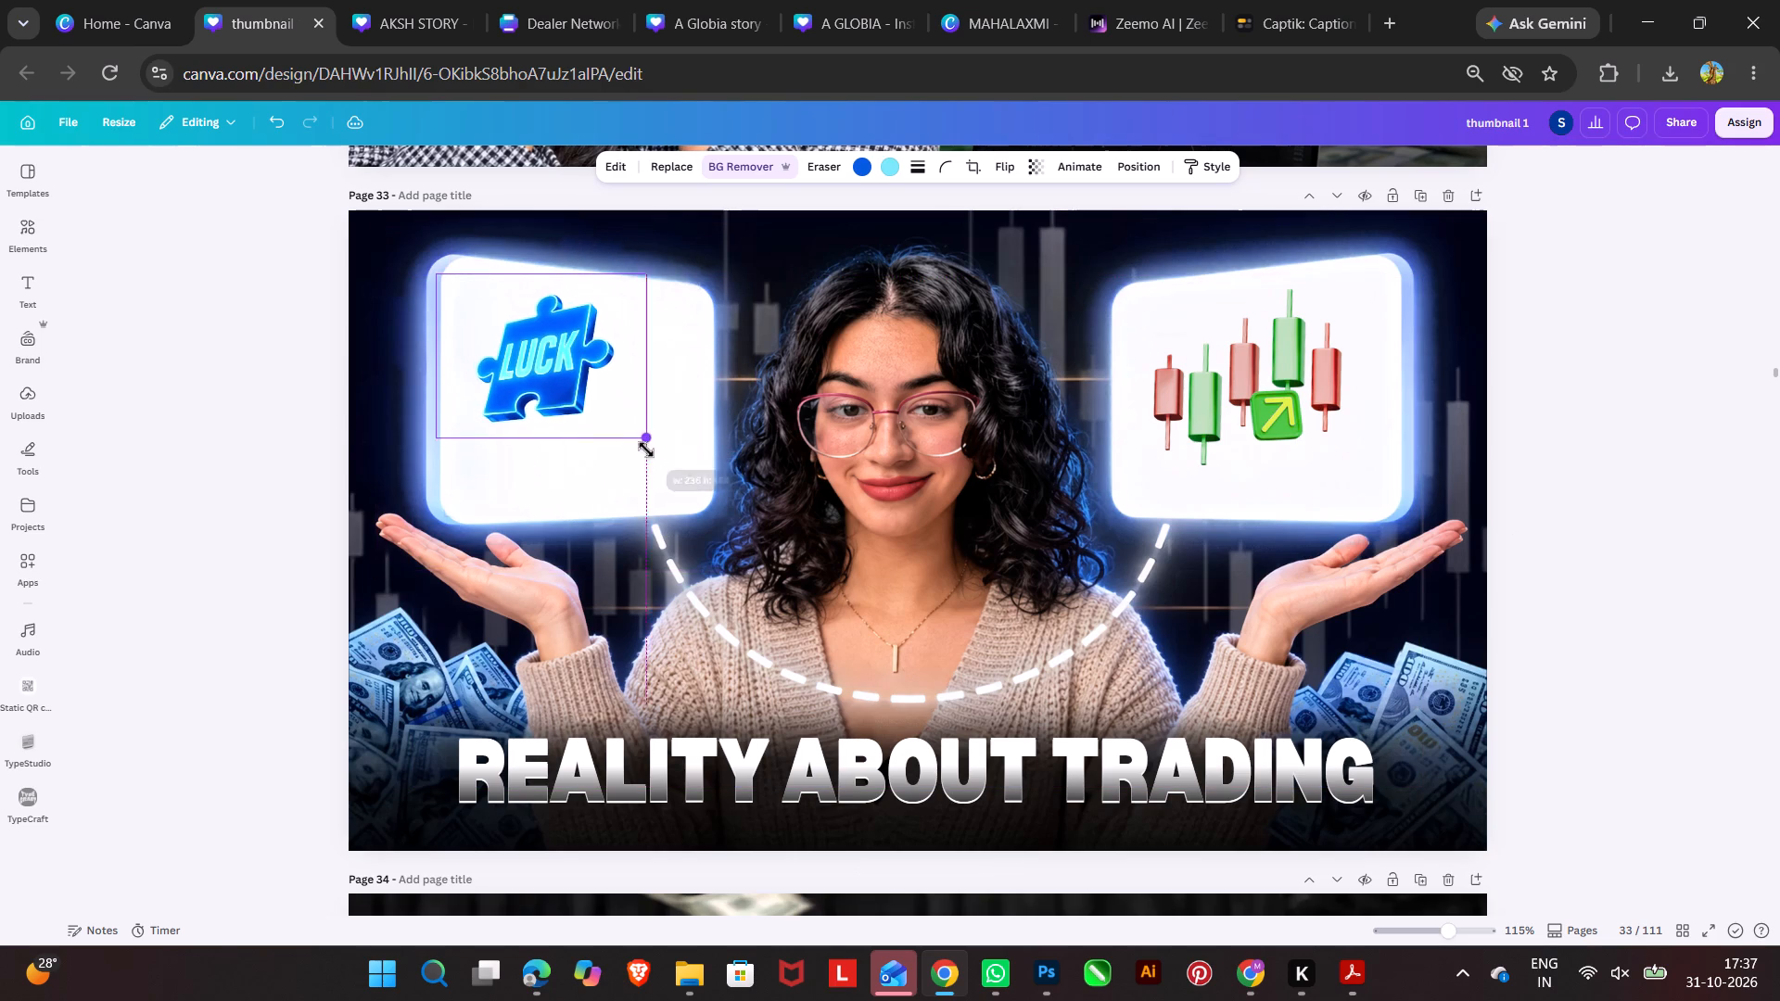
drag(646, 450, 654, 464)
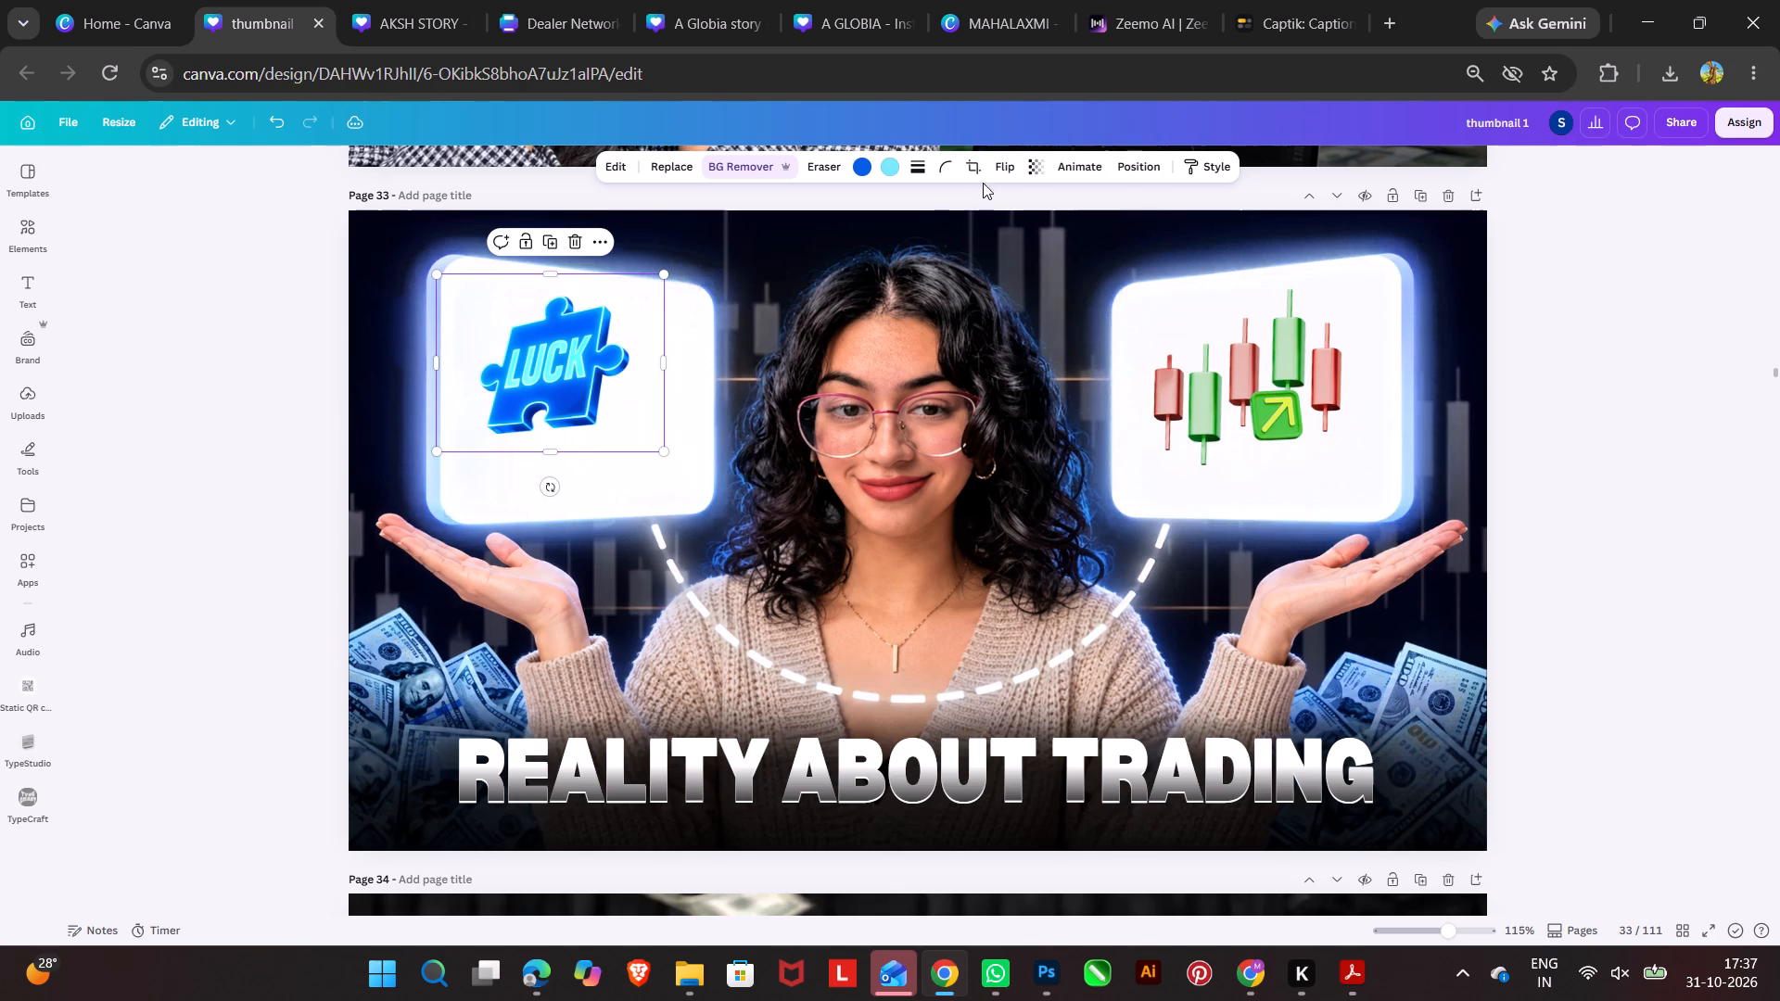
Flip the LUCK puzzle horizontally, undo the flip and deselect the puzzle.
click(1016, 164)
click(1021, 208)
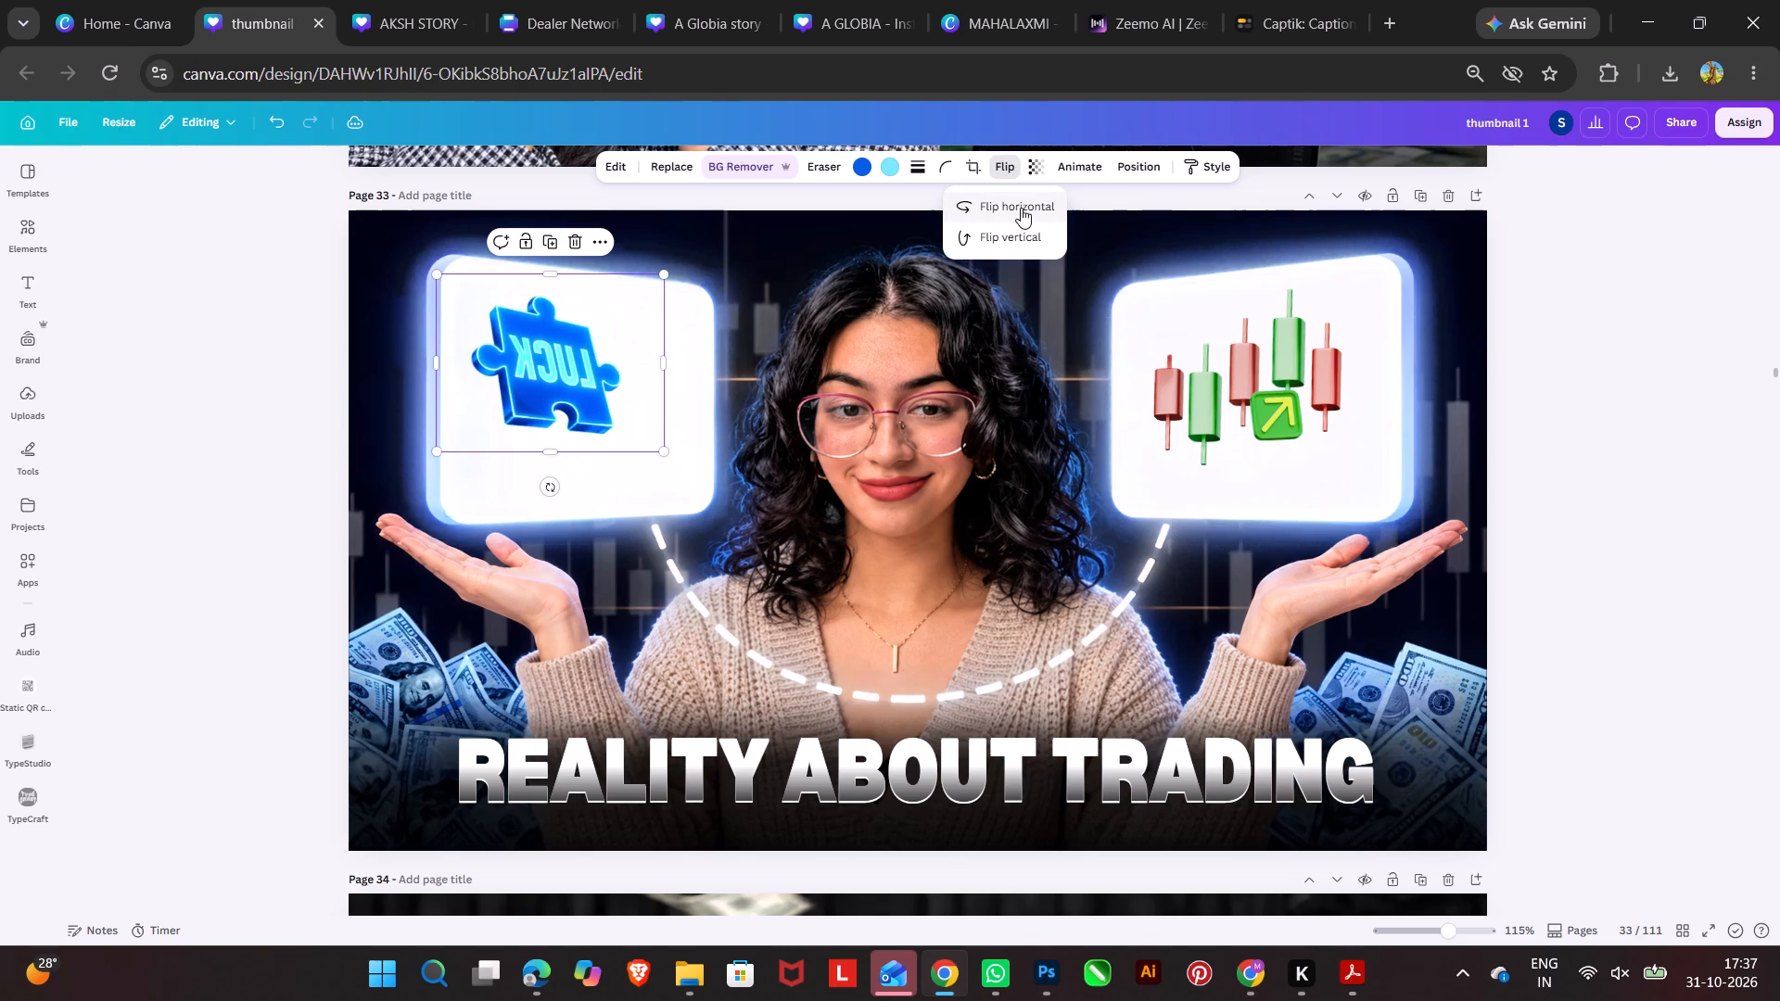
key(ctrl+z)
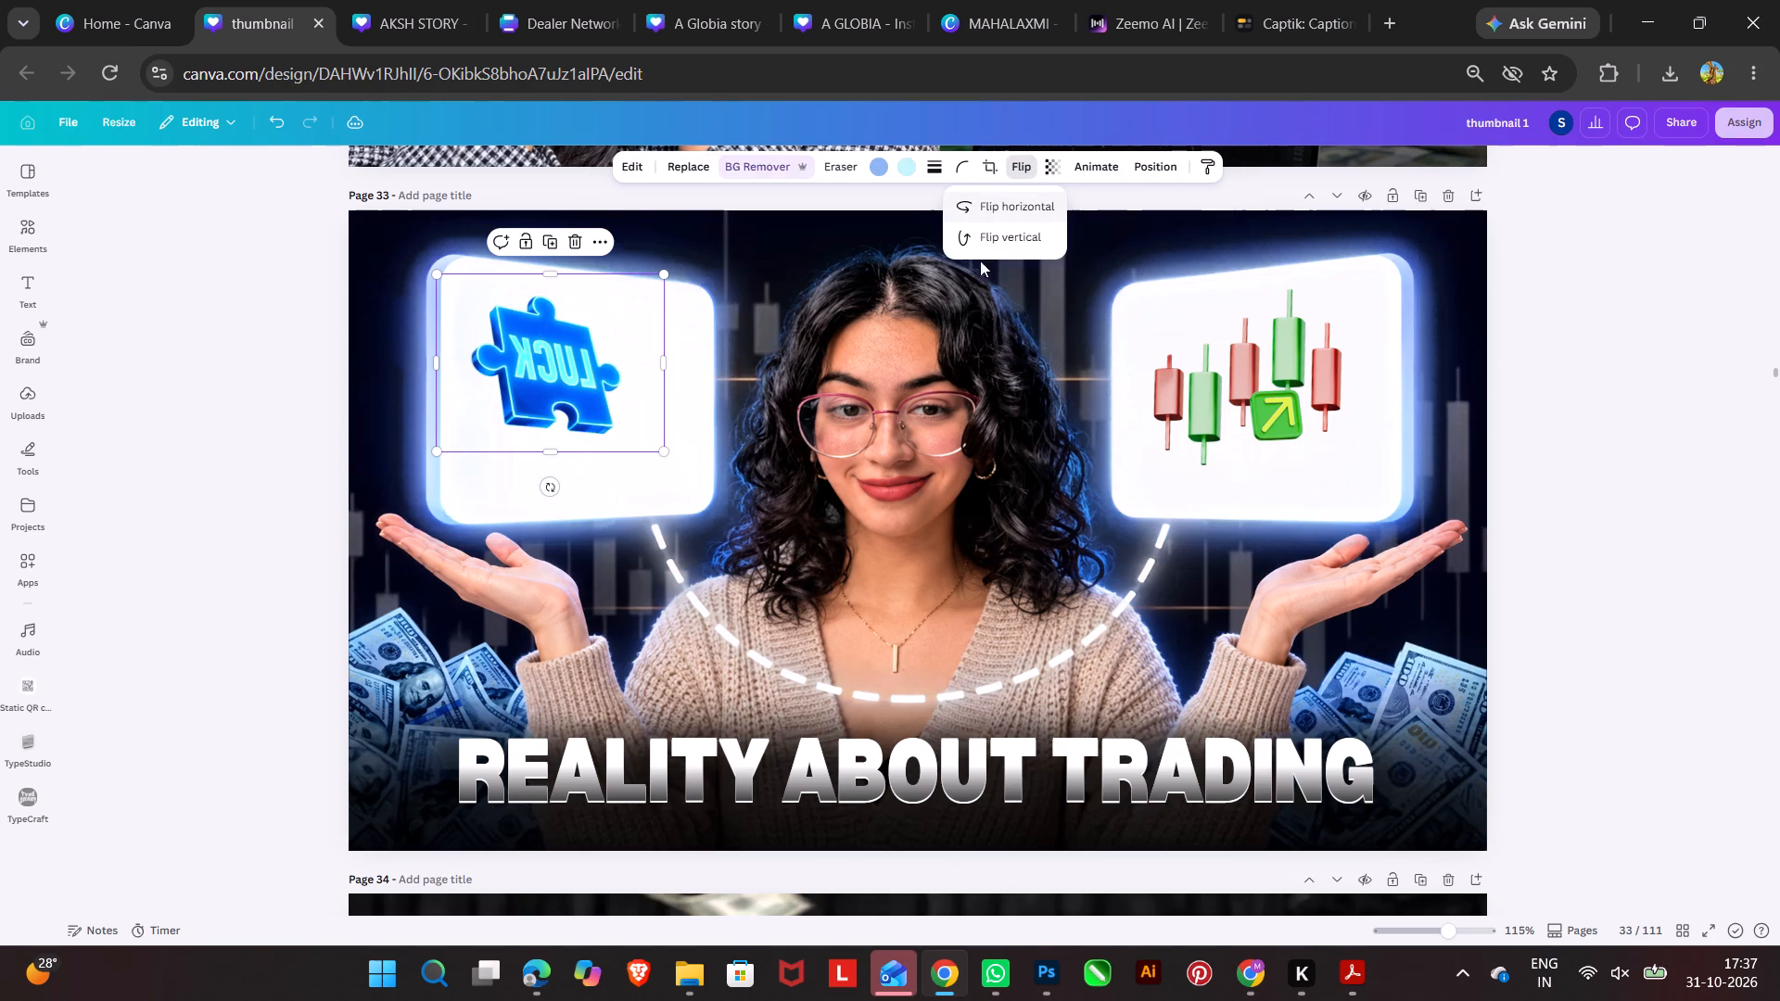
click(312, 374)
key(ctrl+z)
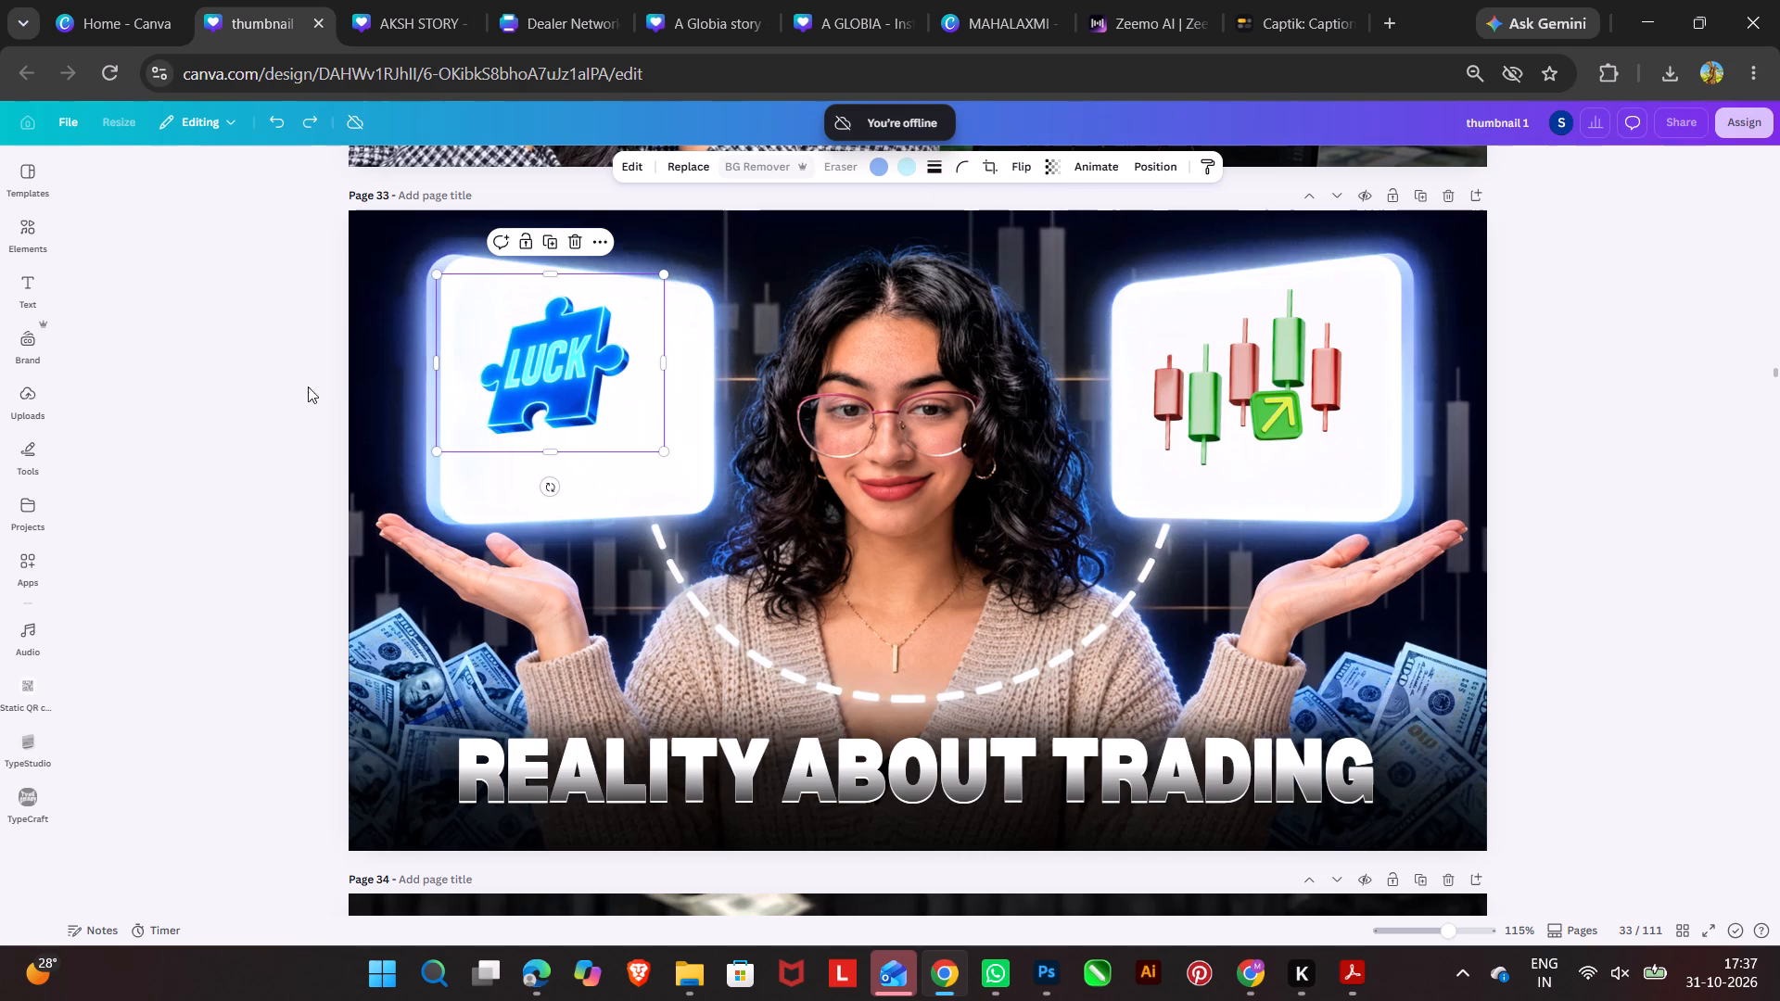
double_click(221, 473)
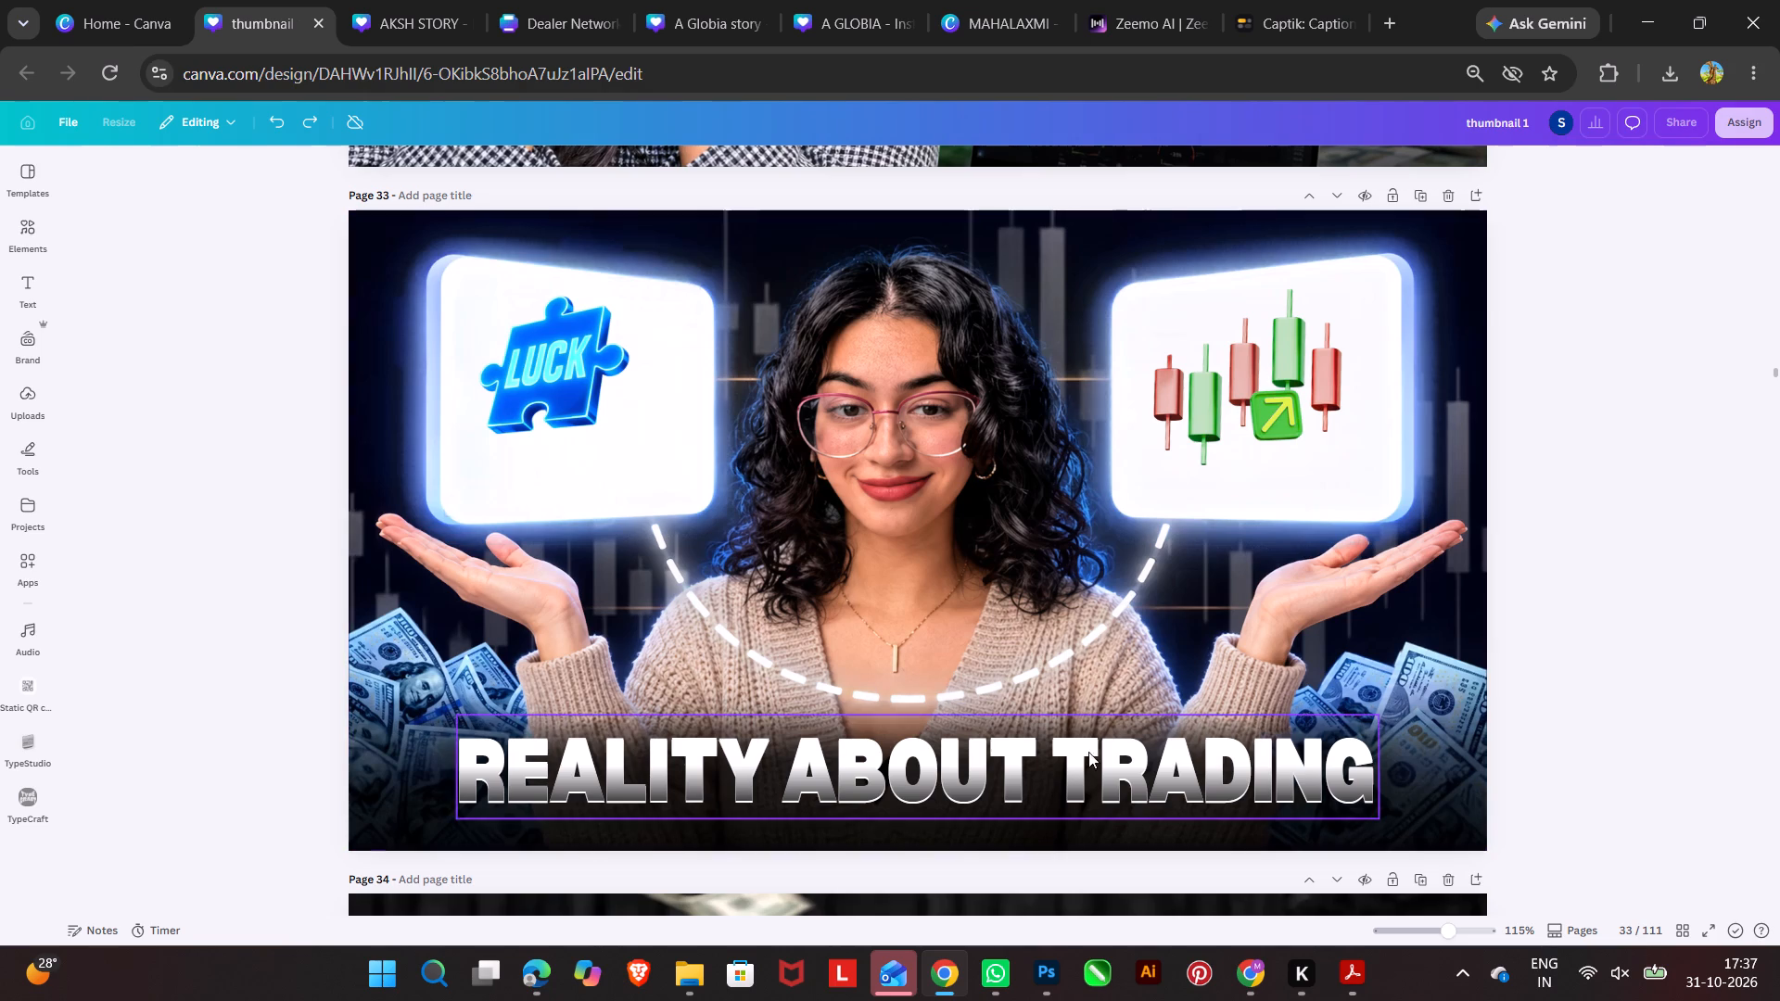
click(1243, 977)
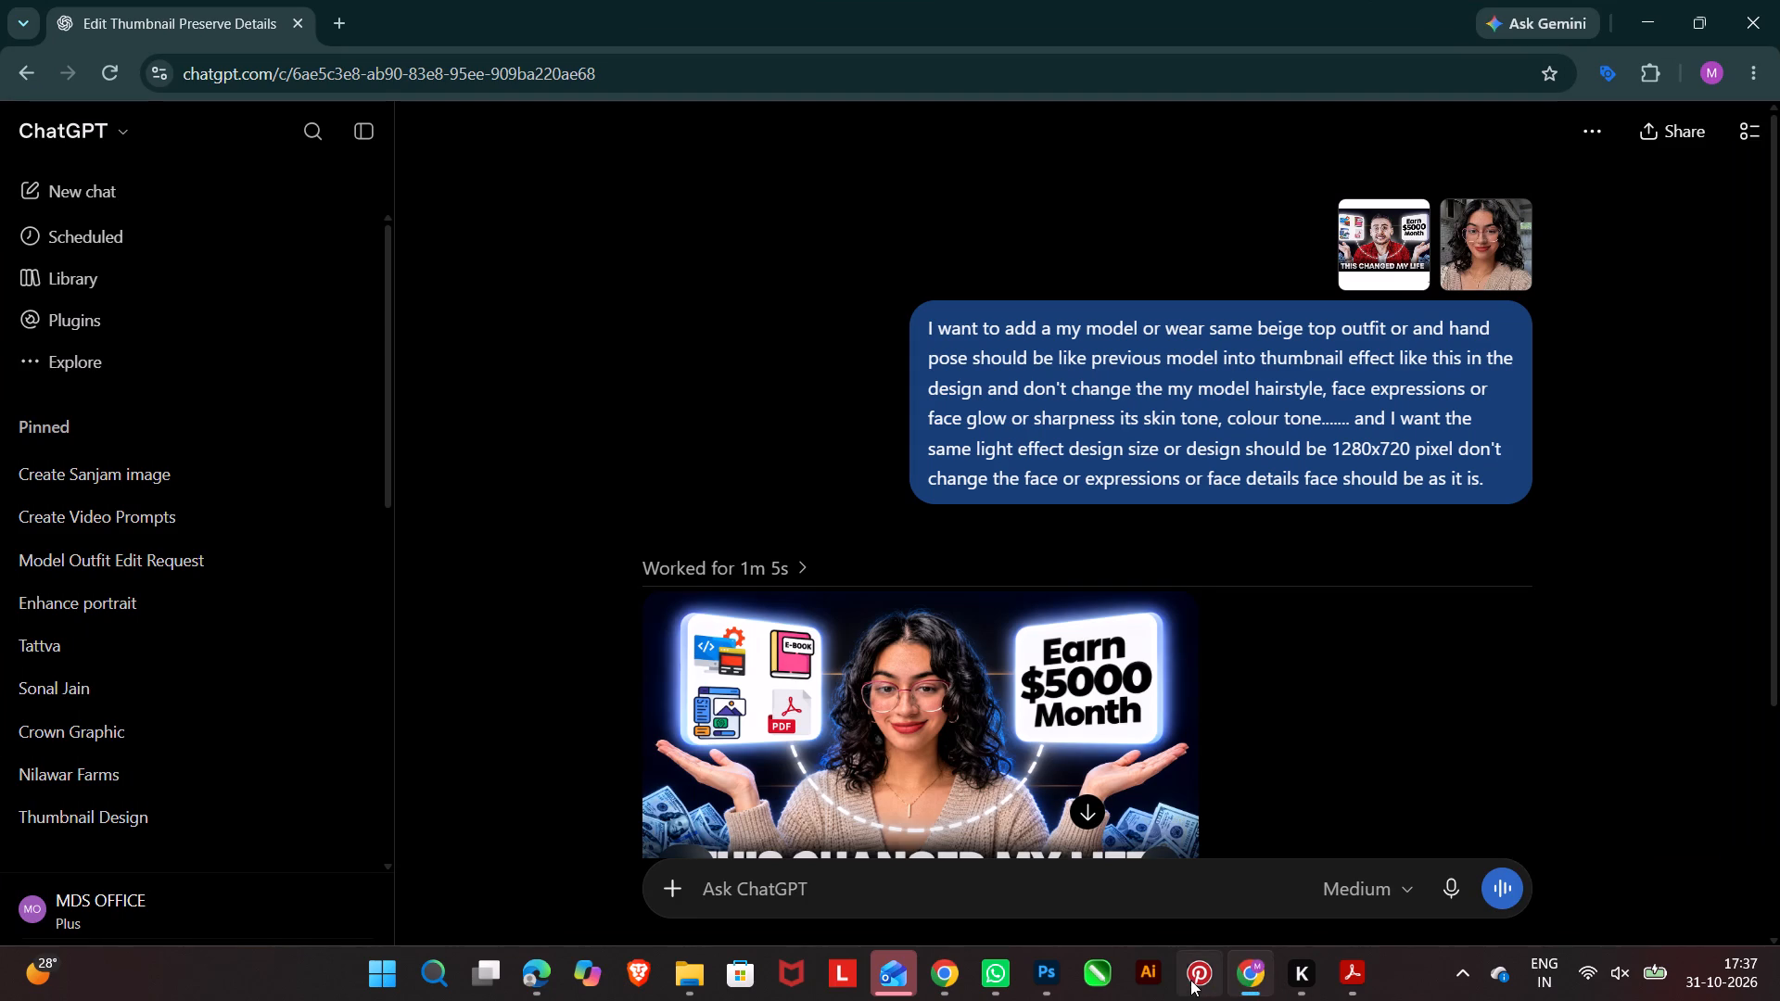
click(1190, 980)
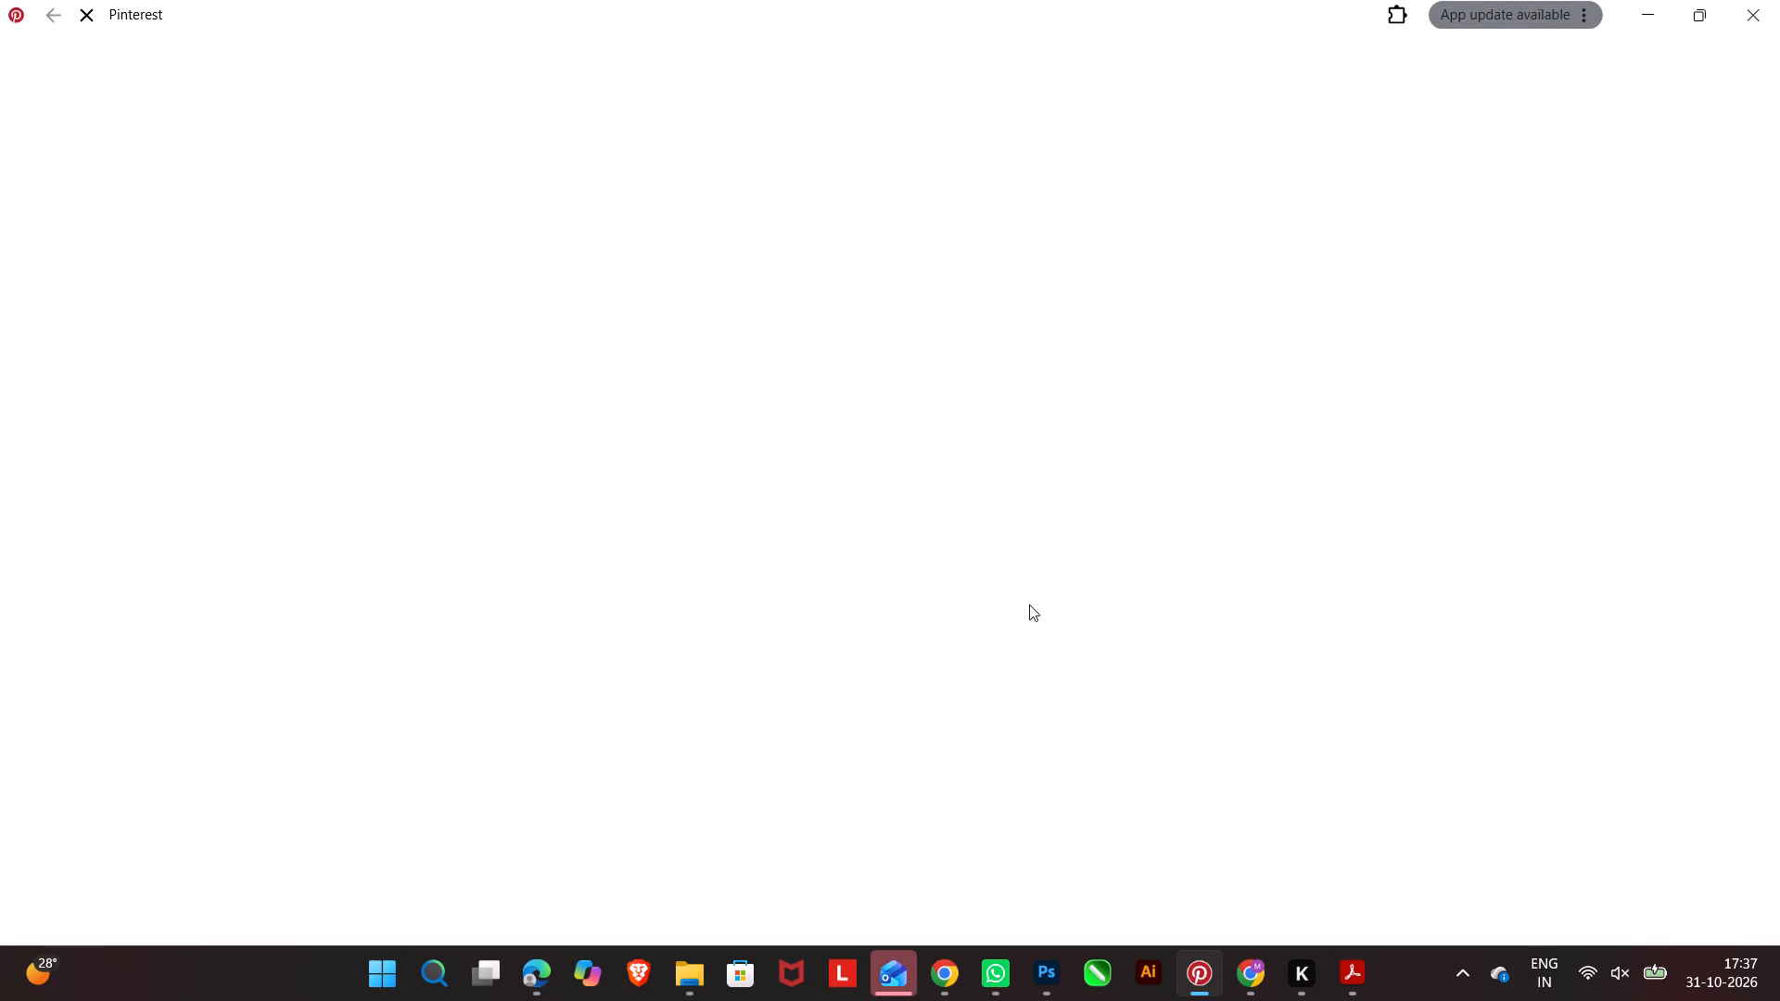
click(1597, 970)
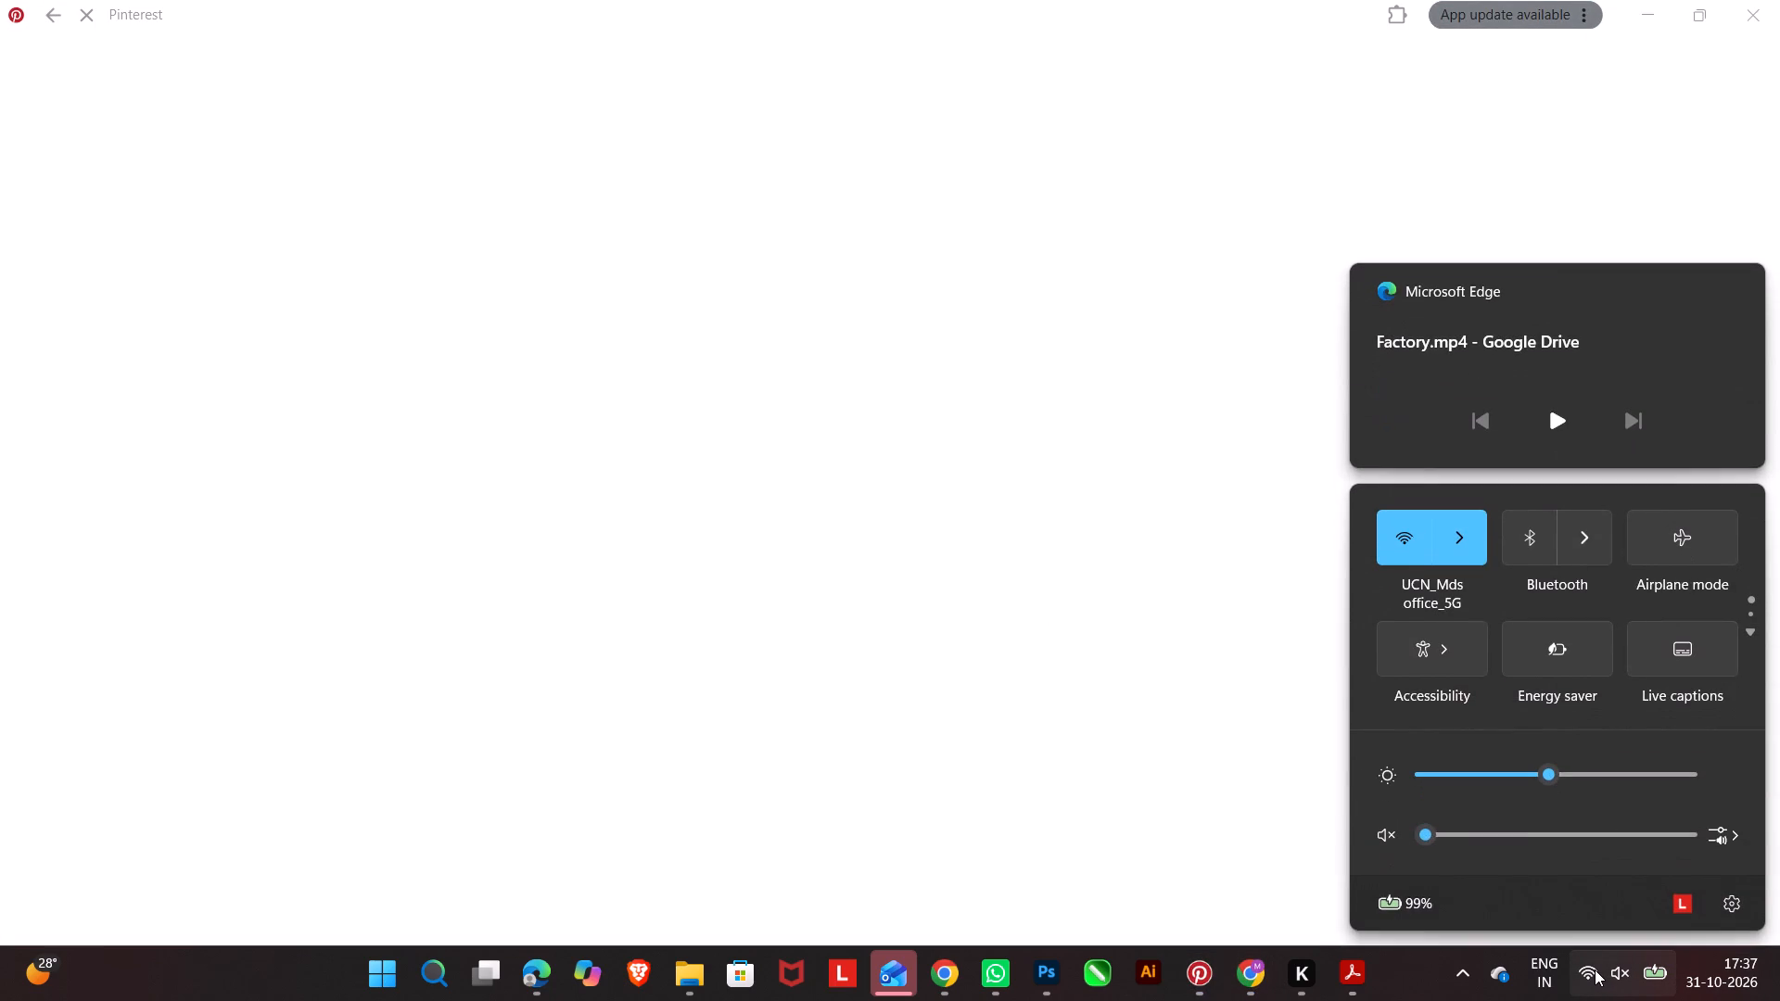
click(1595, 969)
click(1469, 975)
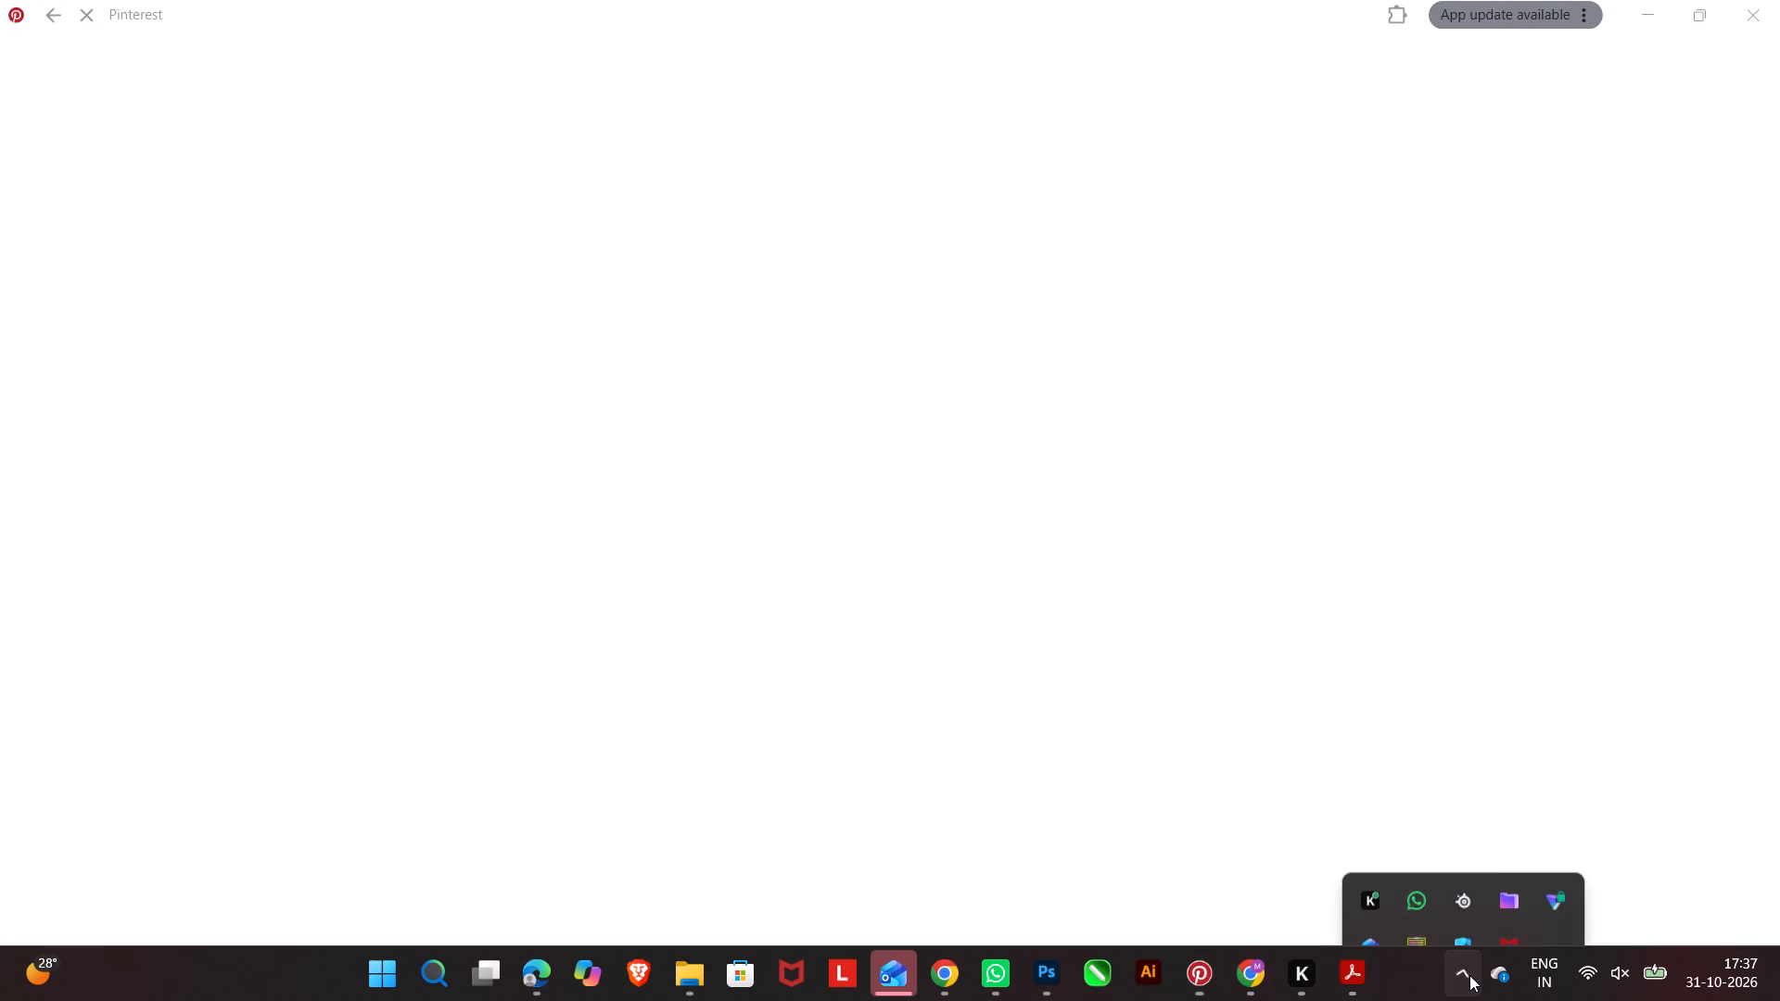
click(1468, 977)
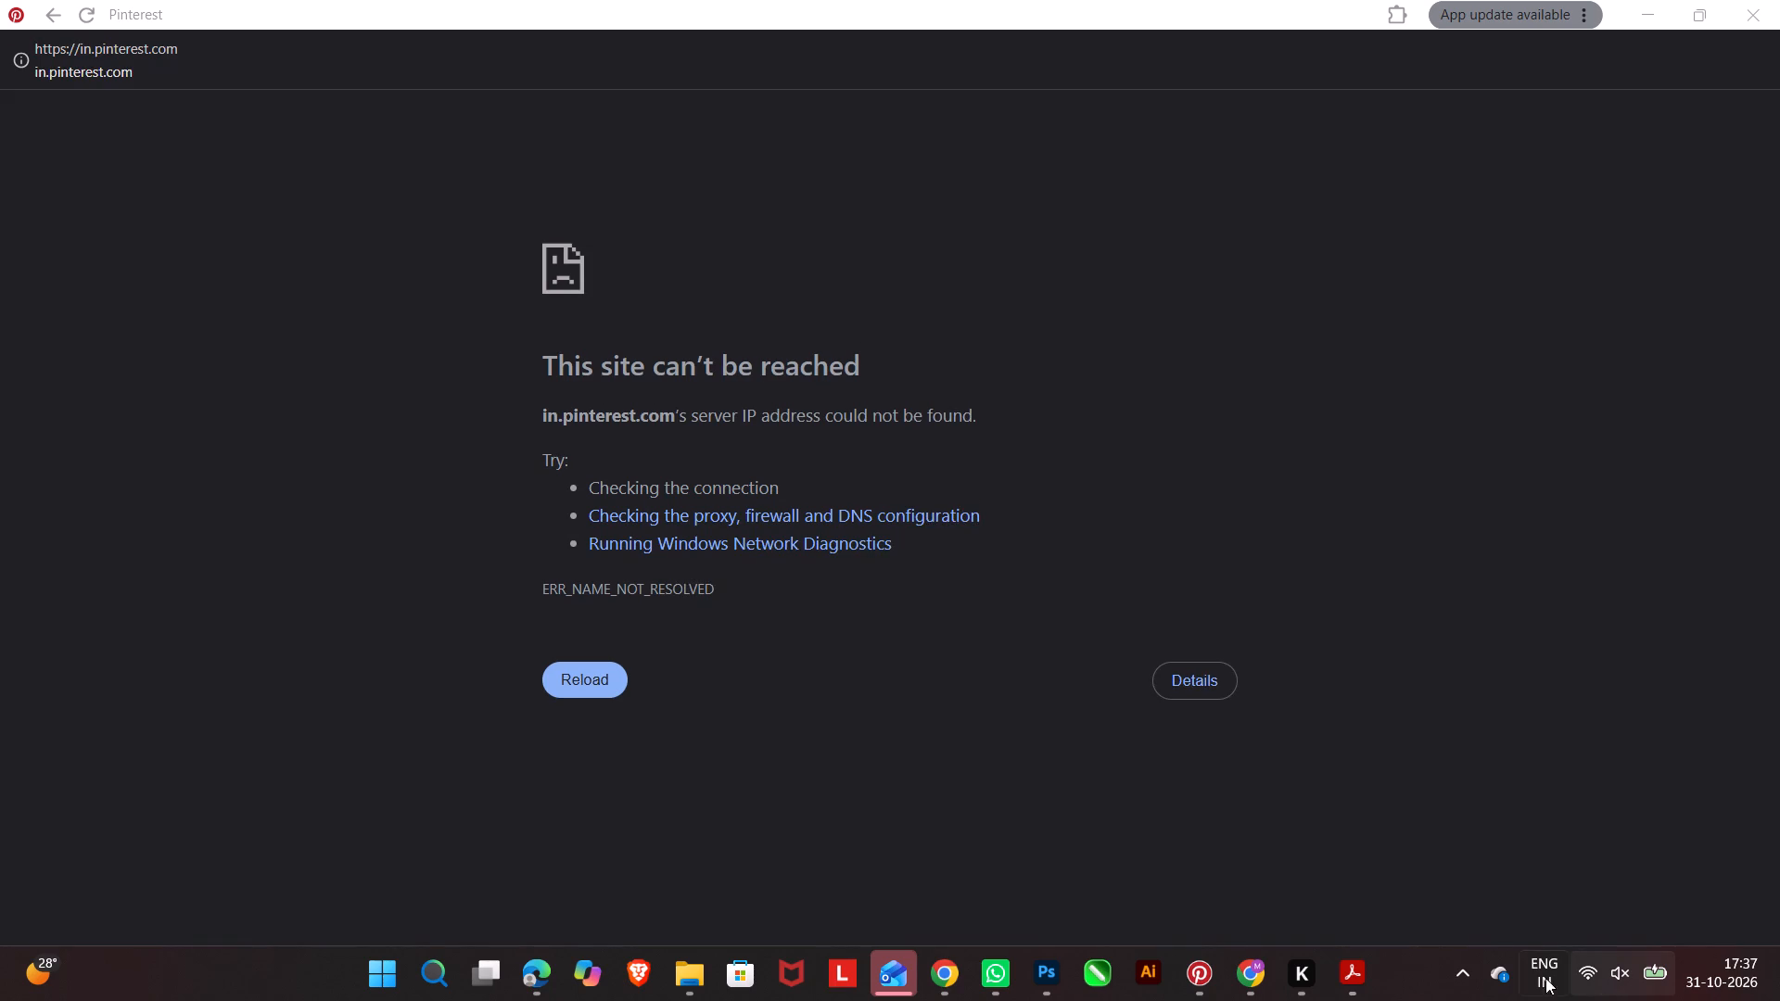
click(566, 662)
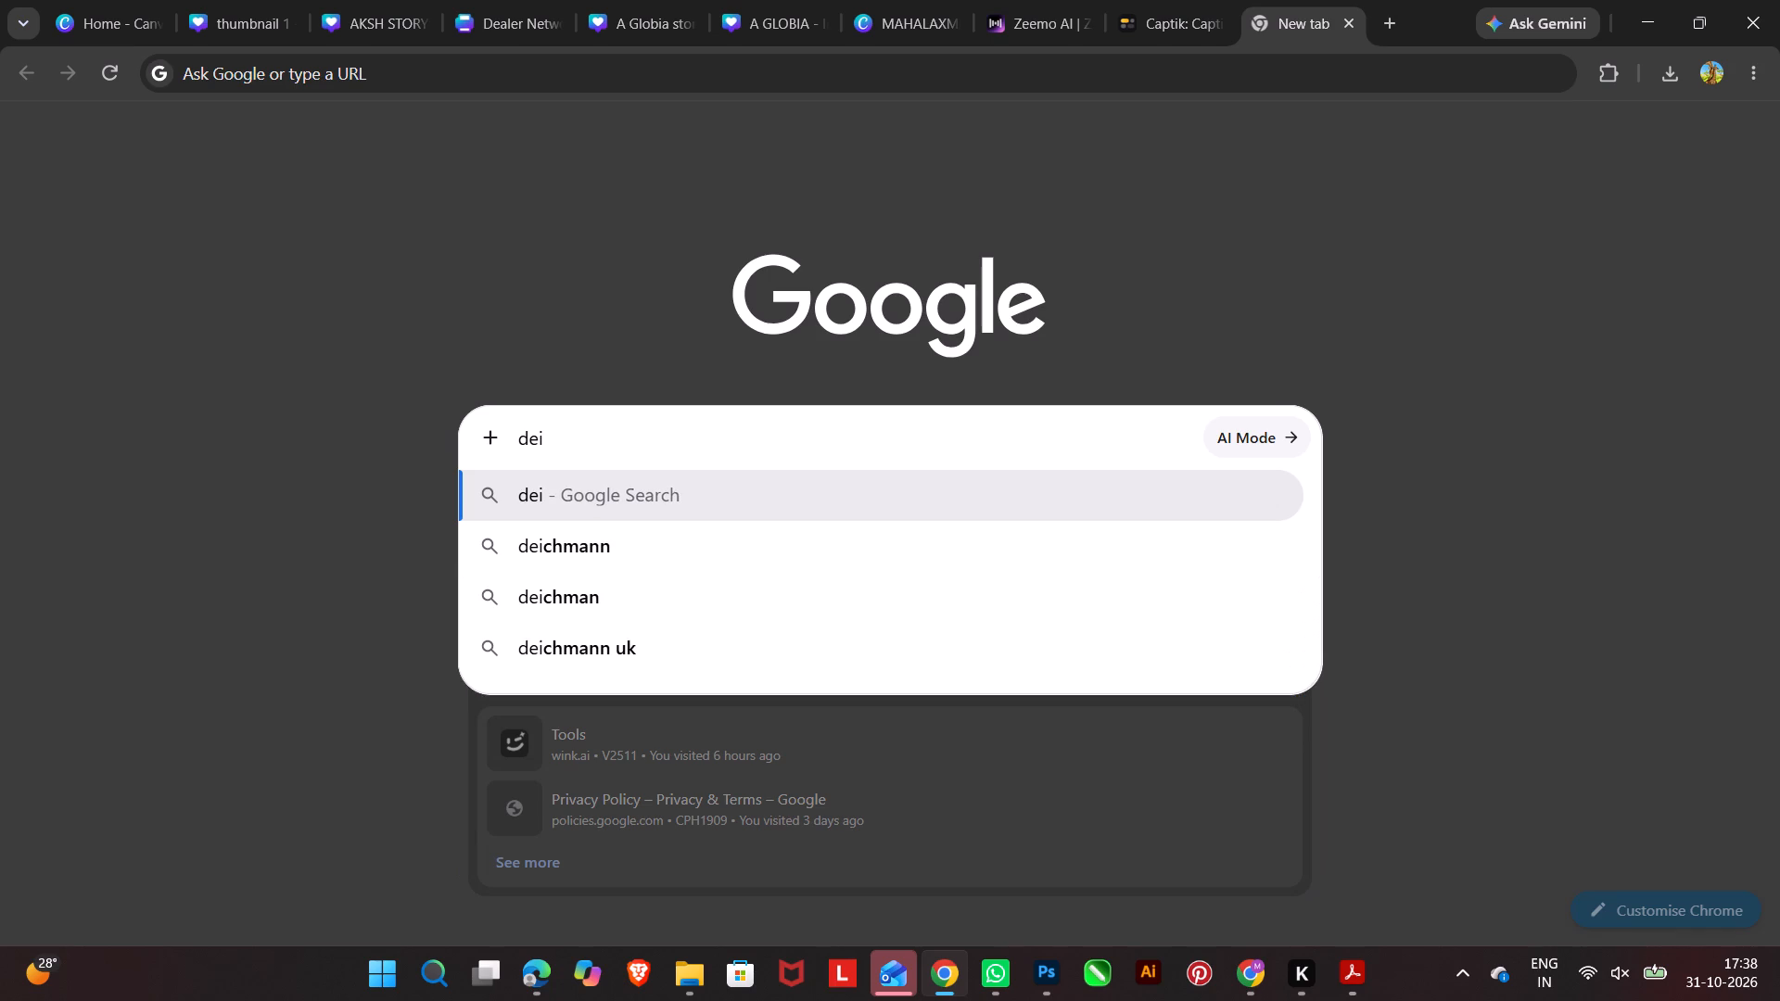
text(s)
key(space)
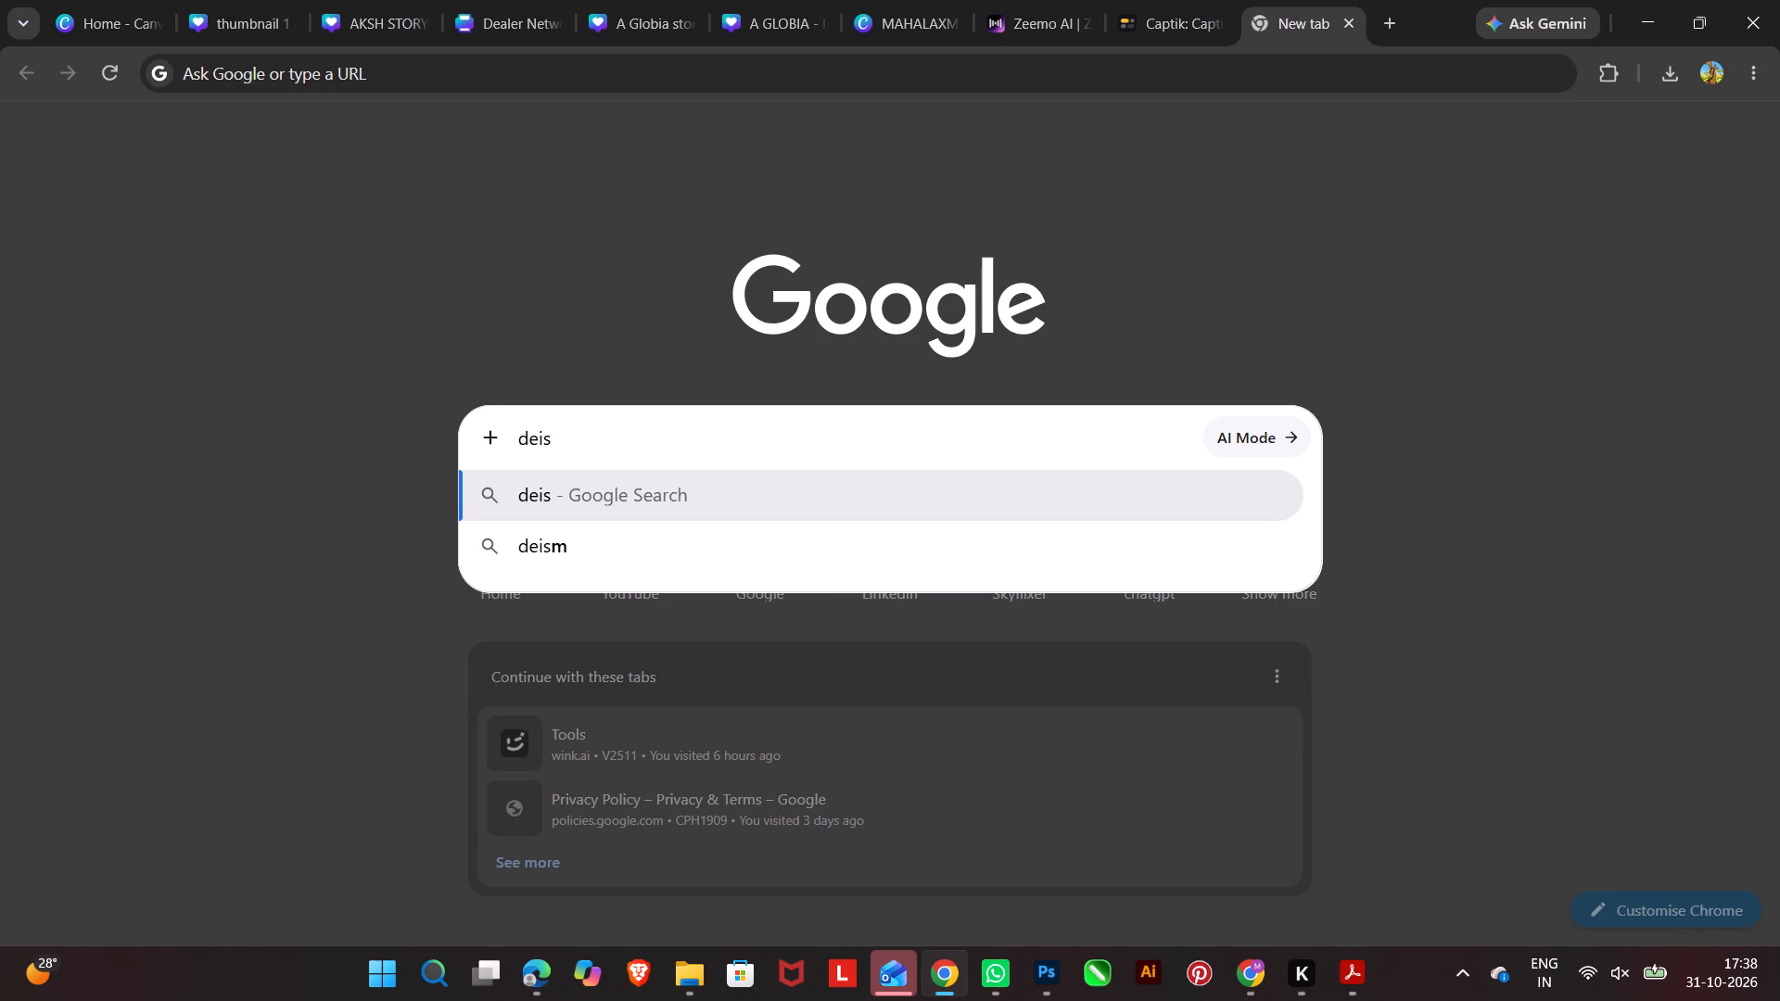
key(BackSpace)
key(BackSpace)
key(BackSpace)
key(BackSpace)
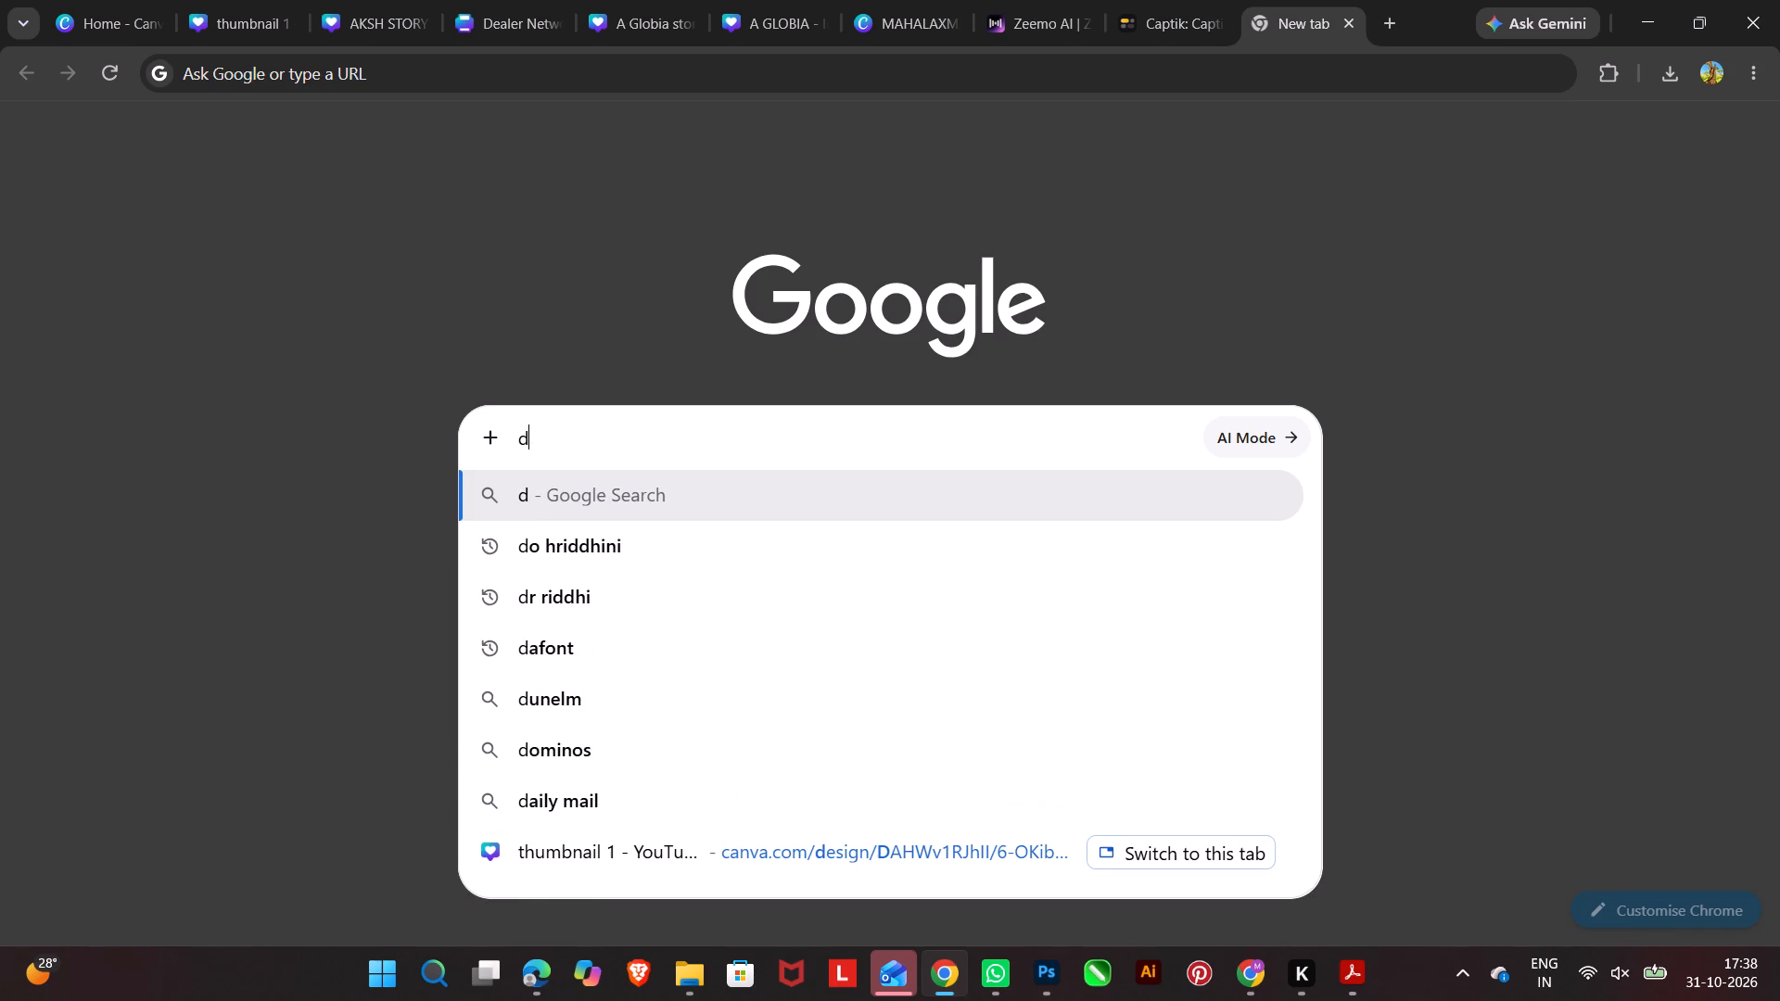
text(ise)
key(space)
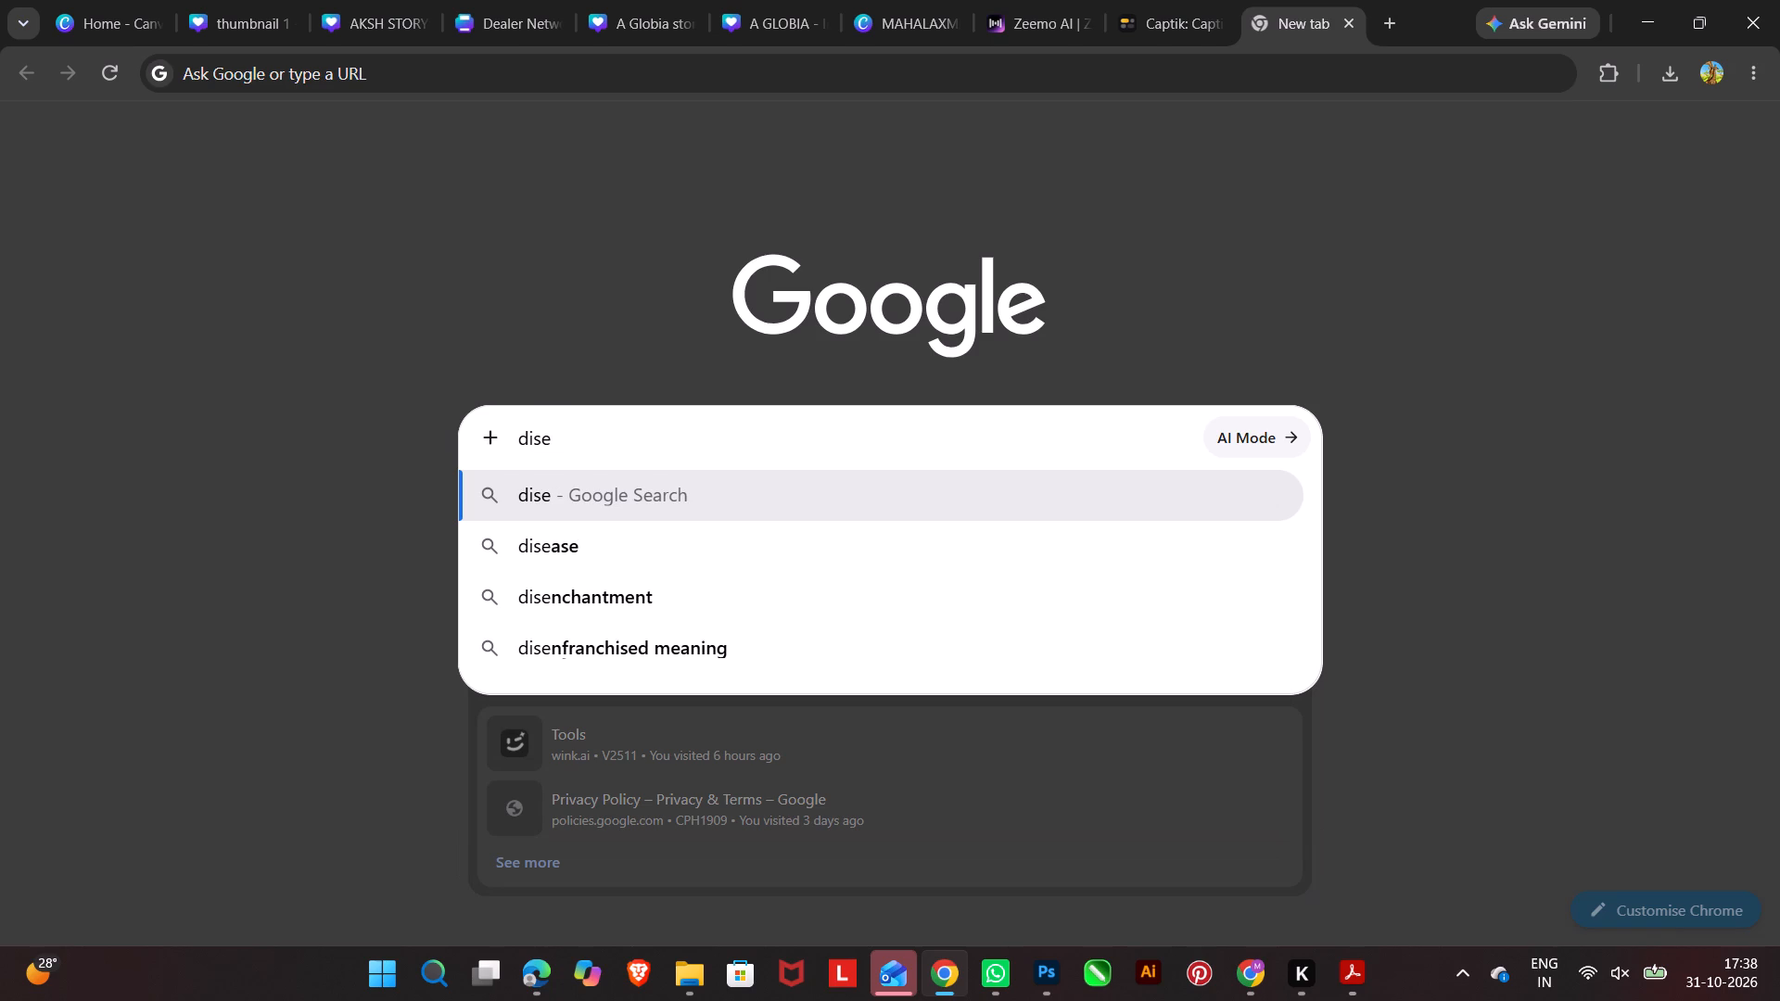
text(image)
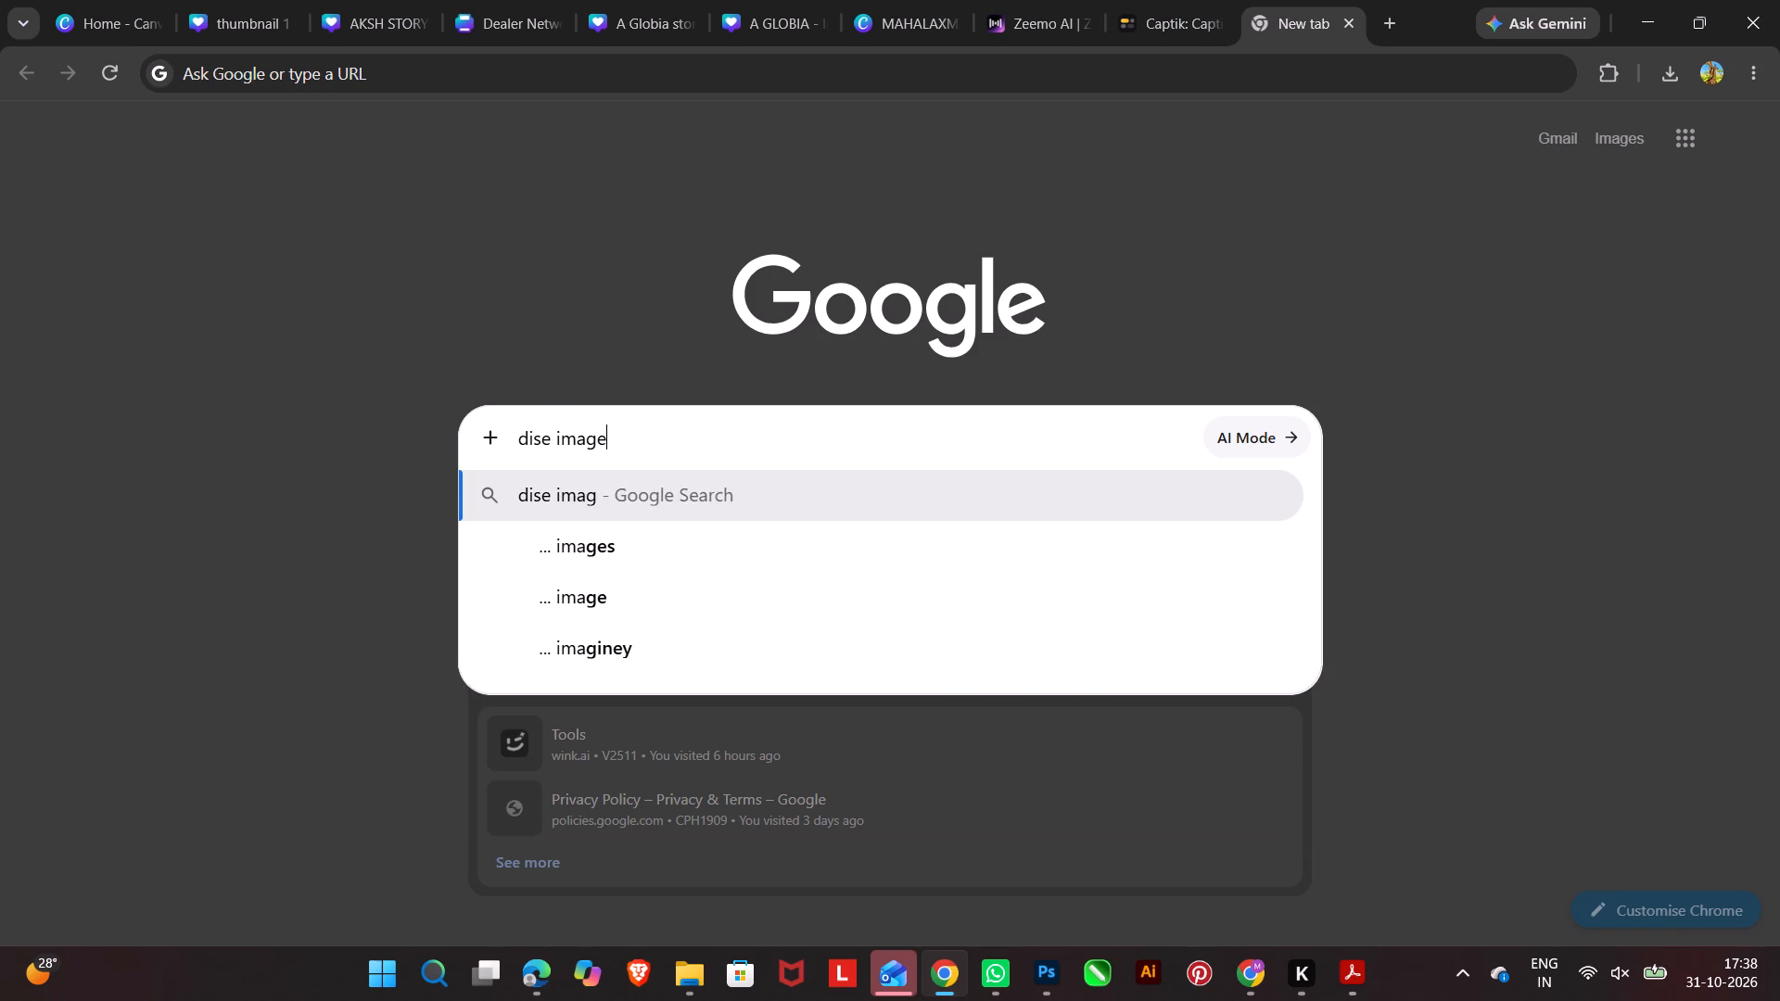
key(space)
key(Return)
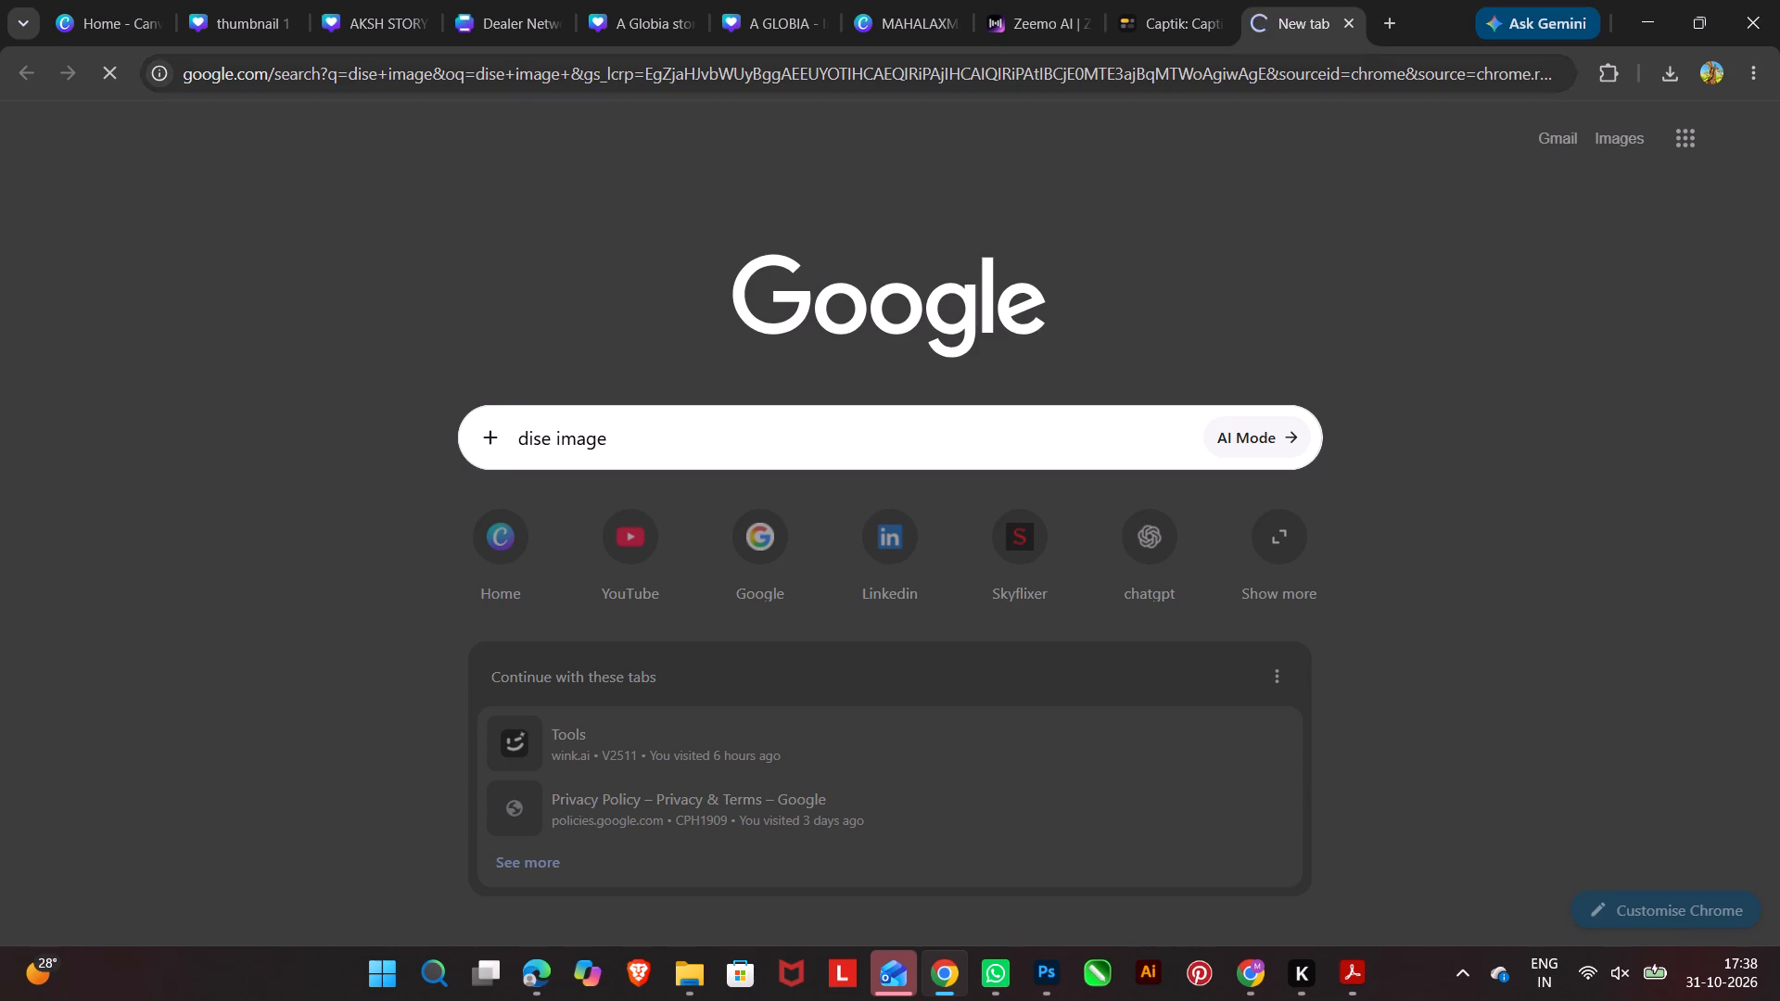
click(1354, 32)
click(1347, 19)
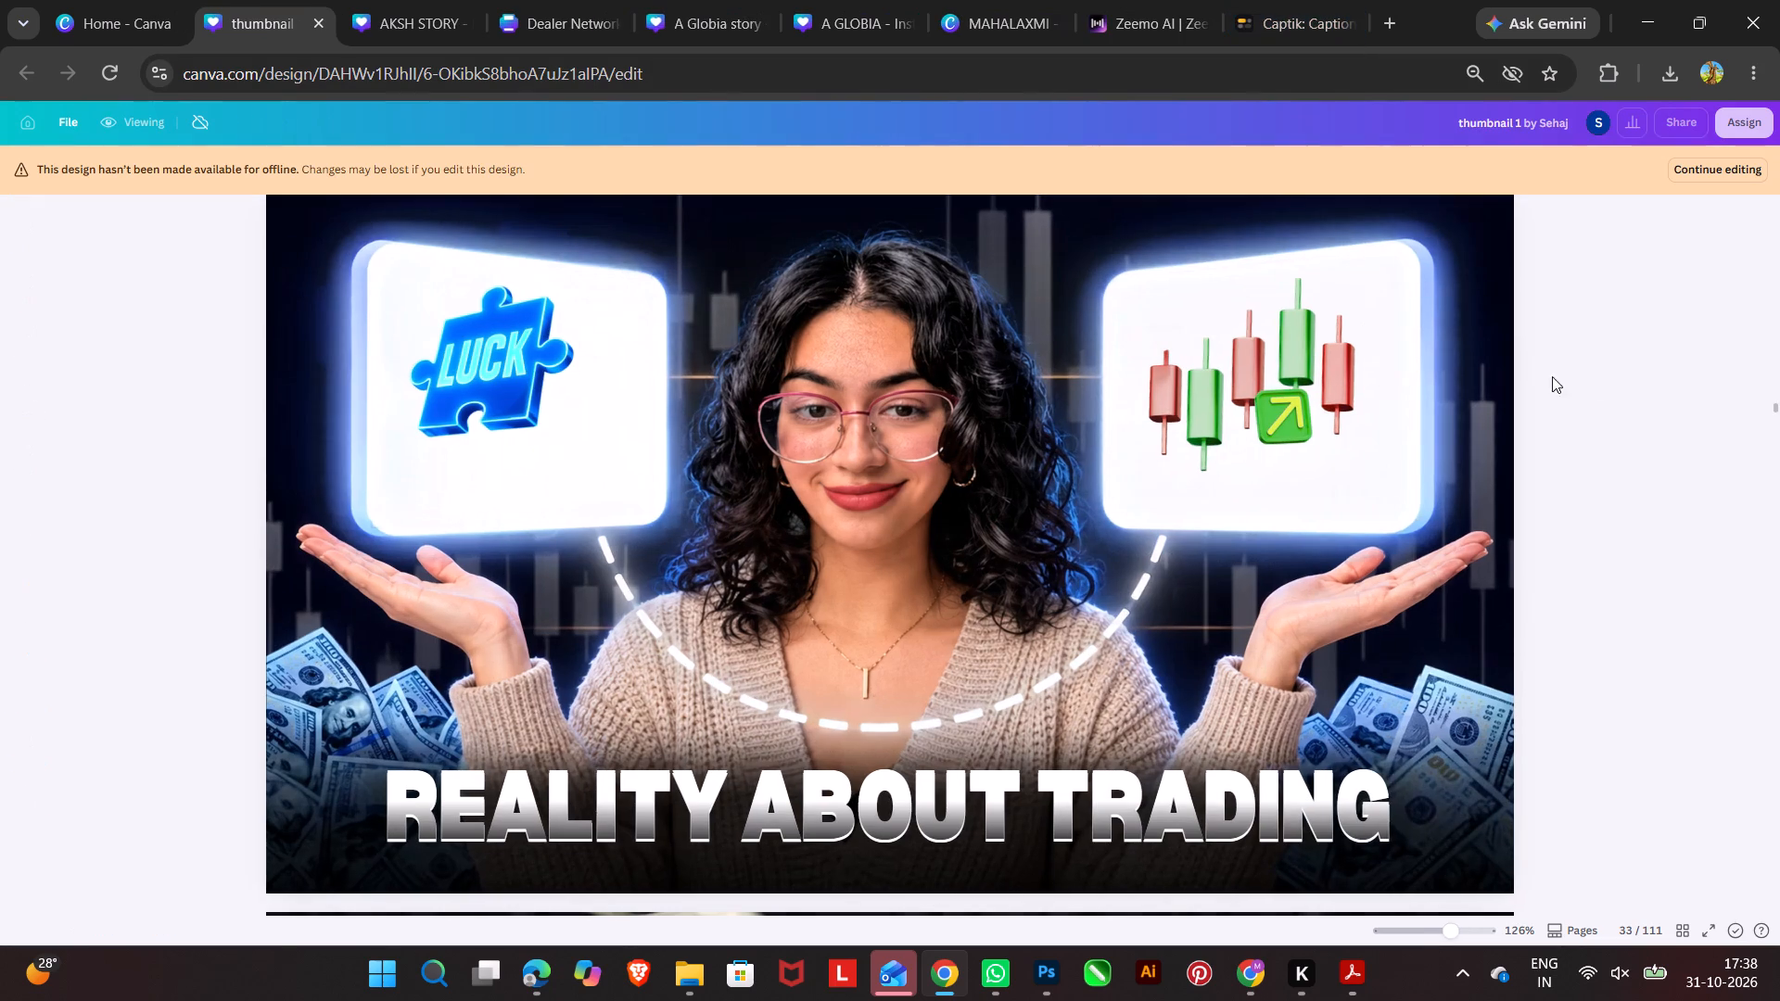
Resume editing the design while offline and delete the candlestick graphic from its white card on page 33.
click(1734, 174)
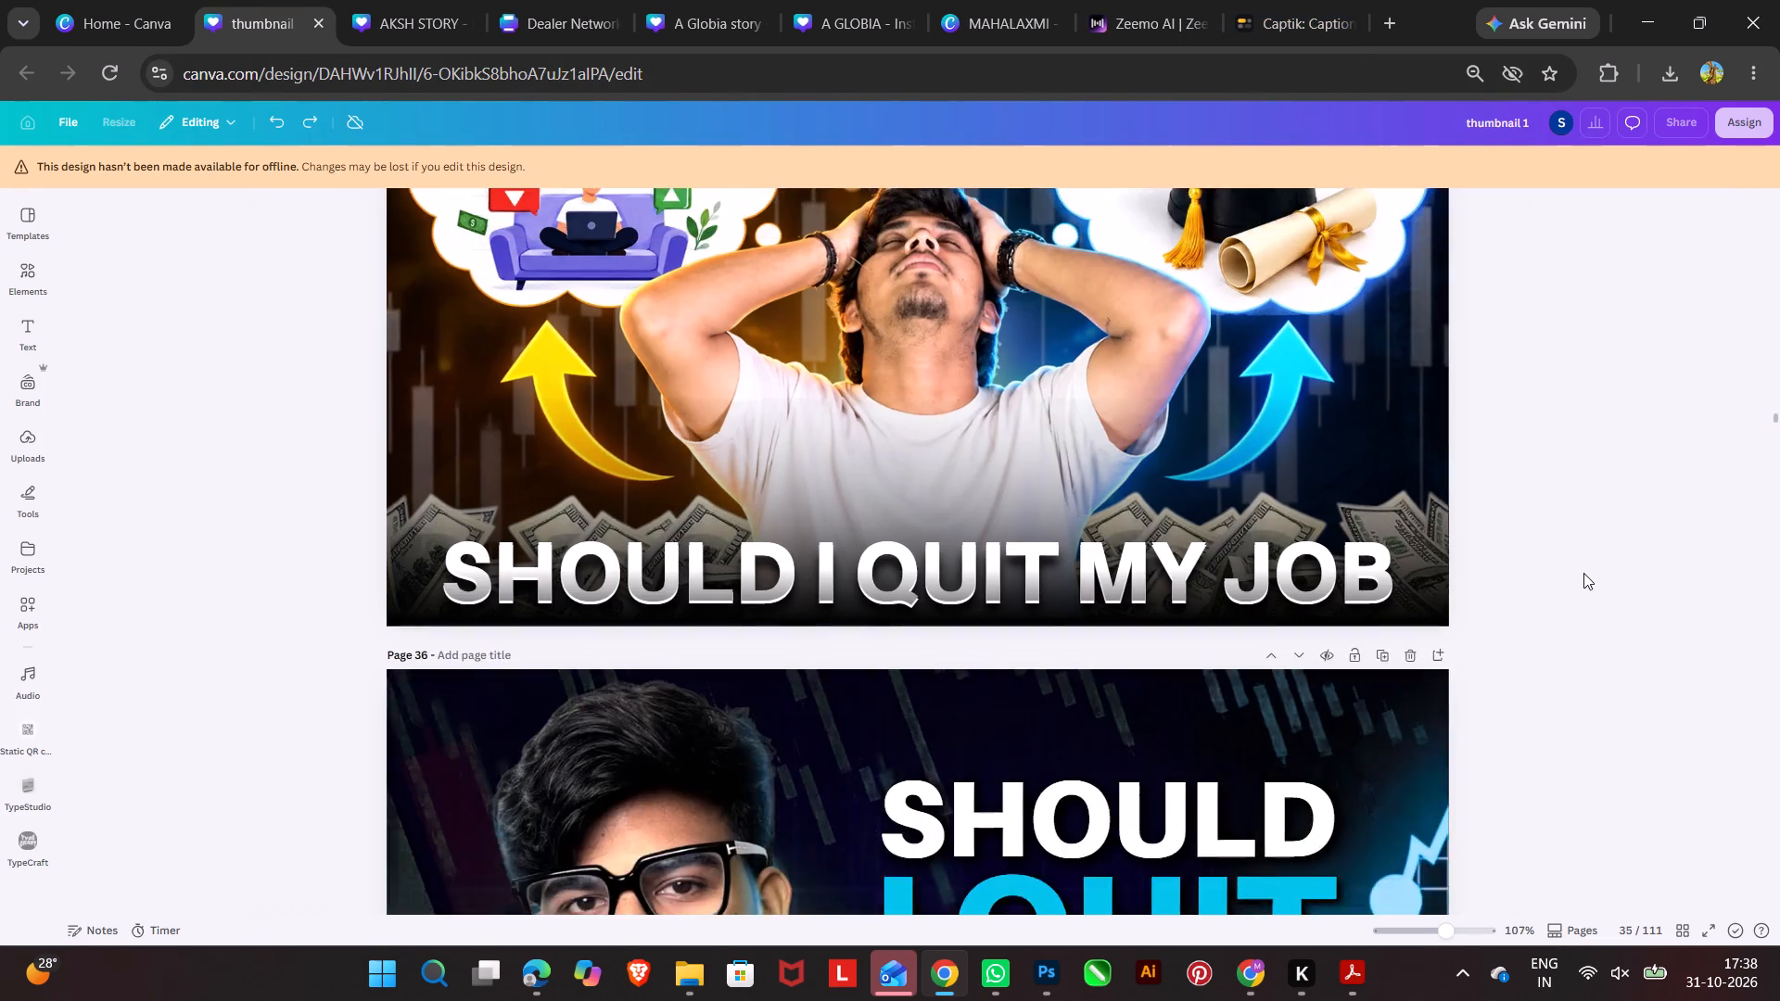
scroll(1578, 573, up, 15)
scroll(1578, 573, down, 3)
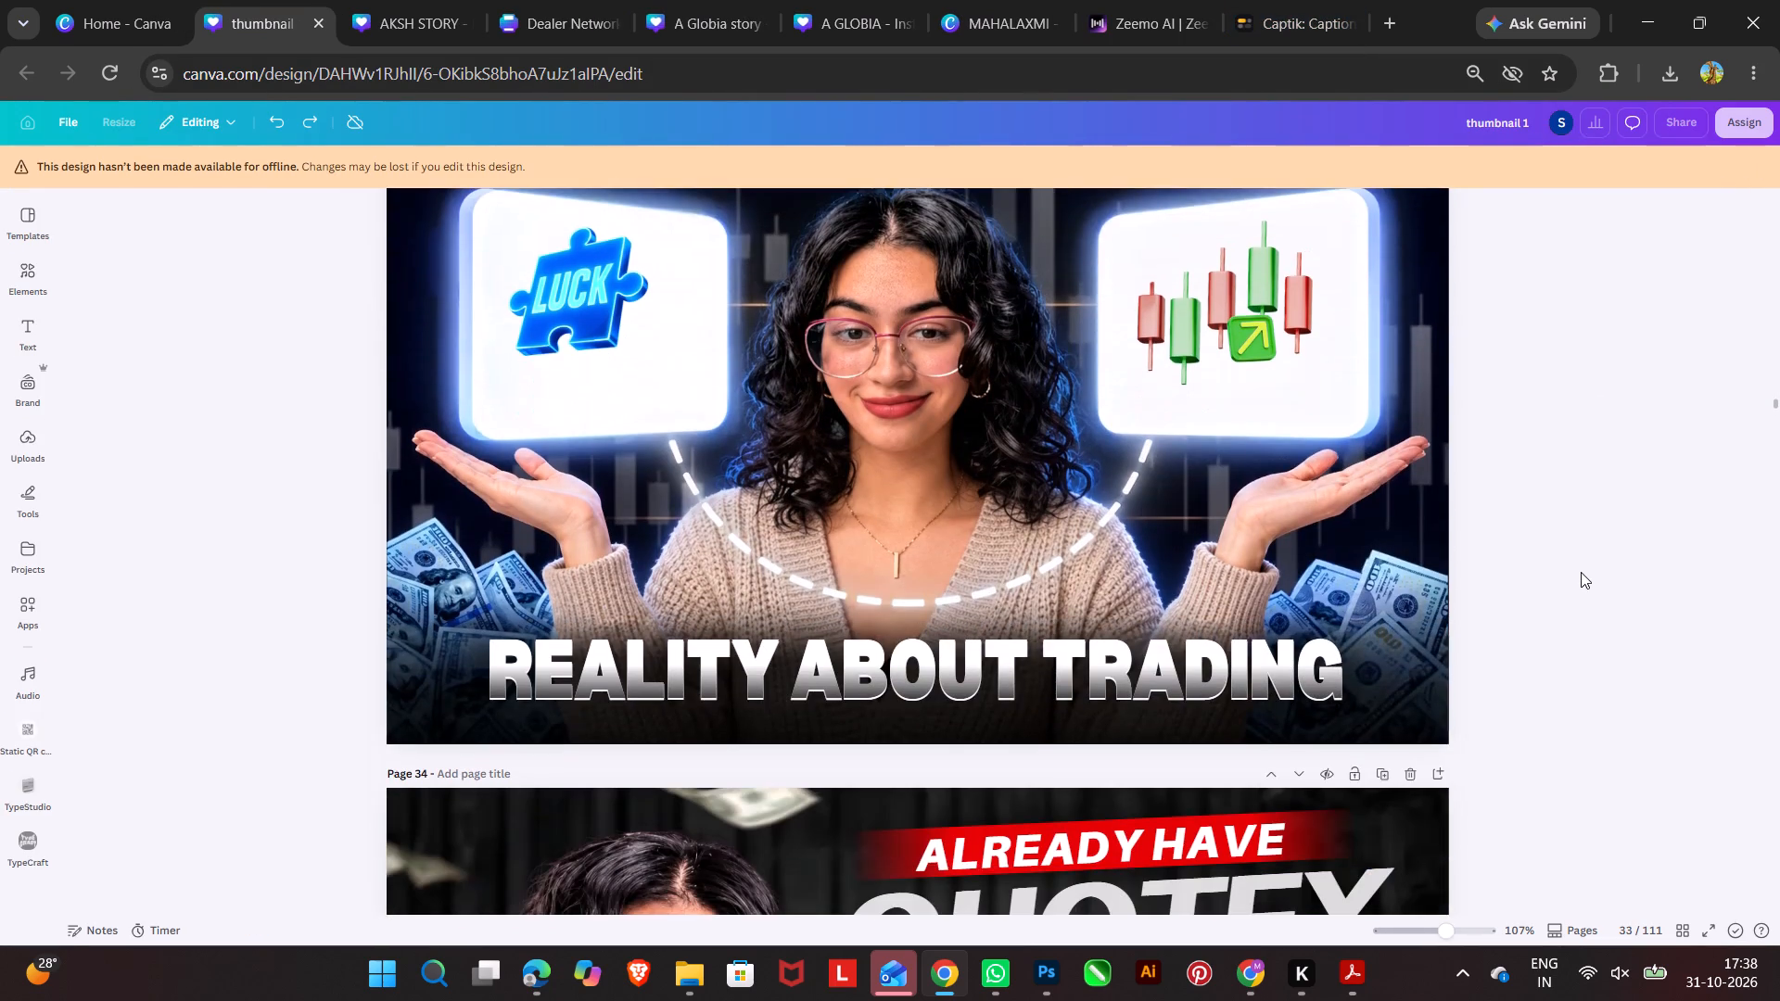
scroll(1498, 419, up, 1)
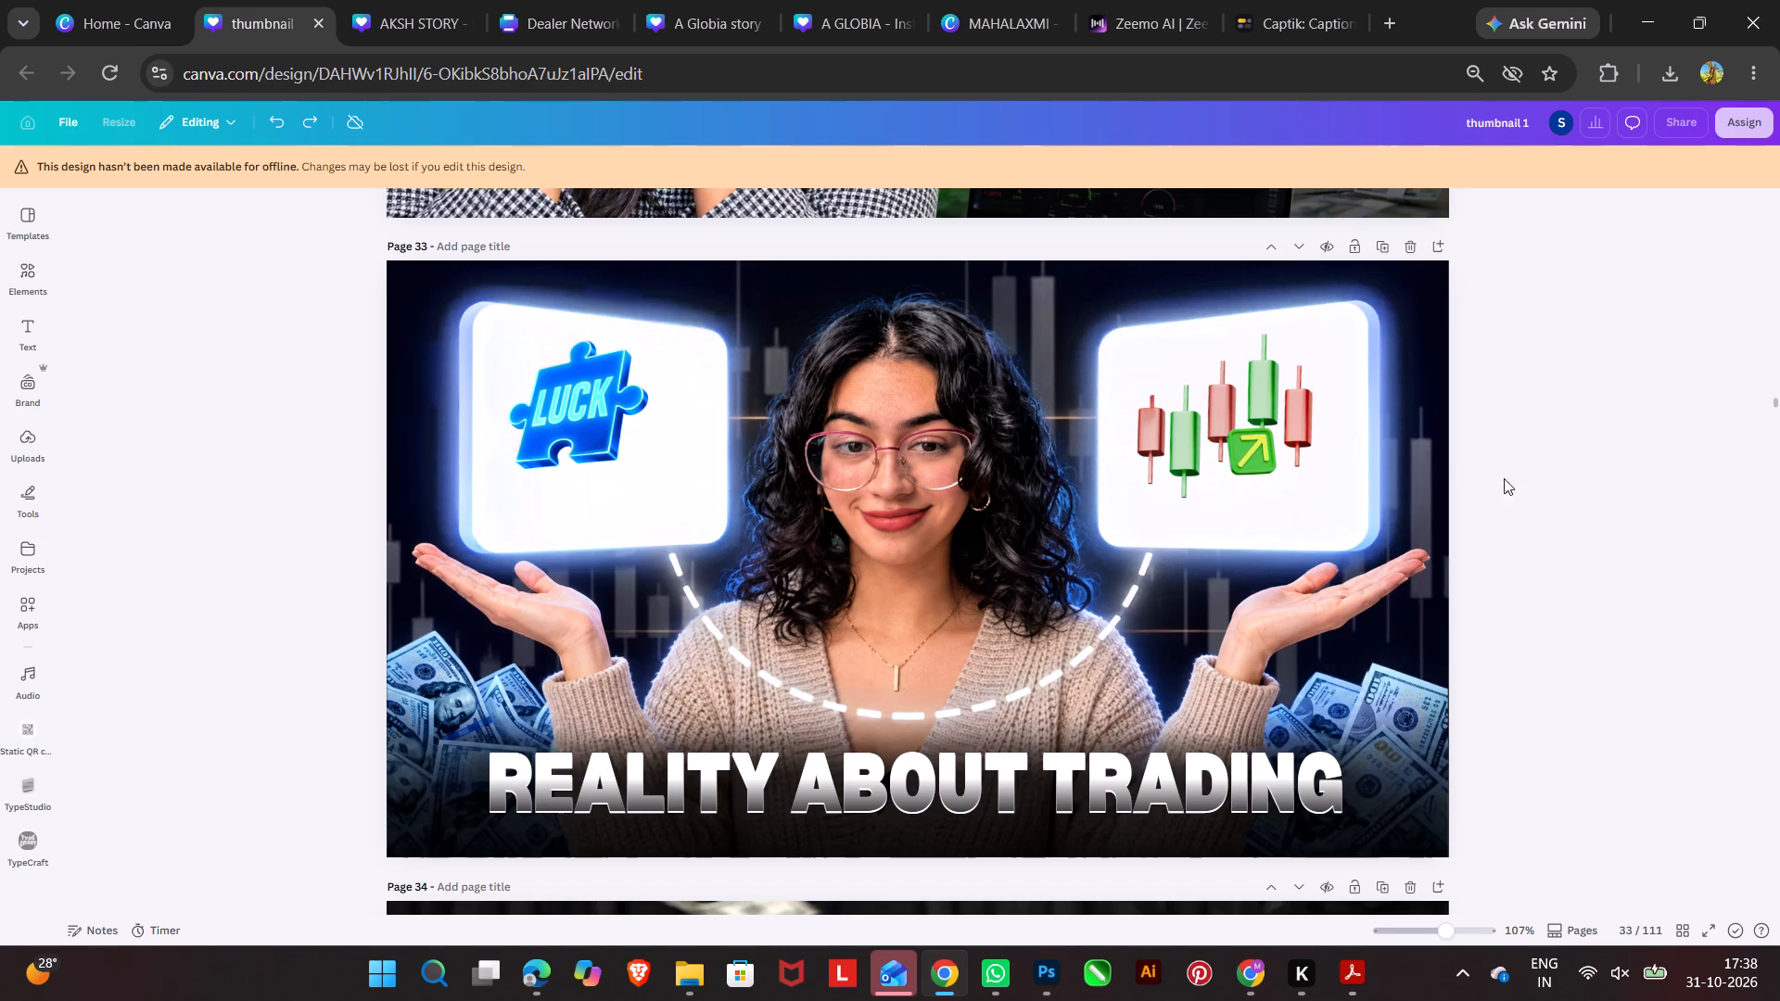
click(1234, 408)
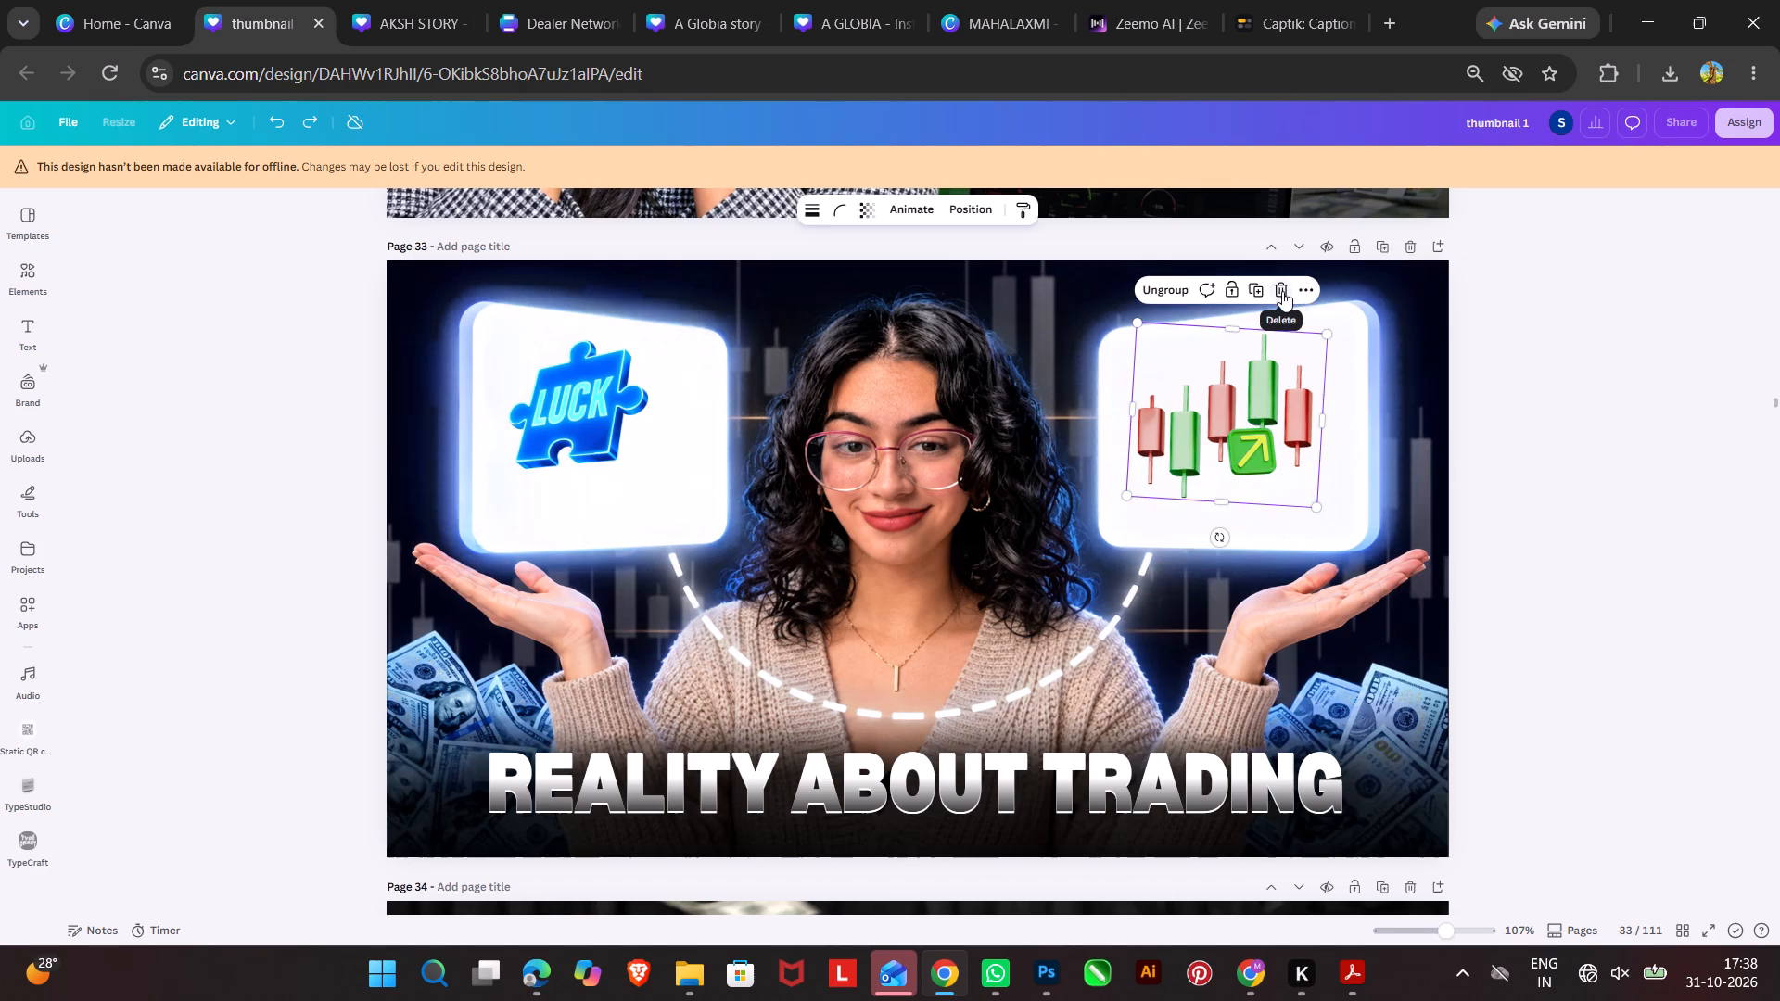
click(1282, 291)
Delete the LUCK puzzle from the other white card and leave nothing selected.
click(639, 434)
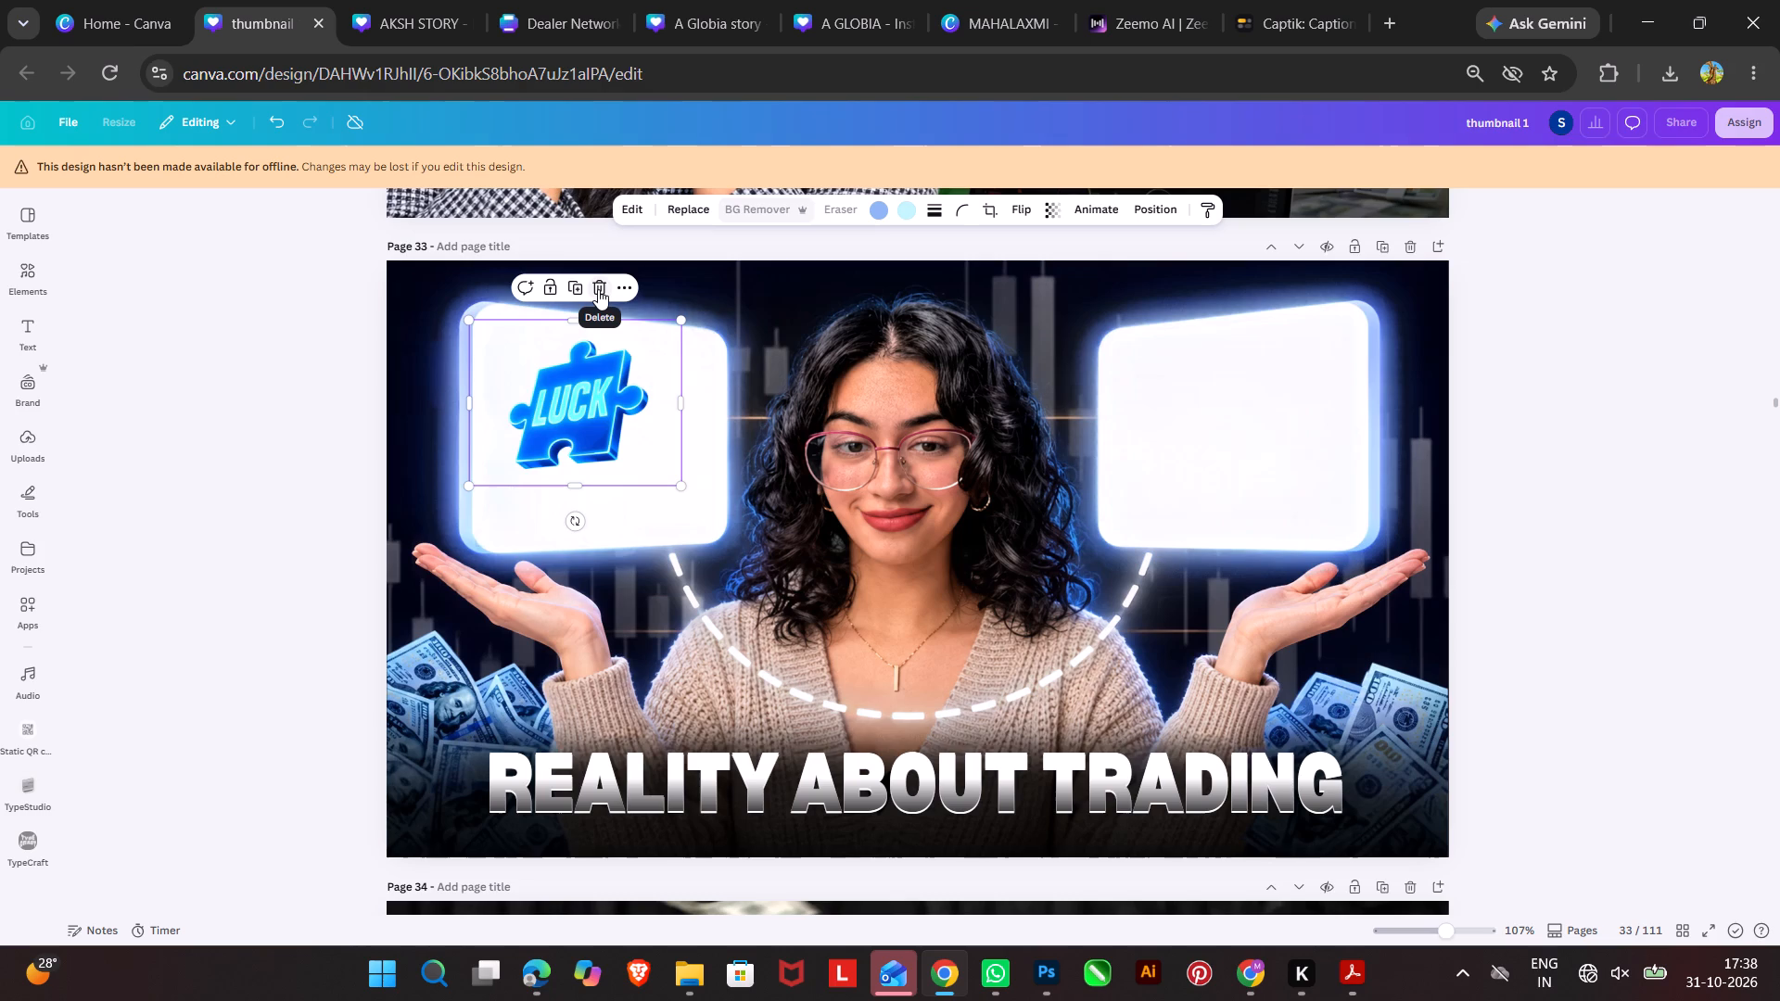
click(598, 289)
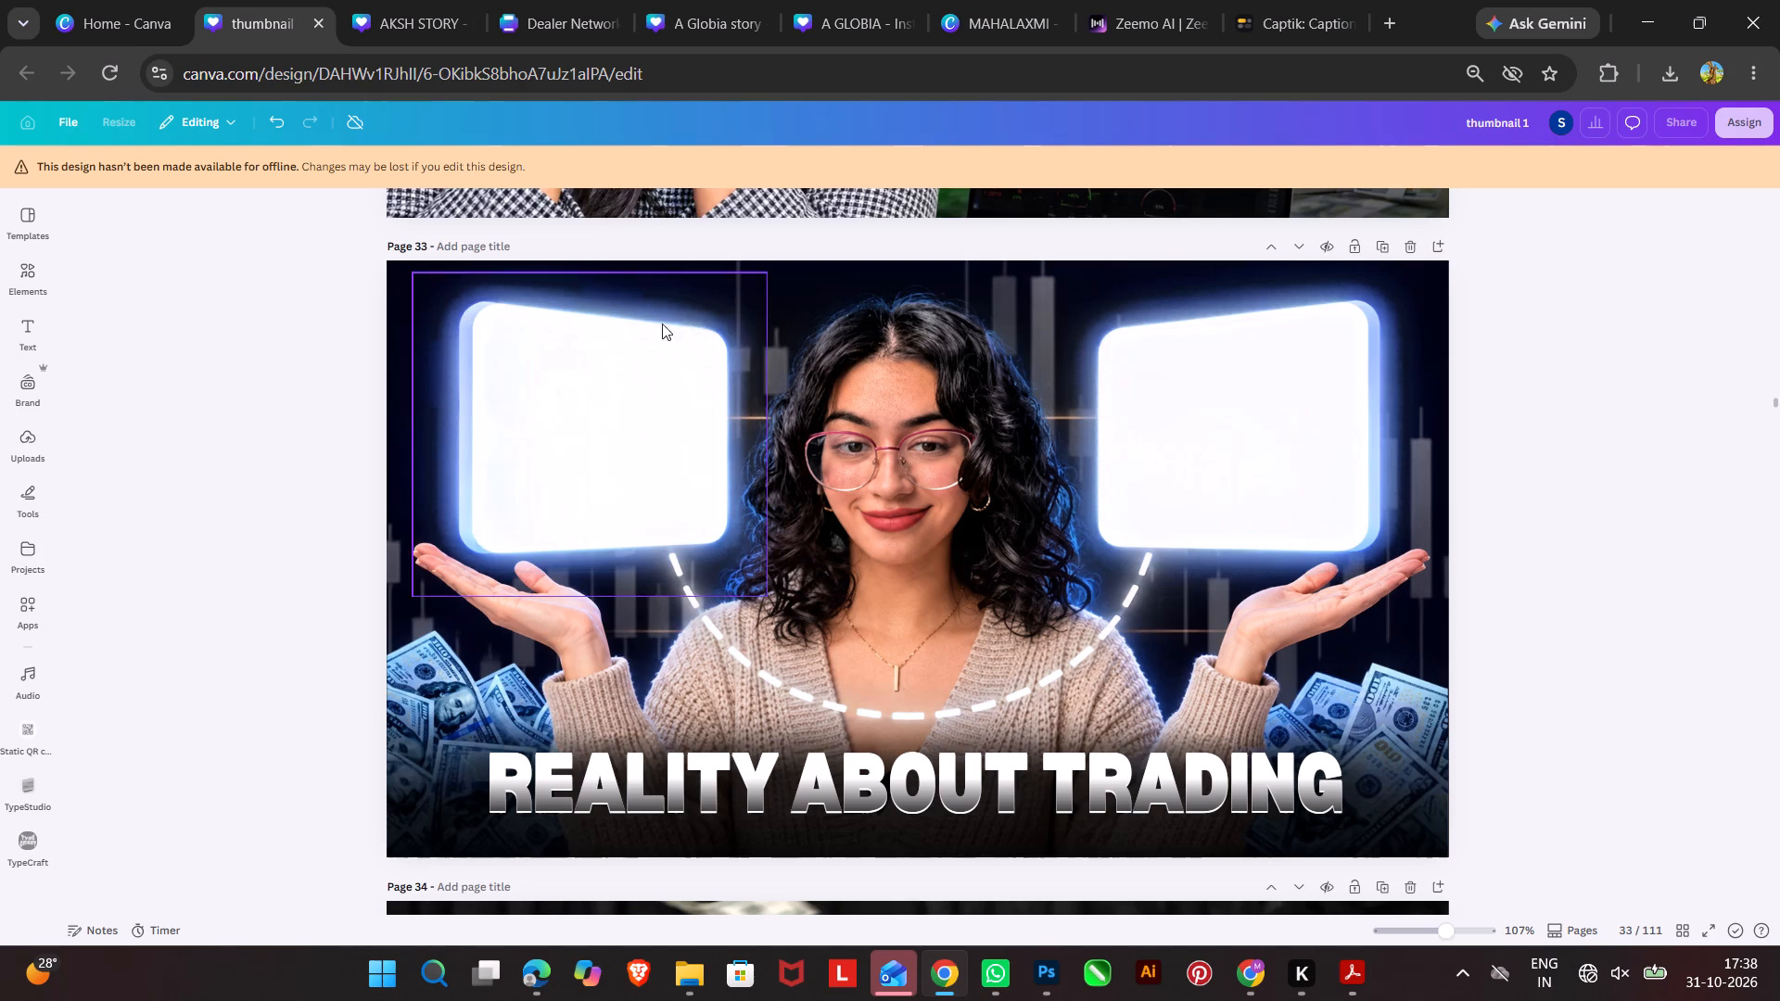
click(1596, 322)
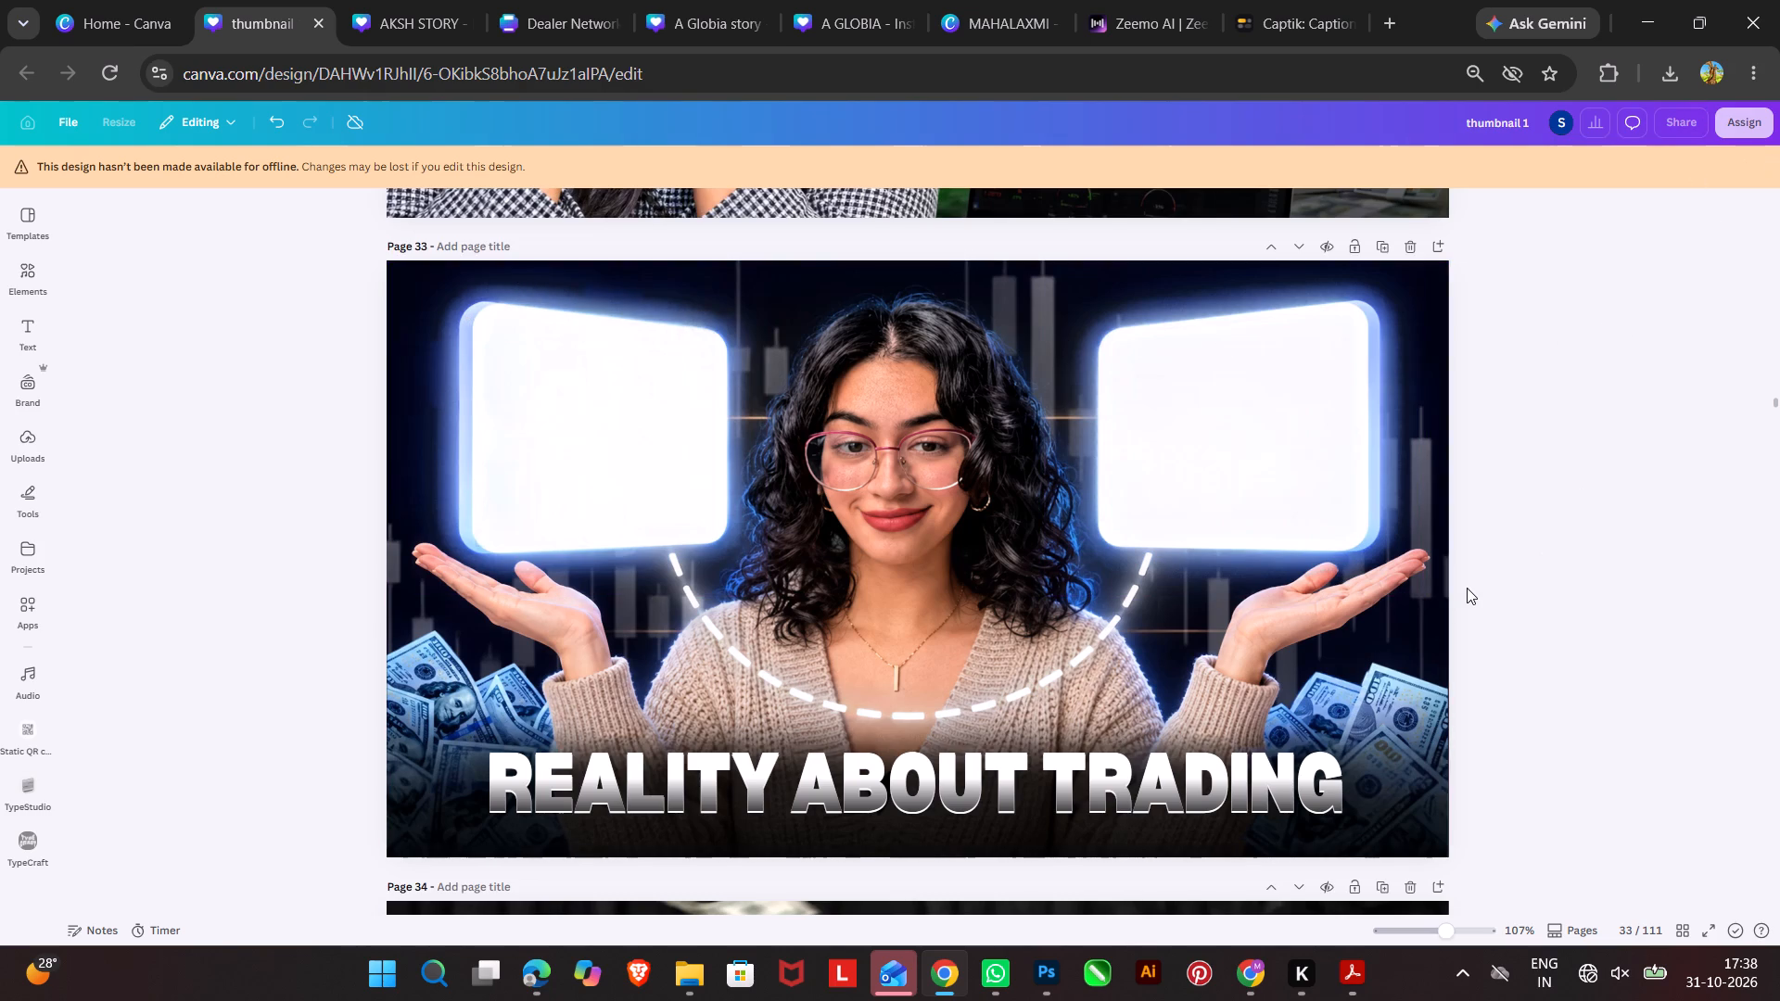
click(1467, 587)
Check the Wi-Fi connection and the list of available networks, and return to the design.
click(1575, 971)
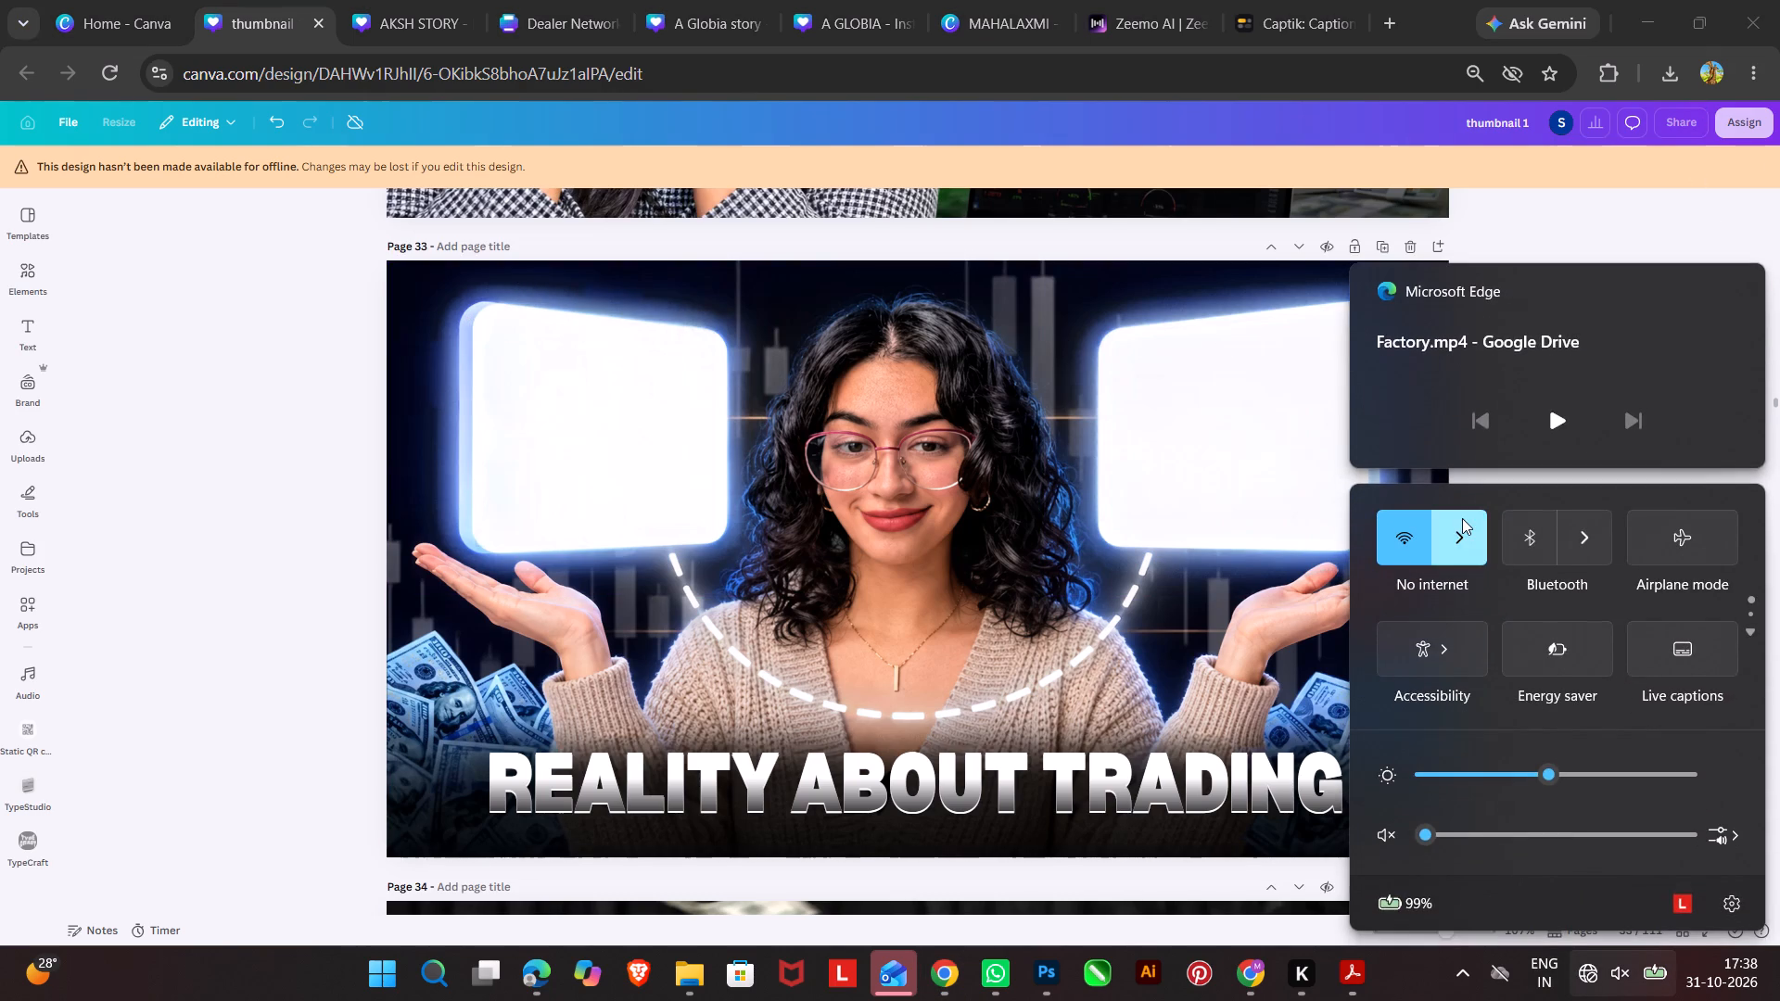
click(1462, 518)
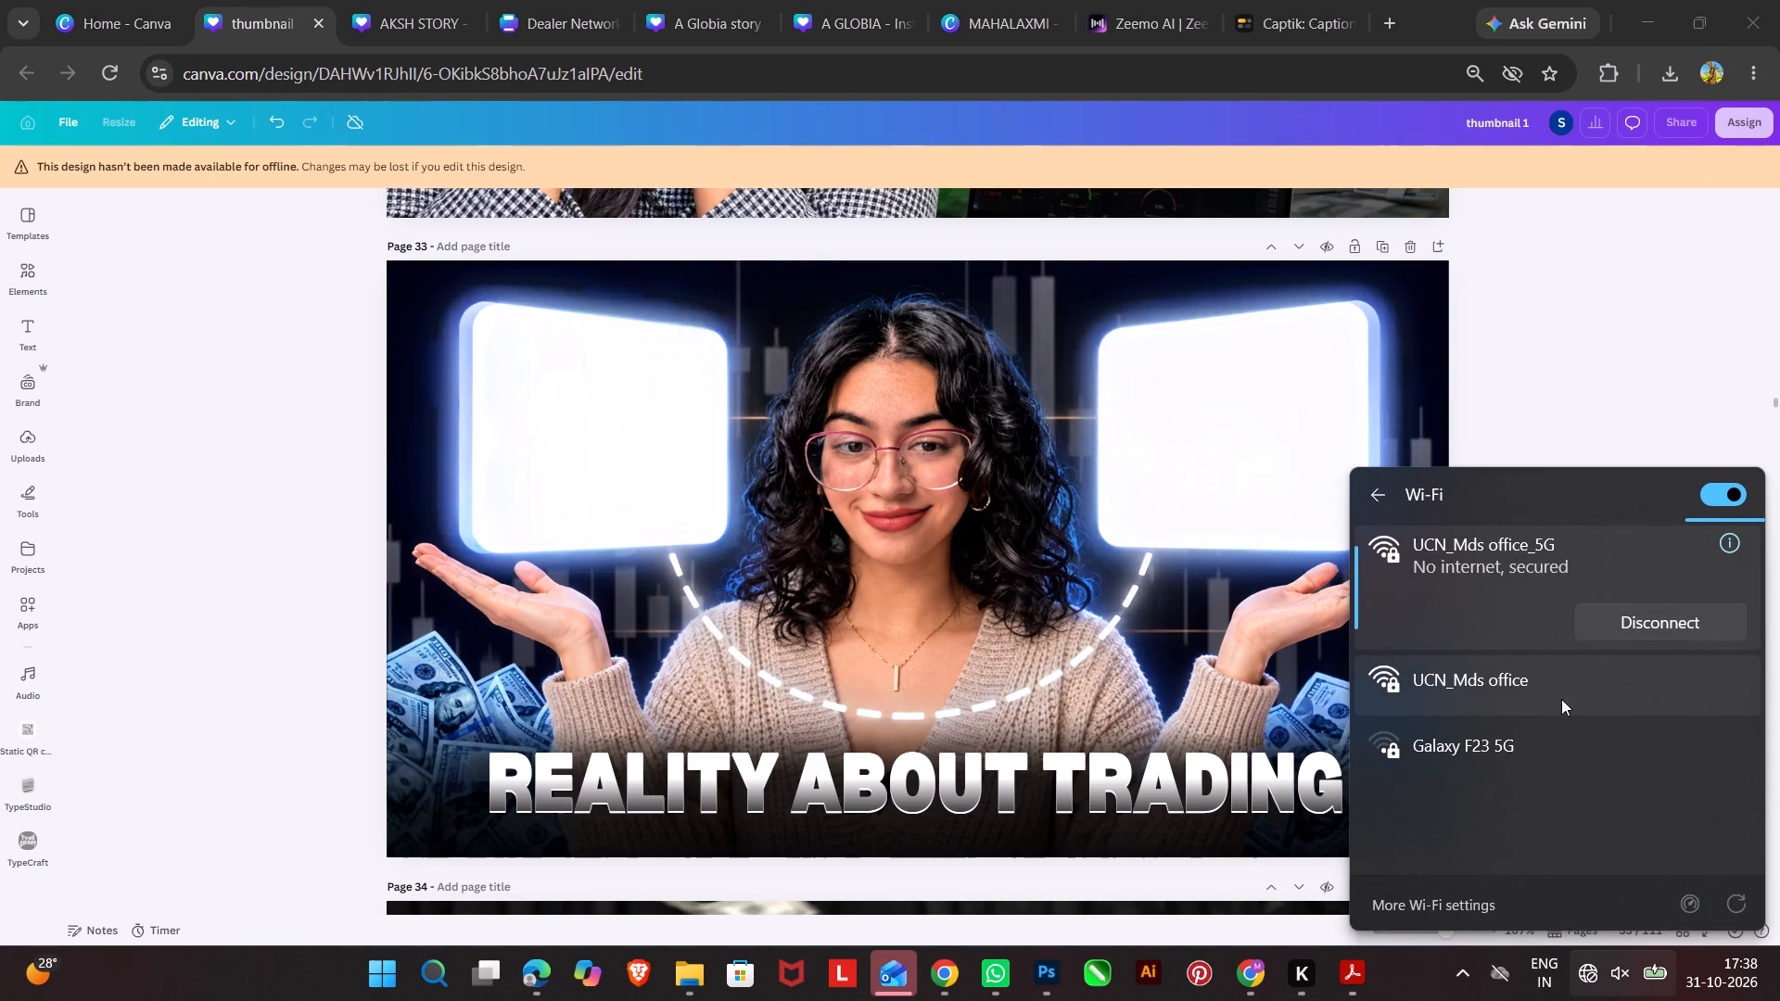
click(1630, 314)
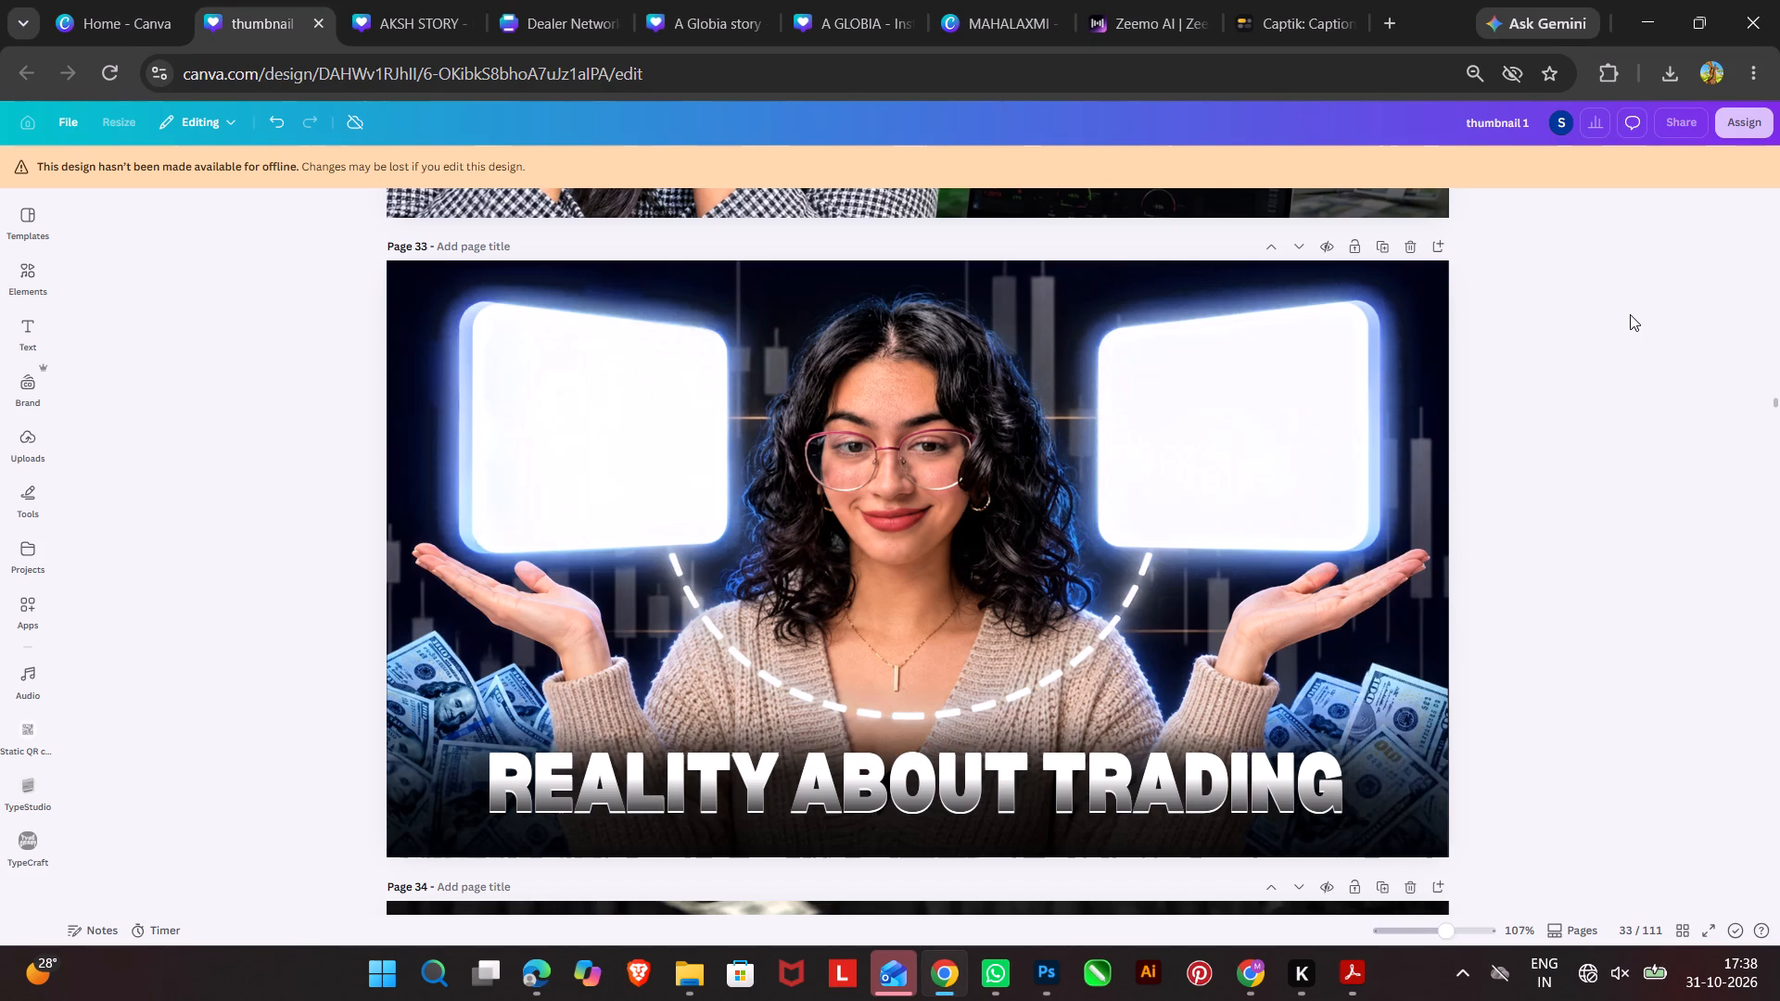